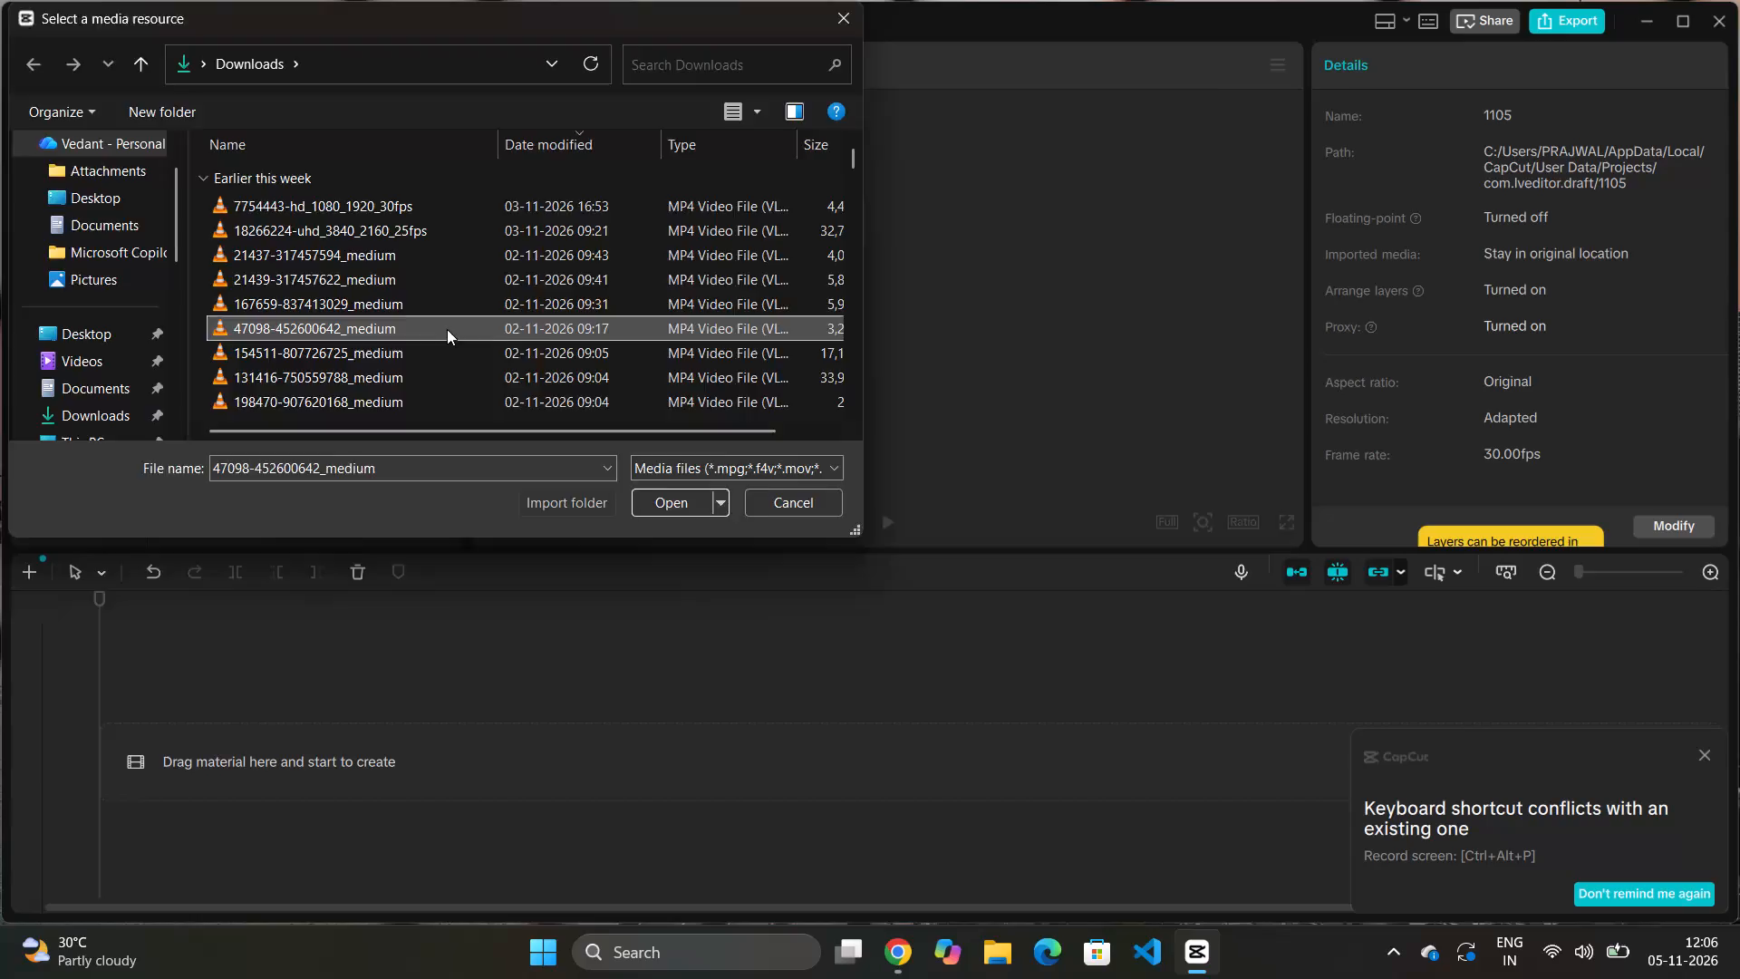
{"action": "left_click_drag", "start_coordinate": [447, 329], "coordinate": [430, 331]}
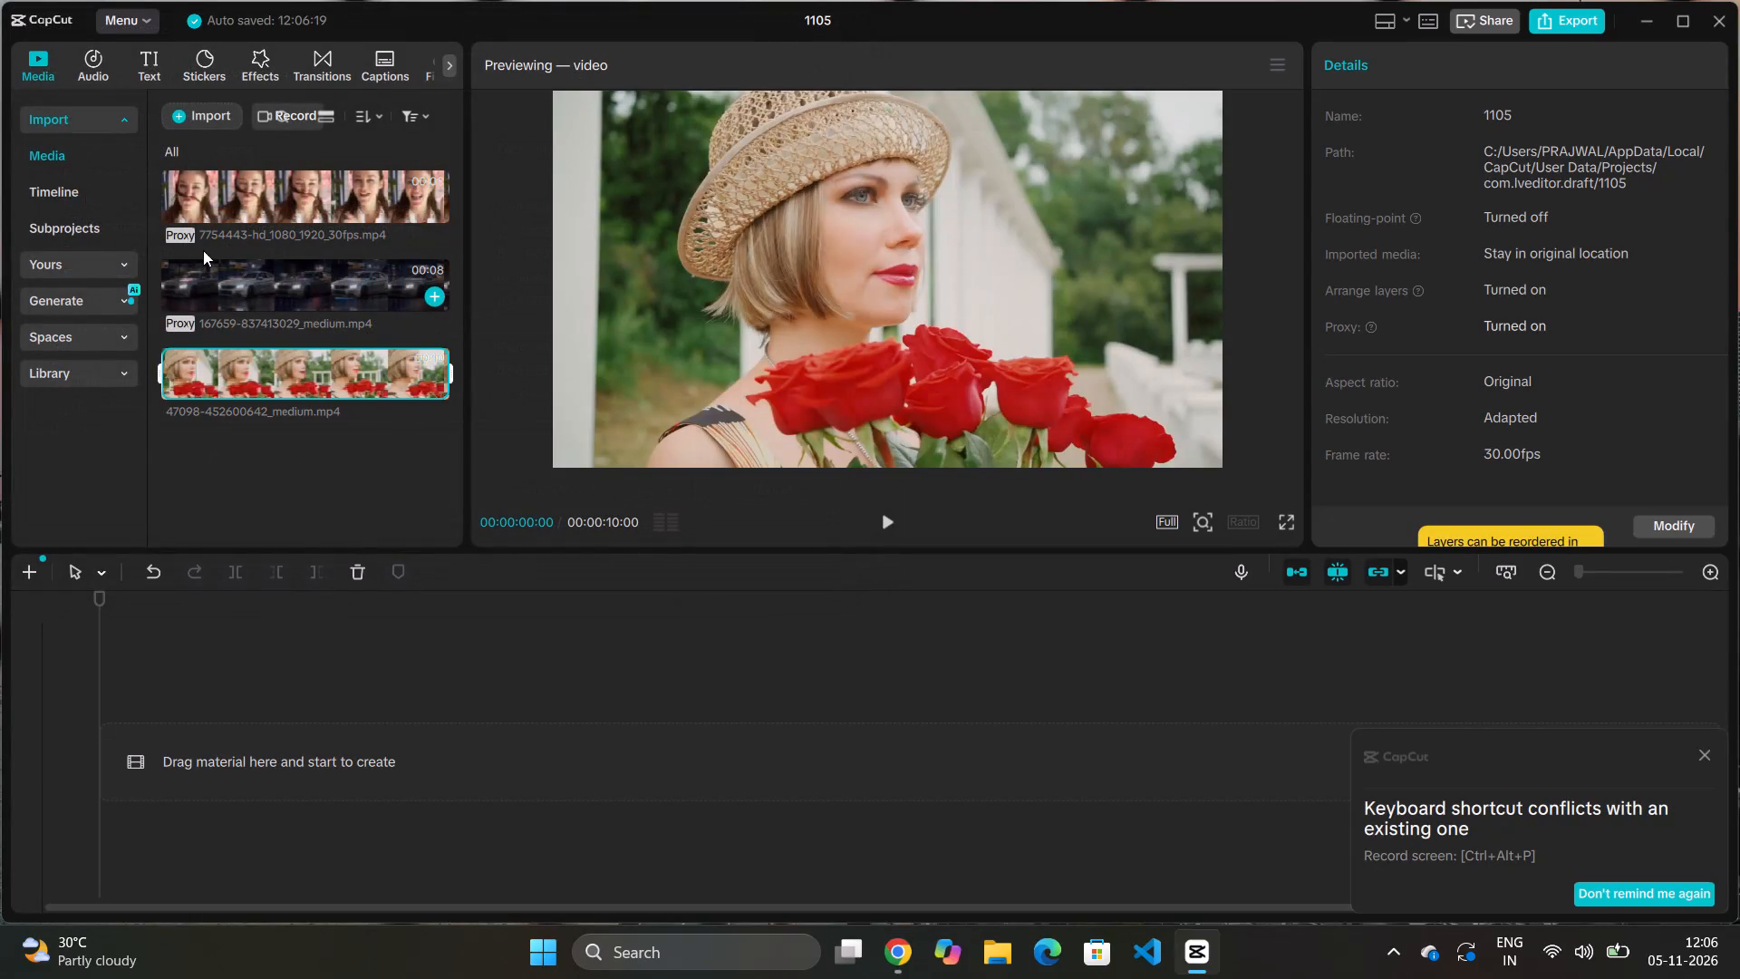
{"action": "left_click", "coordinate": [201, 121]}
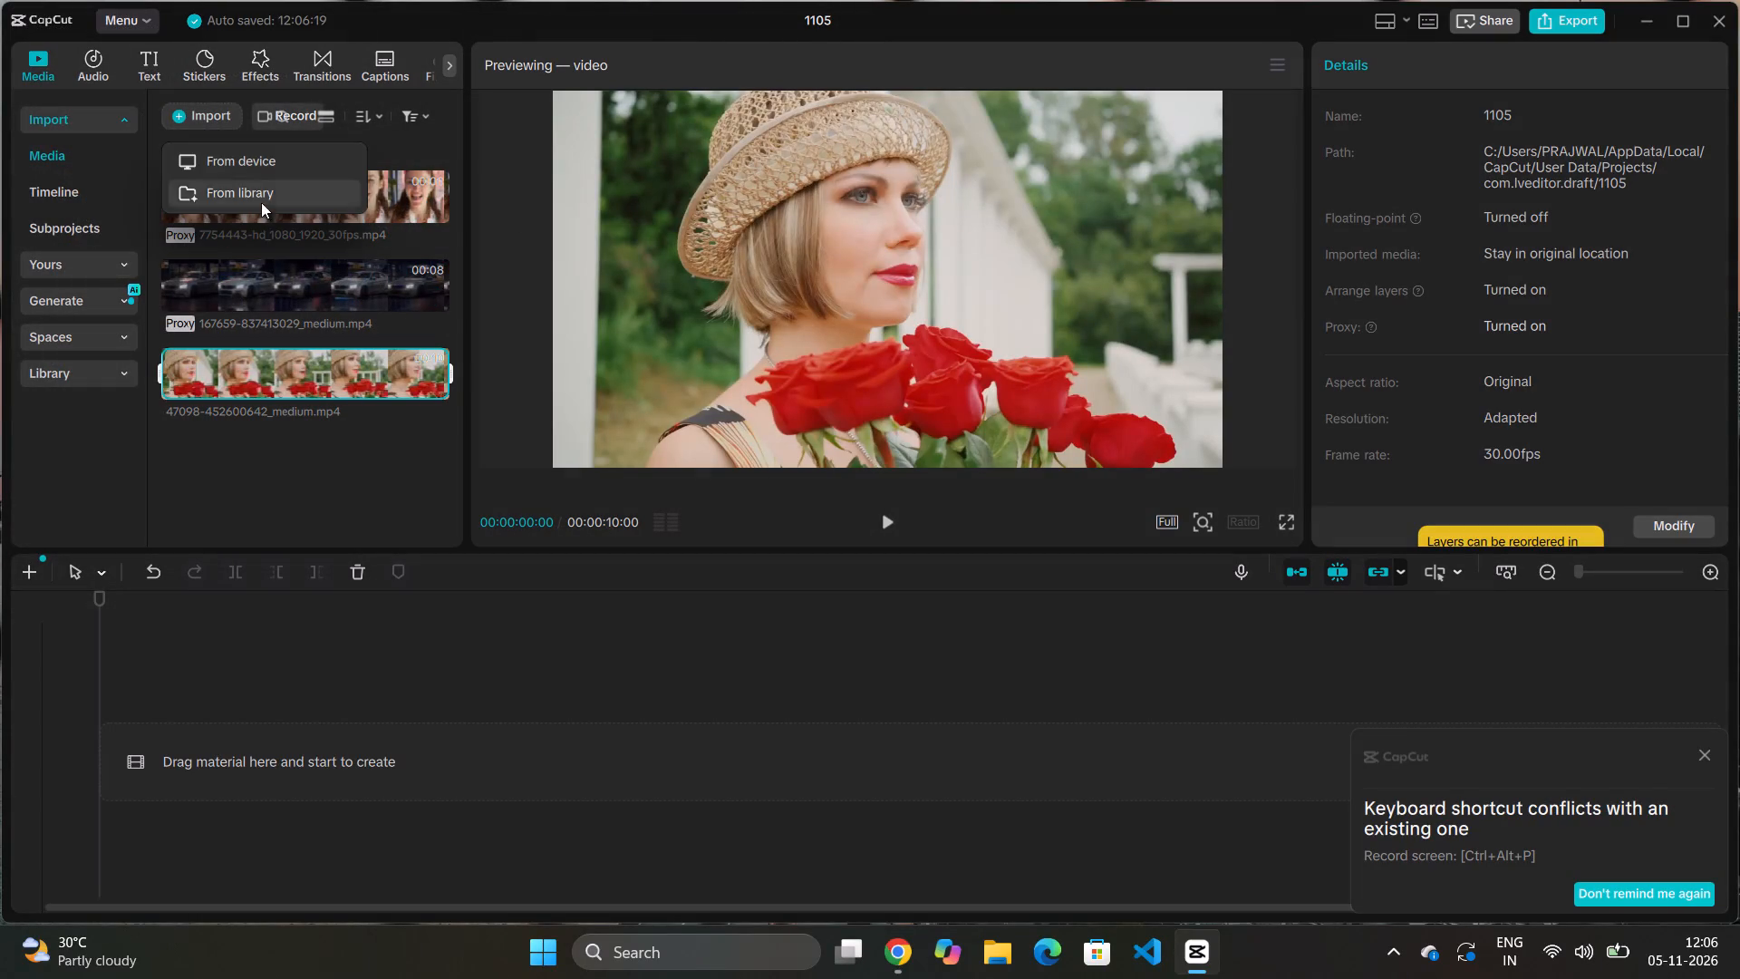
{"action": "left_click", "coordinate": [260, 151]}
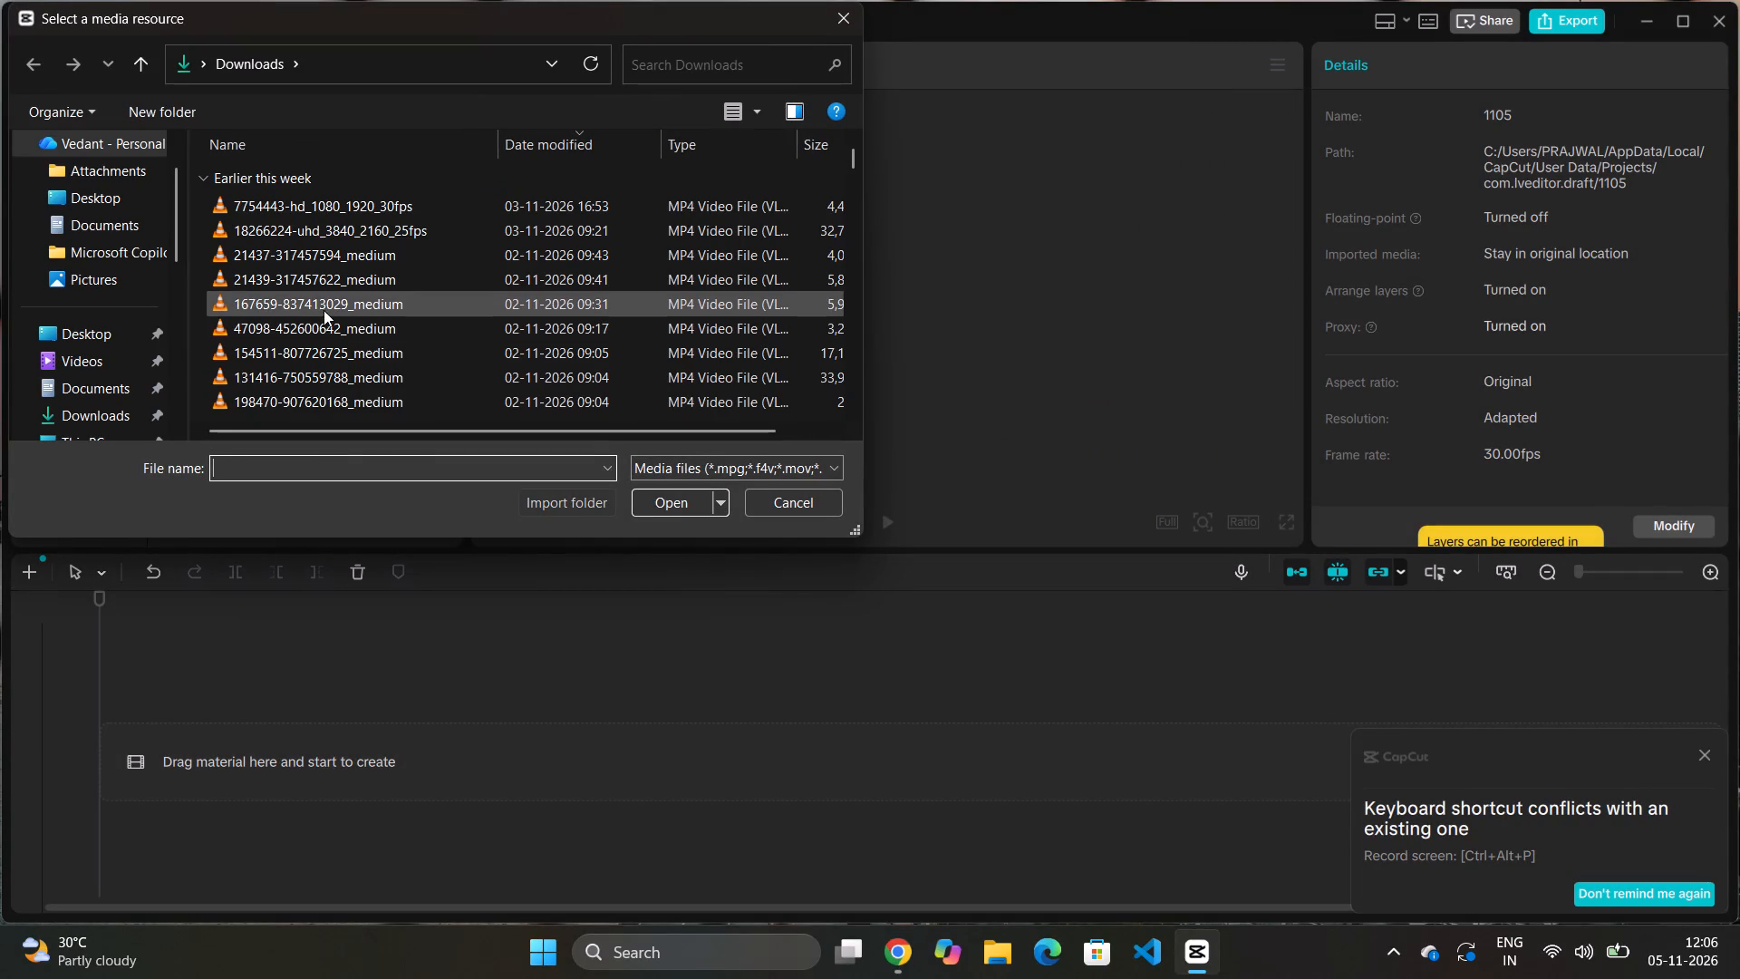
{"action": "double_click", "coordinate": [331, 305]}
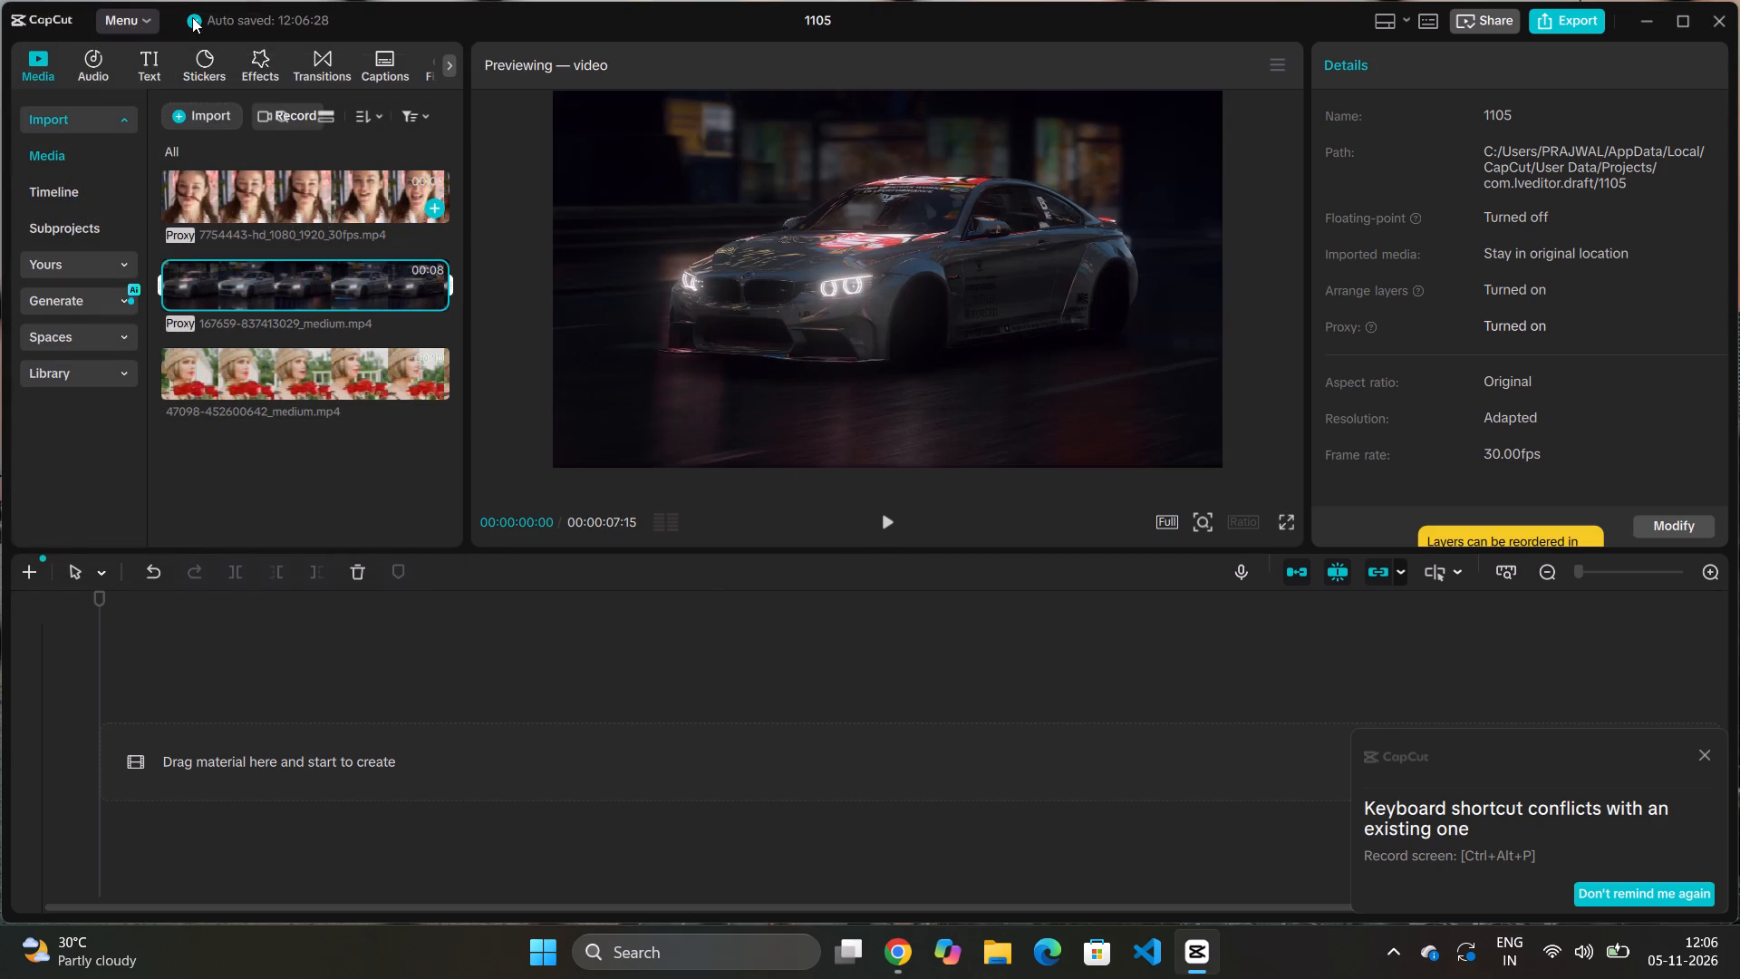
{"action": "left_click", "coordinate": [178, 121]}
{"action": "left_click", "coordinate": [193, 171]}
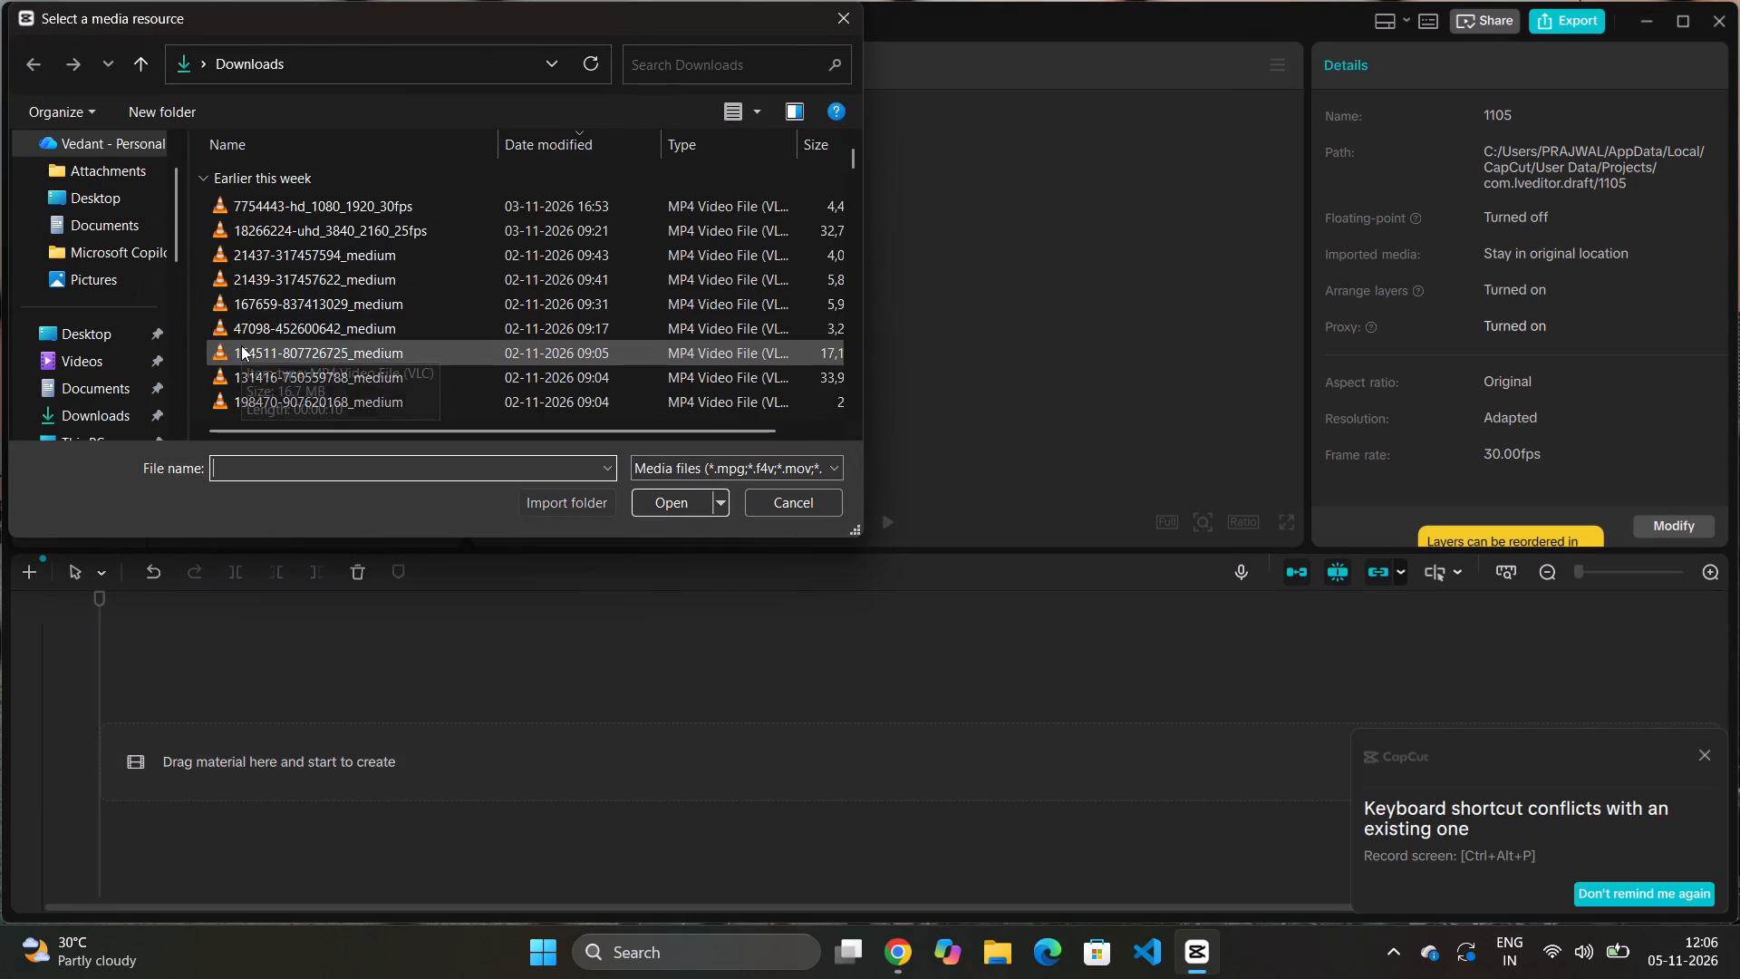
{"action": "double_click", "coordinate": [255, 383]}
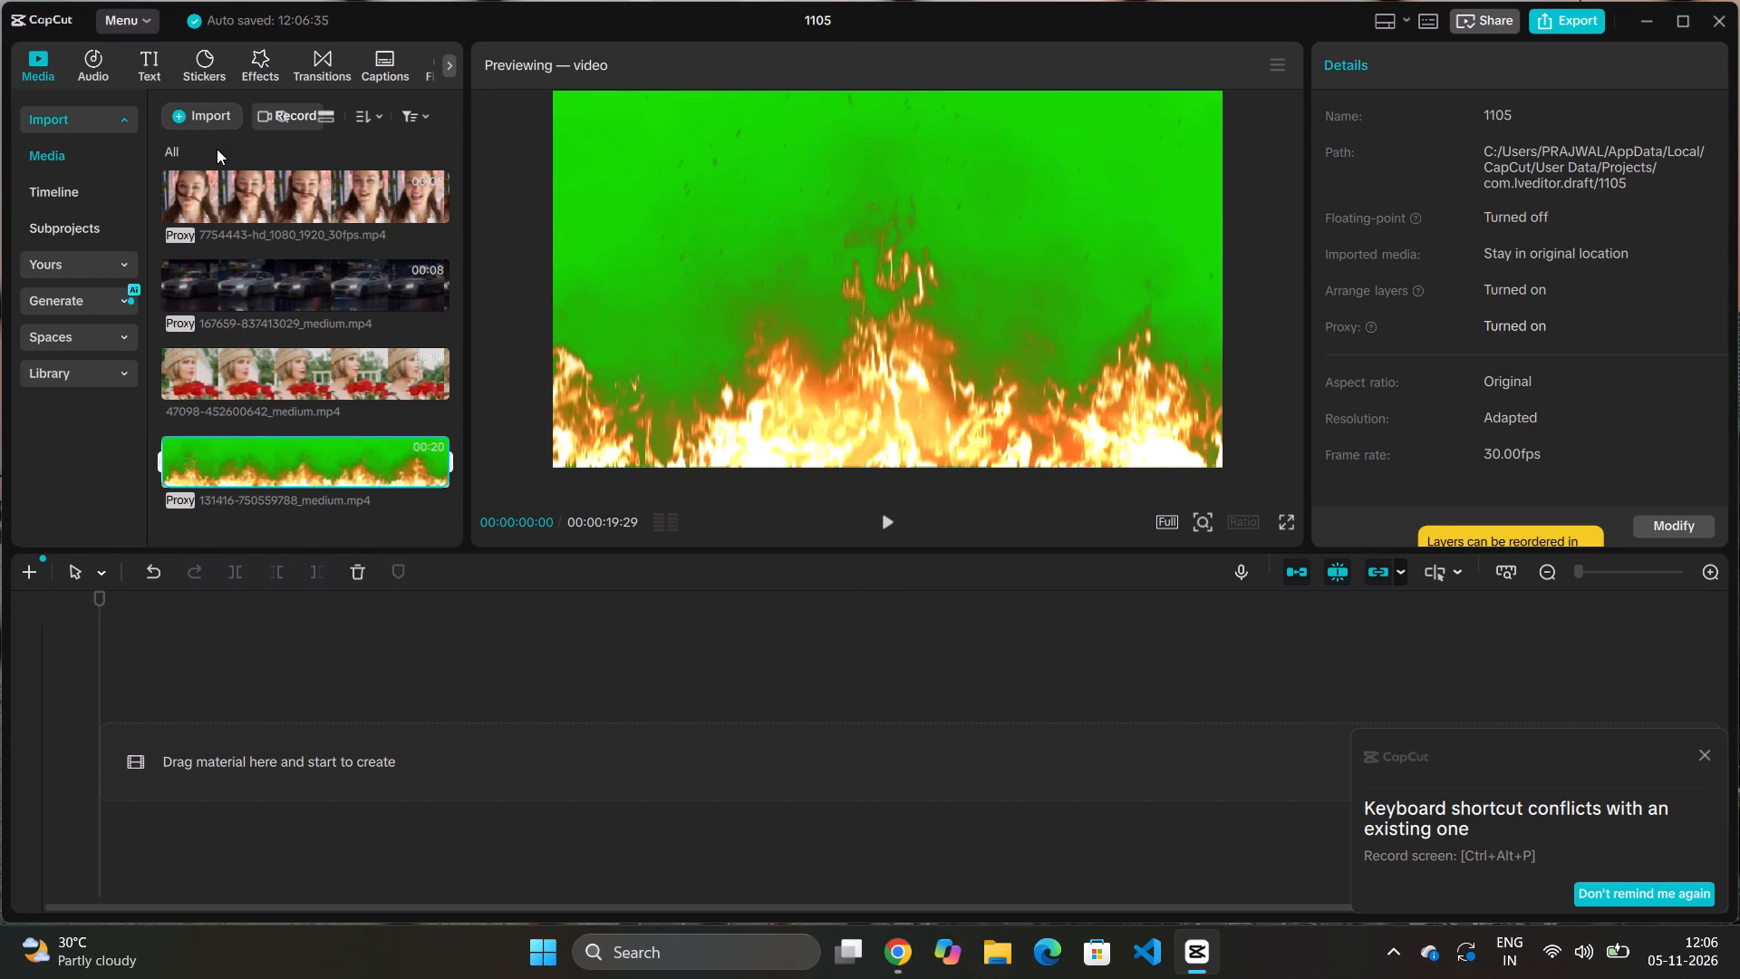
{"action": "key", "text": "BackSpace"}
Import the video 18266224-uhd_3840_2160_25fps from the Downloads folder.
{"action": "left_click", "coordinate": [178, 113]}
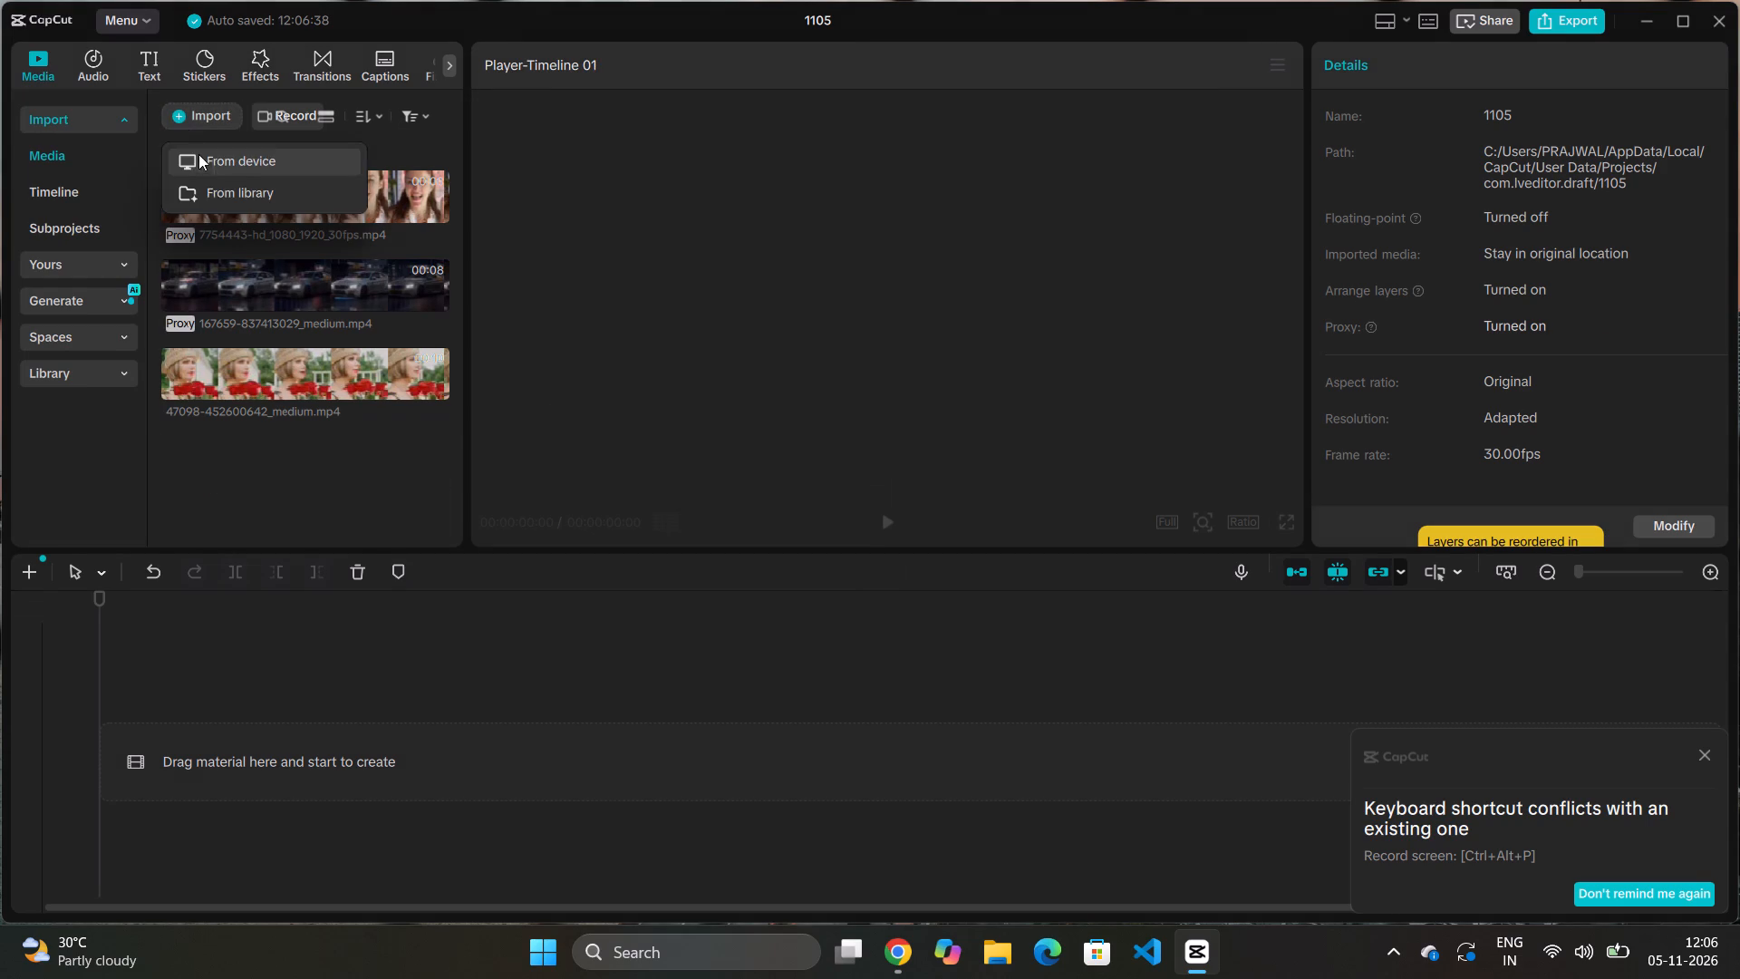
{"action": "left_click", "coordinate": [234, 167]}
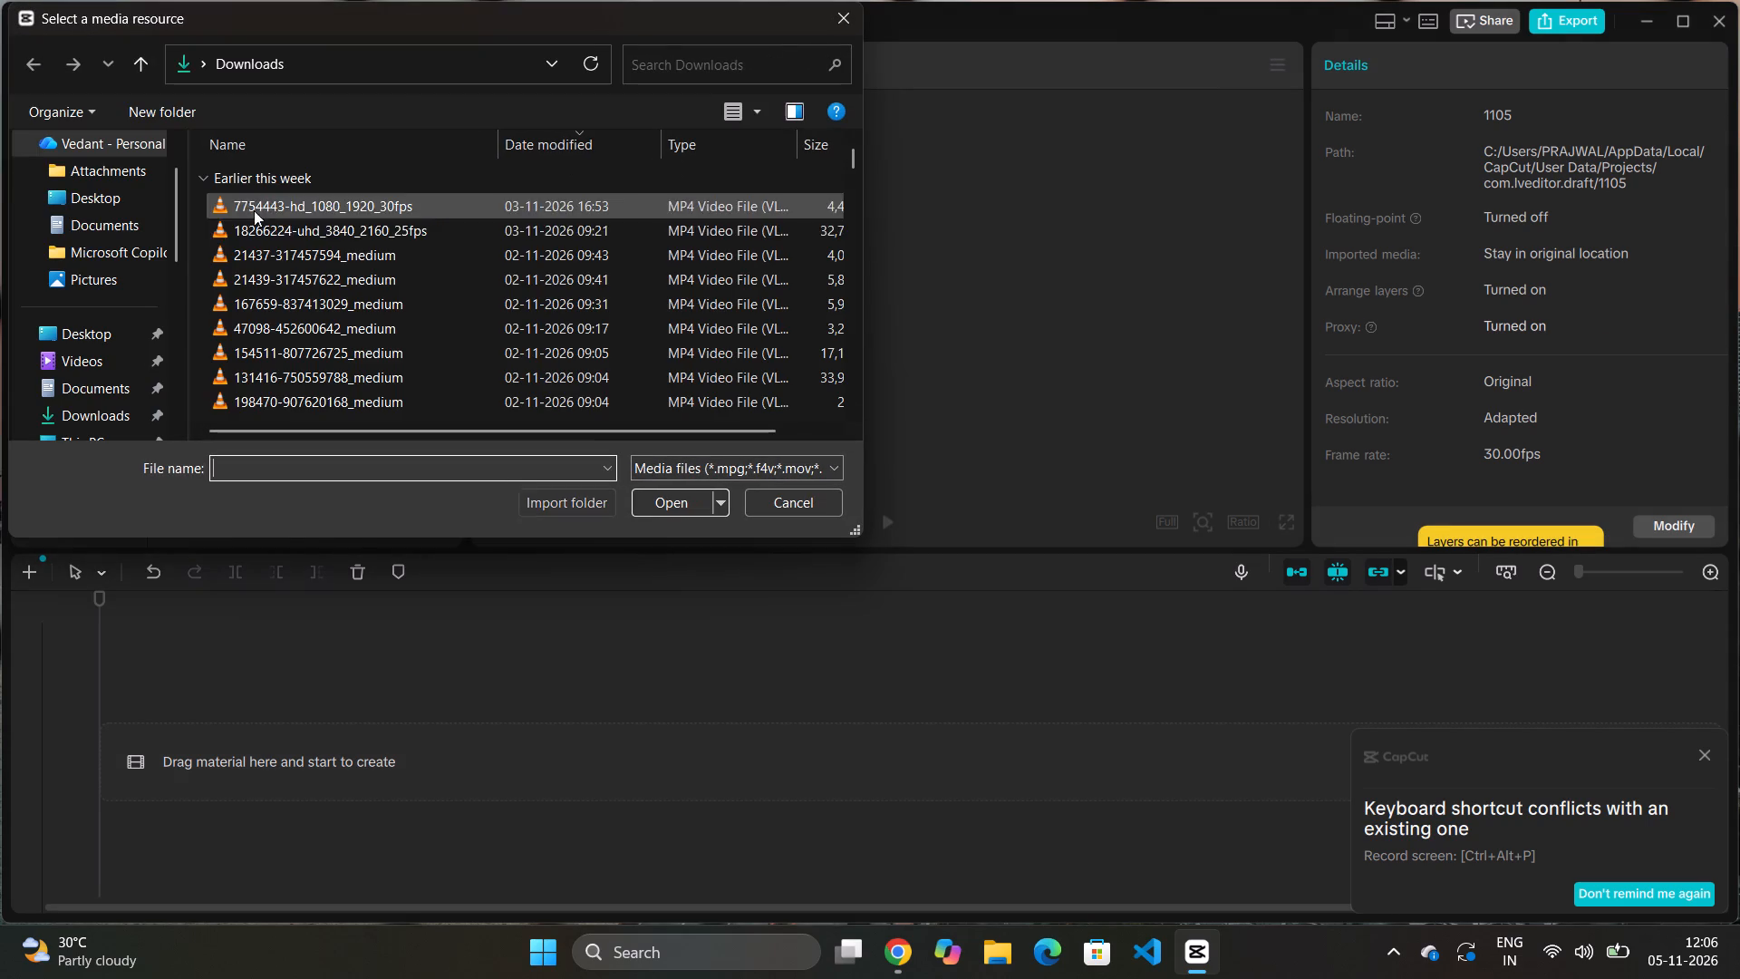
{"action": "double_click", "coordinate": [390, 218]}
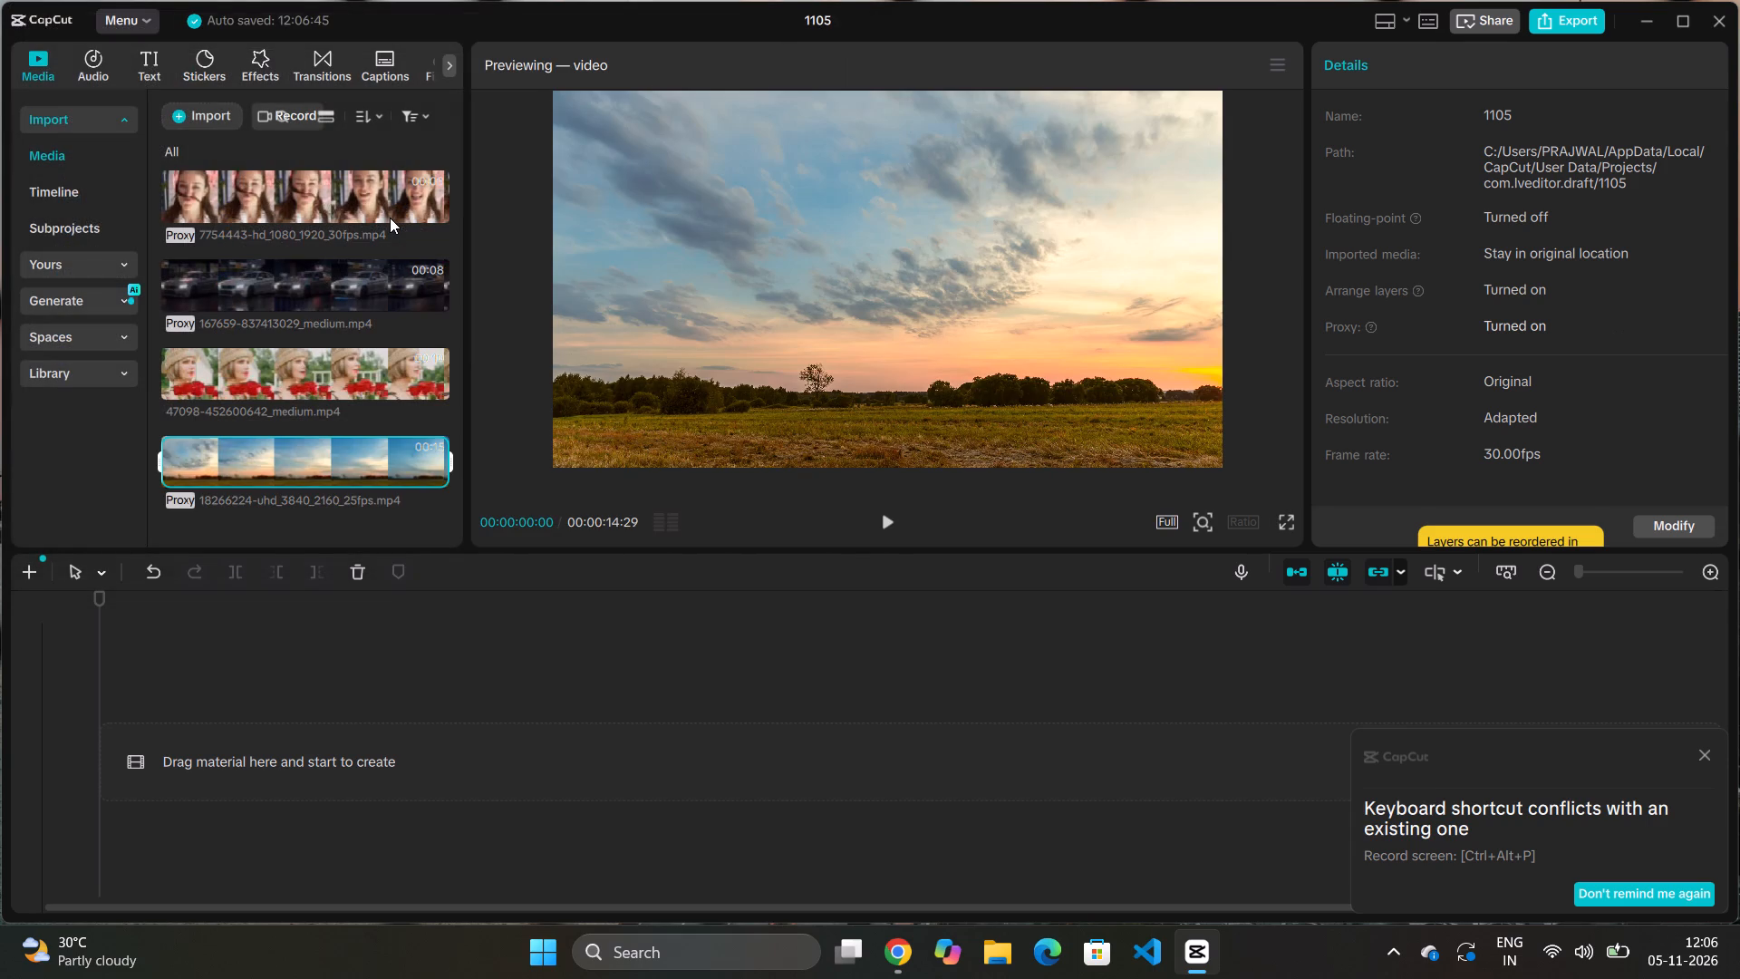
Remove the woman-with-roses, car and 7754443 portrait clips from the project media, keeping only the sunset landscape clip.
{"action": "left_click", "coordinate": [326, 369]}
{"action": "key", "text": "BackSpace"}
{"action": "left_click", "coordinate": [352, 290]}
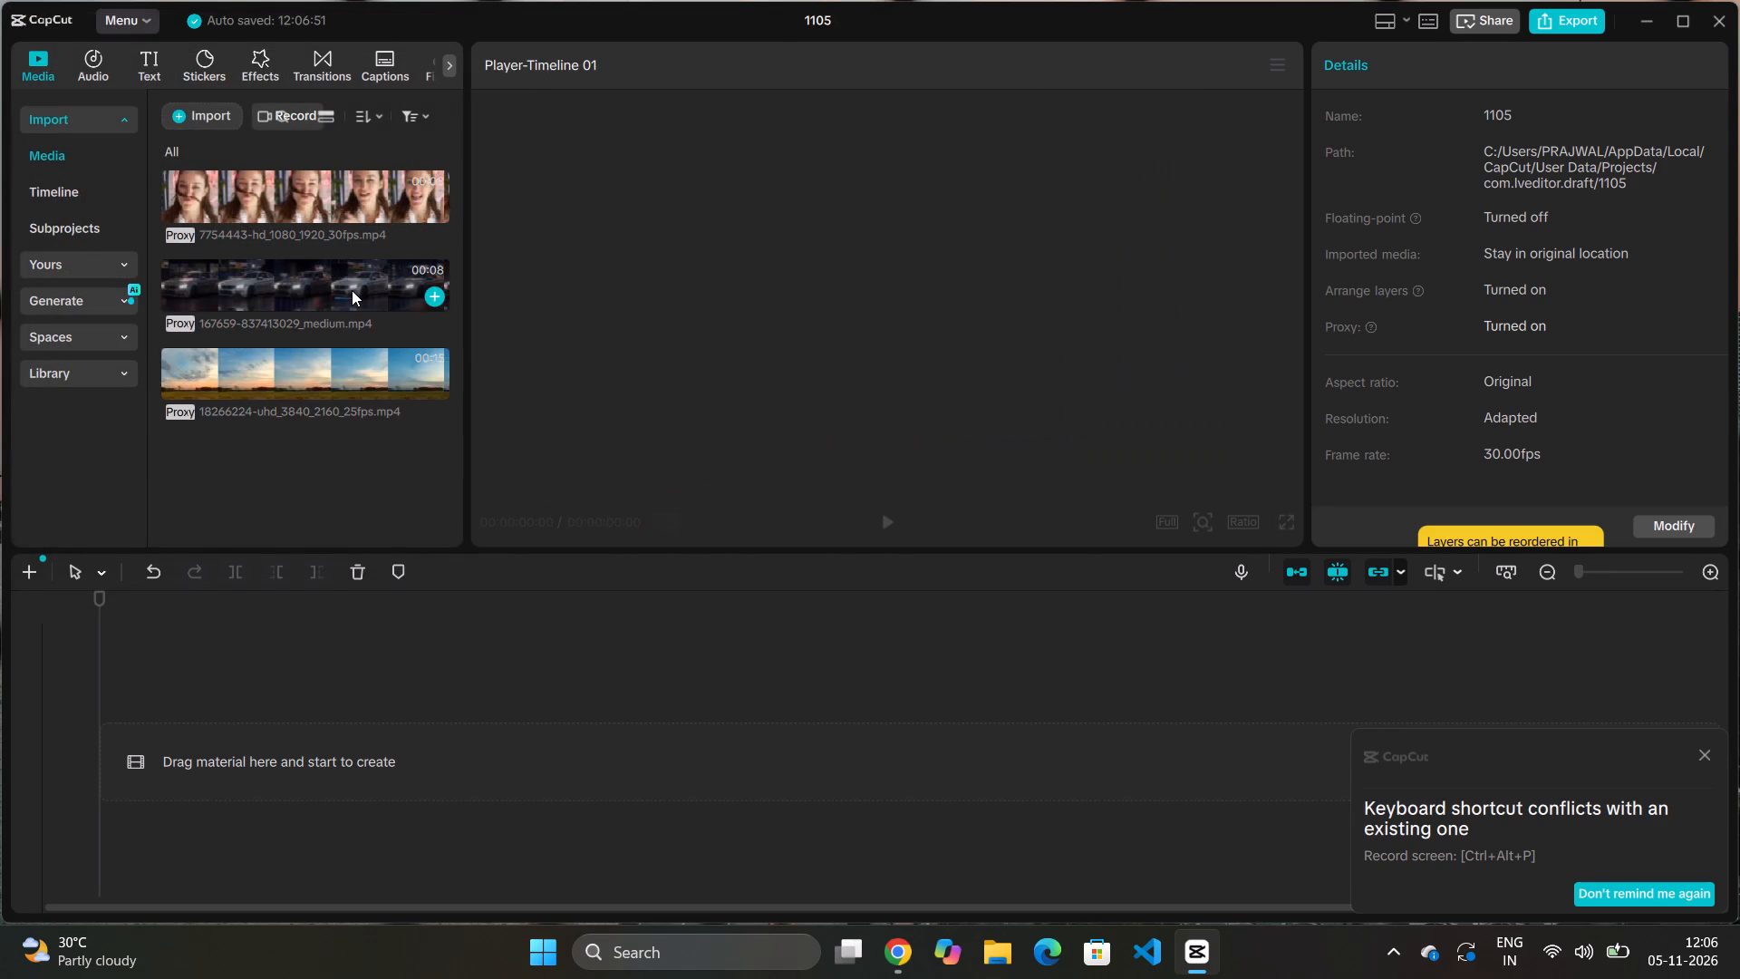
{"action": "key", "text": "BackSpace"}
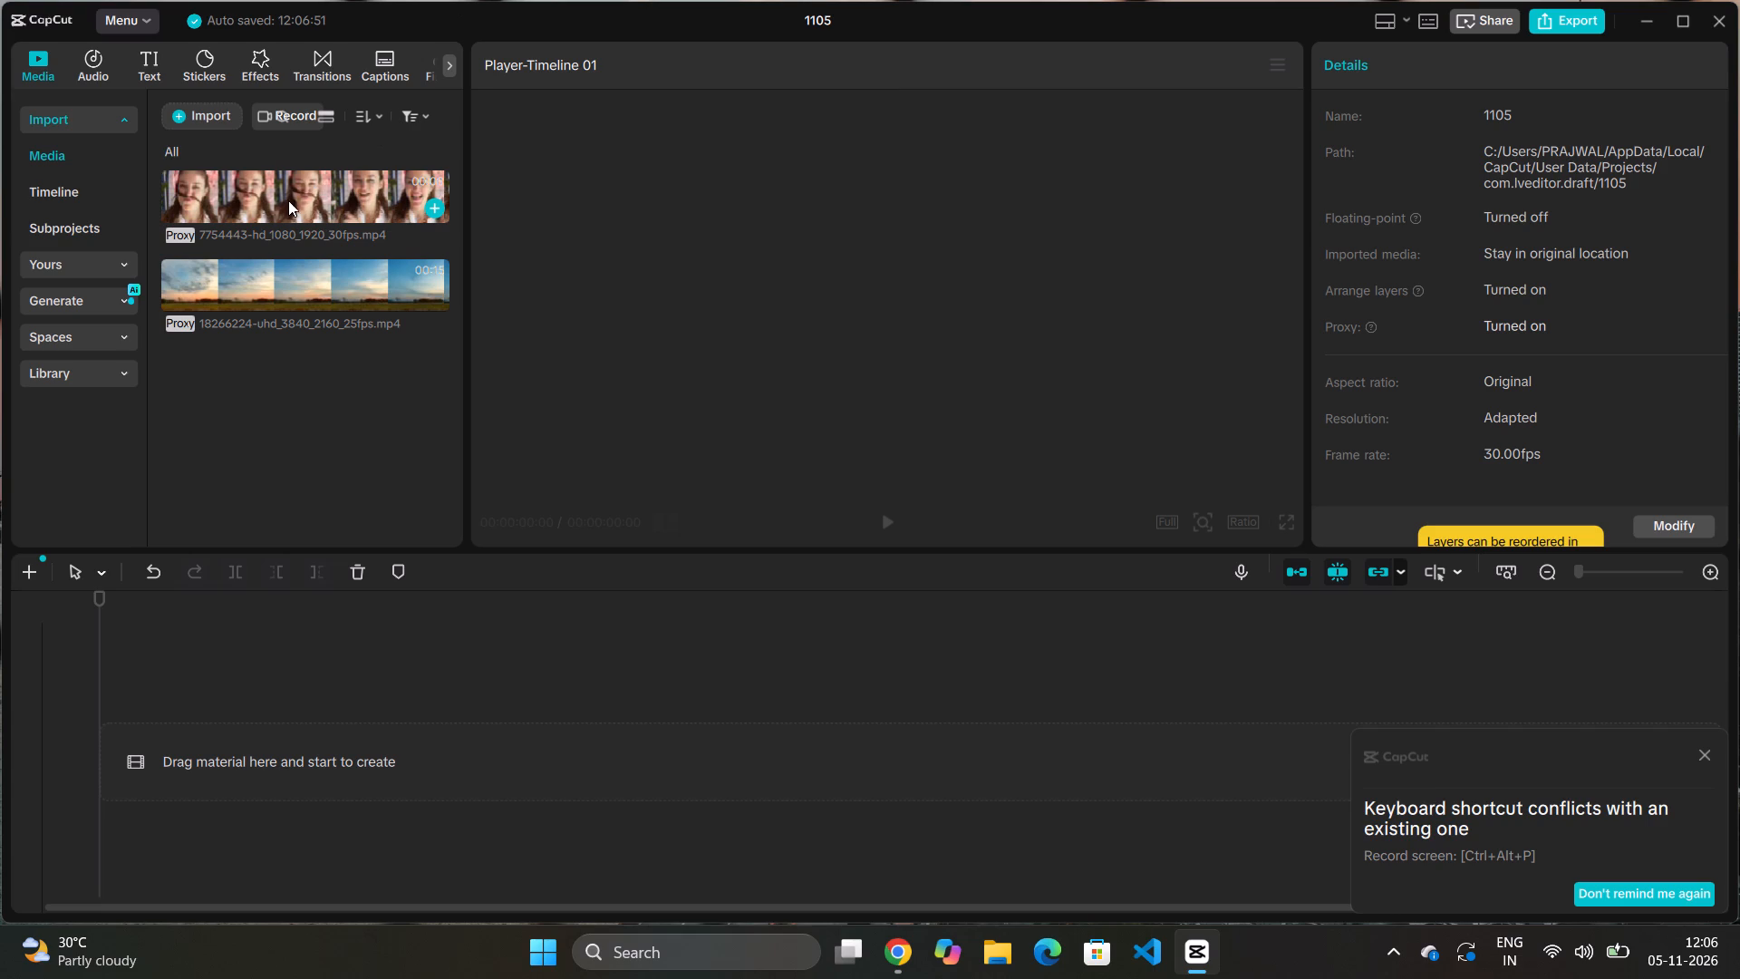
{"action": "left_click", "coordinate": [287, 202]}
{"action": "key", "text": "BackSpace"}
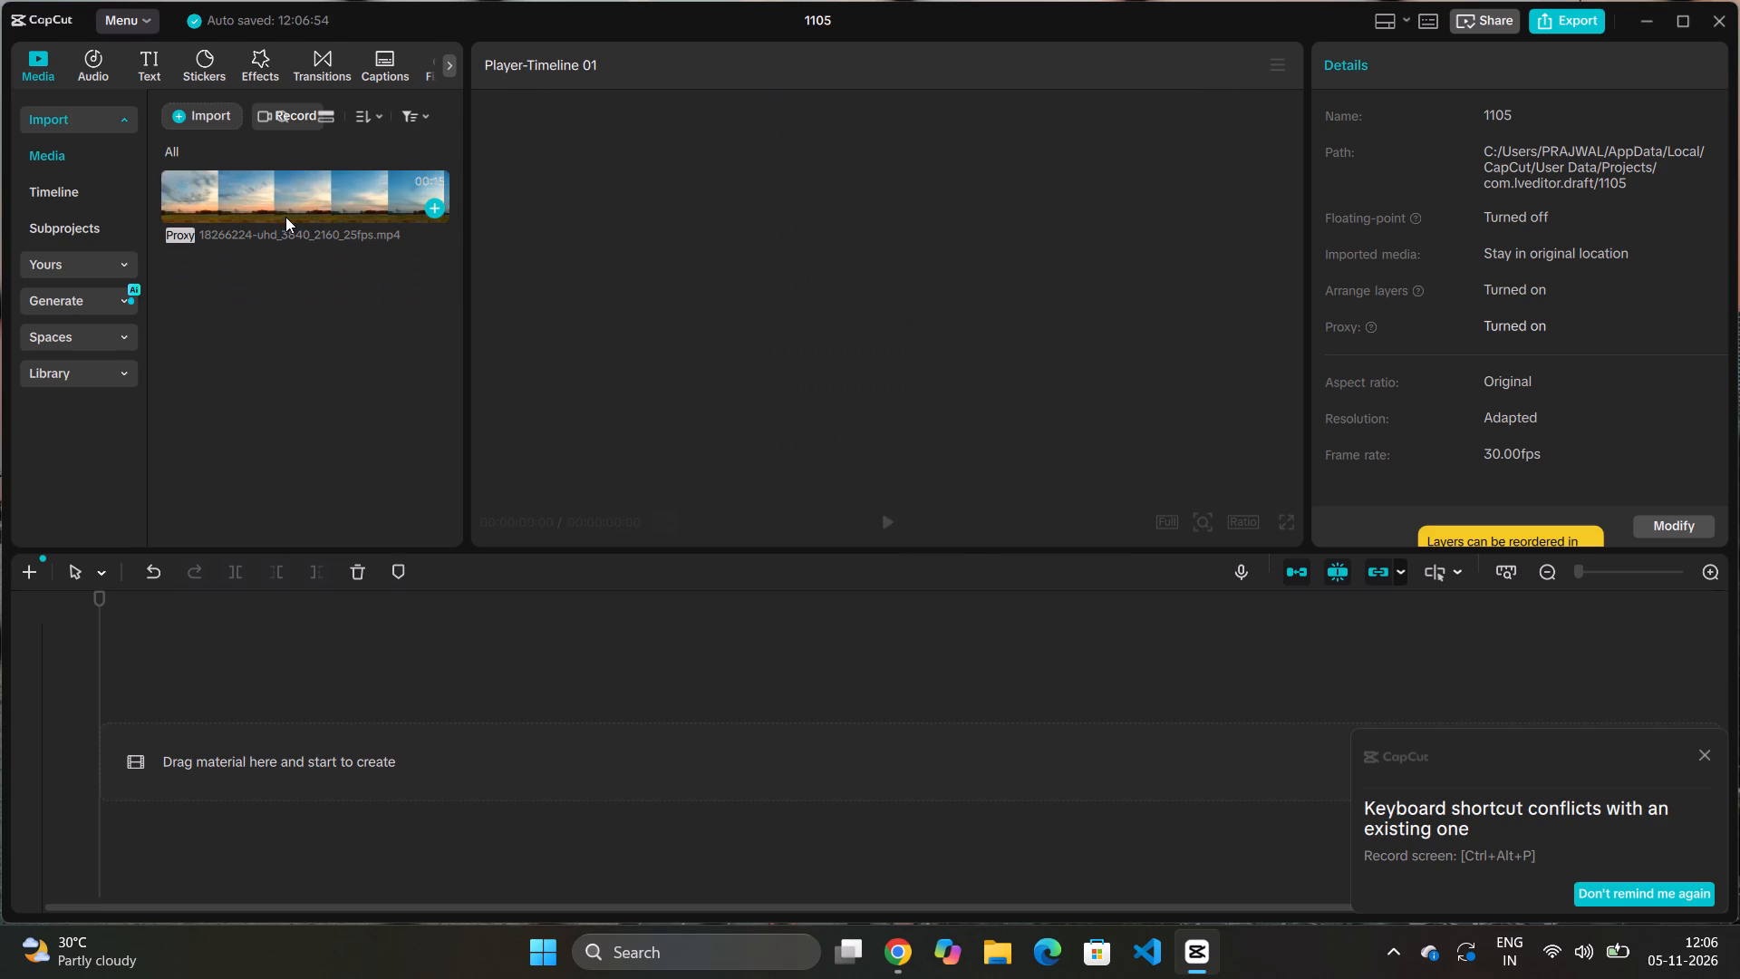
{"action": "left_click", "coordinate": [285, 216]}
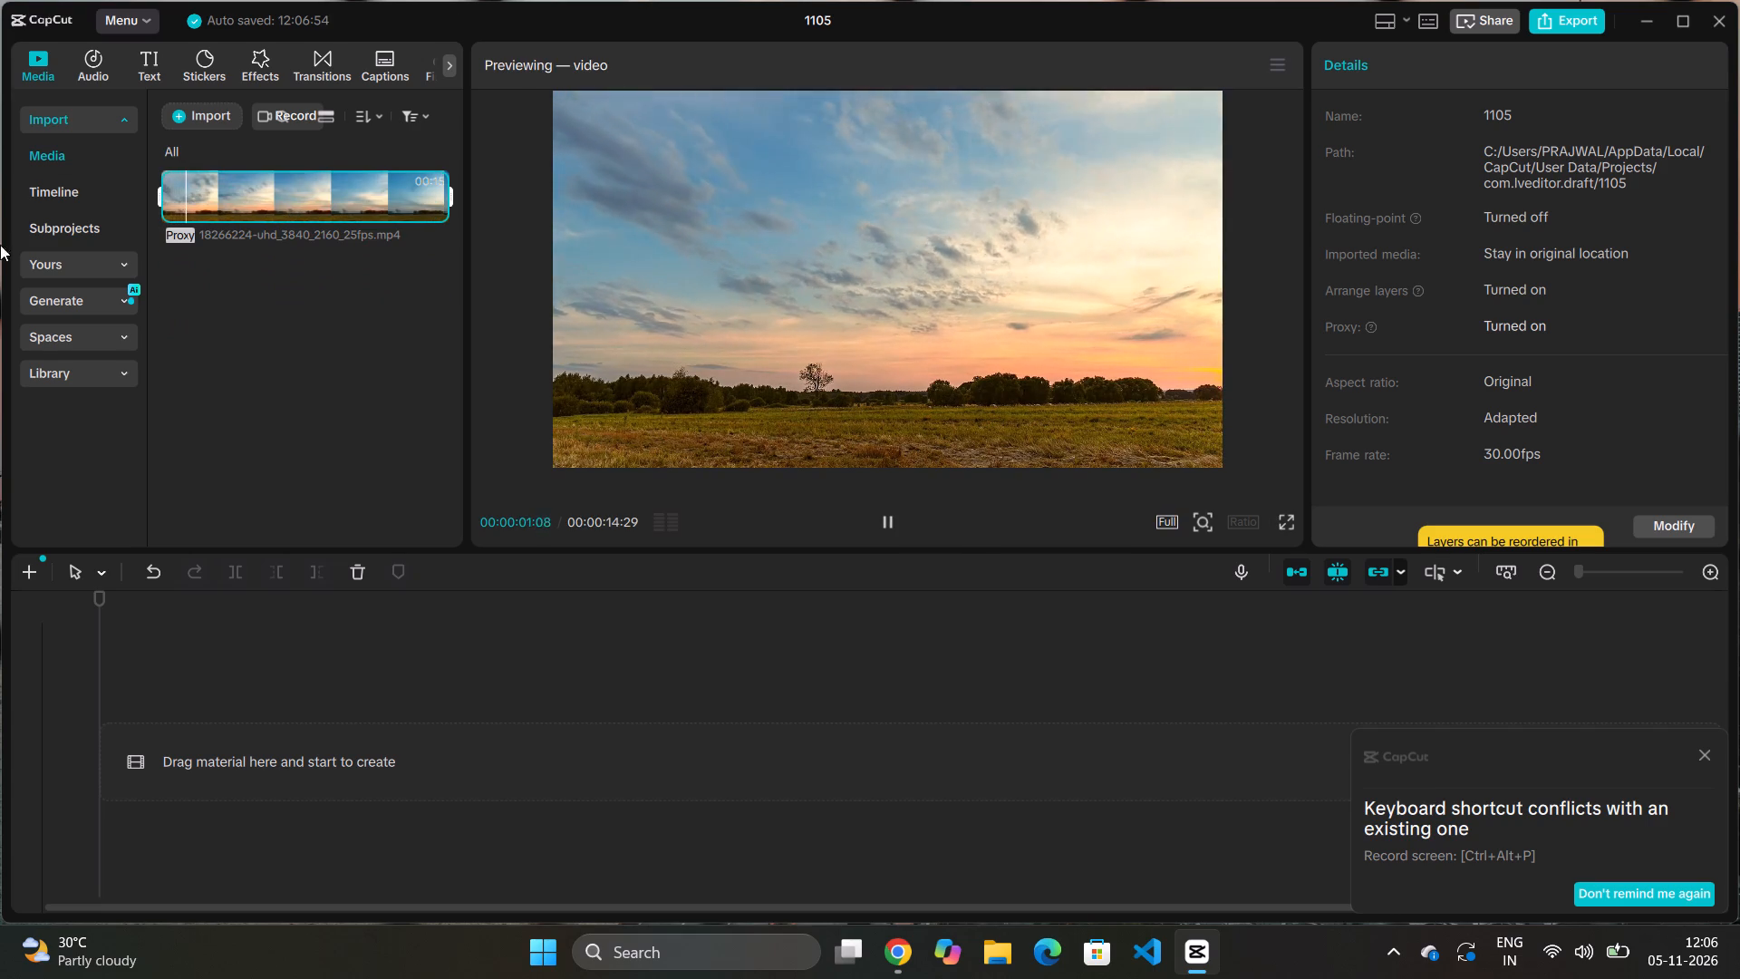
Add the first plain black image from the library's Trending stock media to the timeline.
{"action": "left_click", "coordinate": [39, 369]}
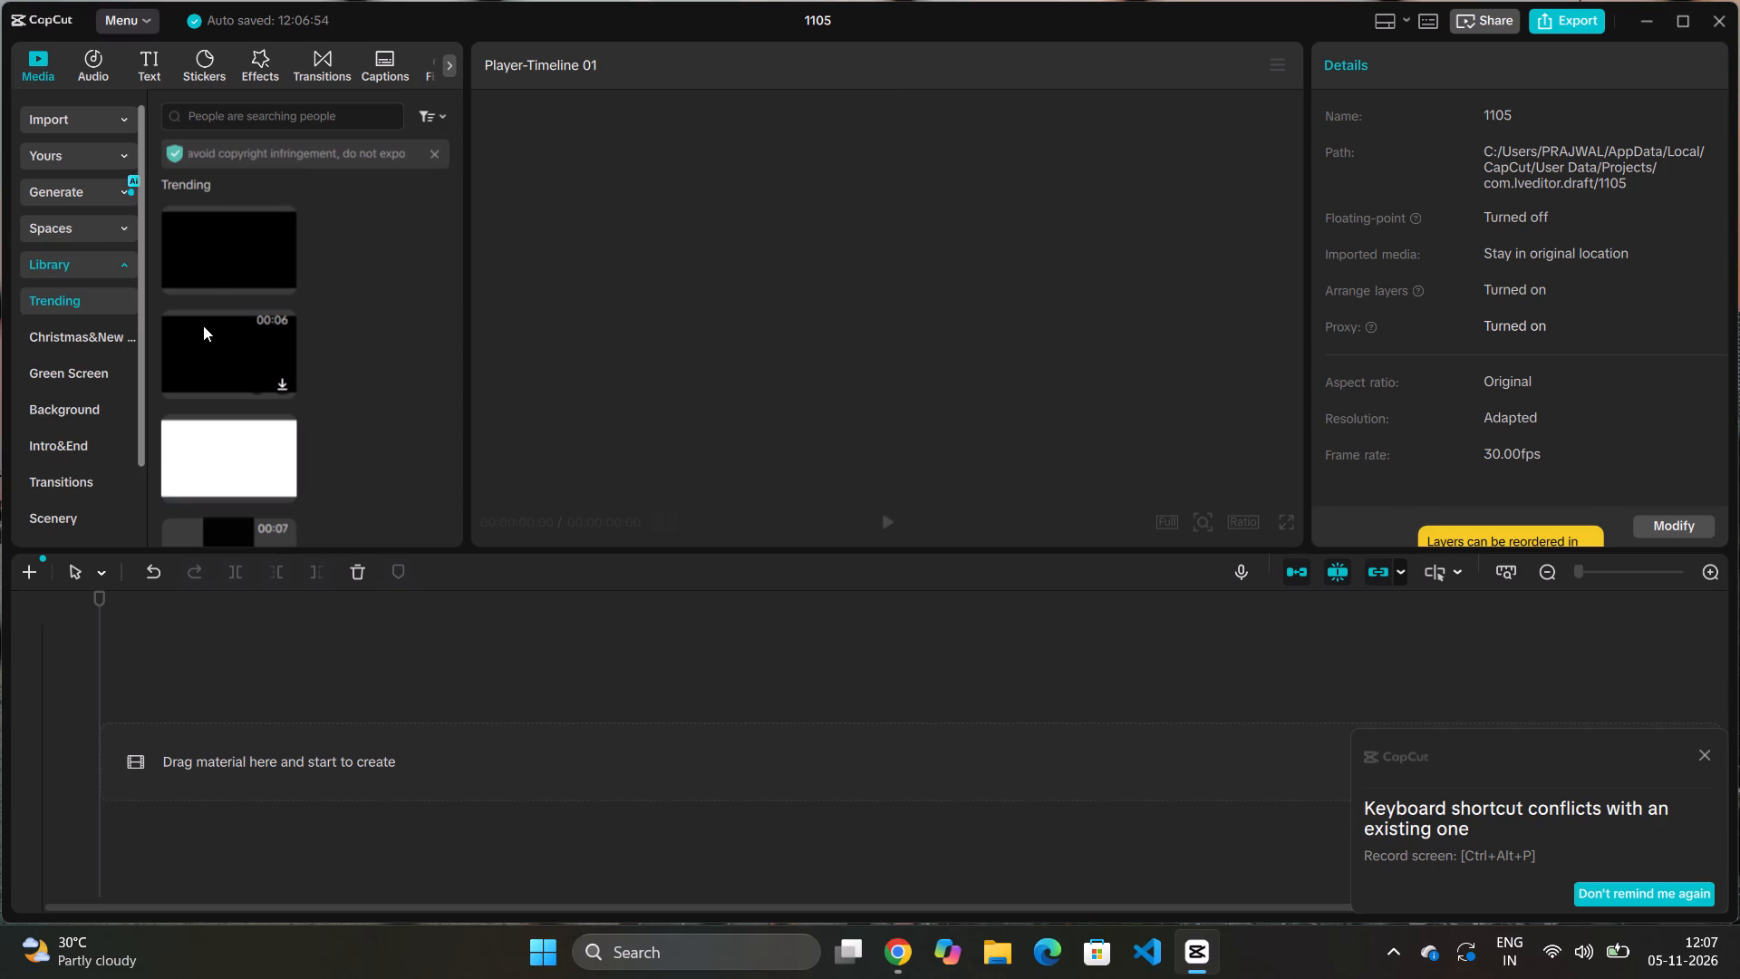
{"action": "left_click", "coordinate": [217, 279]}
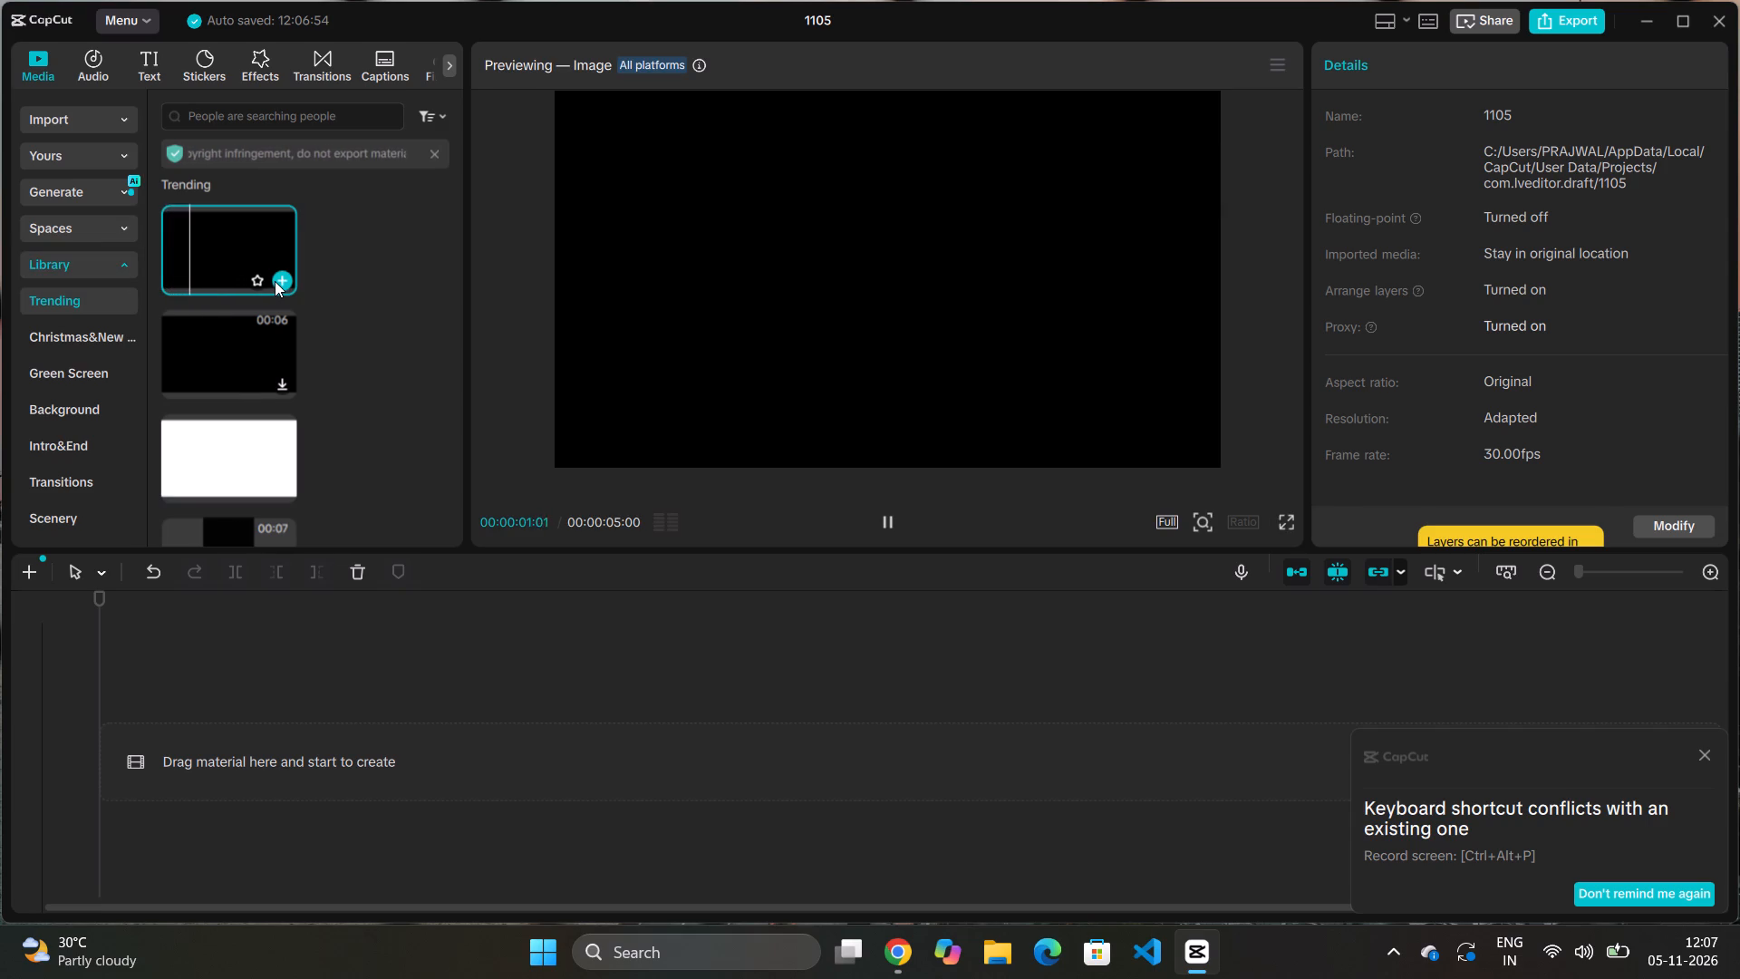
{"action": "left_click", "coordinate": [275, 281]}
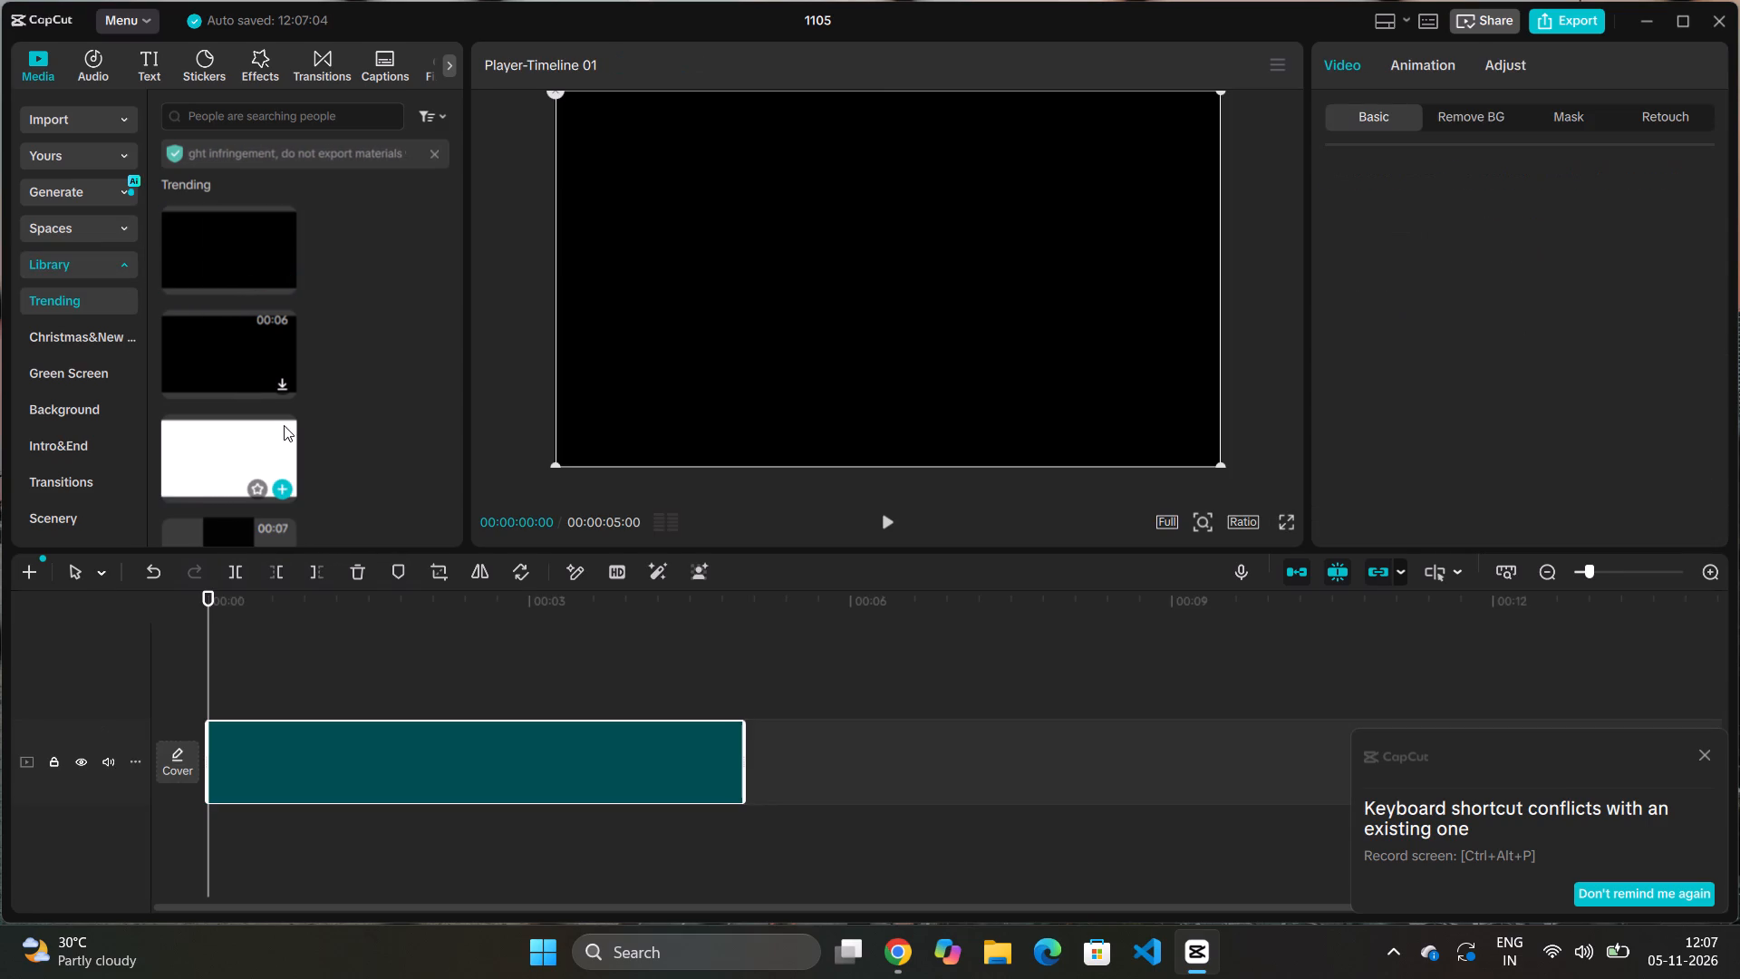
Place the imported sunset landscape clip at the start of the main track, ahead of the black clip.
{"action": "left_click", "coordinate": [56, 141]}
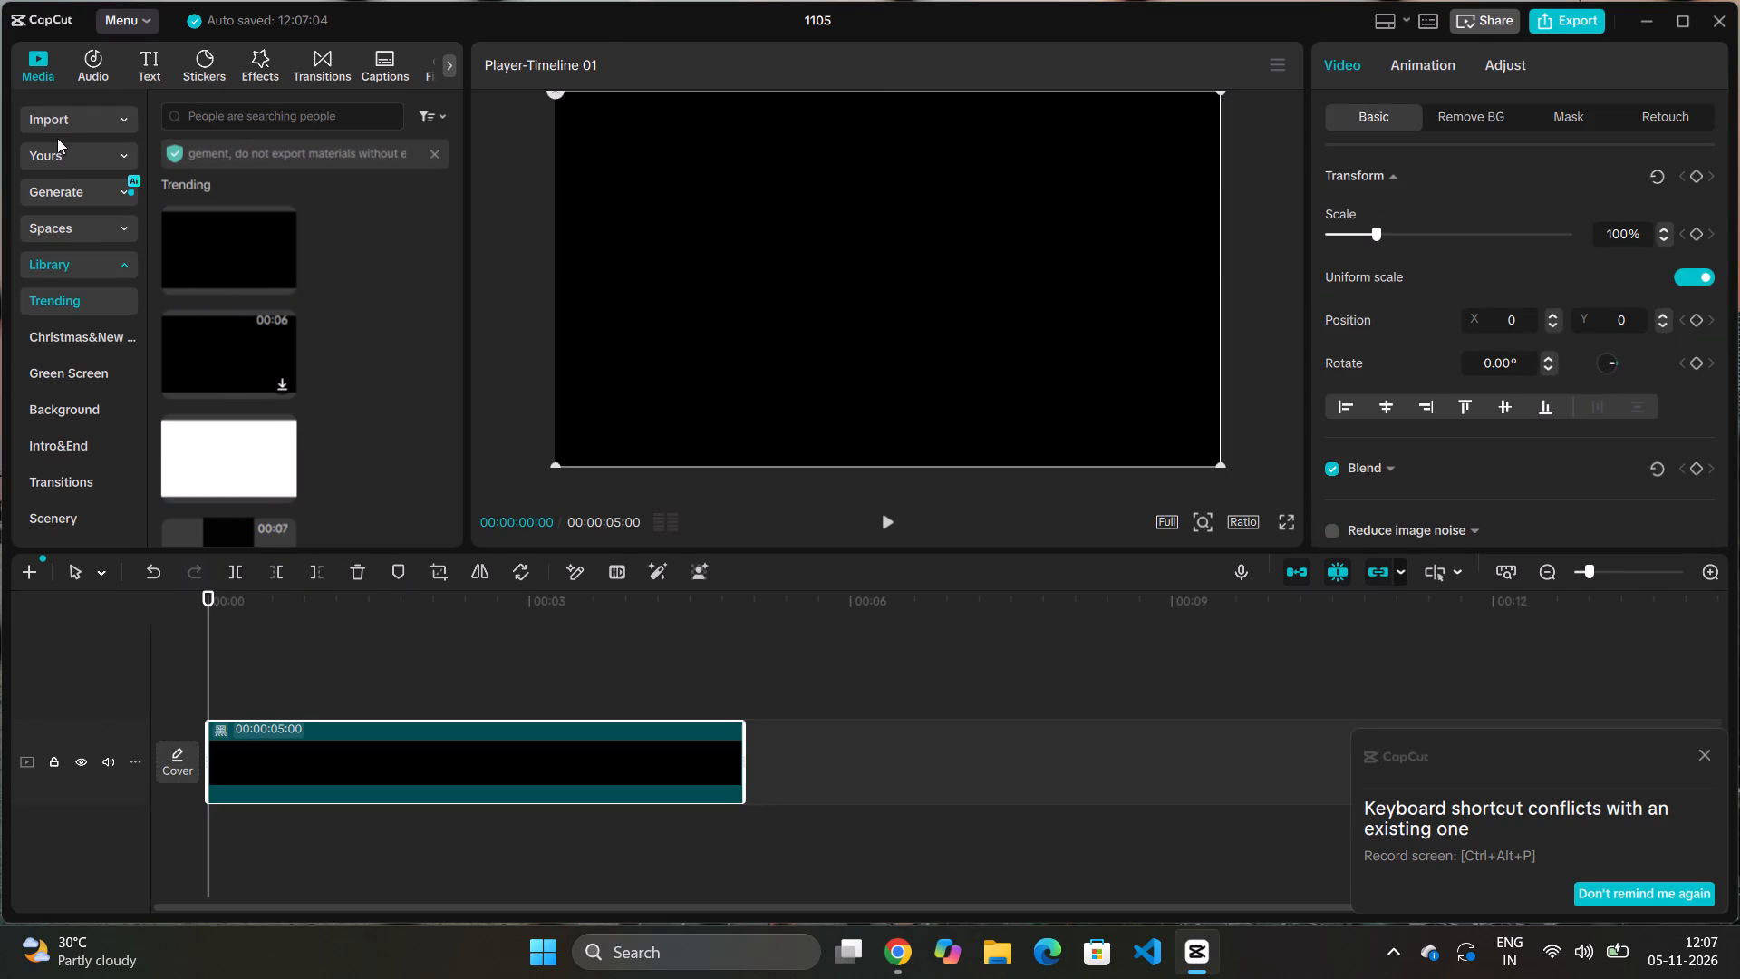
{"action": "left_click", "coordinate": [63, 115]}
{"action": "left_click_drag", "start_coordinate": [217, 185], "coordinate": [253, 483]}
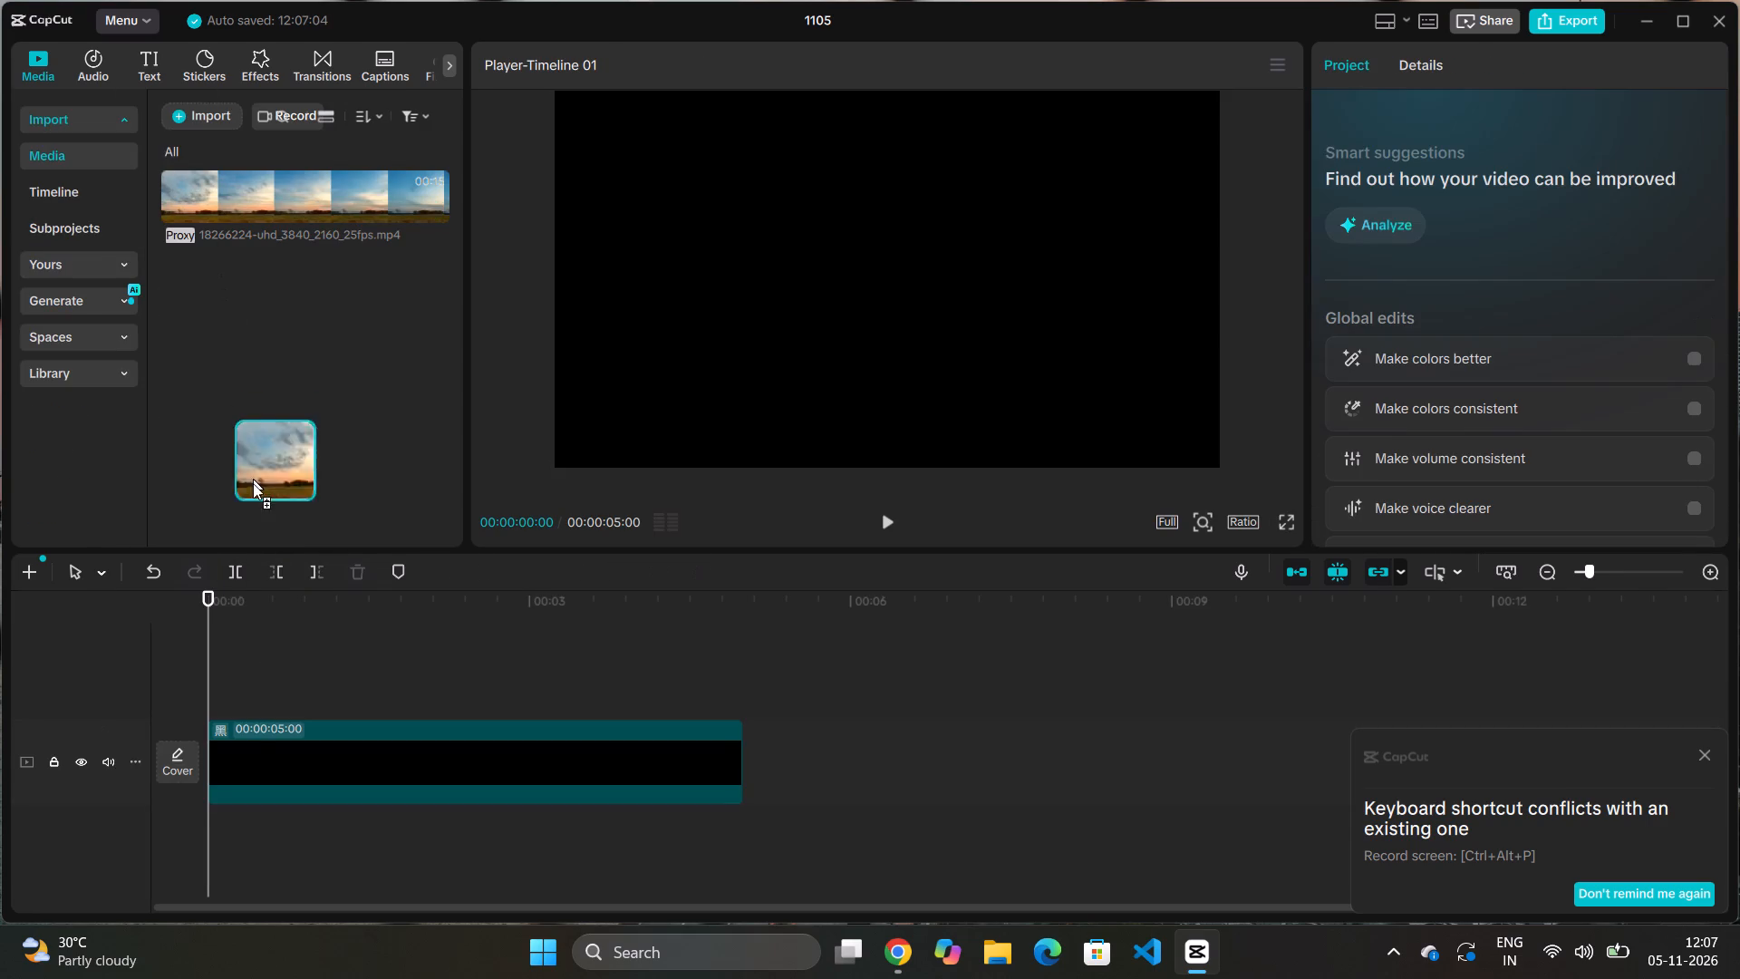
{"action": "left_click_drag", "start_coordinate": [253, 483], "coordinate": [191, 755]}
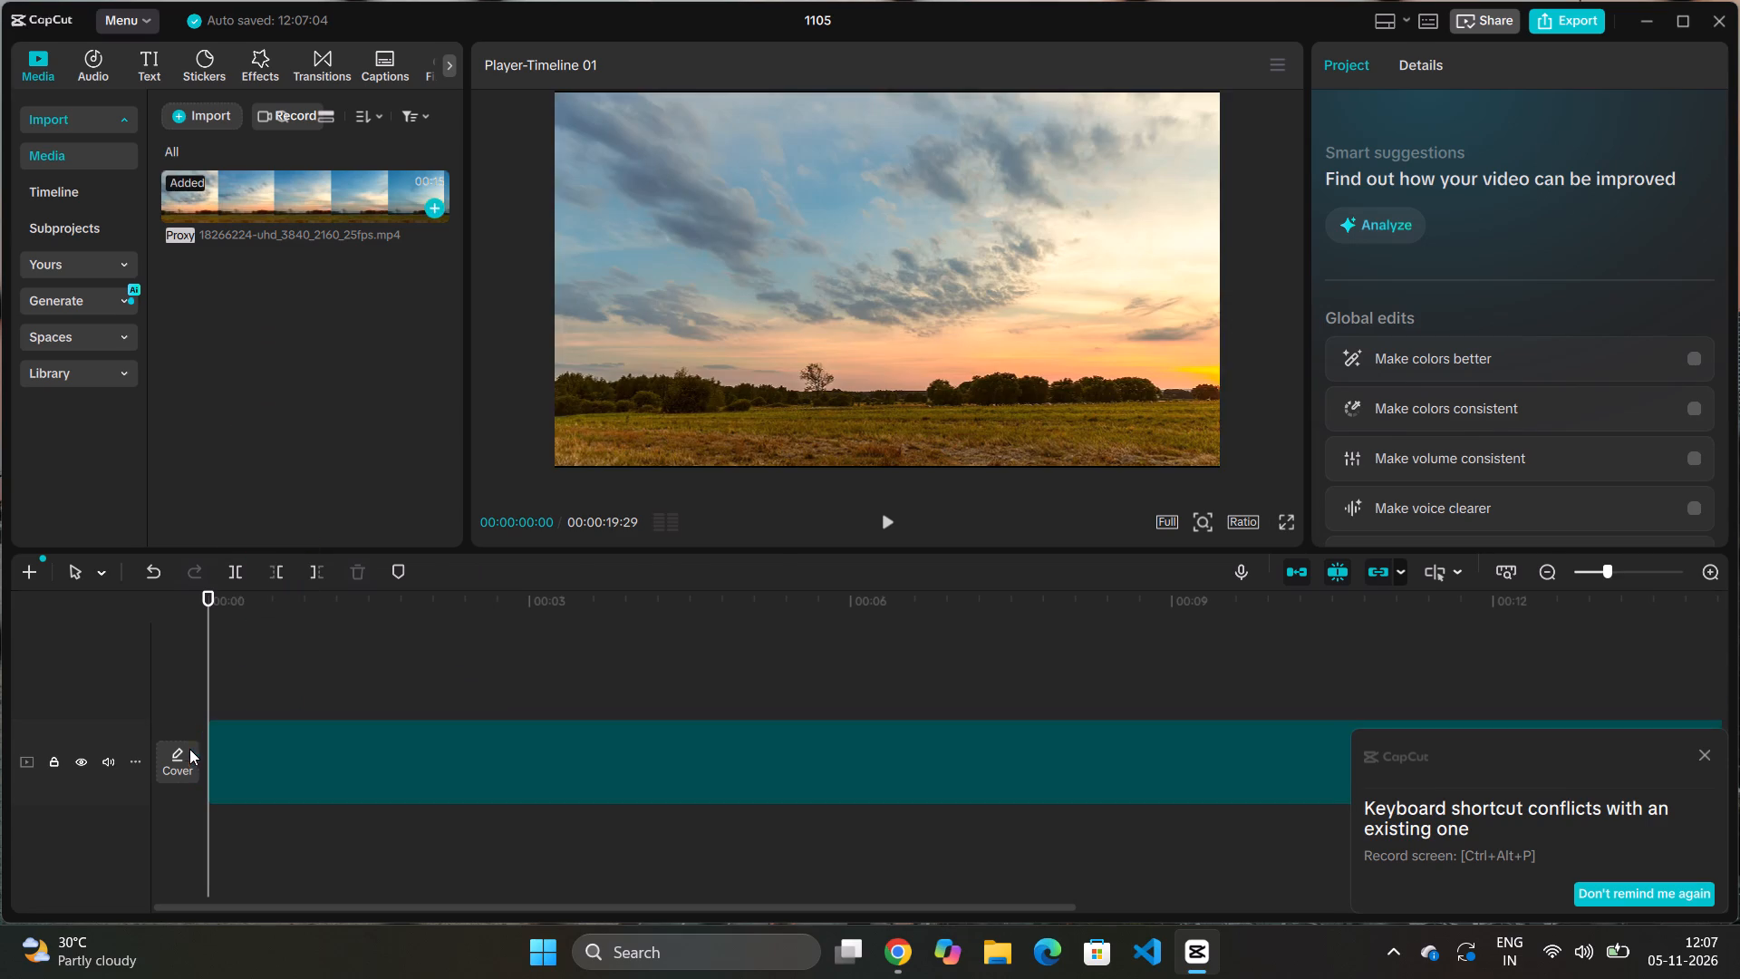
Place the Trending library's black image on a new track above the landscape clip, starting at 00:00.
{"action": "left_click", "coordinate": [78, 369]}
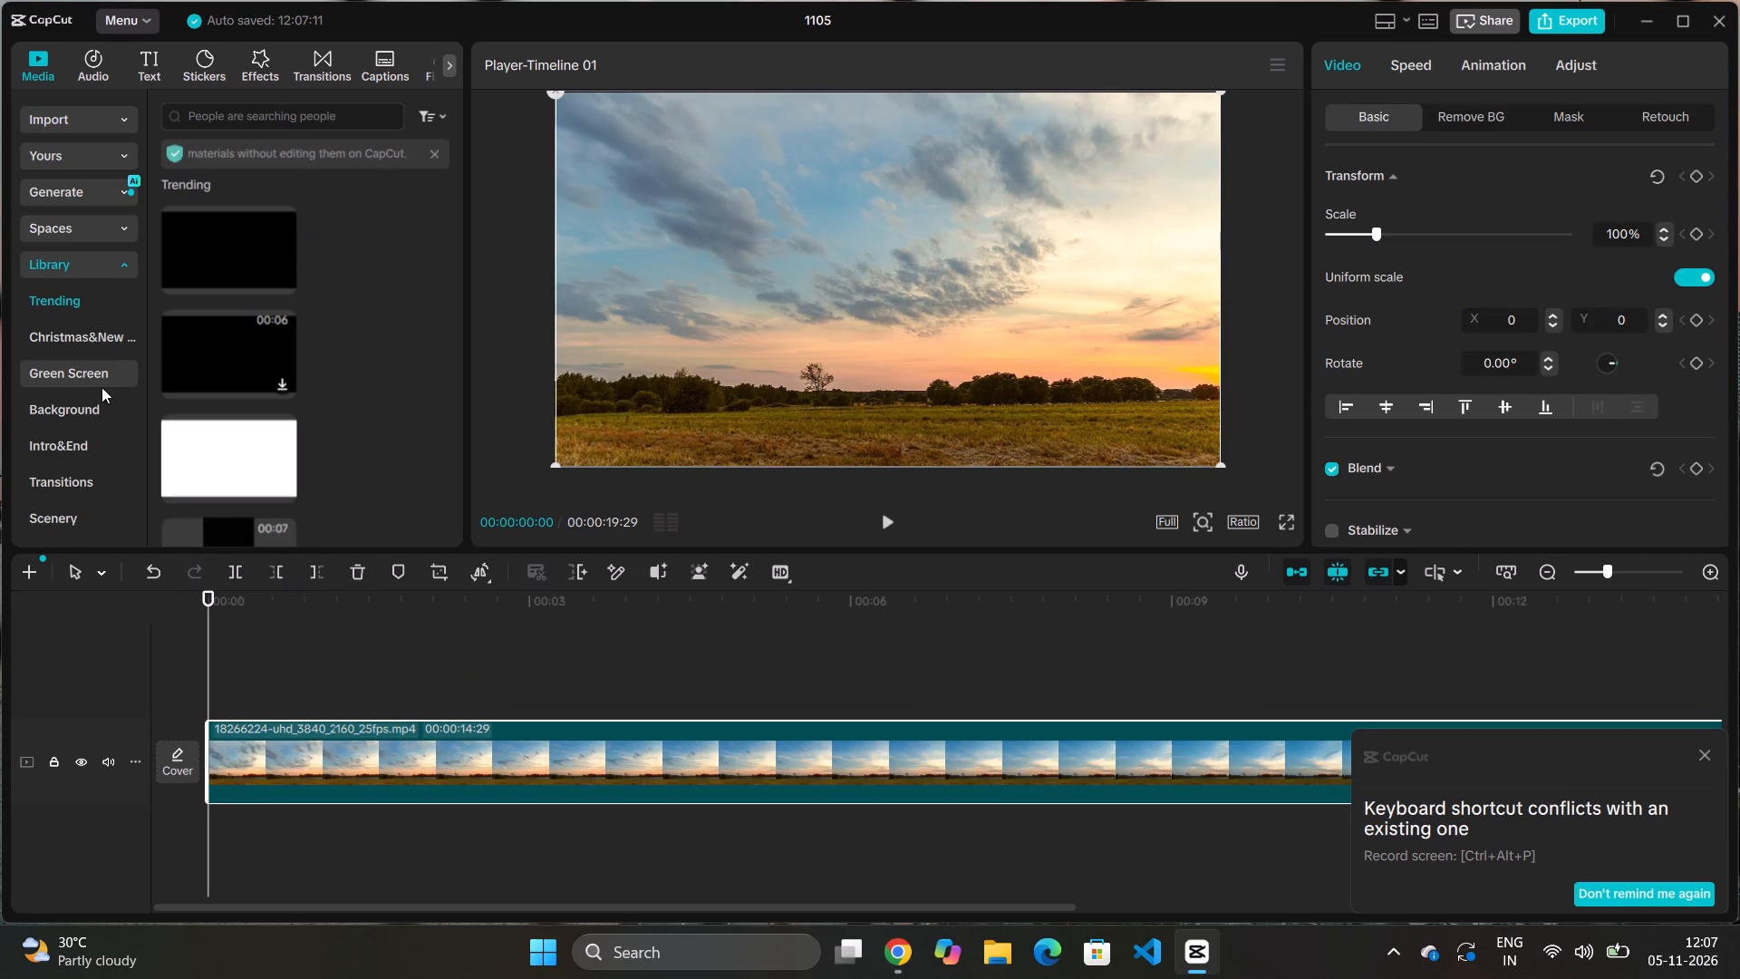
{"action": "left_click", "coordinate": [212, 235]}
{"action": "left_click_drag", "start_coordinate": [210, 233], "coordinate": [237, 643]}
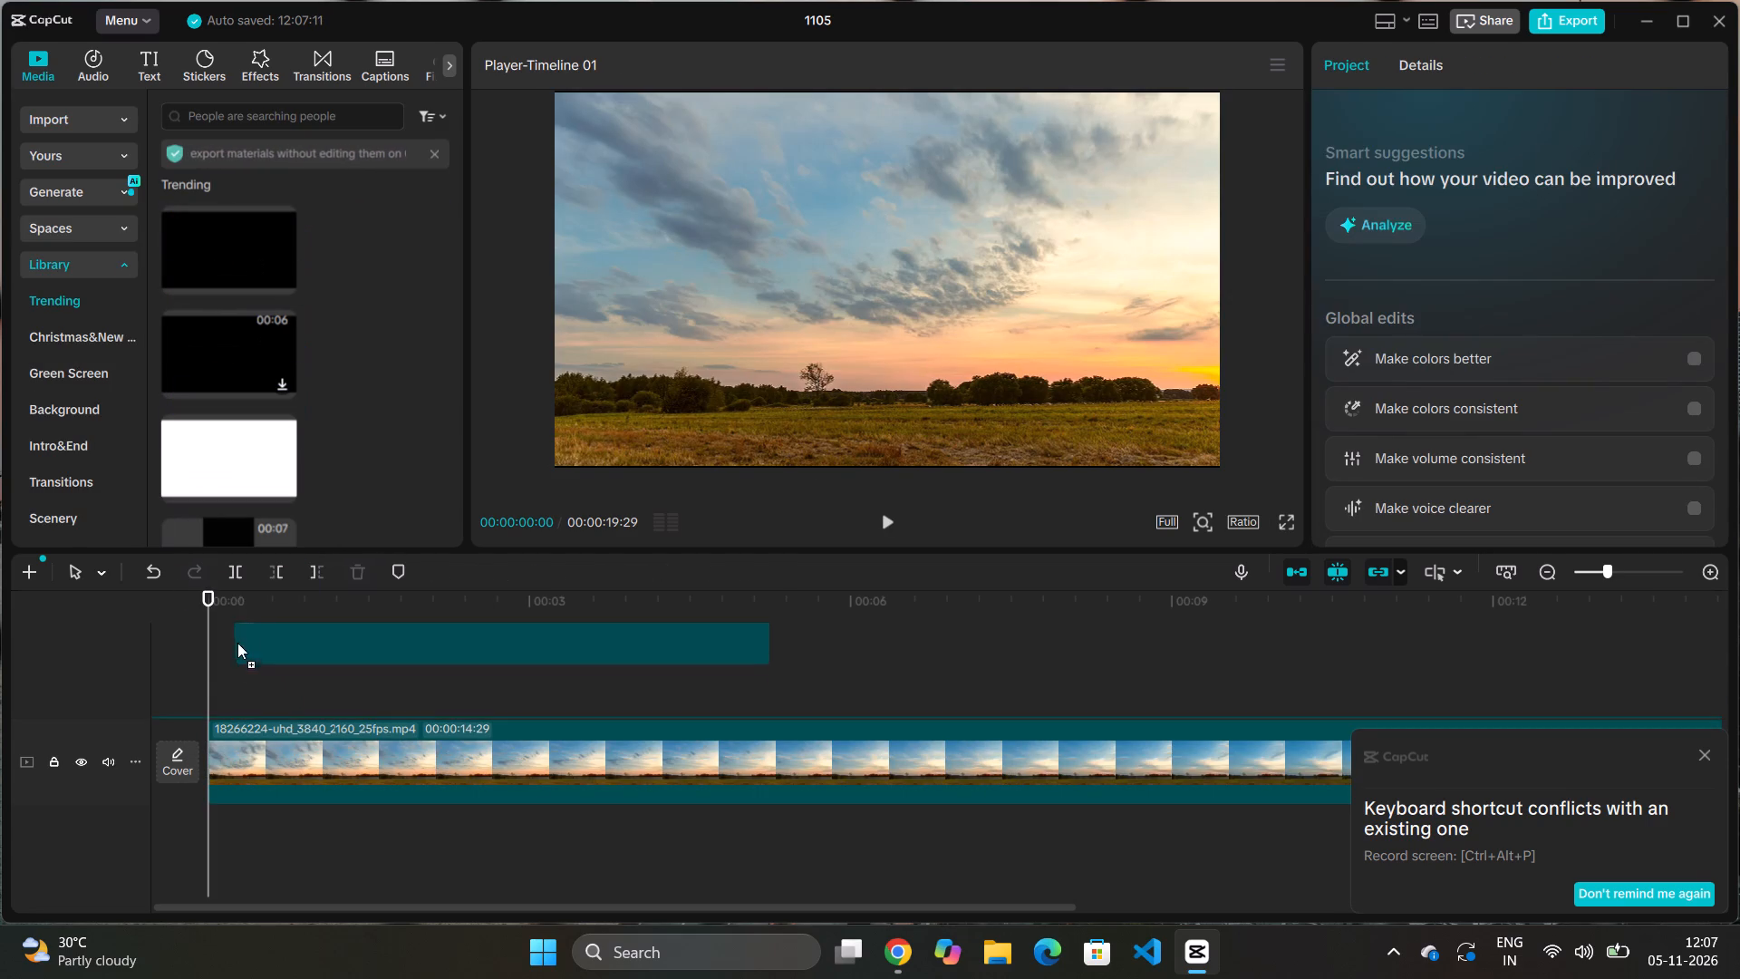
{"action": "left_click_drag", "start_coordinate": [237, 643], "coordinate": [209, 672]}
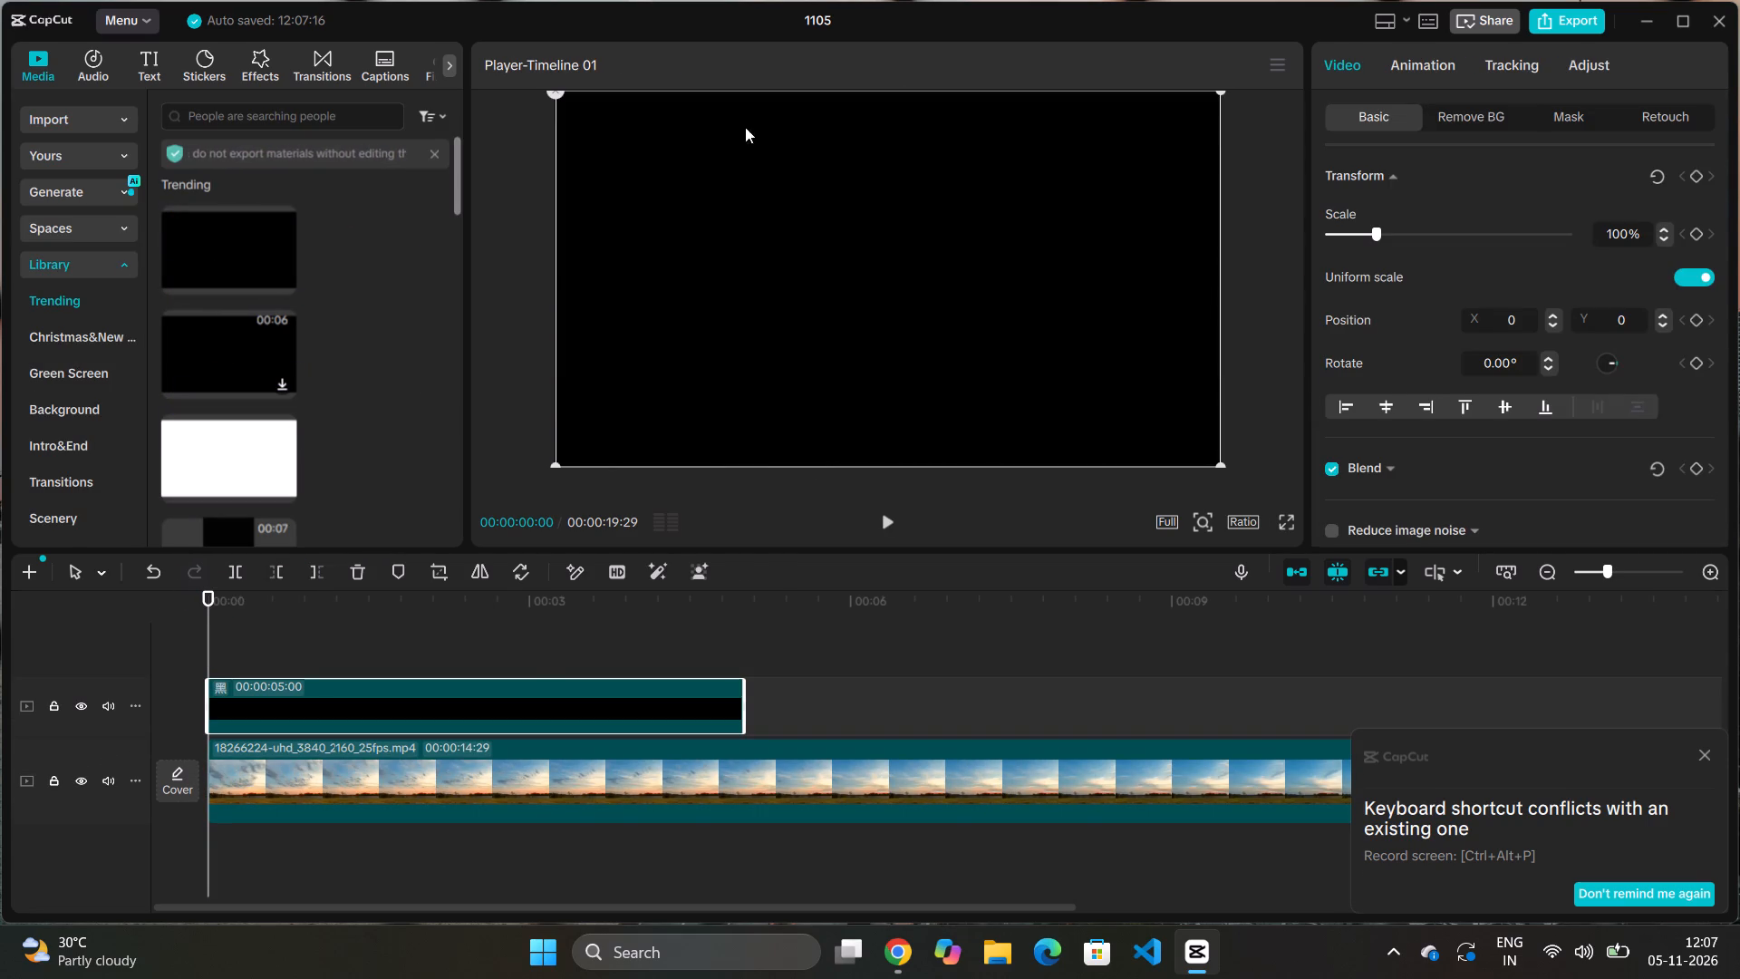
Crop the overlay black clip to a full-width horizontal strip, keeping about the lowest fifth of its height.
{"action": "left_click", "coordinate": [430, 568]}
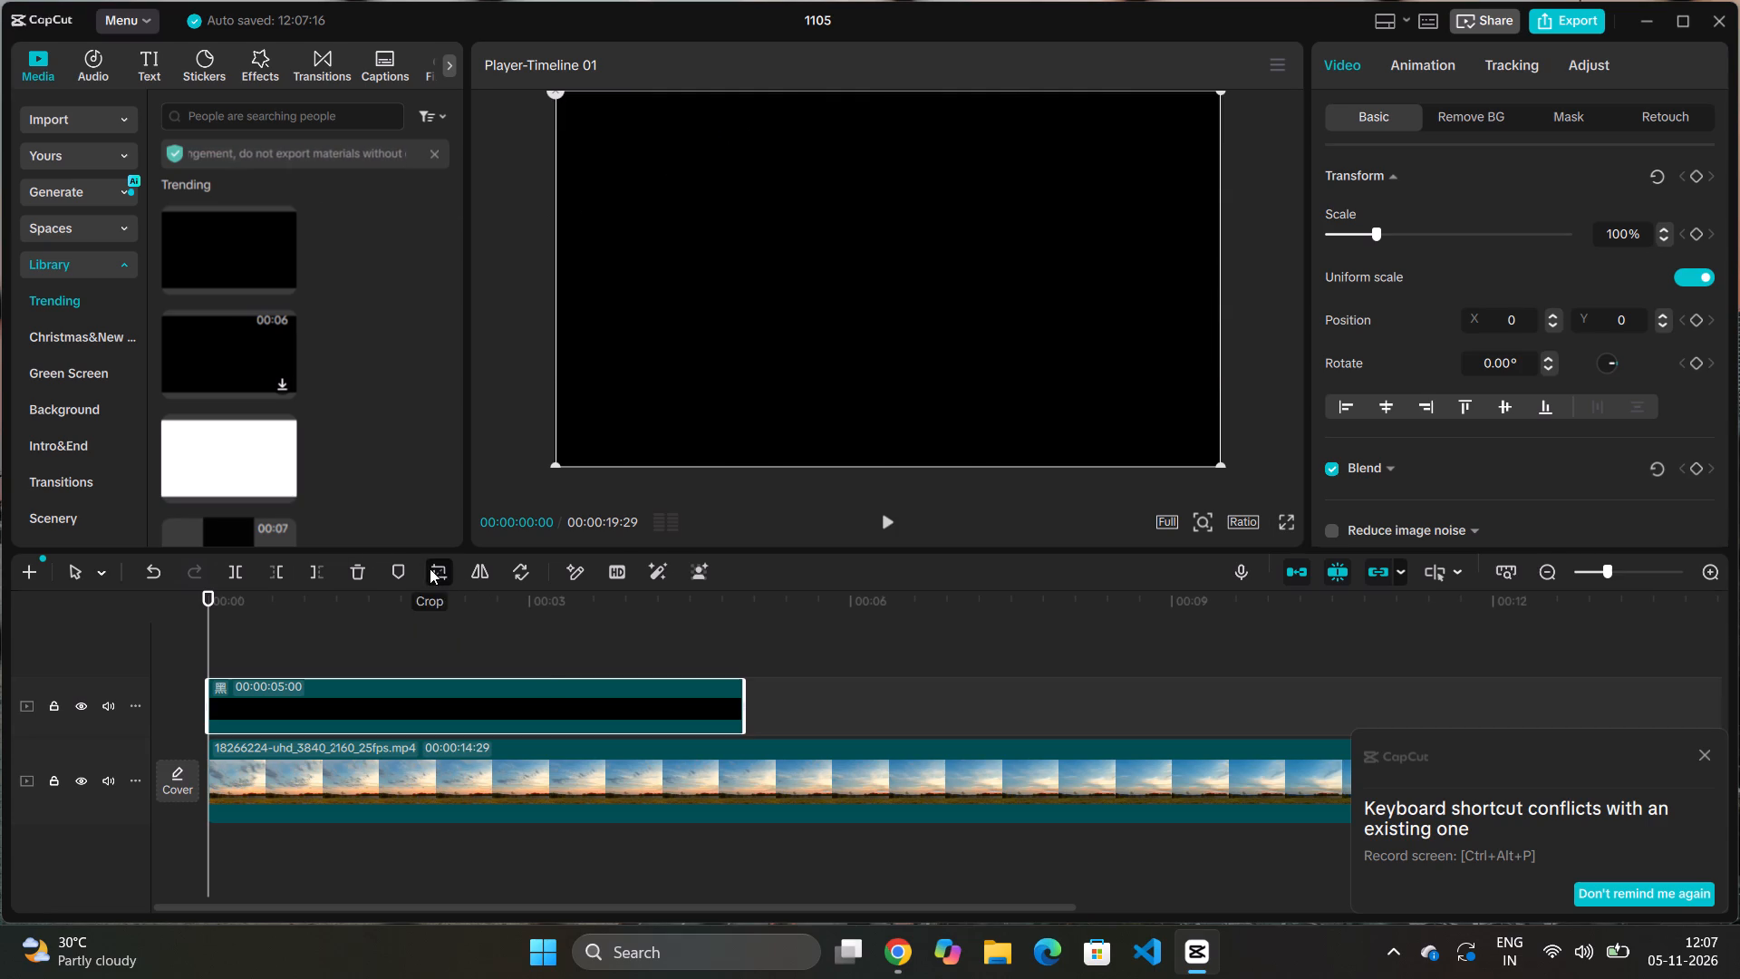
{"action": "left_click_drag", "start_coordinate": [870, 193], "coordinate": [874, 237]}
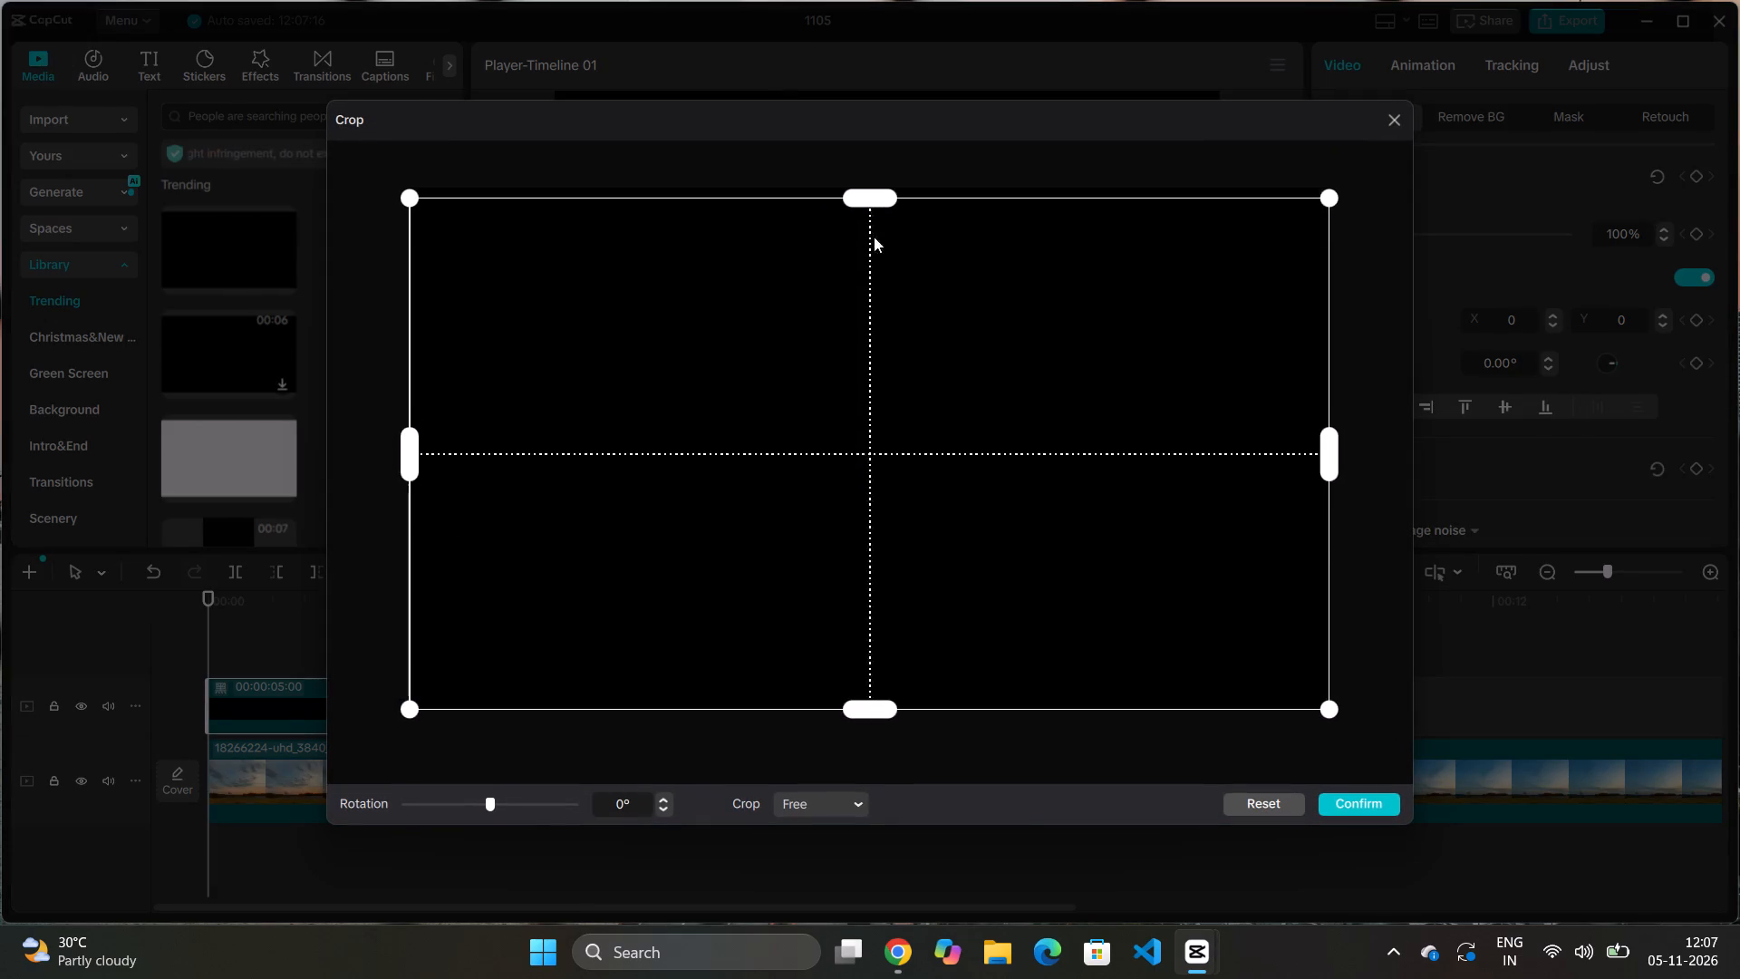
{"action": "left_click_drag", "start_coordinate": [874, 237], "coordinate": [887, 772]}
{"action": "key", "text": "BackSpace"}
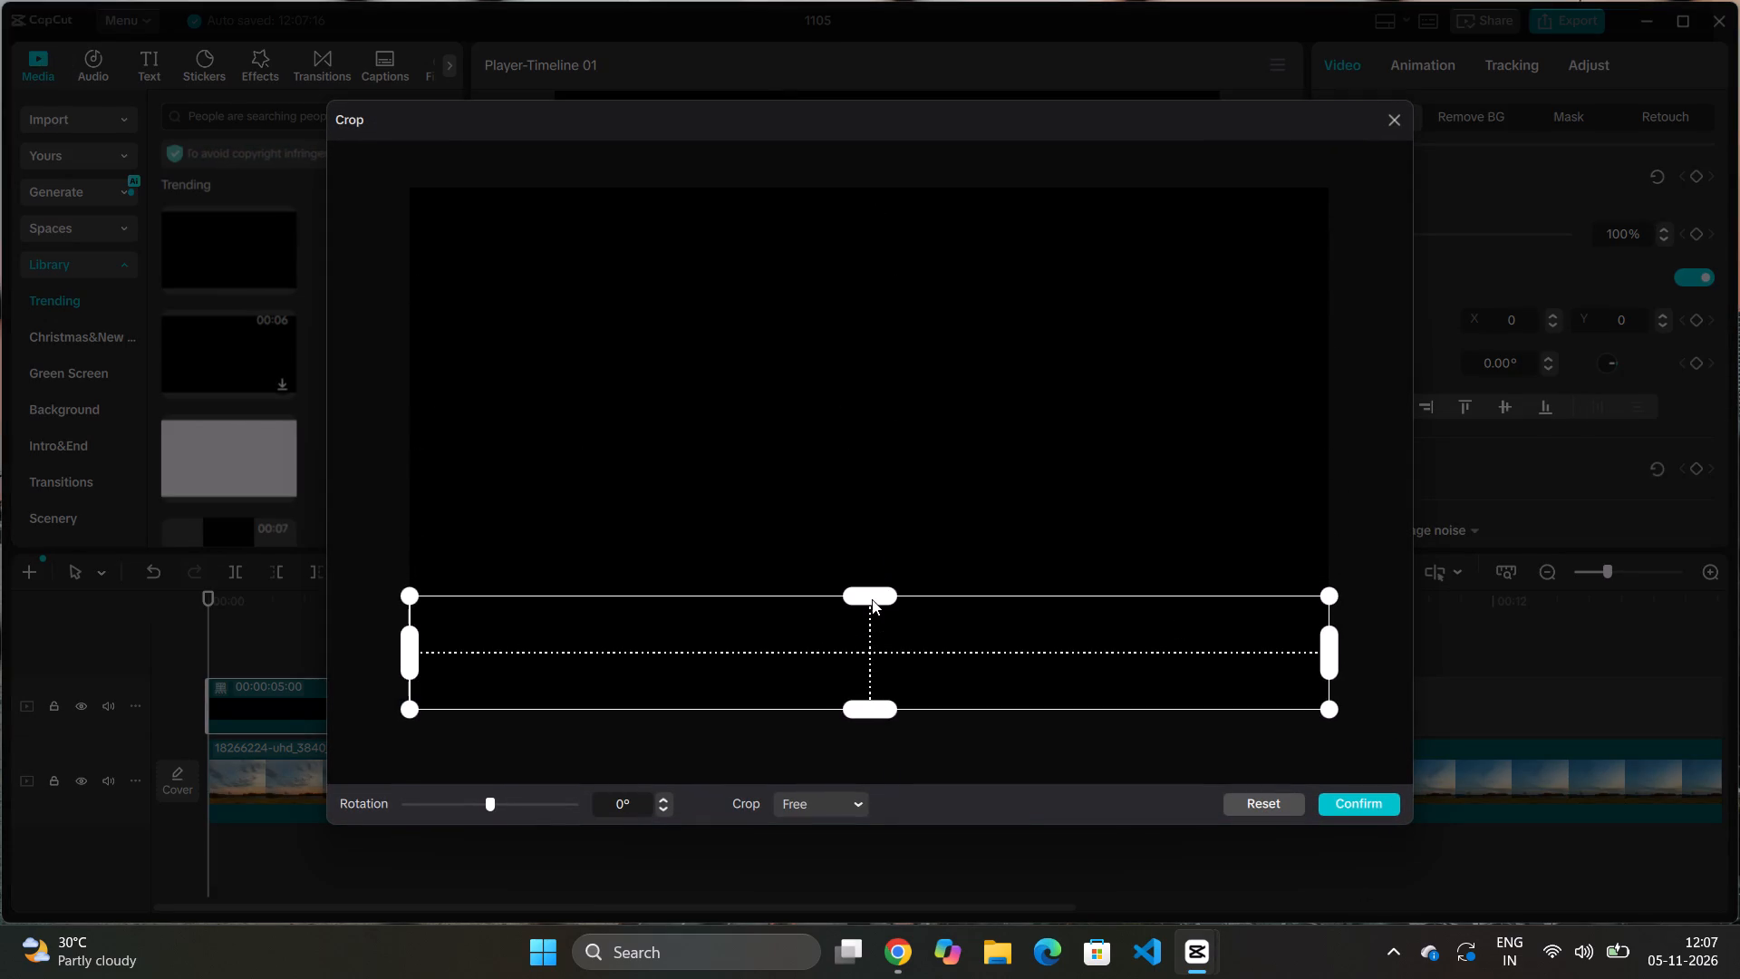
{"action": "left_click_drag", "start_coordinate": [872, 599], "coordinate": [883, 696]}
{"action": "left_click_drag", "start_coordinate": [1319, 588], "coordinate": [1319, 597]}
{"action": "left_click_drag", "start_coordinate": [1319, 597], "coordinate": [1334, 634]}
{"action": "left_click", "coordinate": [1378, 808]}
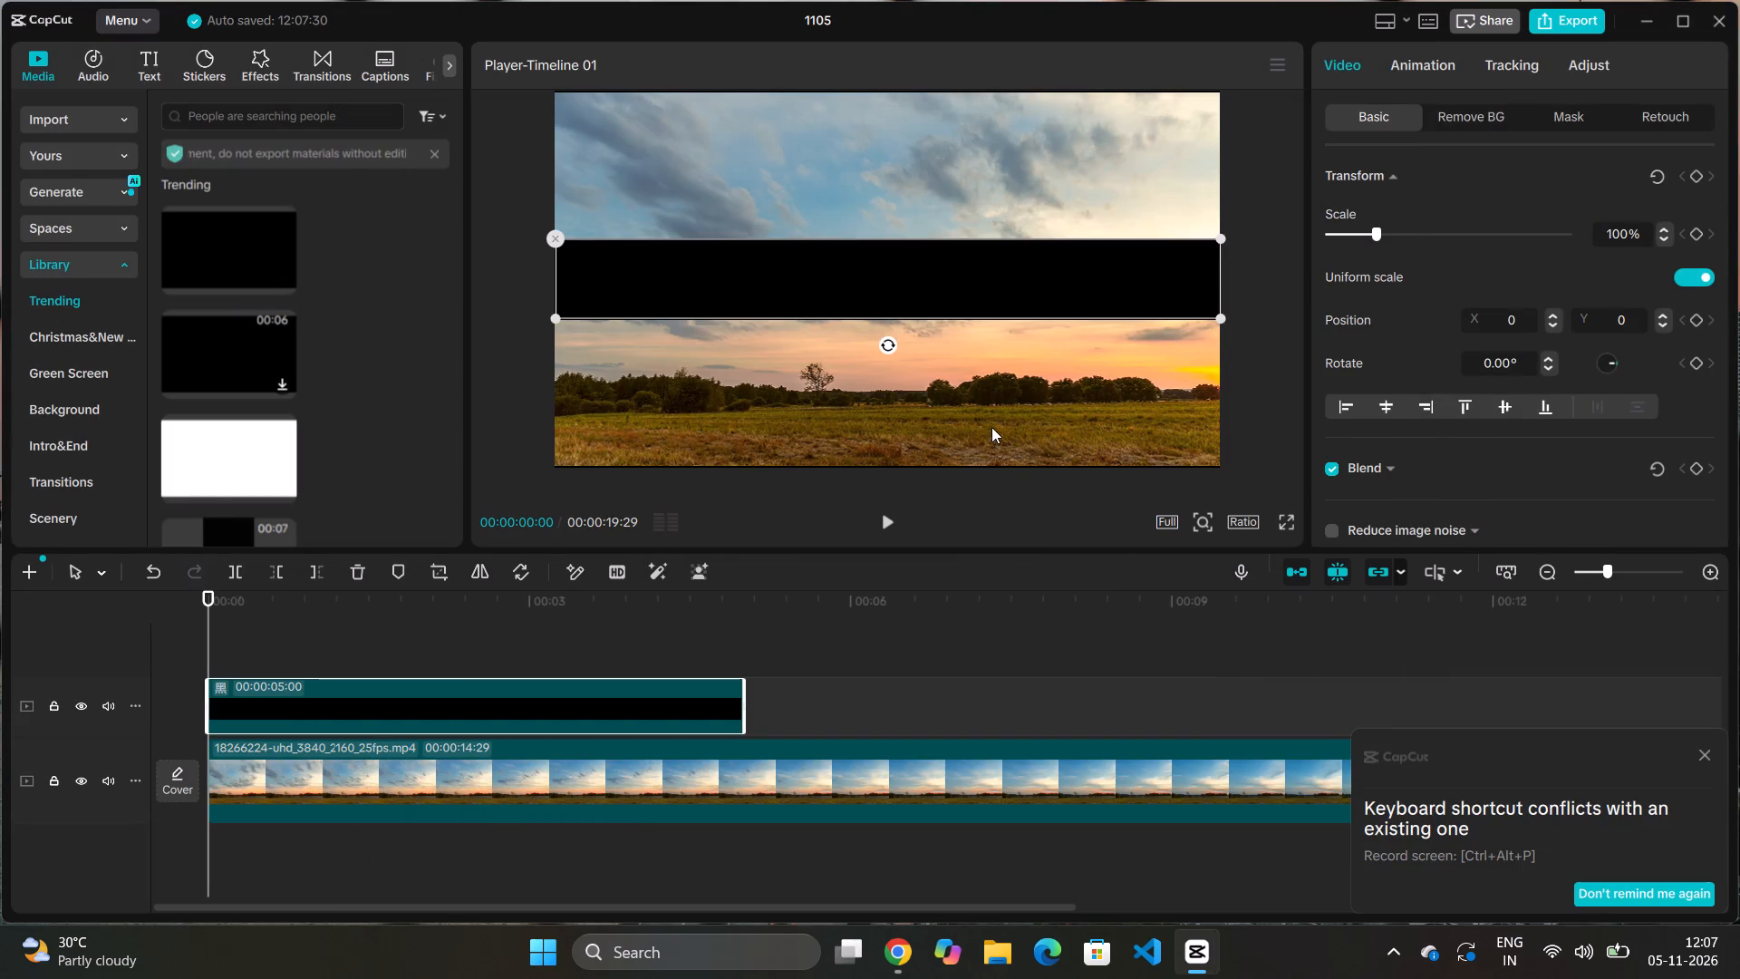
Move the black strip down to the bottom edge of the frame, at about X 0, Y -1076.
{"action": "left_click_drag", "start_coordinate": [985, 280], "coordinate": [981, 461]}
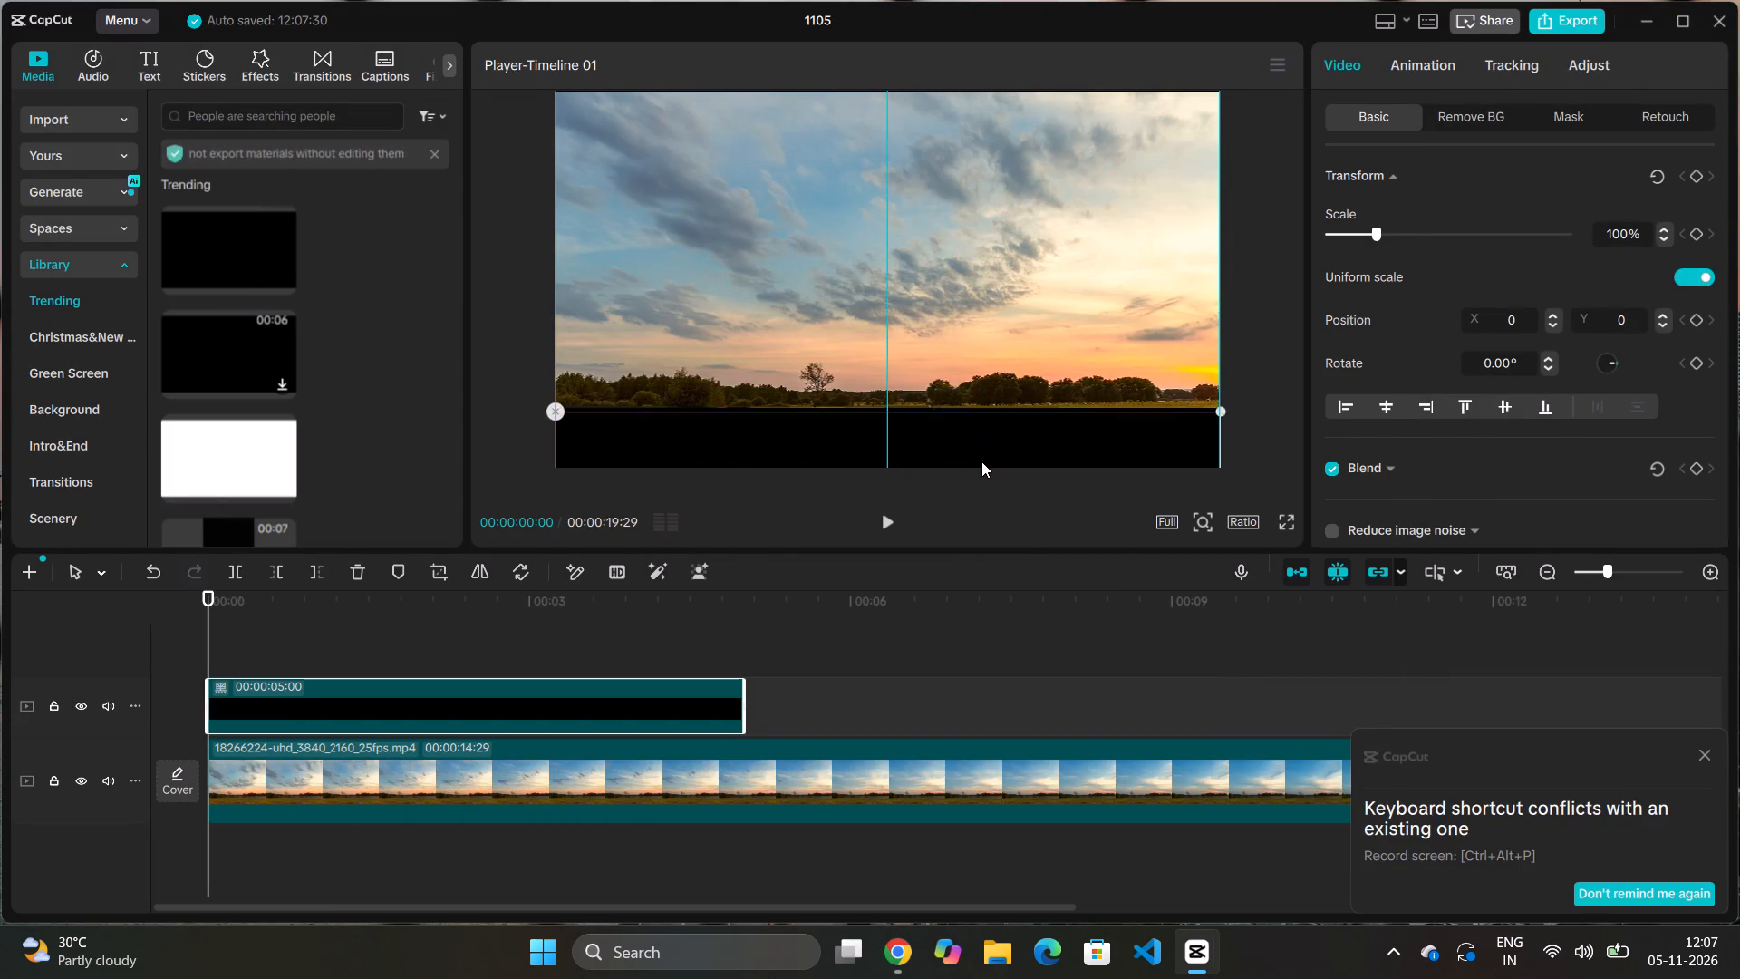
{"action": "left_click_drag", "start_coordinate": [981, 461], "coordinate": [982, 480]}
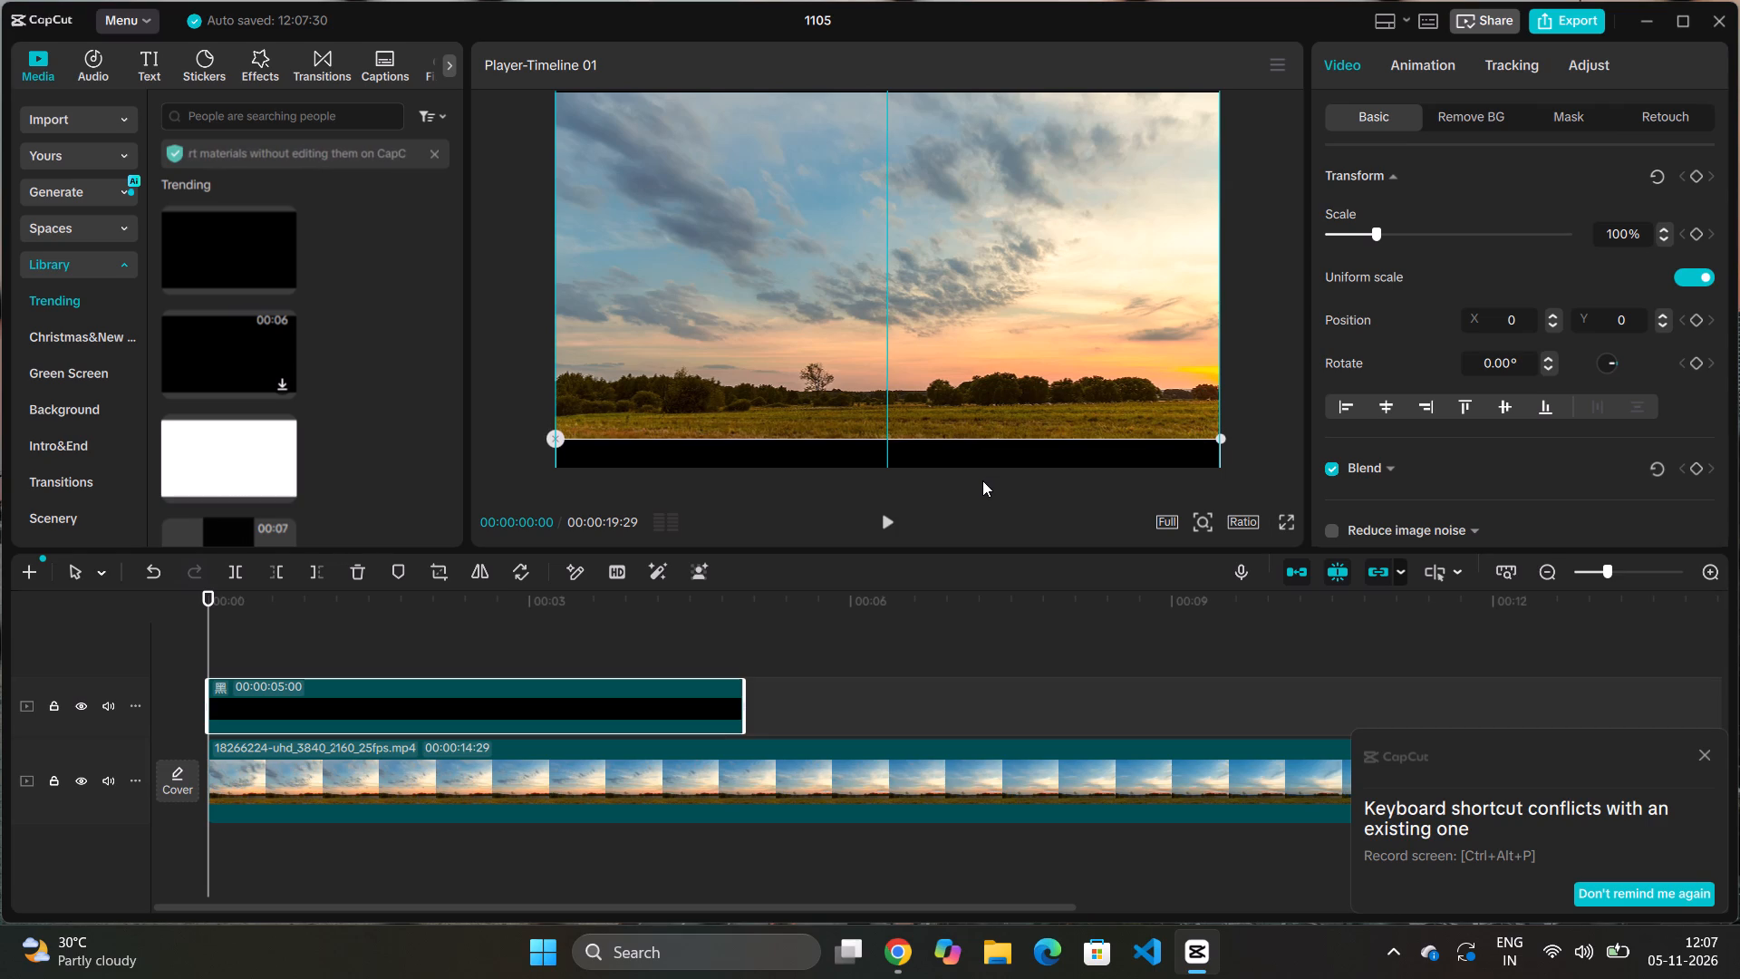
{"action": "left_click_drag", "start_coordinate": [982, 480], "coordinate": [981, 467]}
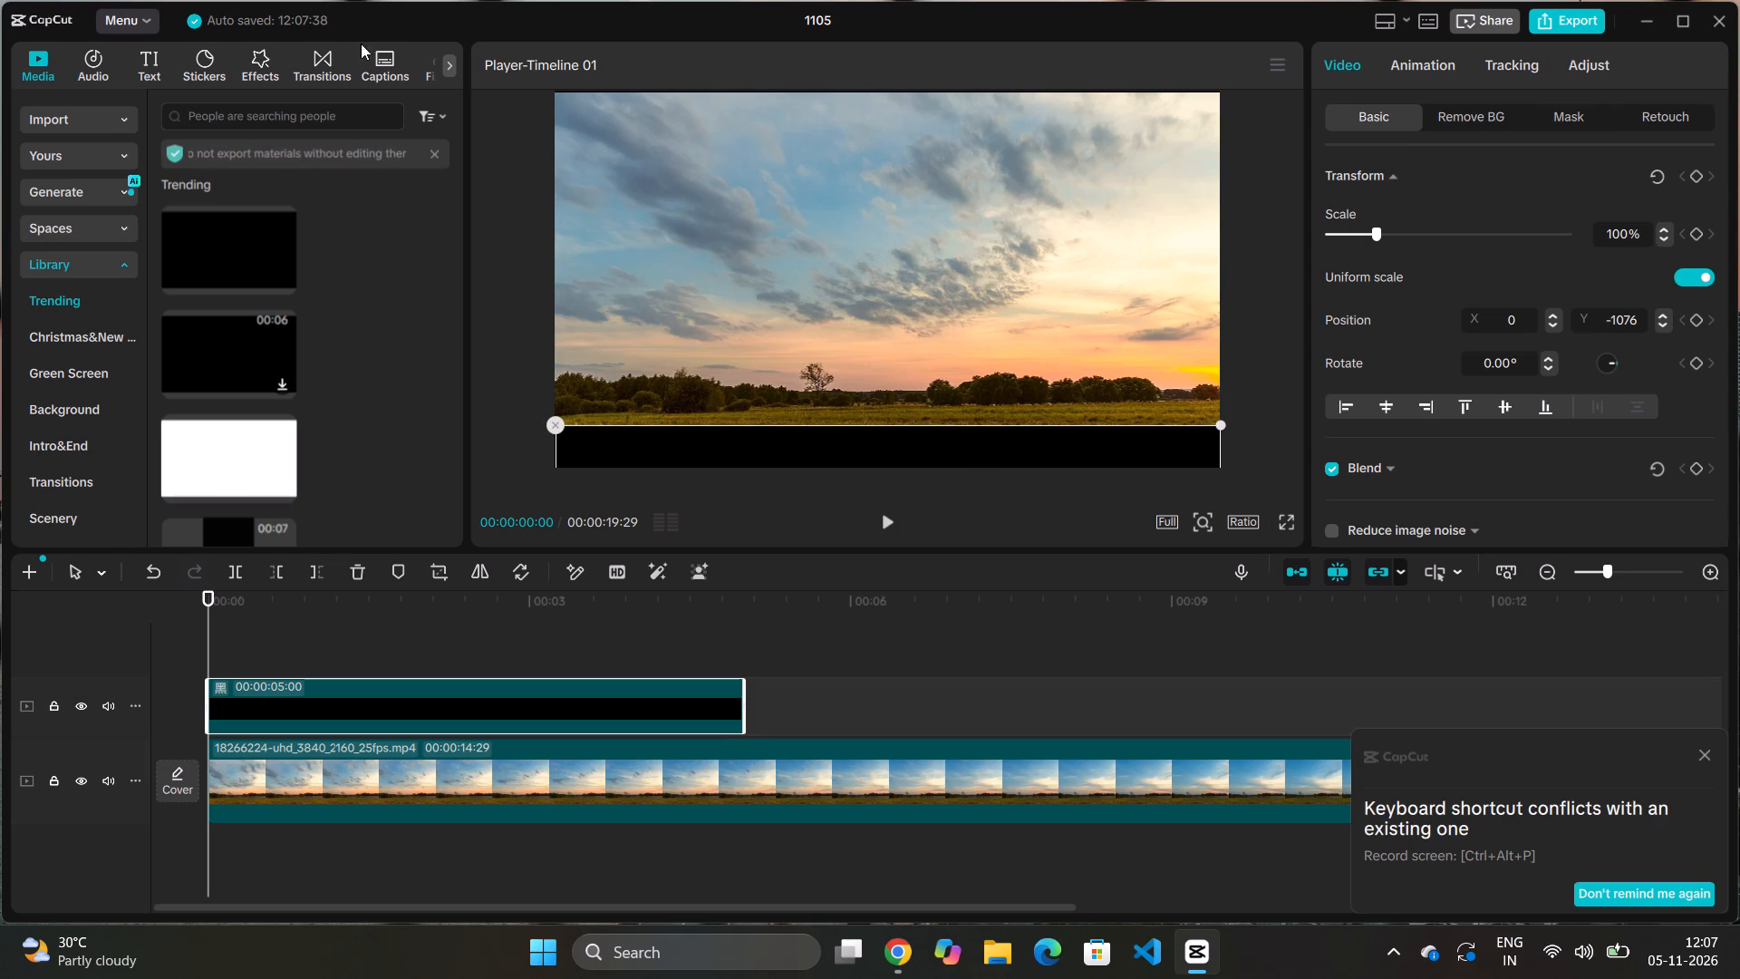
Add a Default text clip at the start of the timeline, above the black strip's track.
{"action": "left_click", "coordinate": [150, 66]}
{"action": "left_click", "coordinate": [187, 111]}
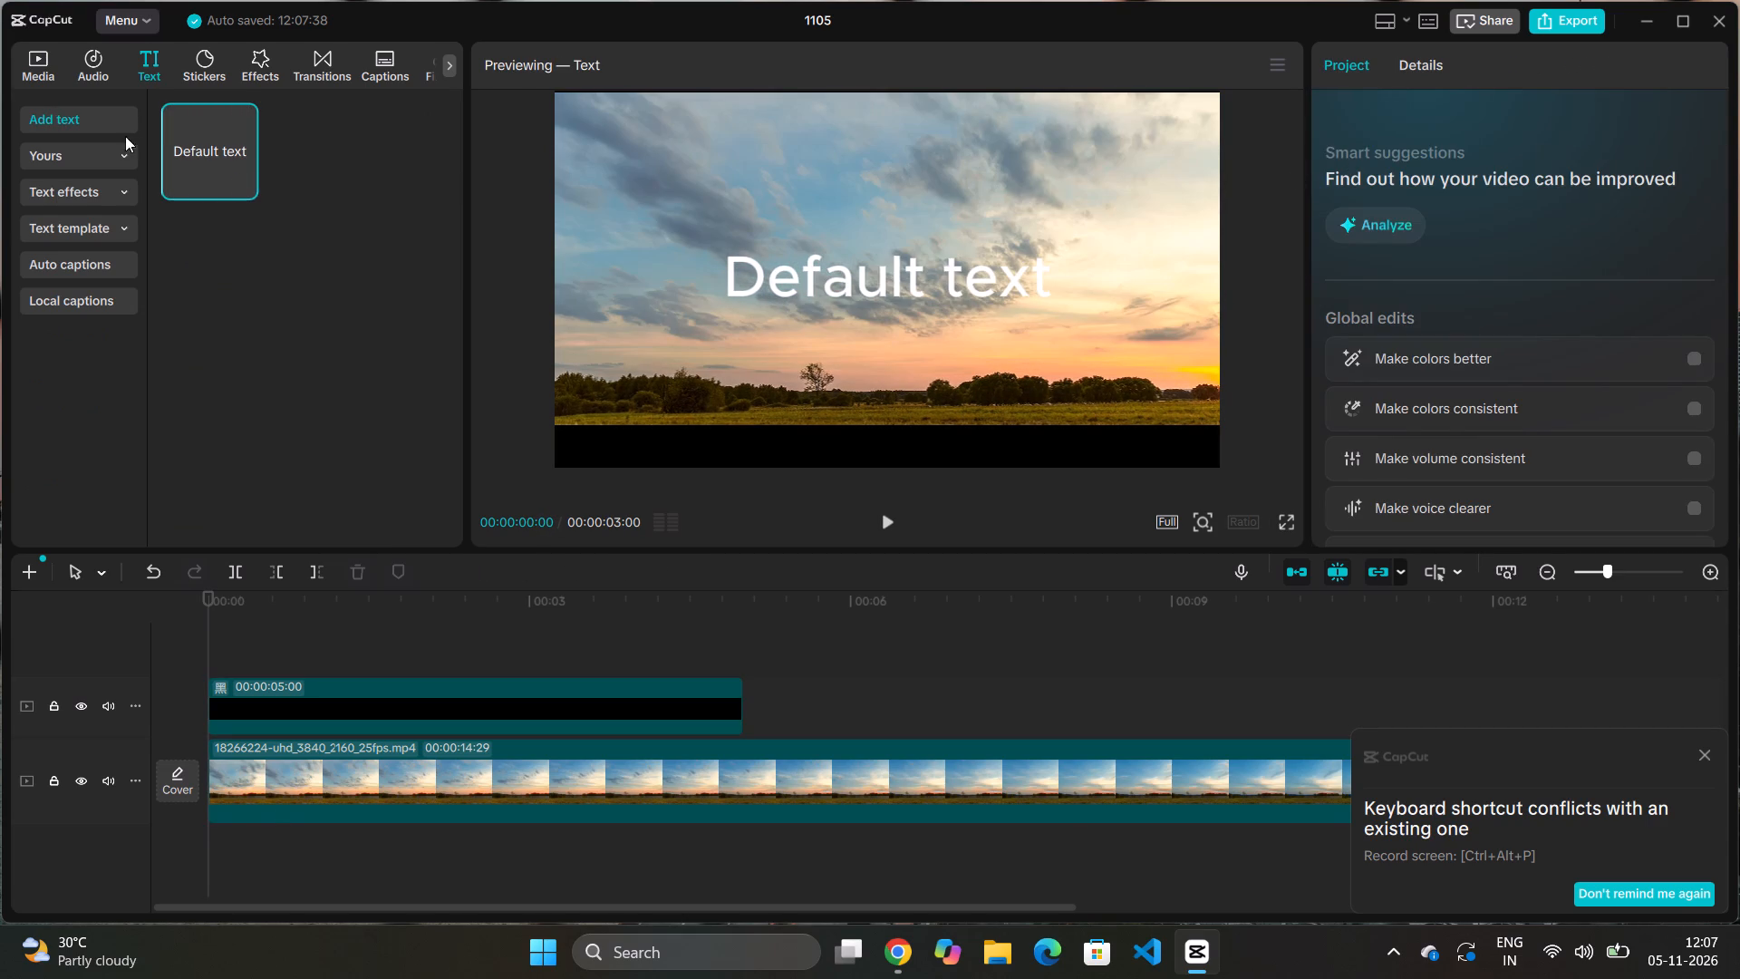
{"action": "left_click", "coordinate": [248, 194]}
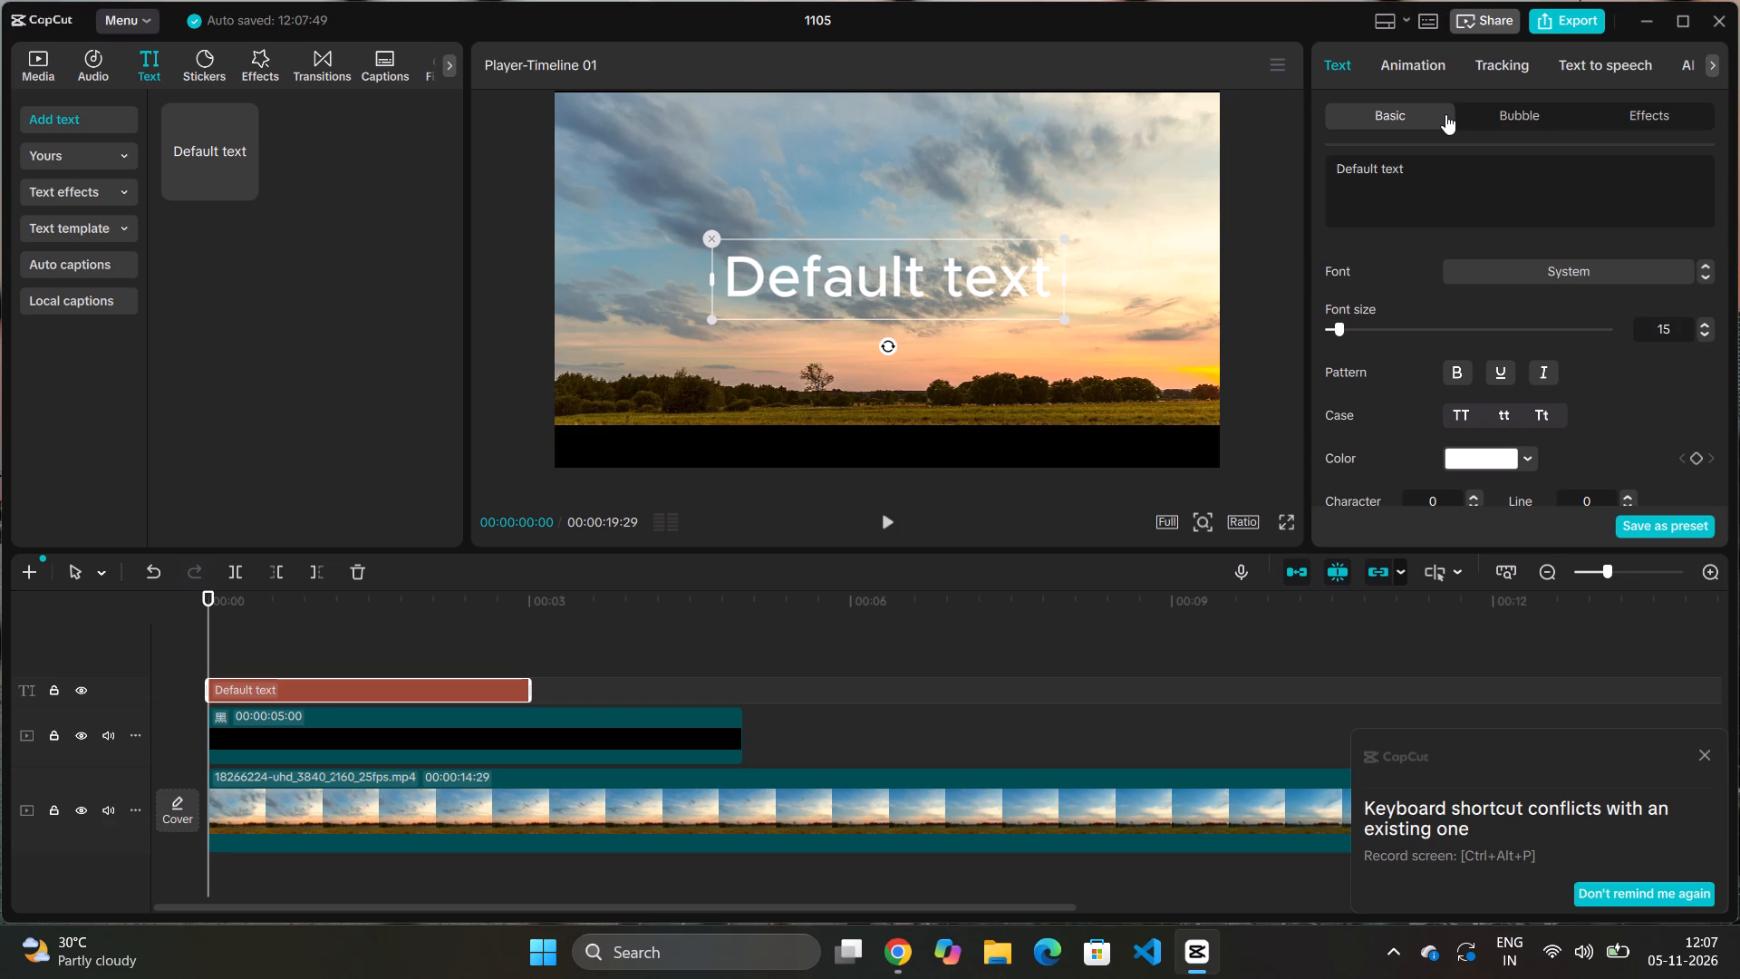
Replace the default text with "Welcome back to our new video guys today we are learning crawling text animation".
{"action": "left_click_drag", "start_coordinate": [1441, 177], "coordinate": [792, 153]}
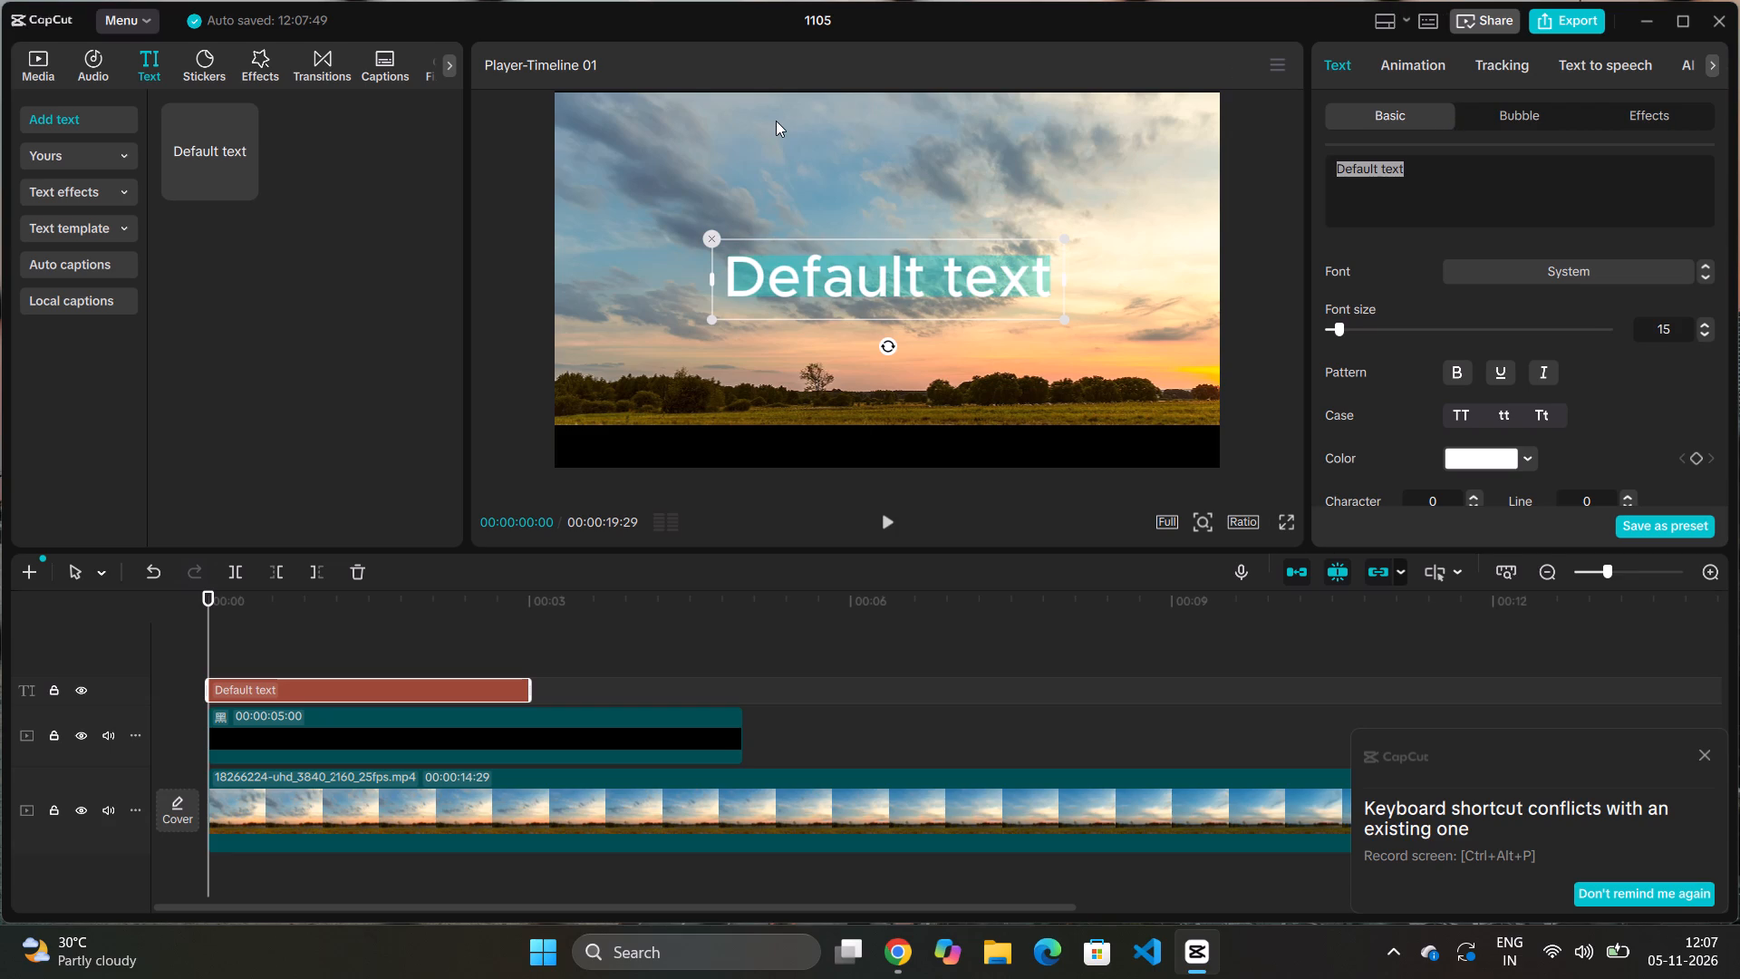
{"action": "type", "text": "we"}
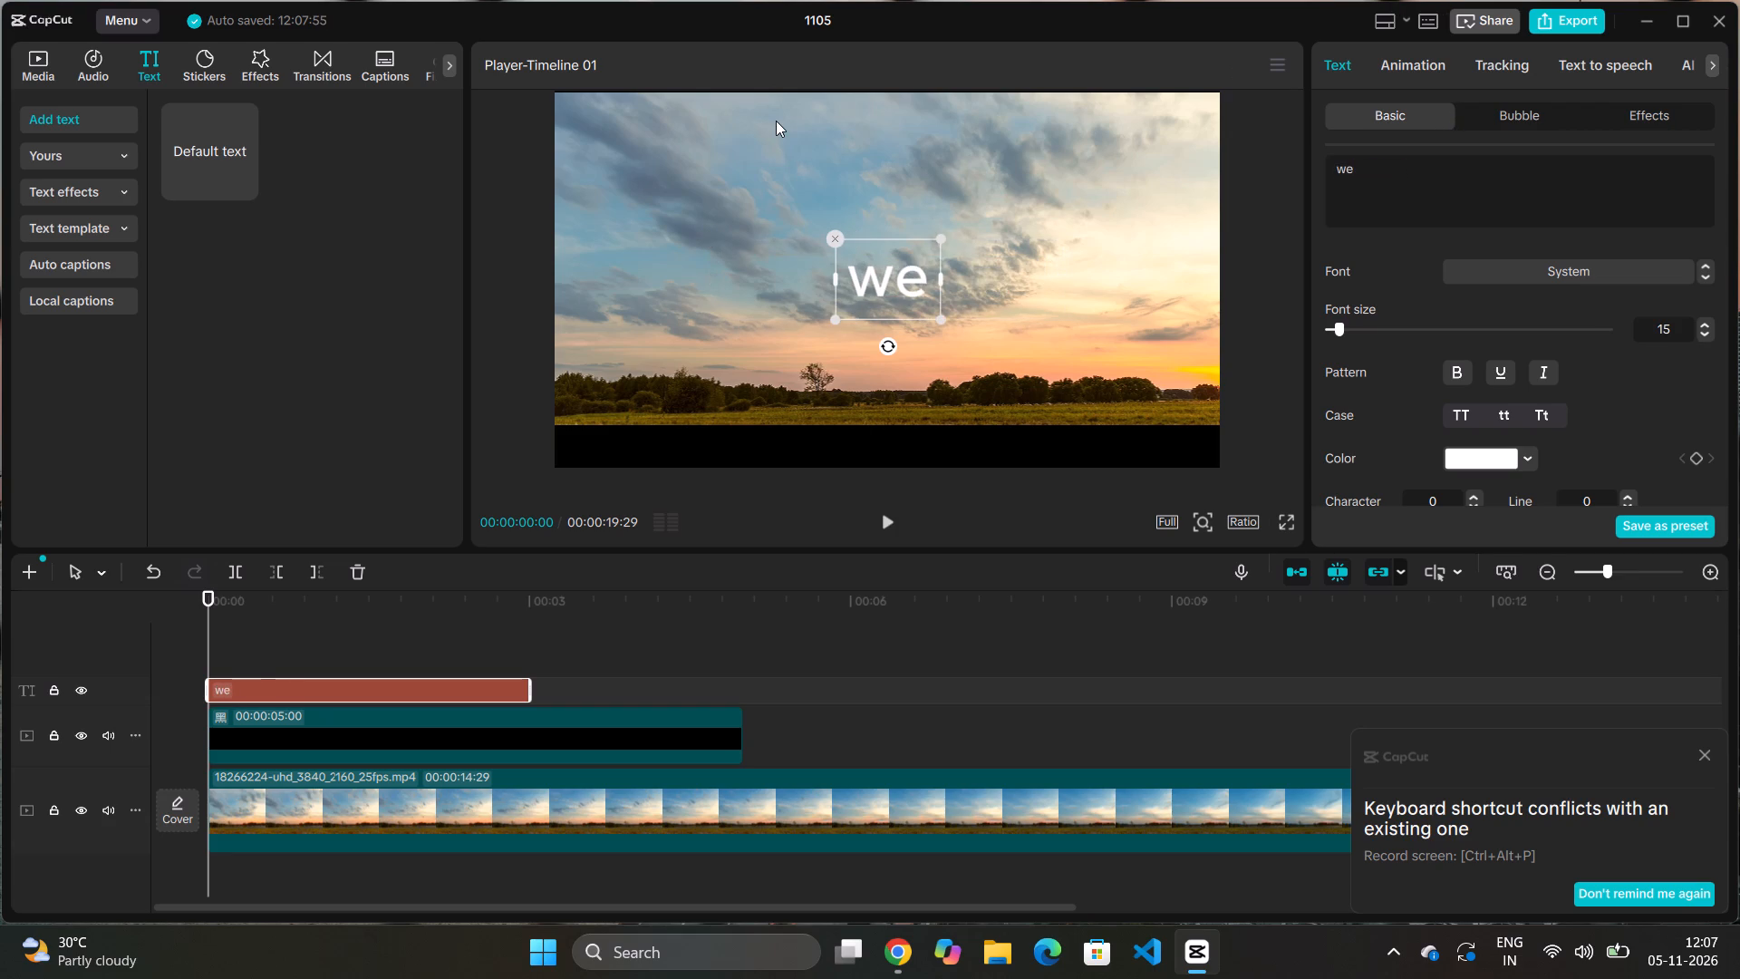
{"action": "key", "text": "BackSpace"}
{"action": "key", "text": "BackSpace"}
{"action": "key", "text": "BackSpace"}
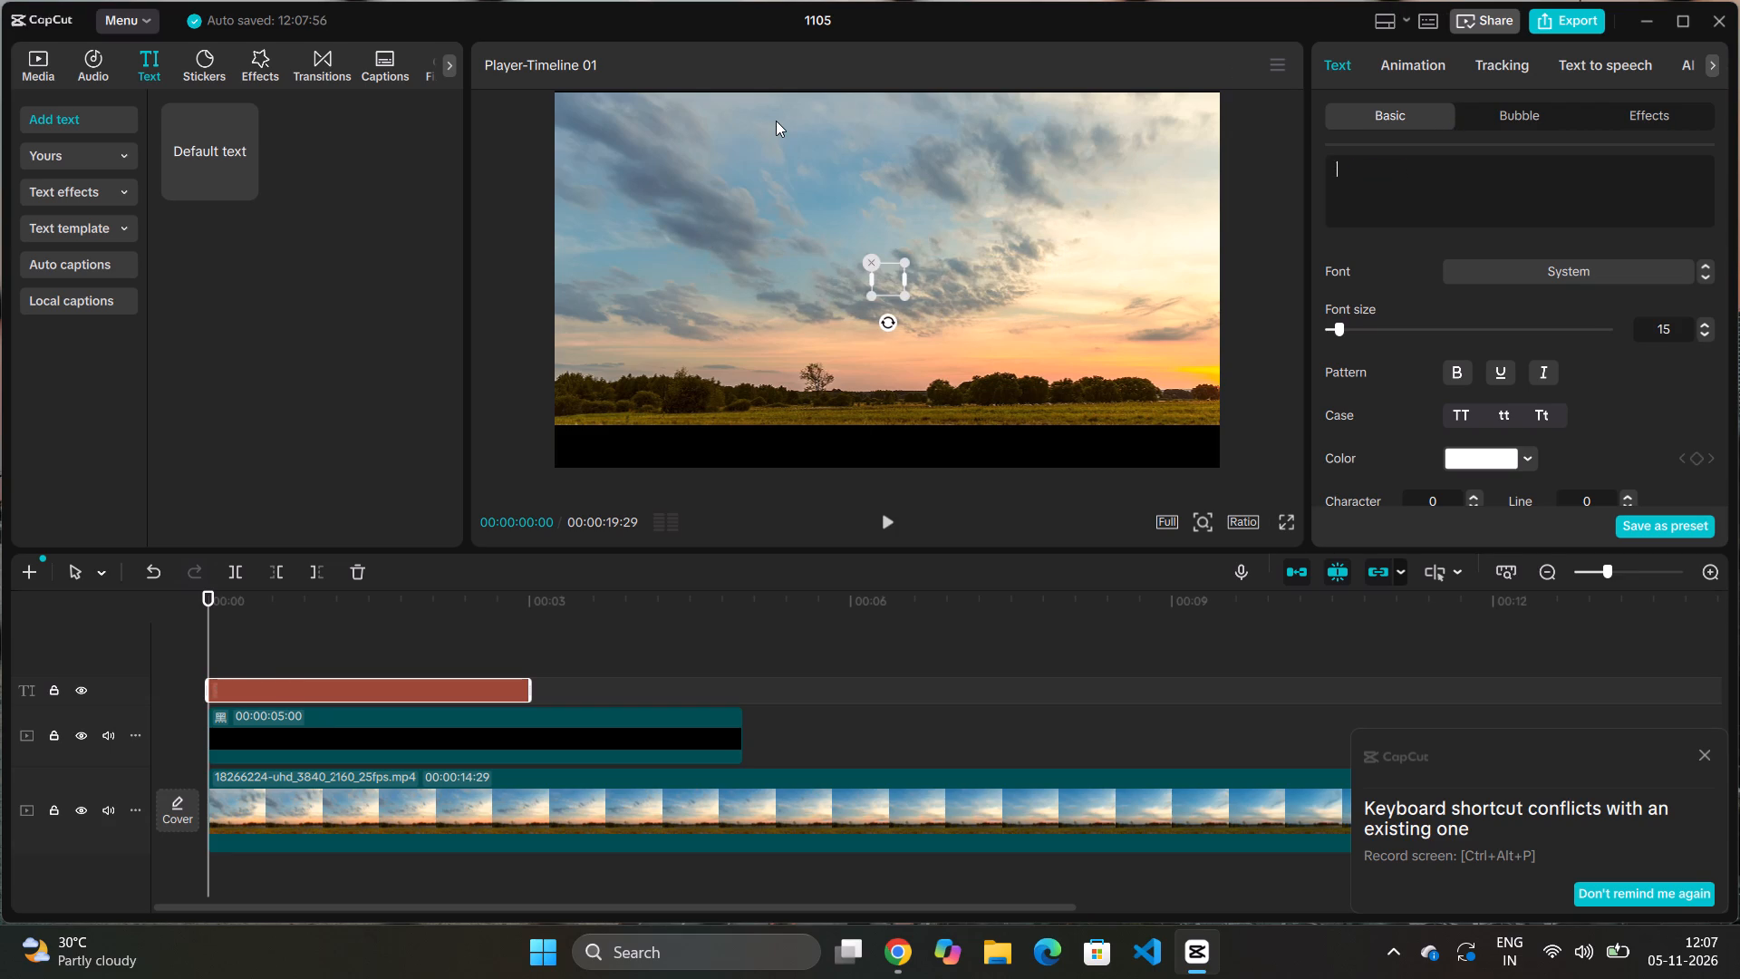
{"action": "type", "text": "Welocome"}
{"action": "key", "text": "space"}
{"action": "key", "text": "BackSpace"}
{"action": "key", "text": "BackSpace"}
{"action": "key", "text": "BackSpace"}
{"action": "key", "text": "BackSpace"}
{"action": "key", "text": "BackSpace"}
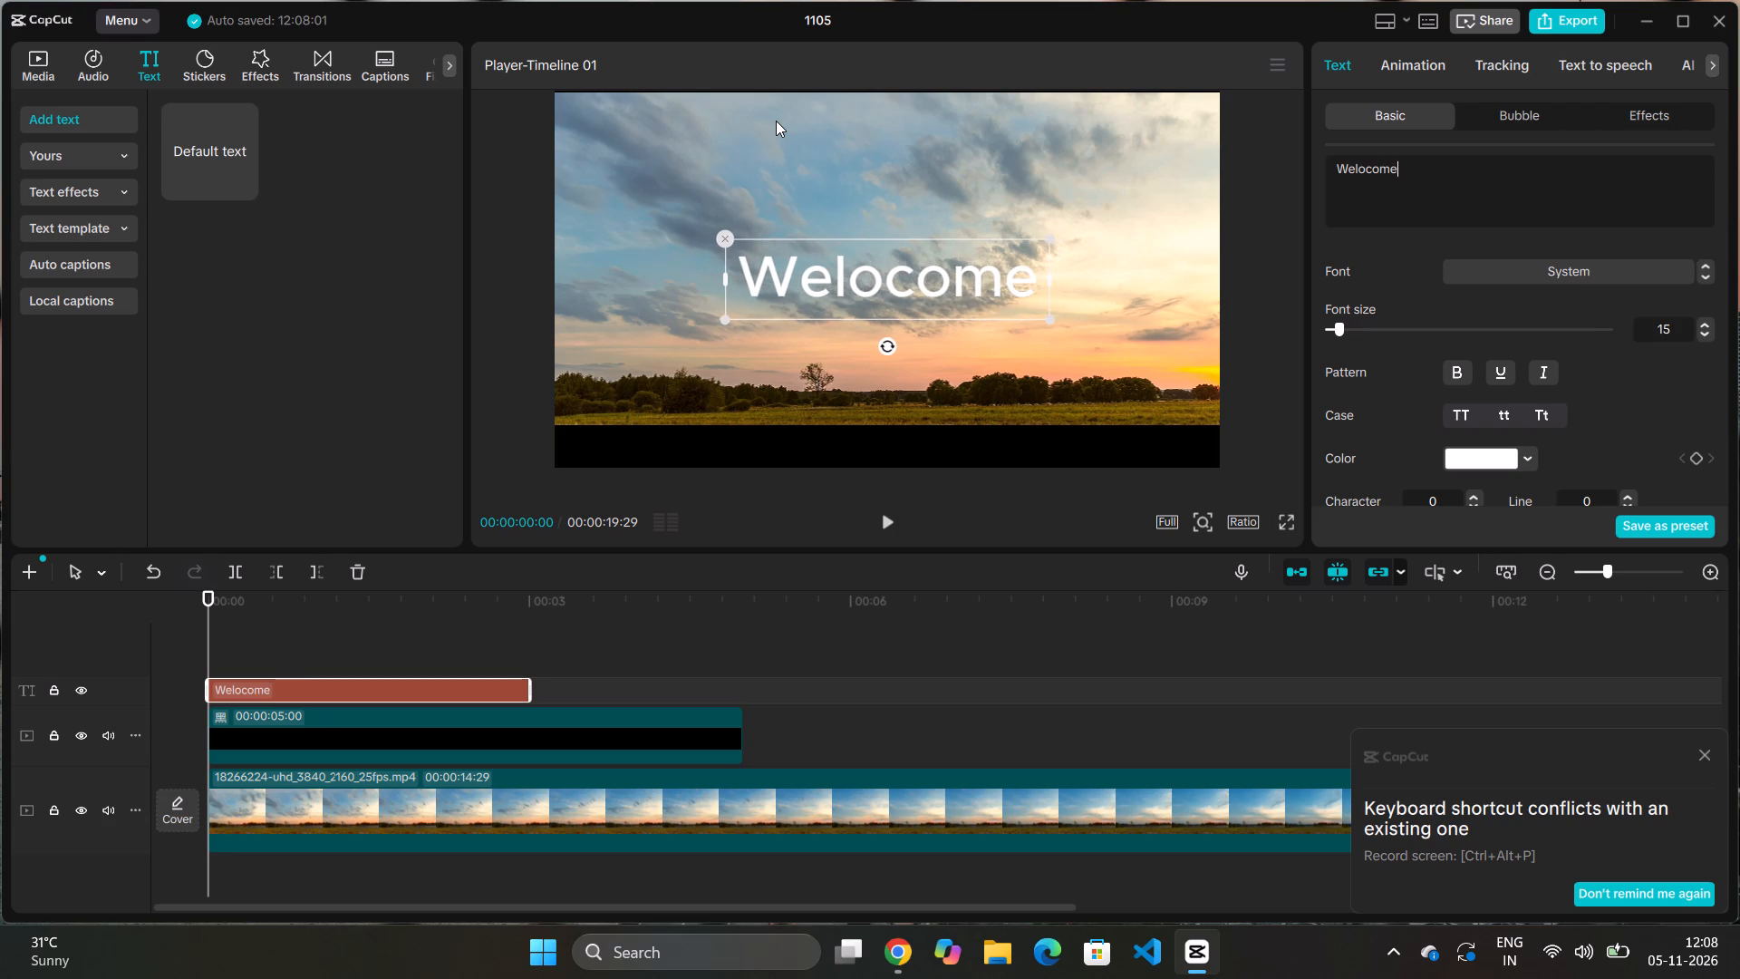
{"action": "key", "text": "BackSpace"}
{"action": "type", "text": "come back to our new"}
{"action": "key", "text": "space"}
{"action": "type", "text": "video"}
{"action": "key", "text": "space"}
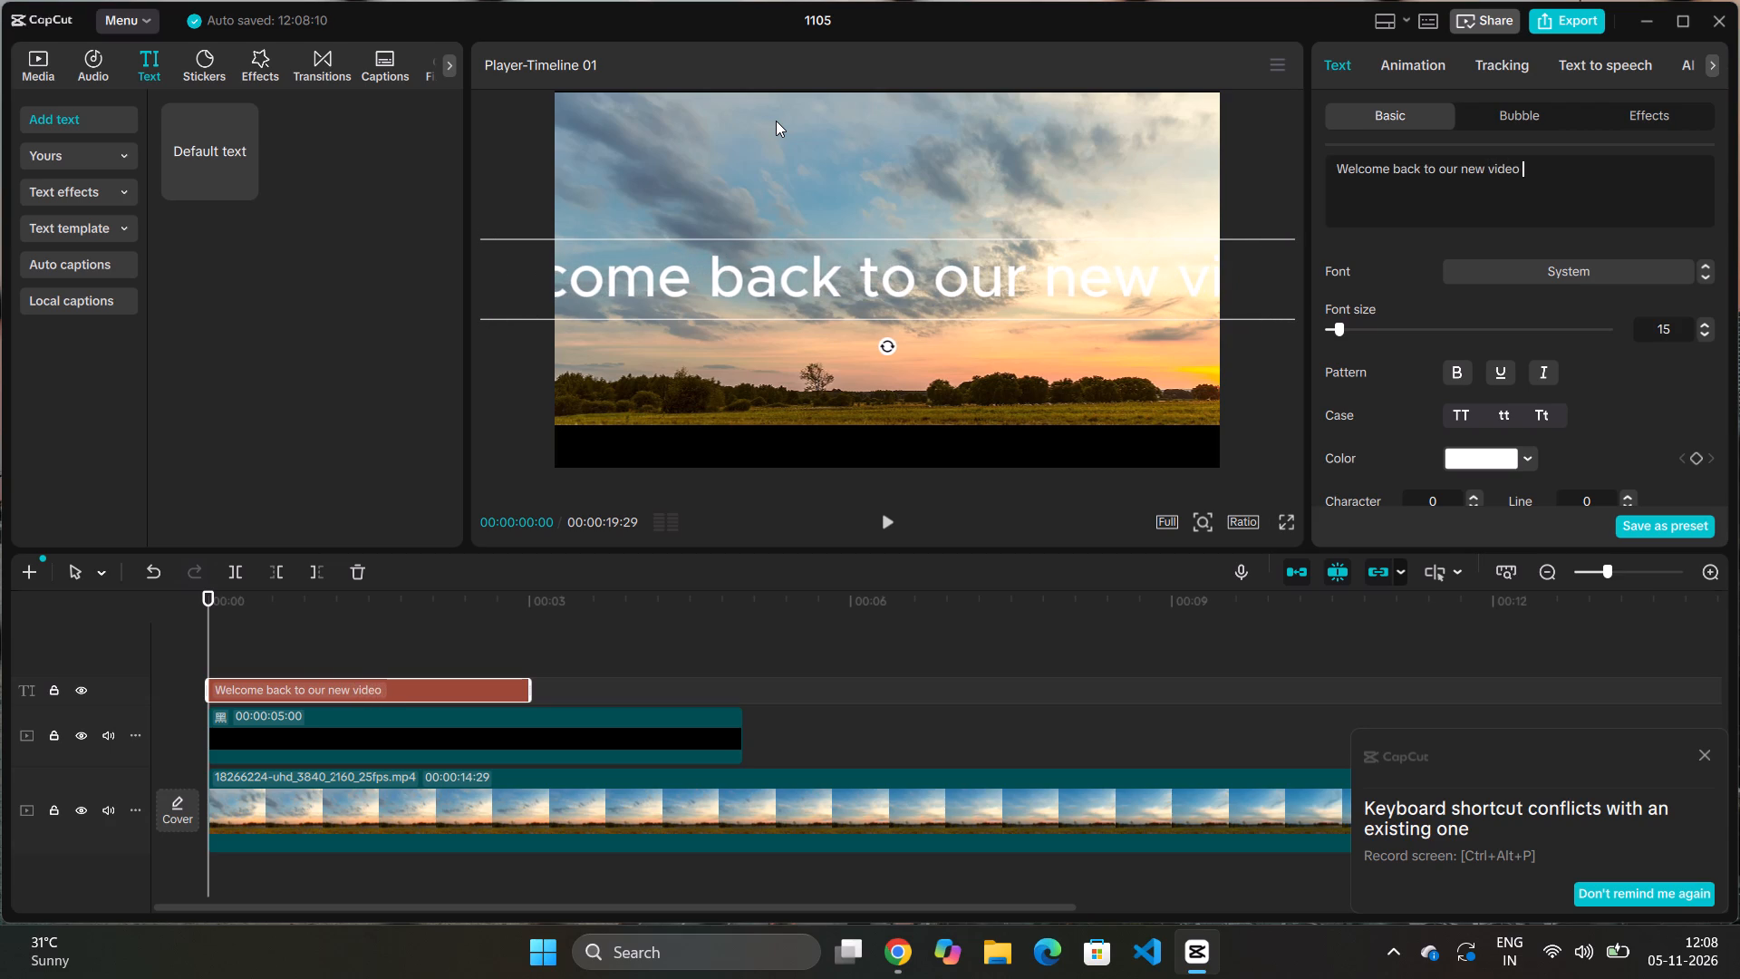
{"action": "type", "text": "gy"}
{"action": "key", "text": "BackSpace"}
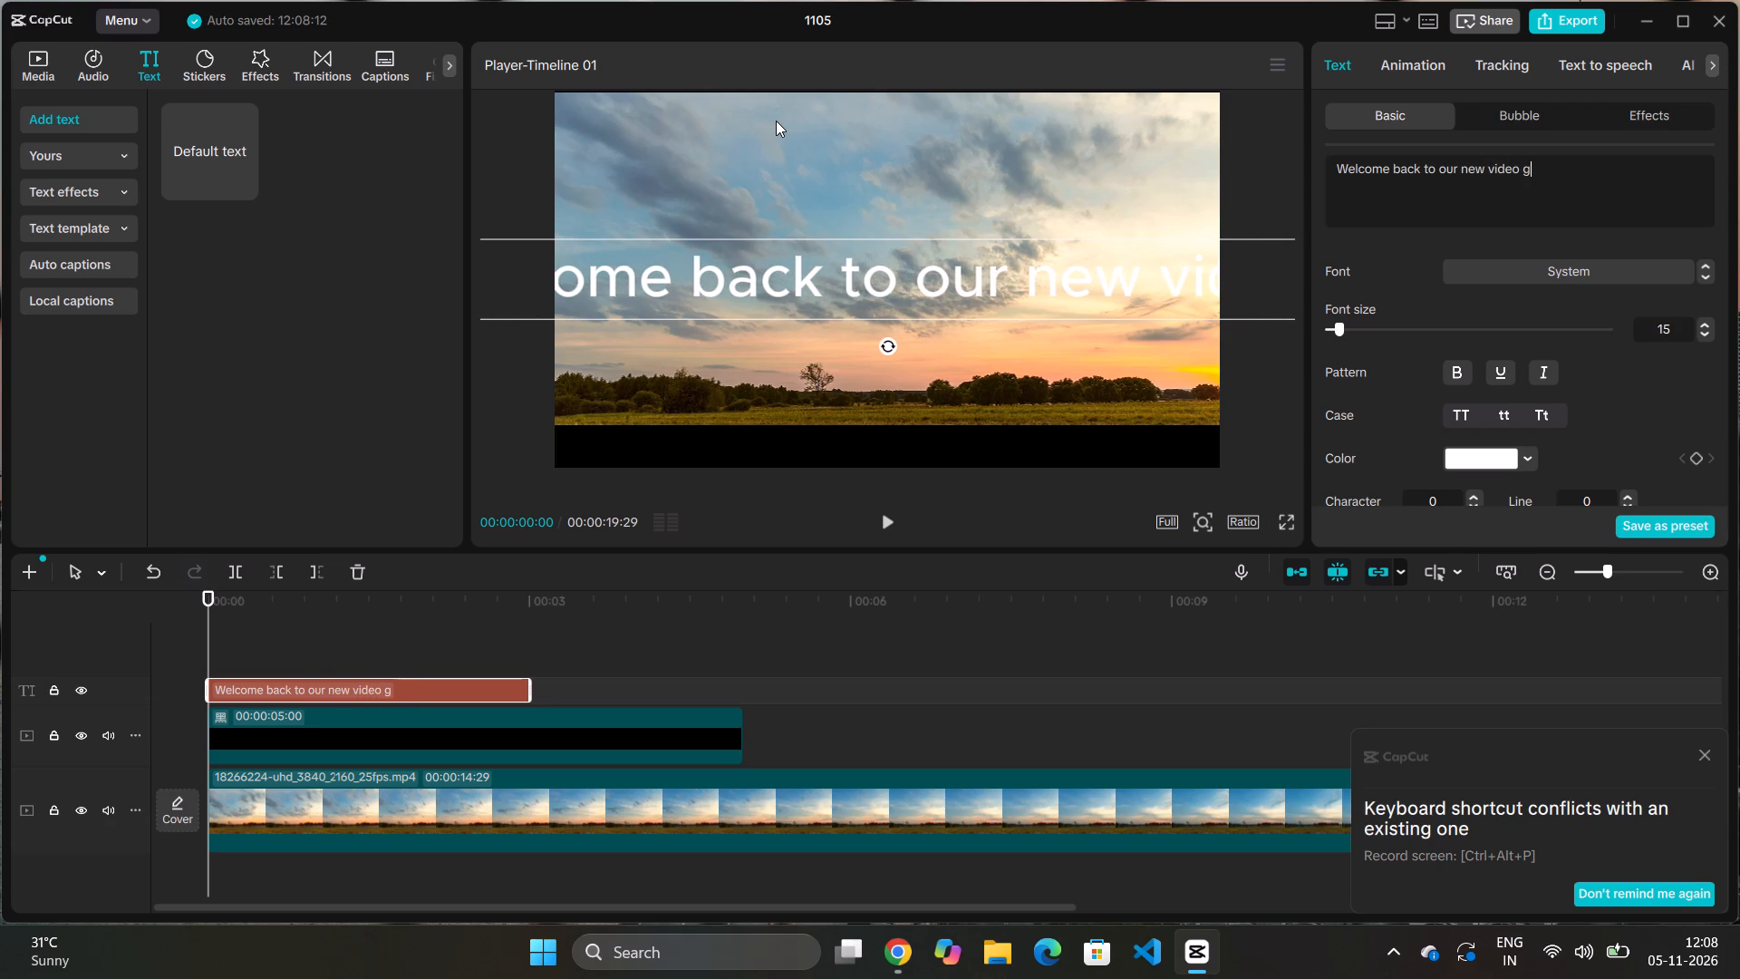
{"action": "type", "text": "uys"}
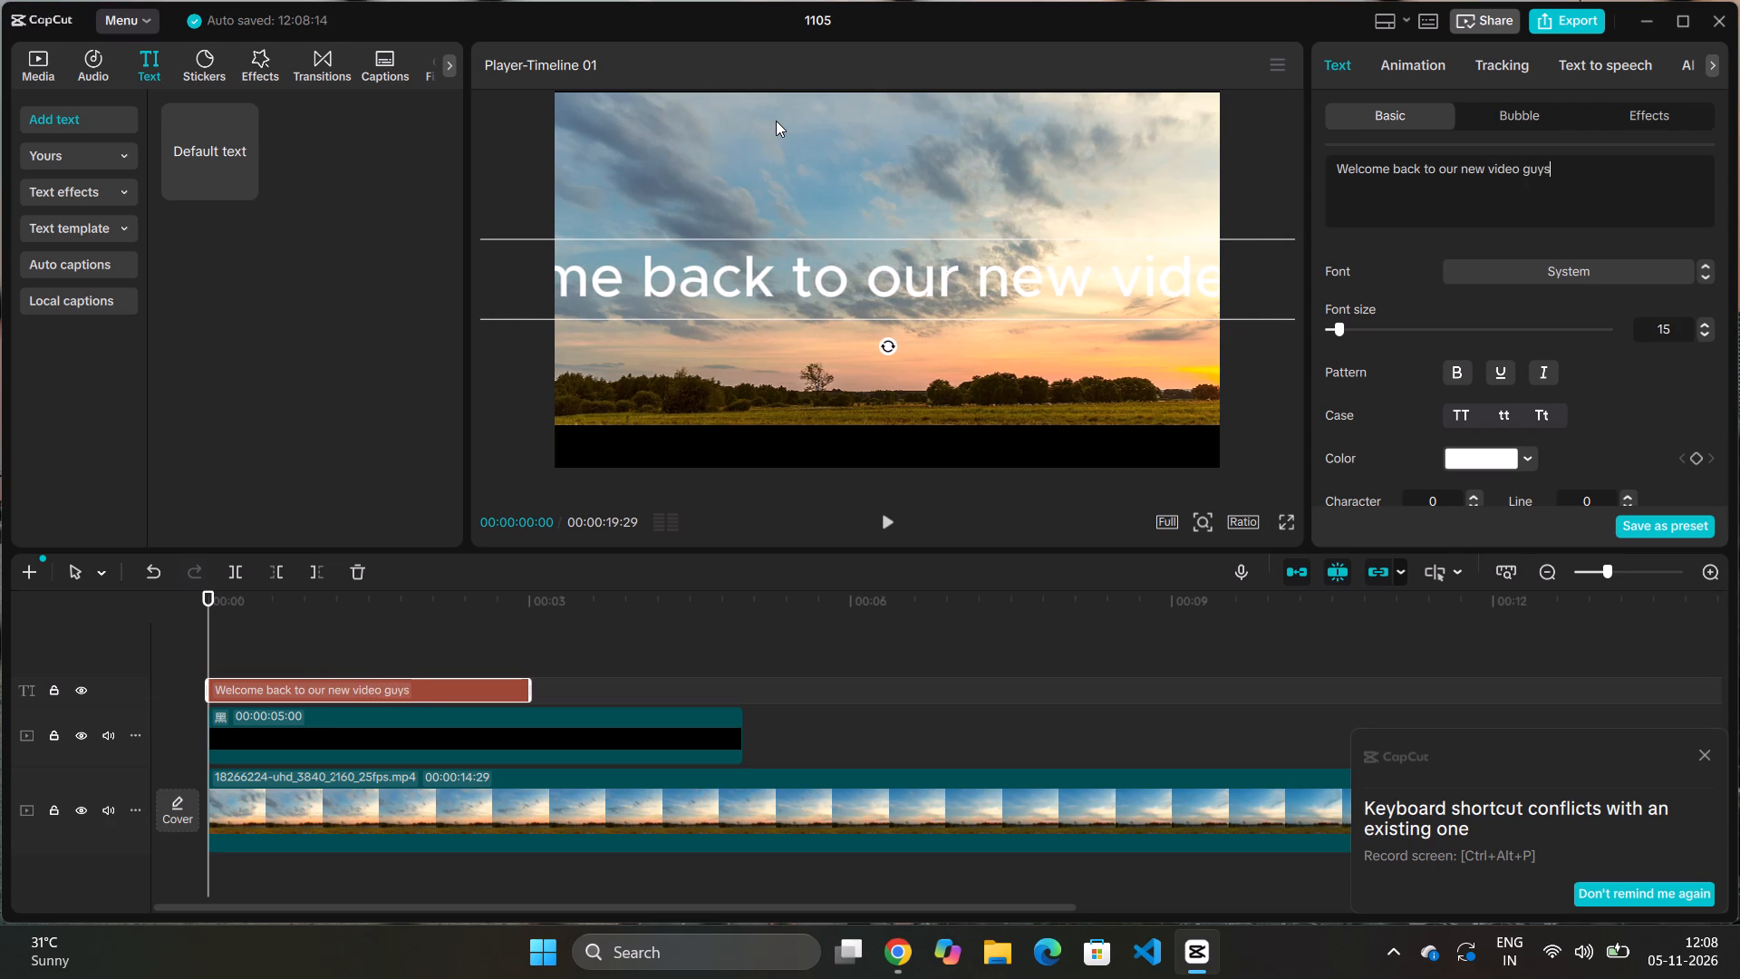
{"action": "key", "text": "space"}
{"action": "type", "text": "today we a"}
{"action": "type", "text": "re lea"}
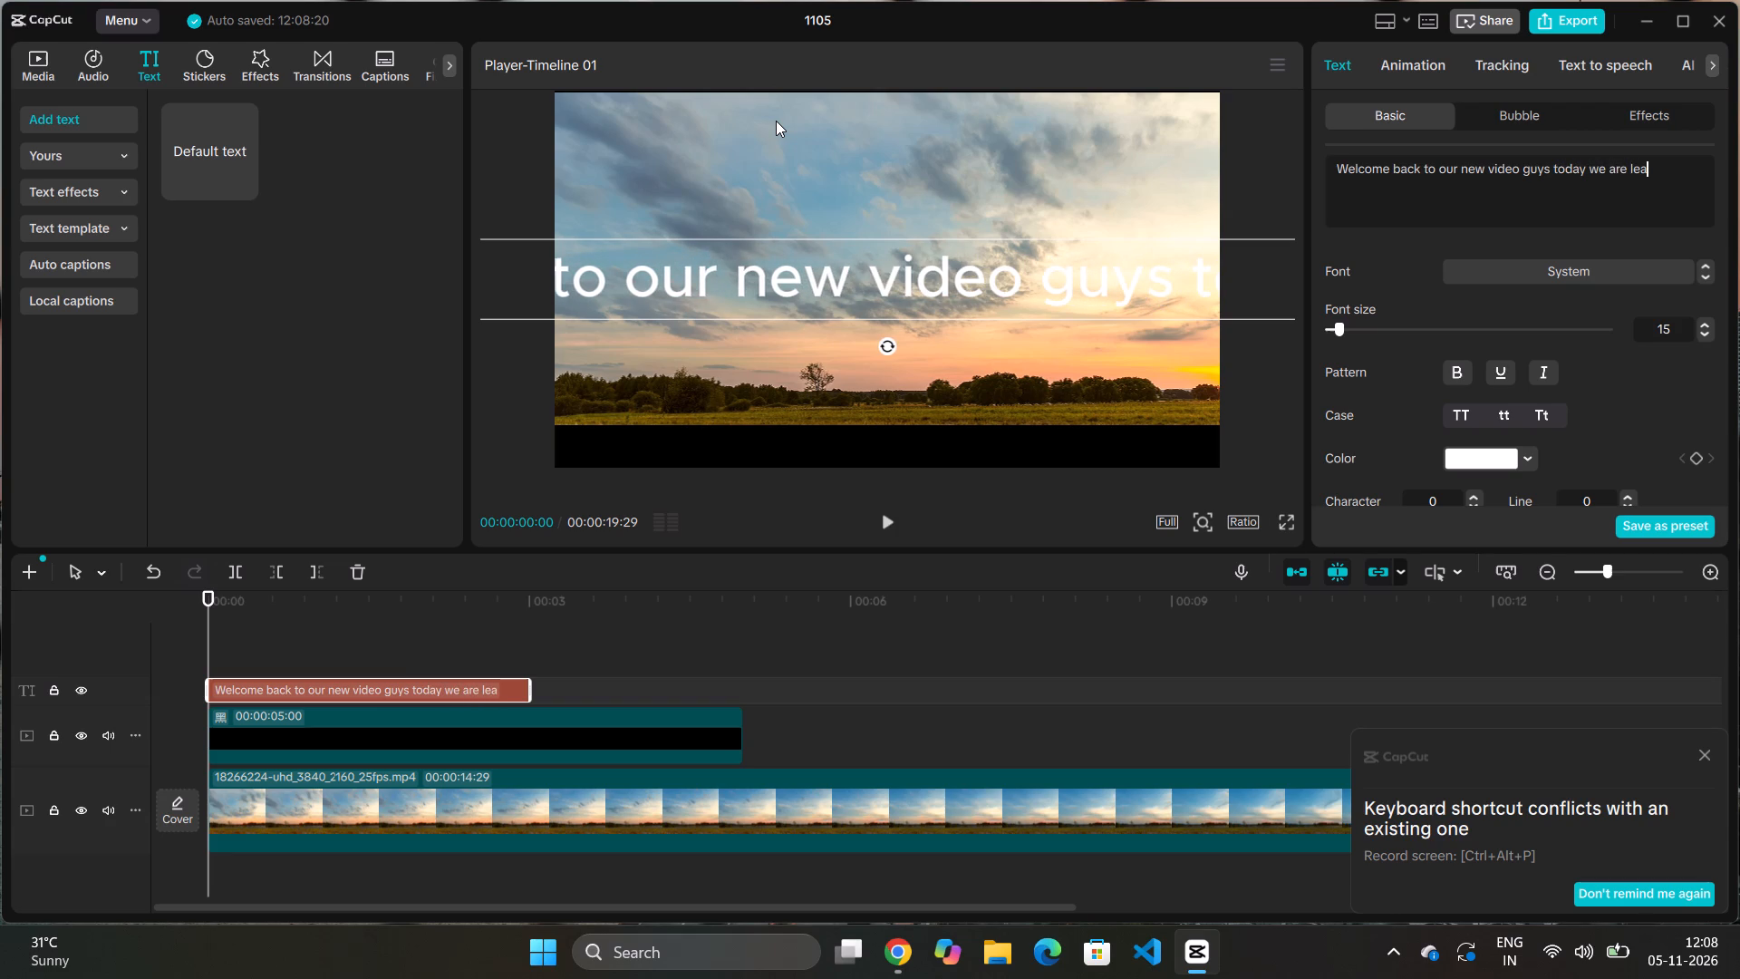
{"action": "type", "text": "rning"}
{"action": "key", "text": "space"}
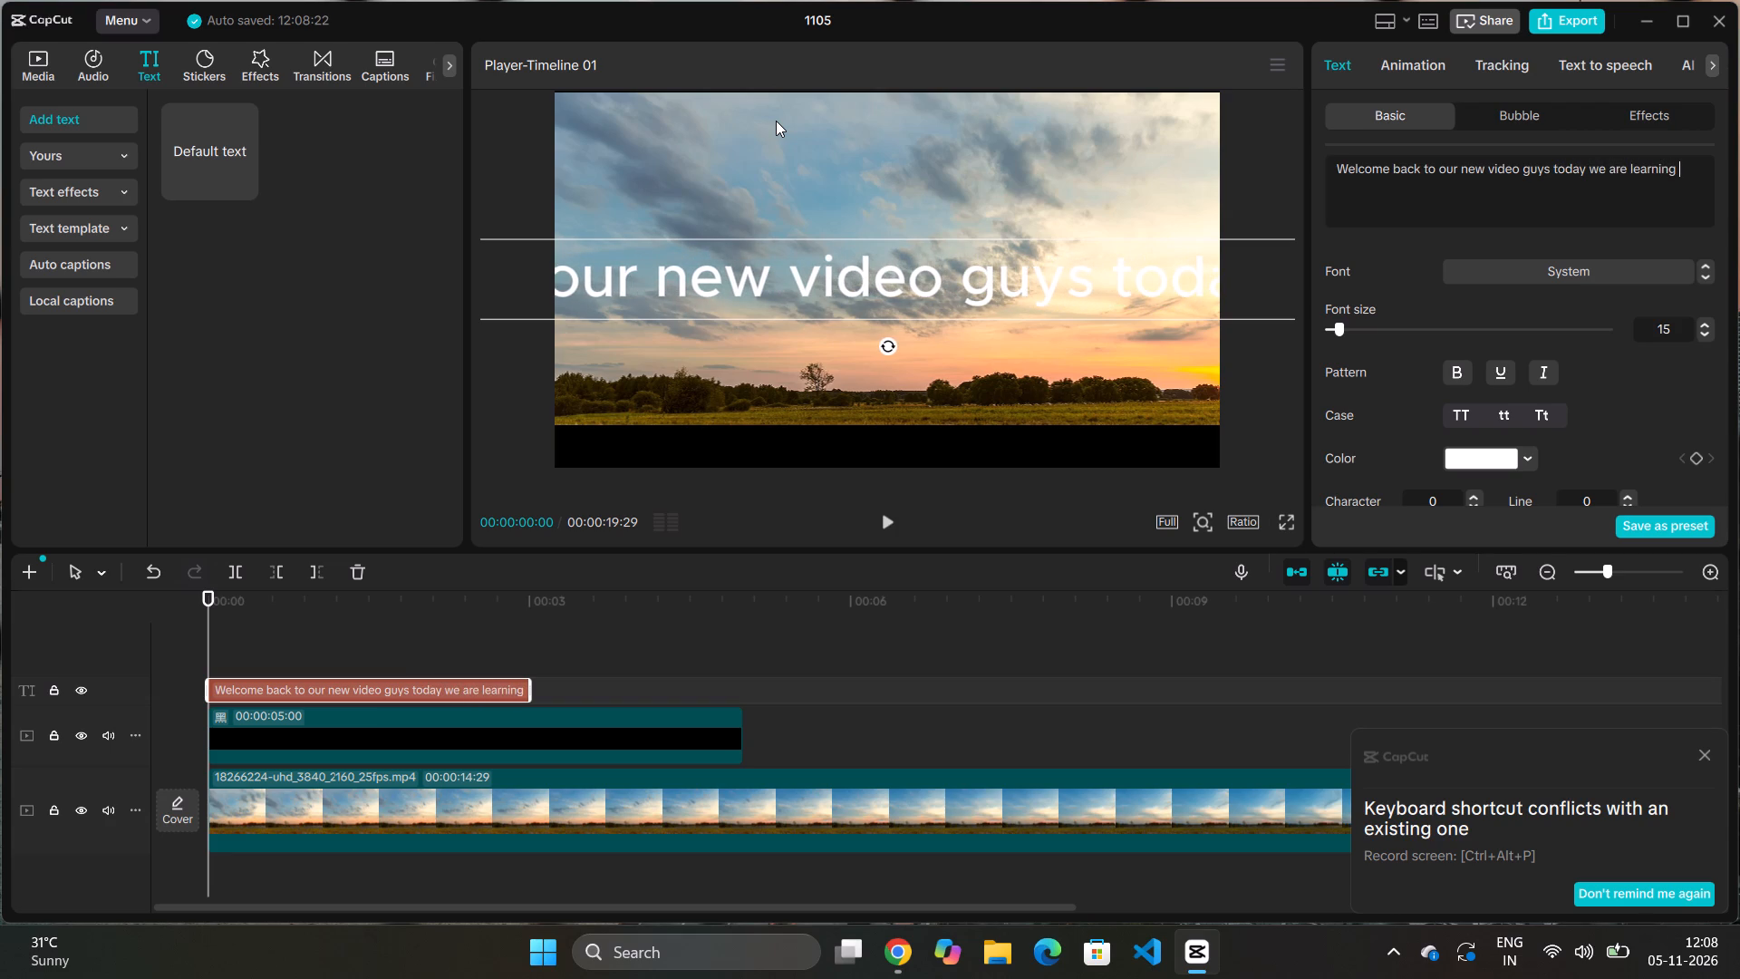
{"action": "type", "text": "crawling text animationn"}
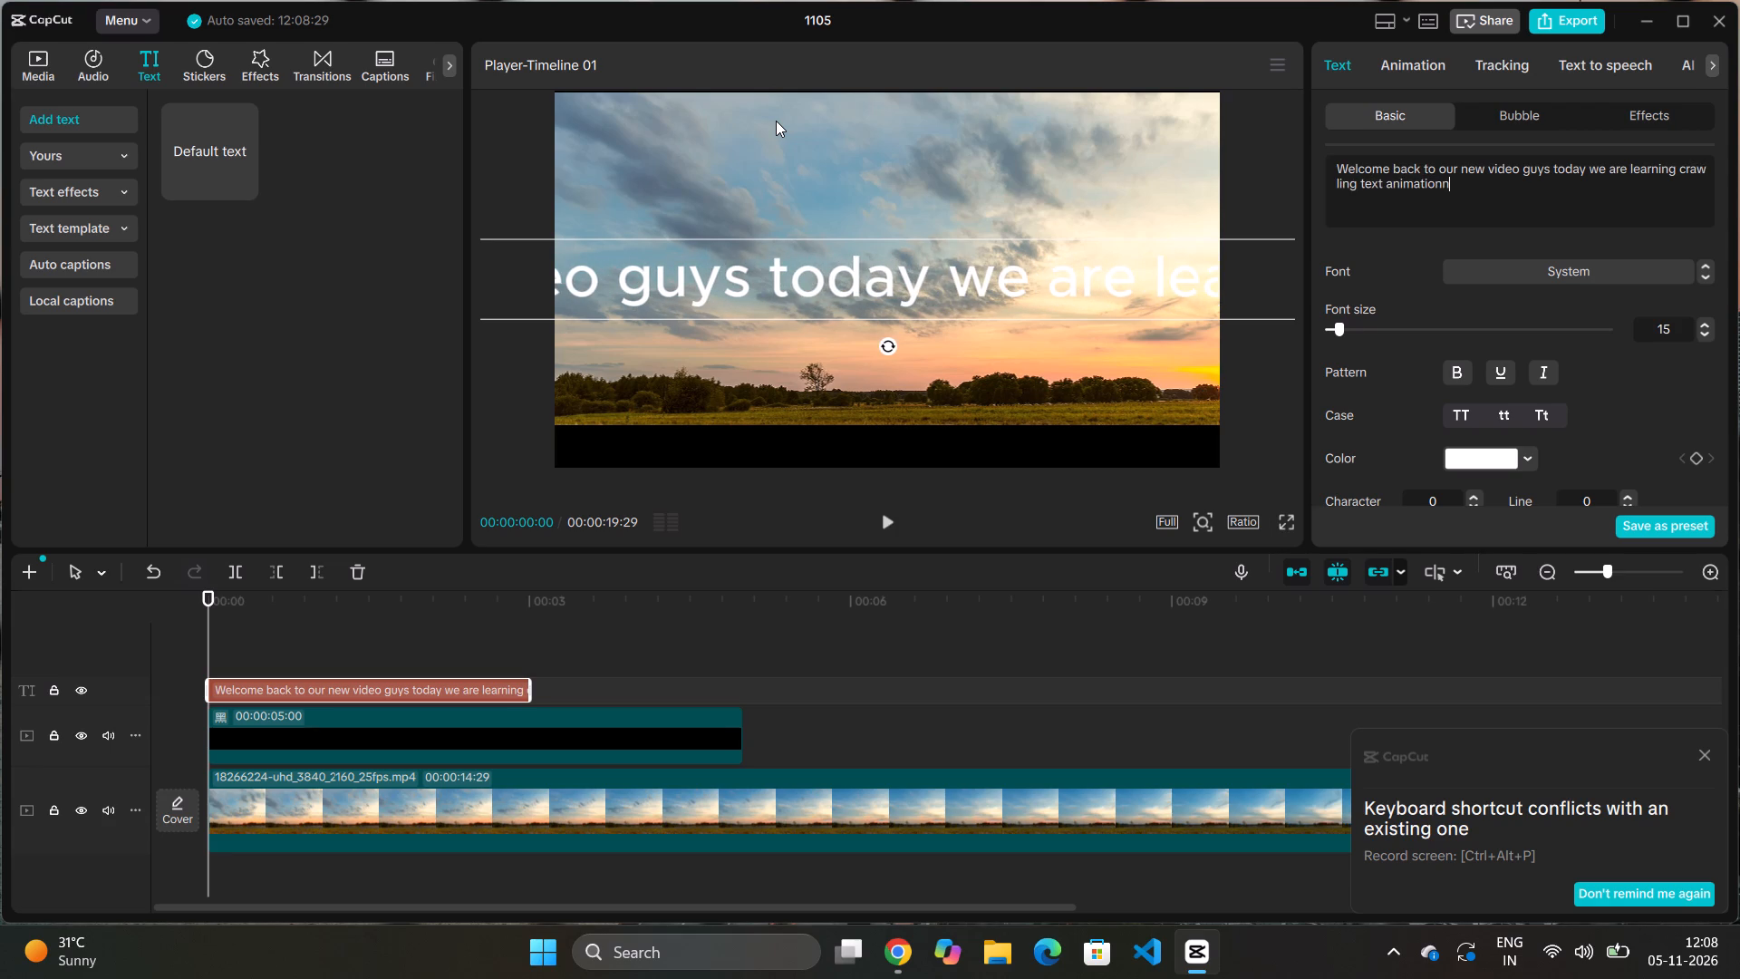
{"action": "key", "text": "BackSpace"}
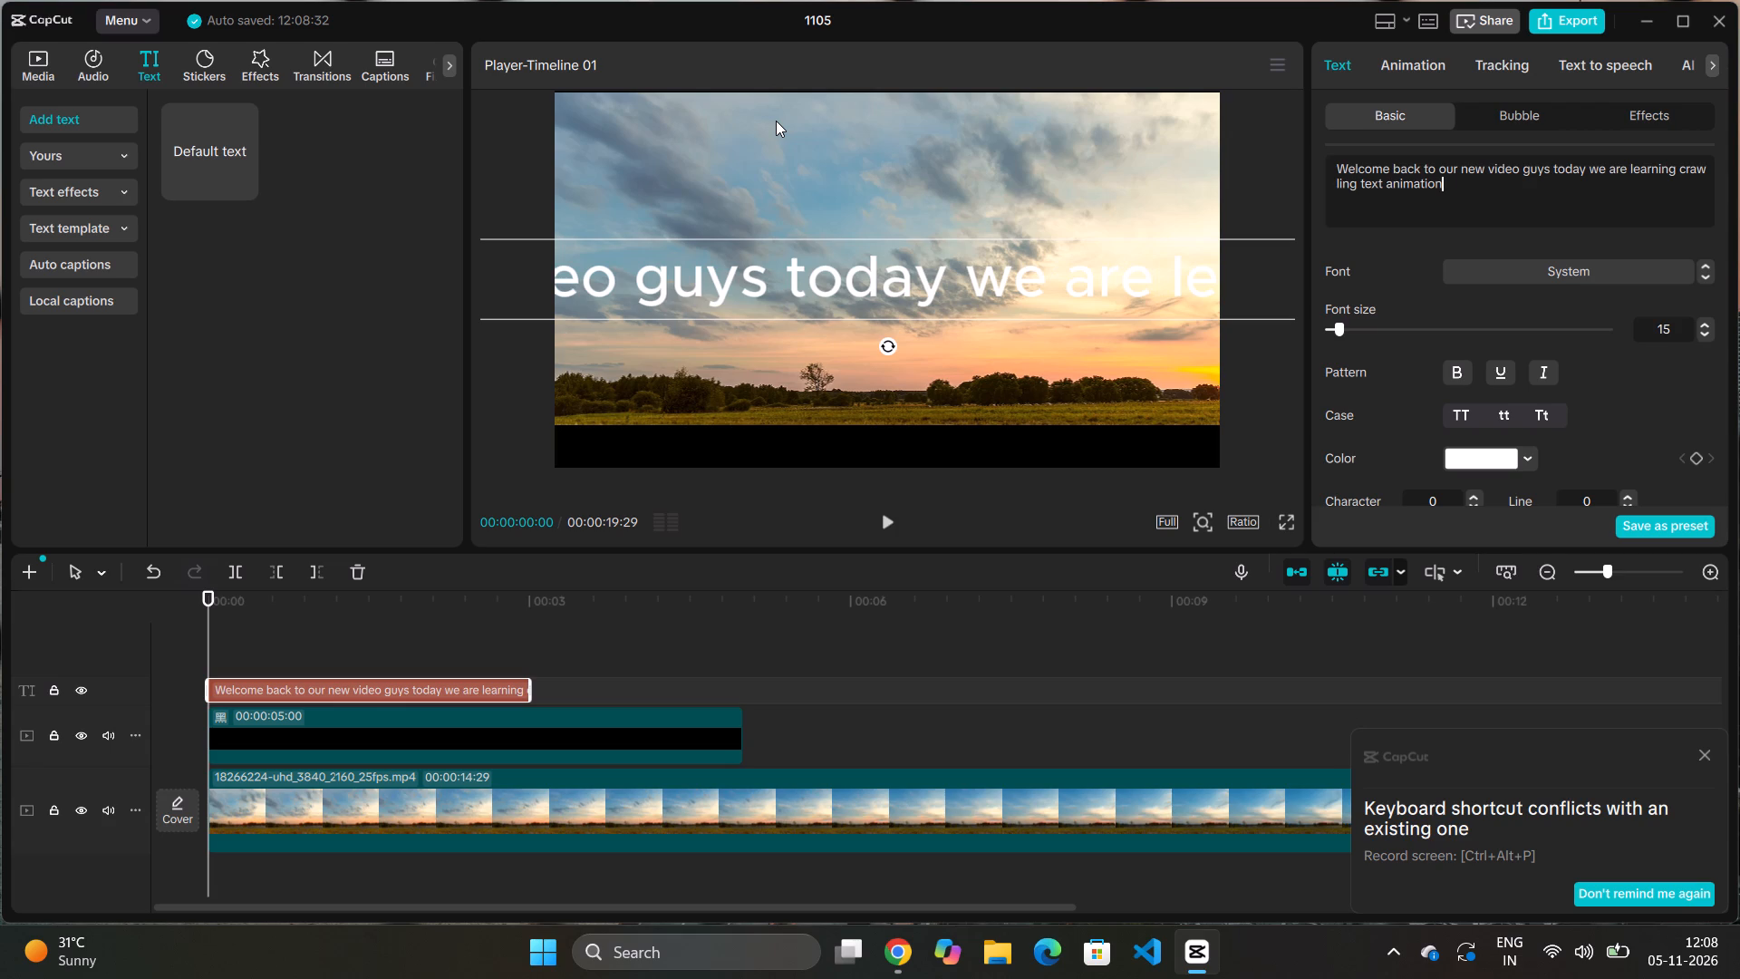
Append "Thank You for listnening and your concern" to the end of the text clip's sentence.
{"action": "key", "text": "space"}
{"action": "type", "text": "Thankyou"}
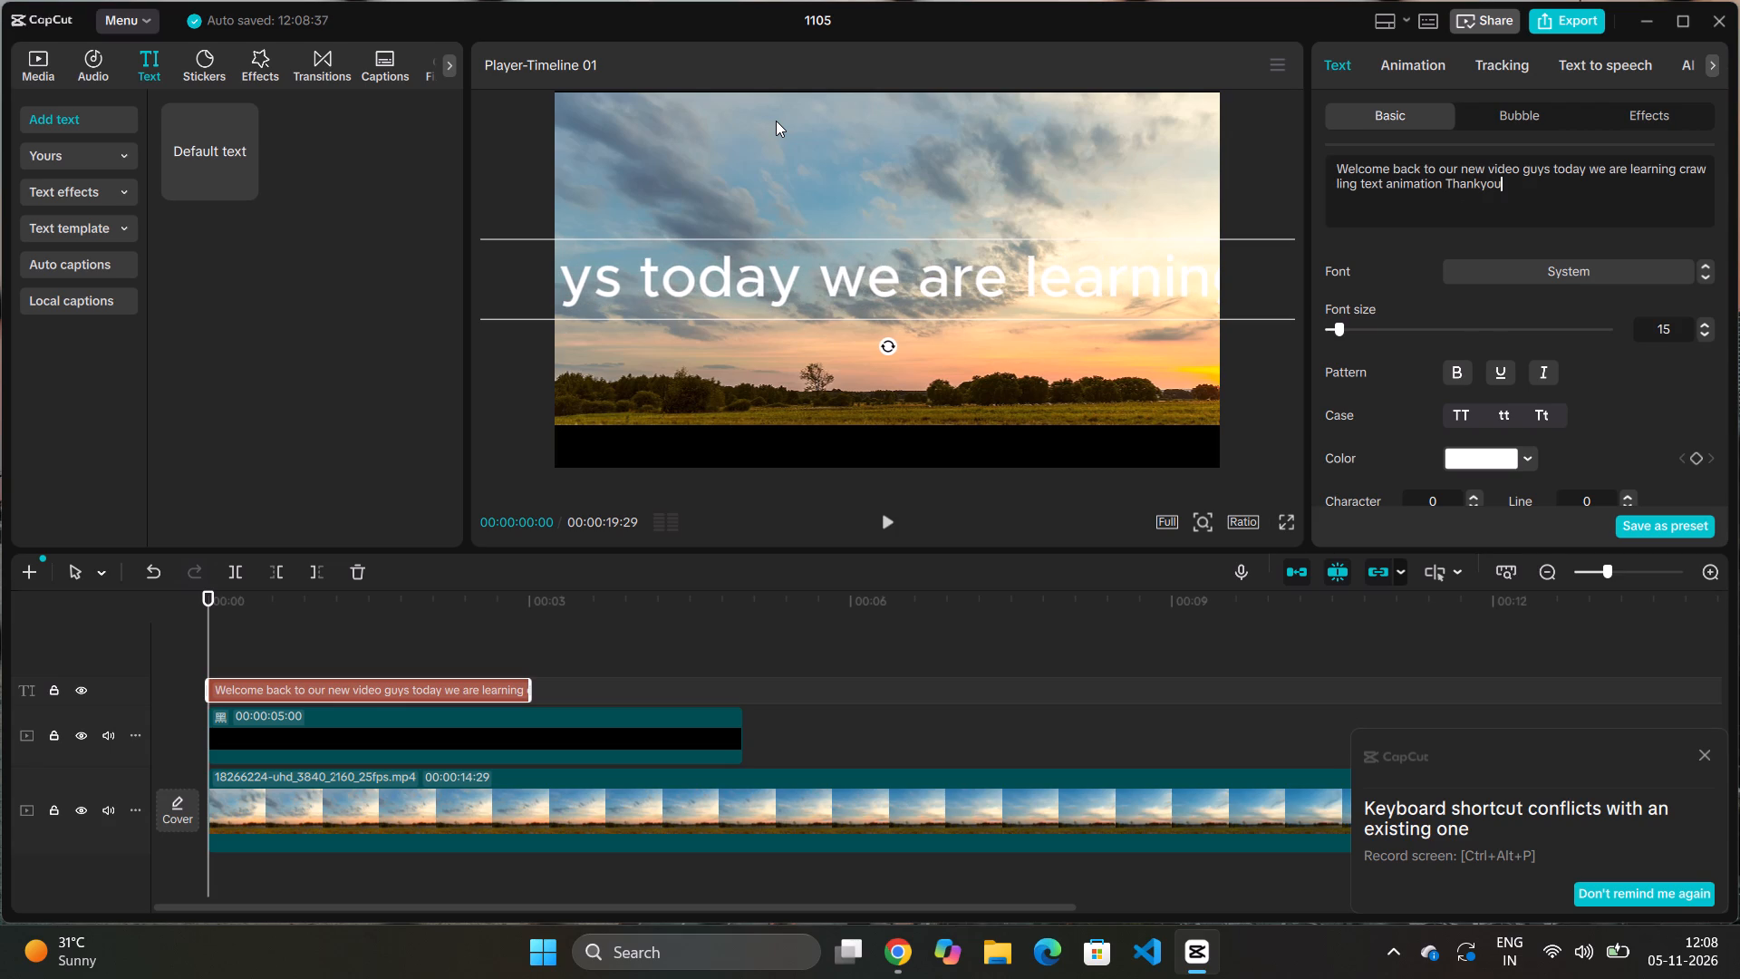
{"action": "key", "text": "space"}
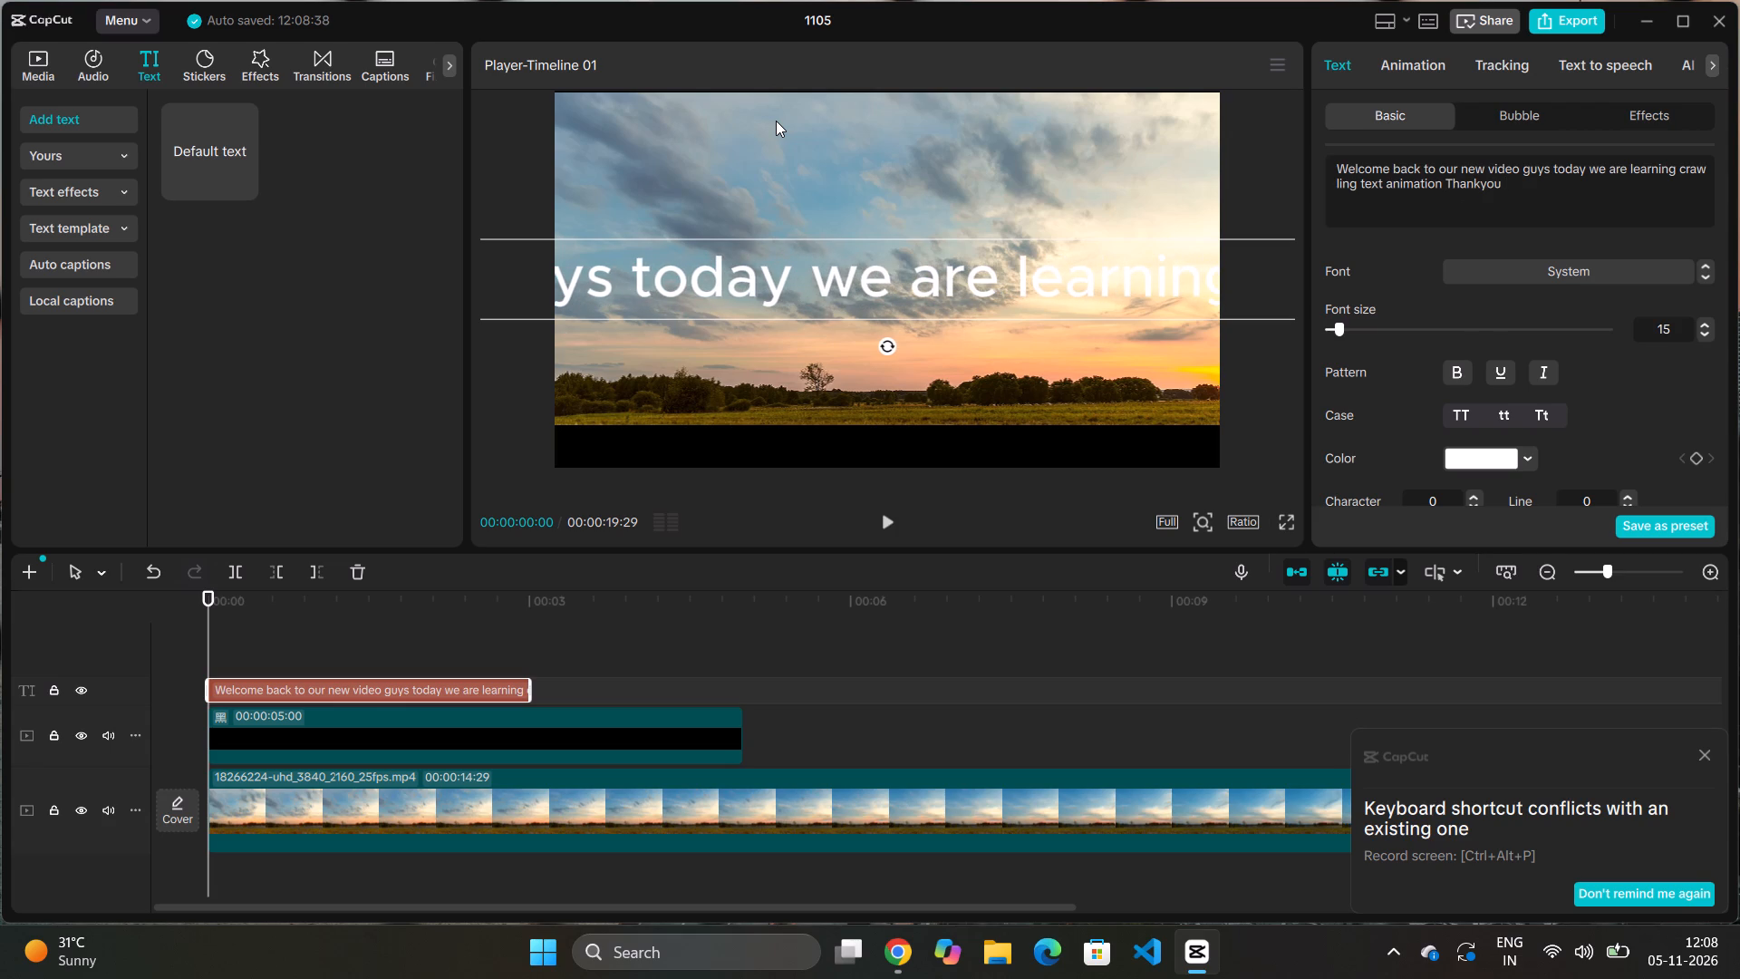
{"action": "key", "text": "BackSpace"}
{"action": "key", "text": "BackSpace"}
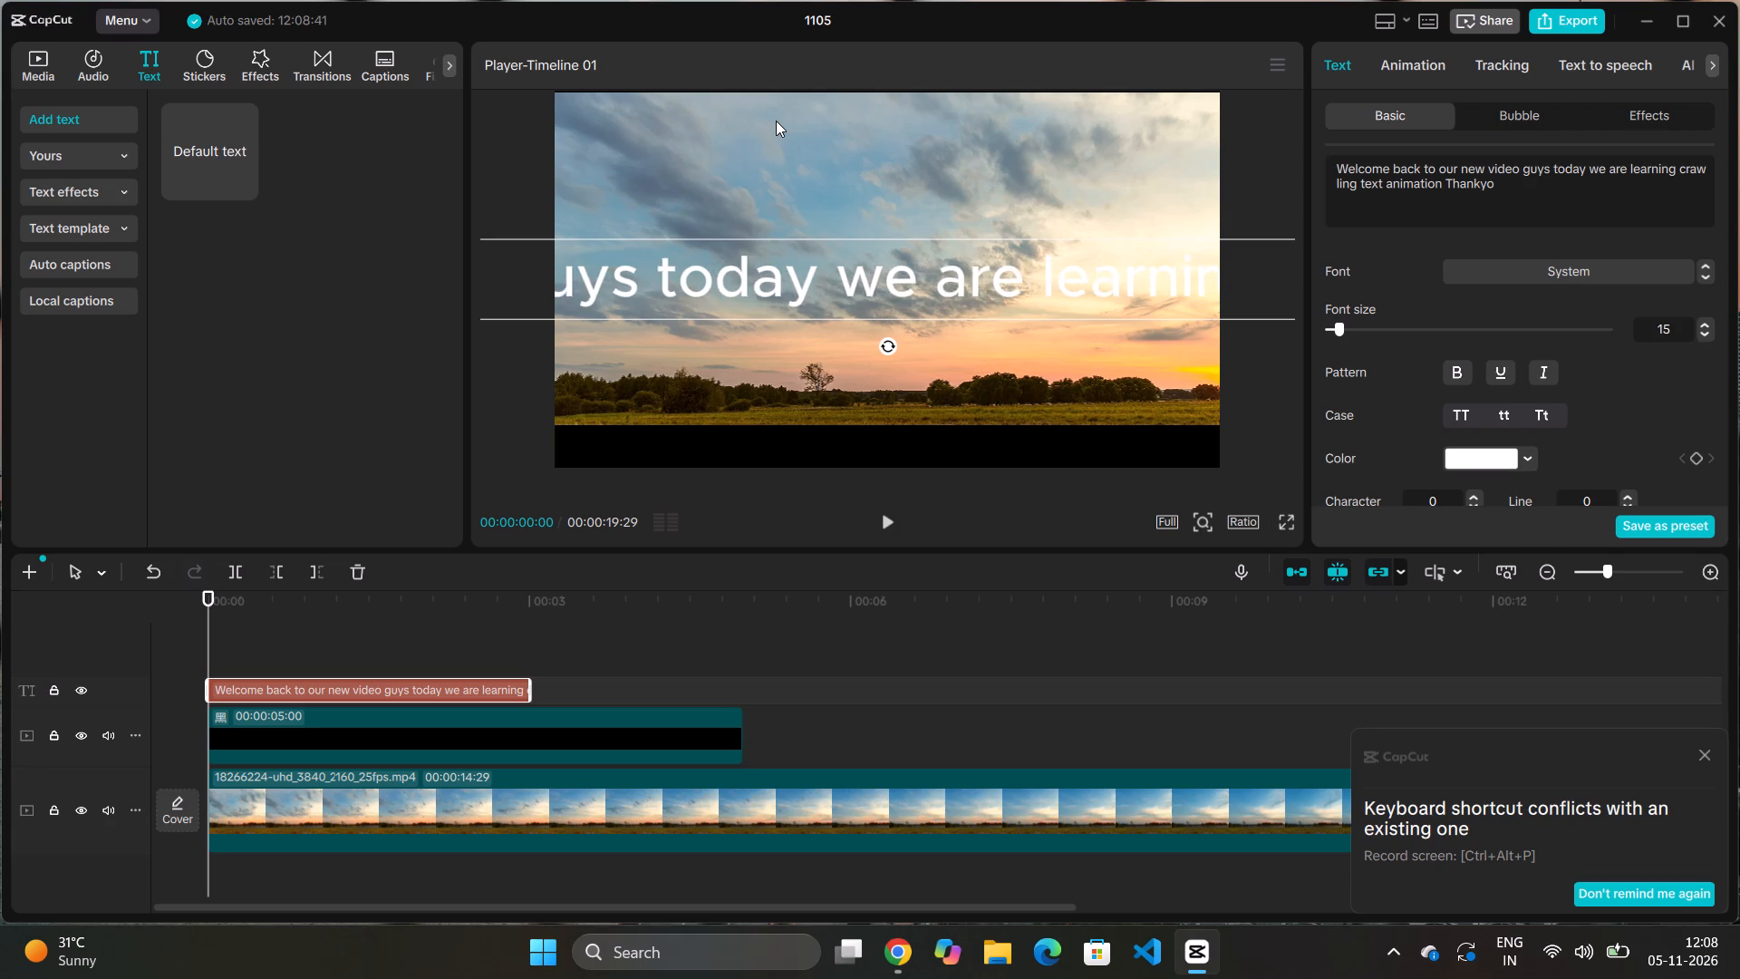
{"action": "key", "text": "BackSpace"}
{"action": "key", "text": "BackSpace"}
{"action": "key", "text": "space"}
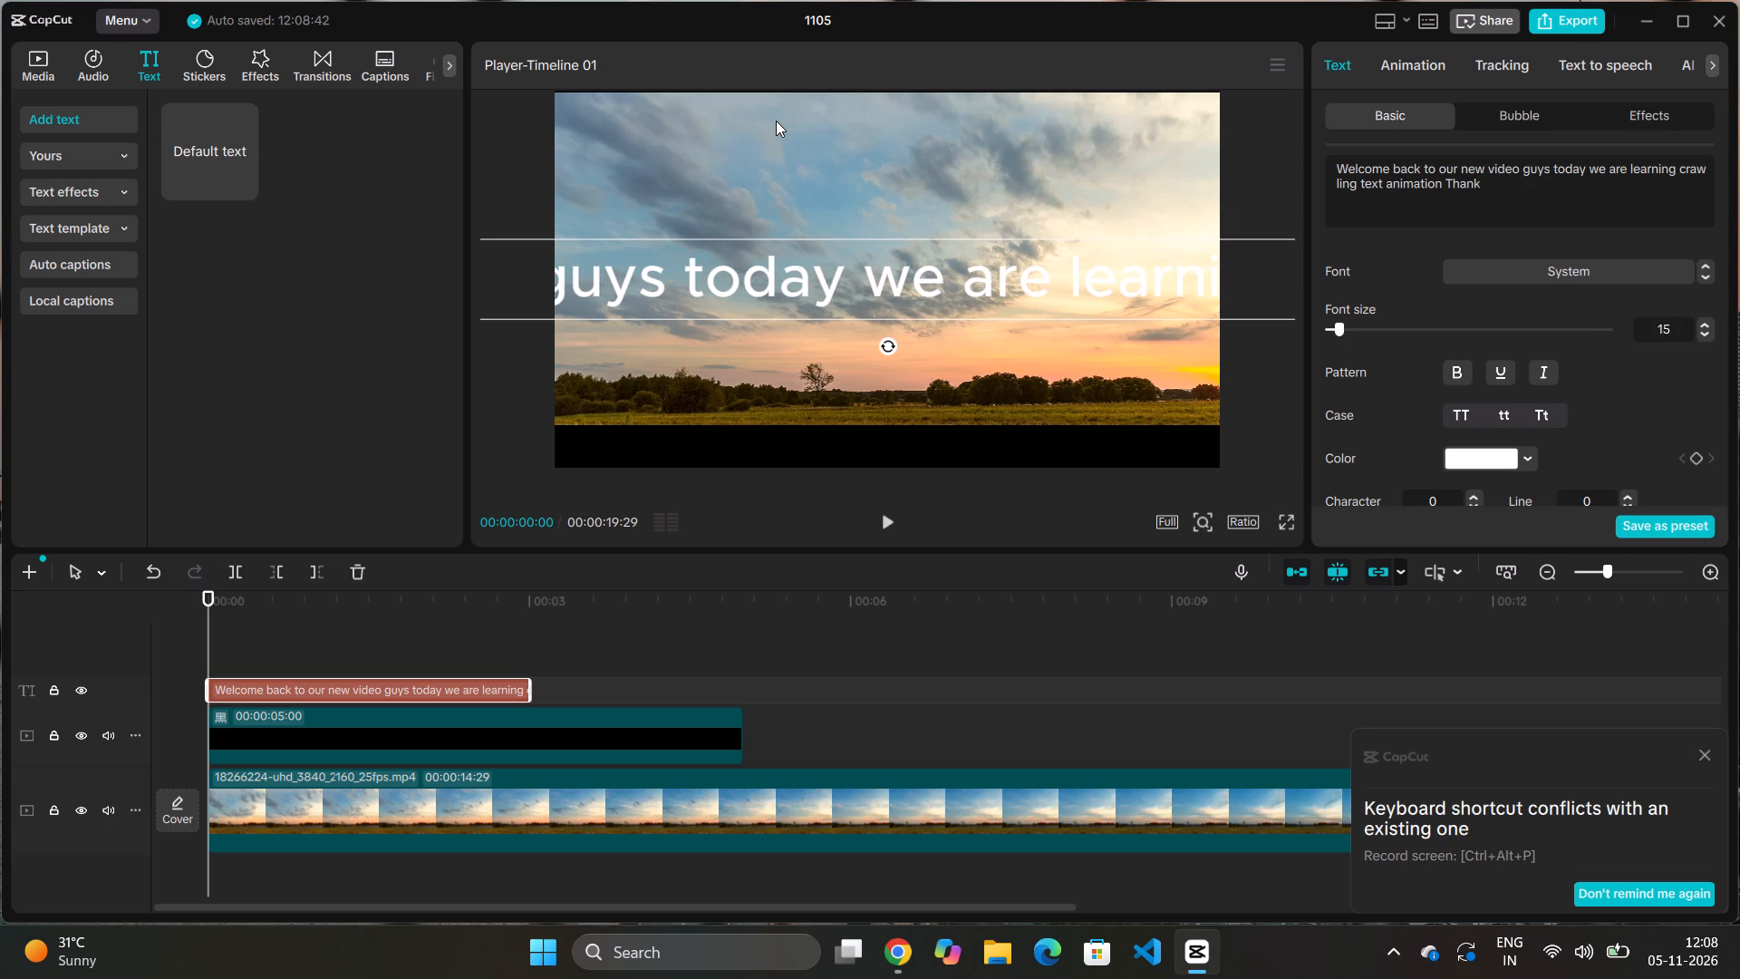
{"action": "key", "text": "BackSpace"}
{"action": "key", "text": "BackSpace"}
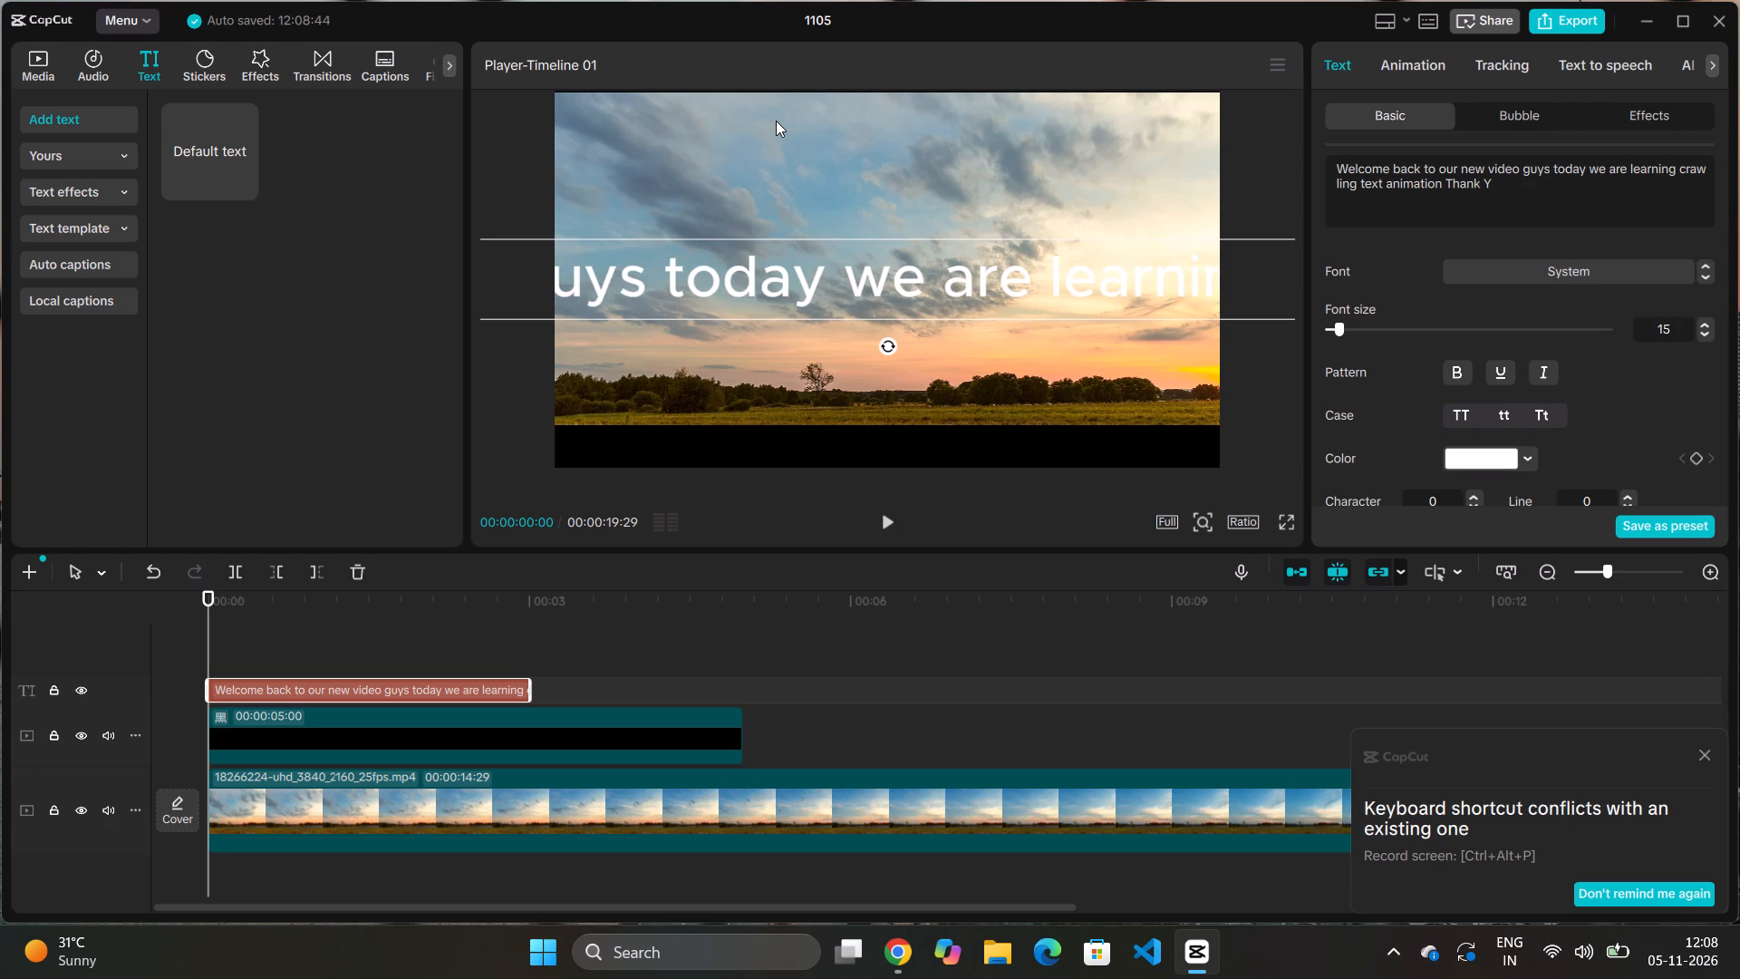
{"action": "type", "text": "ou for listnening"}
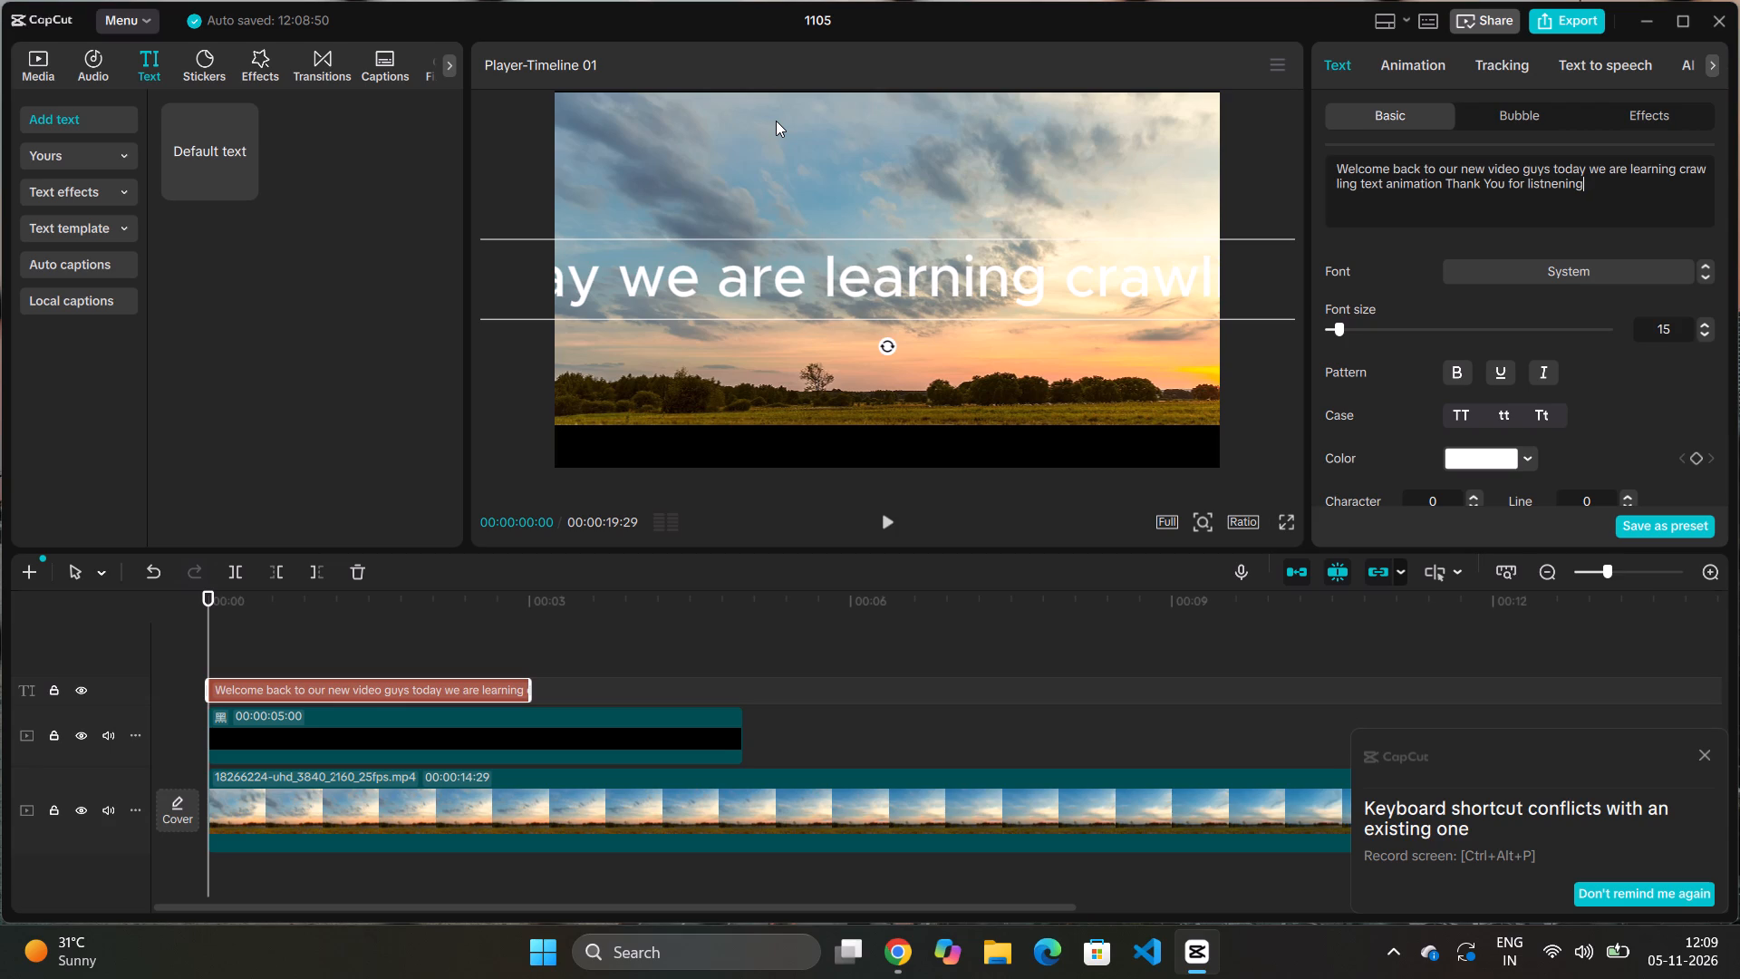
{"action": "key", "text": "space"}
{"action": "type", "text": "and your concern"}
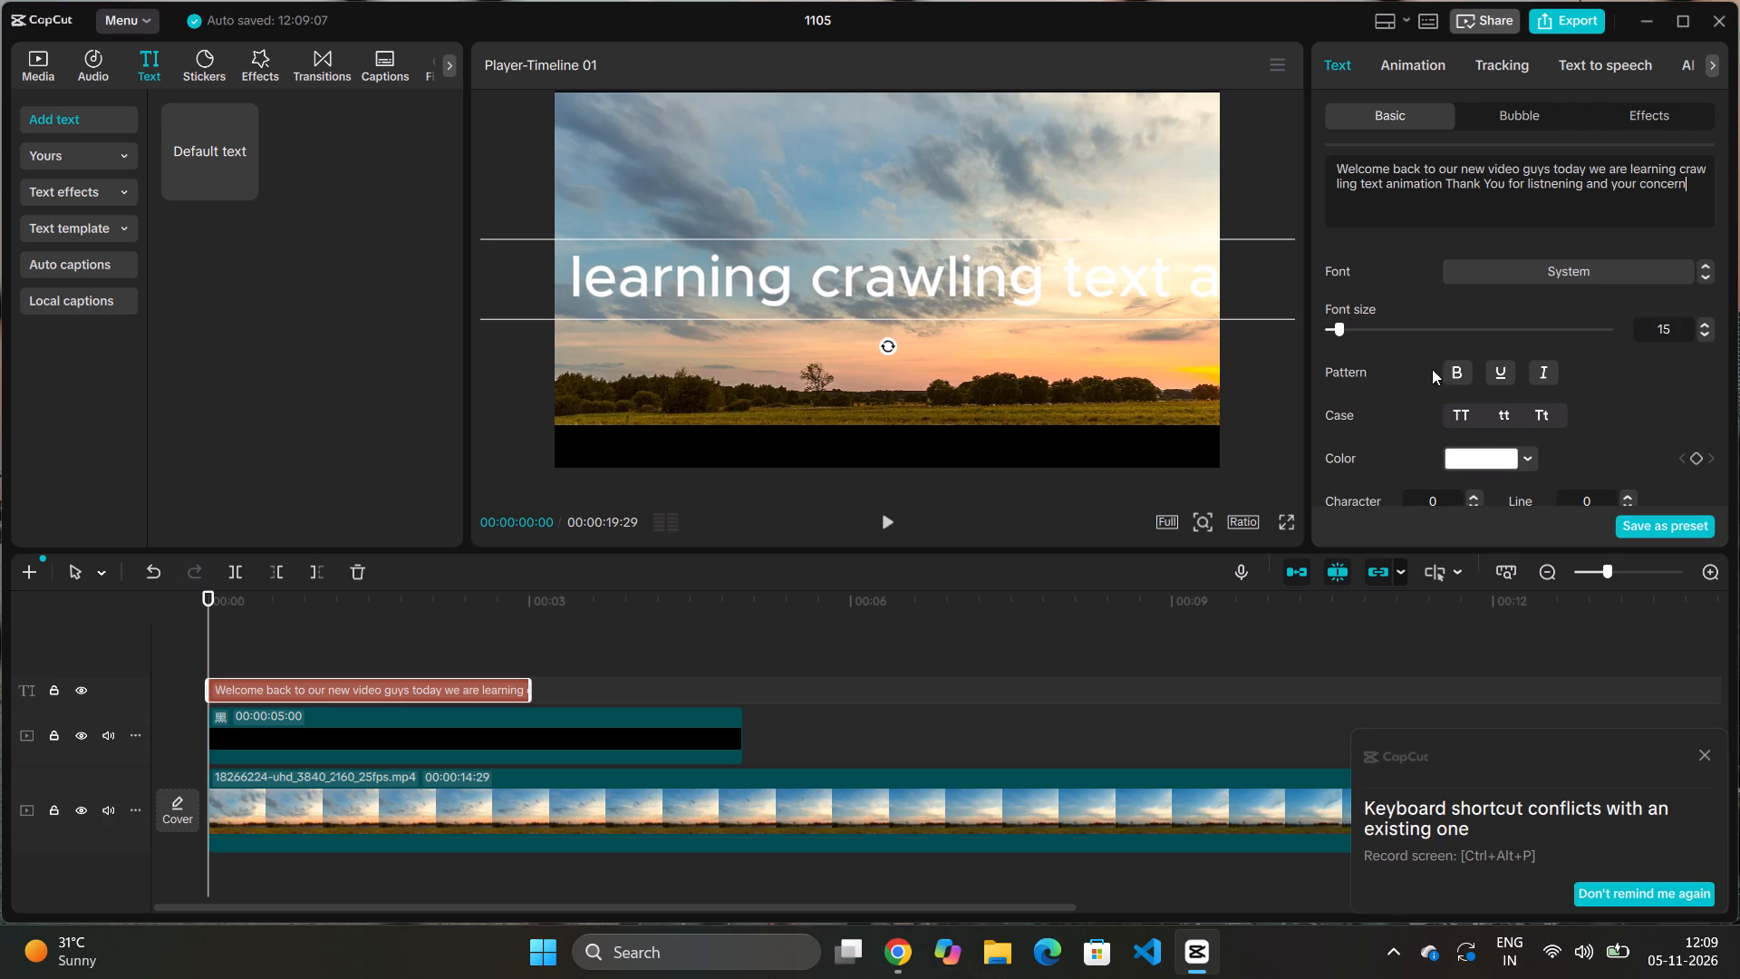
Reduce the text clip's font size to 6.
{"action": "triple_click", "coordinate": [1705, 334]}
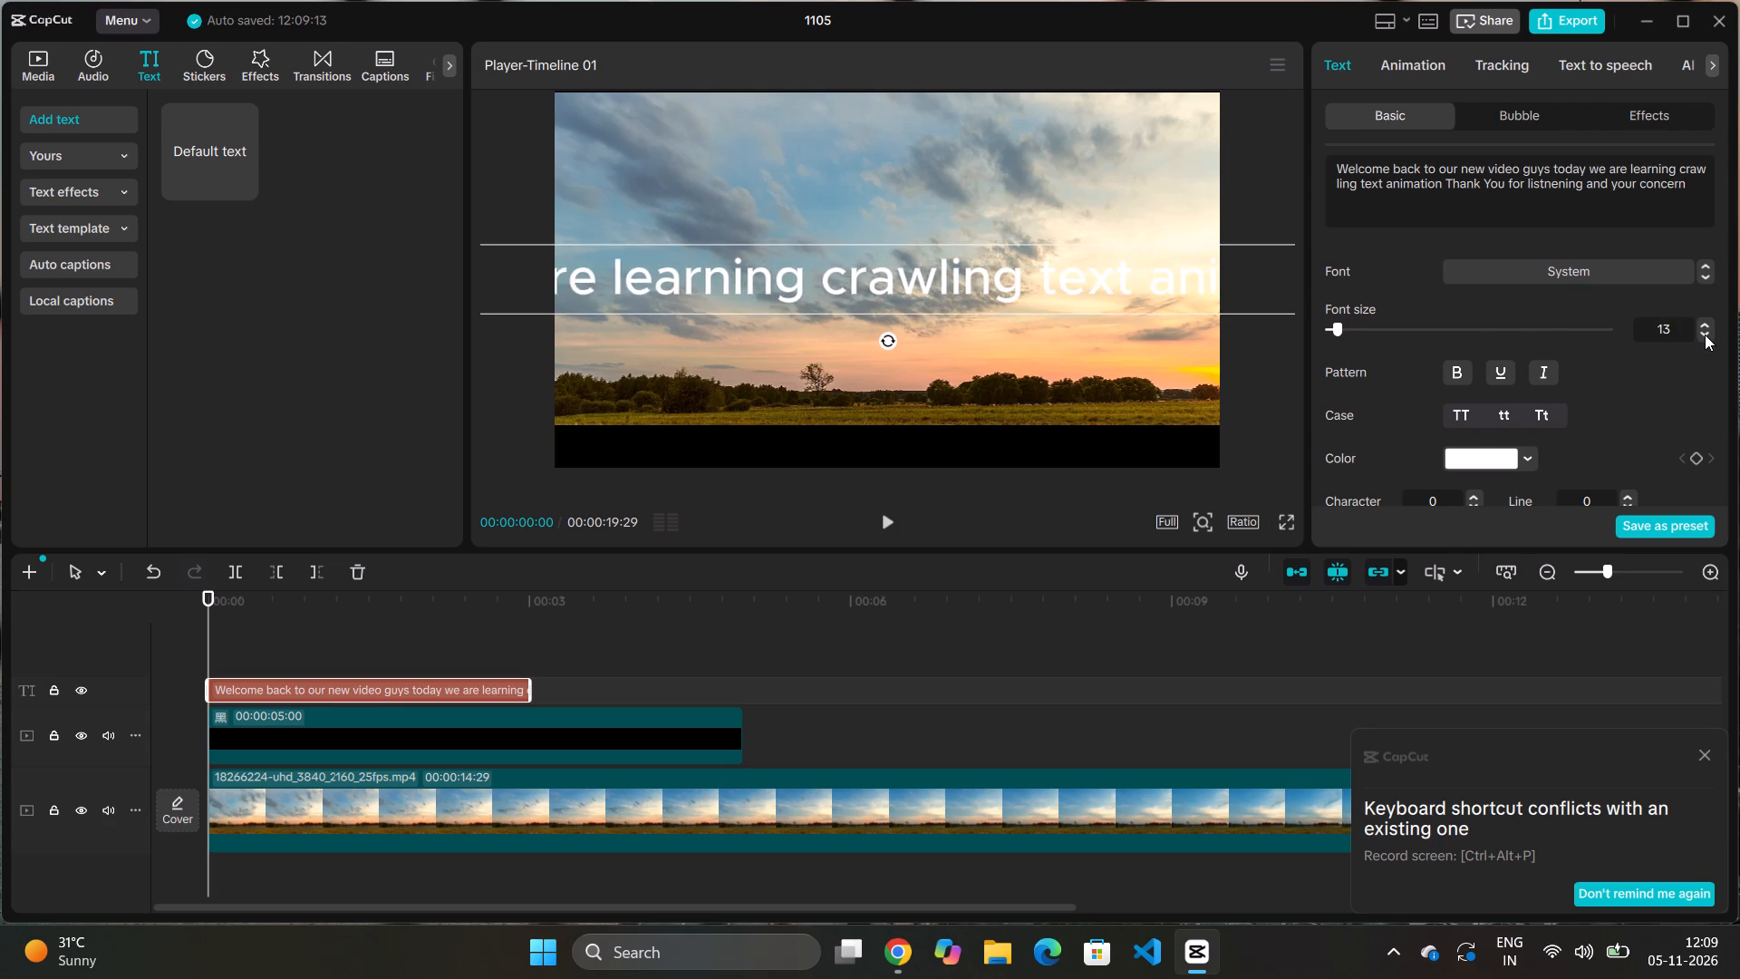
{"action": "triple_click", "coordinate": [1705, 334]}
{"action": "left_click", "coordinate": [1705, 334]}
{"action": "double_click", "coordinate": [1705, 334]}
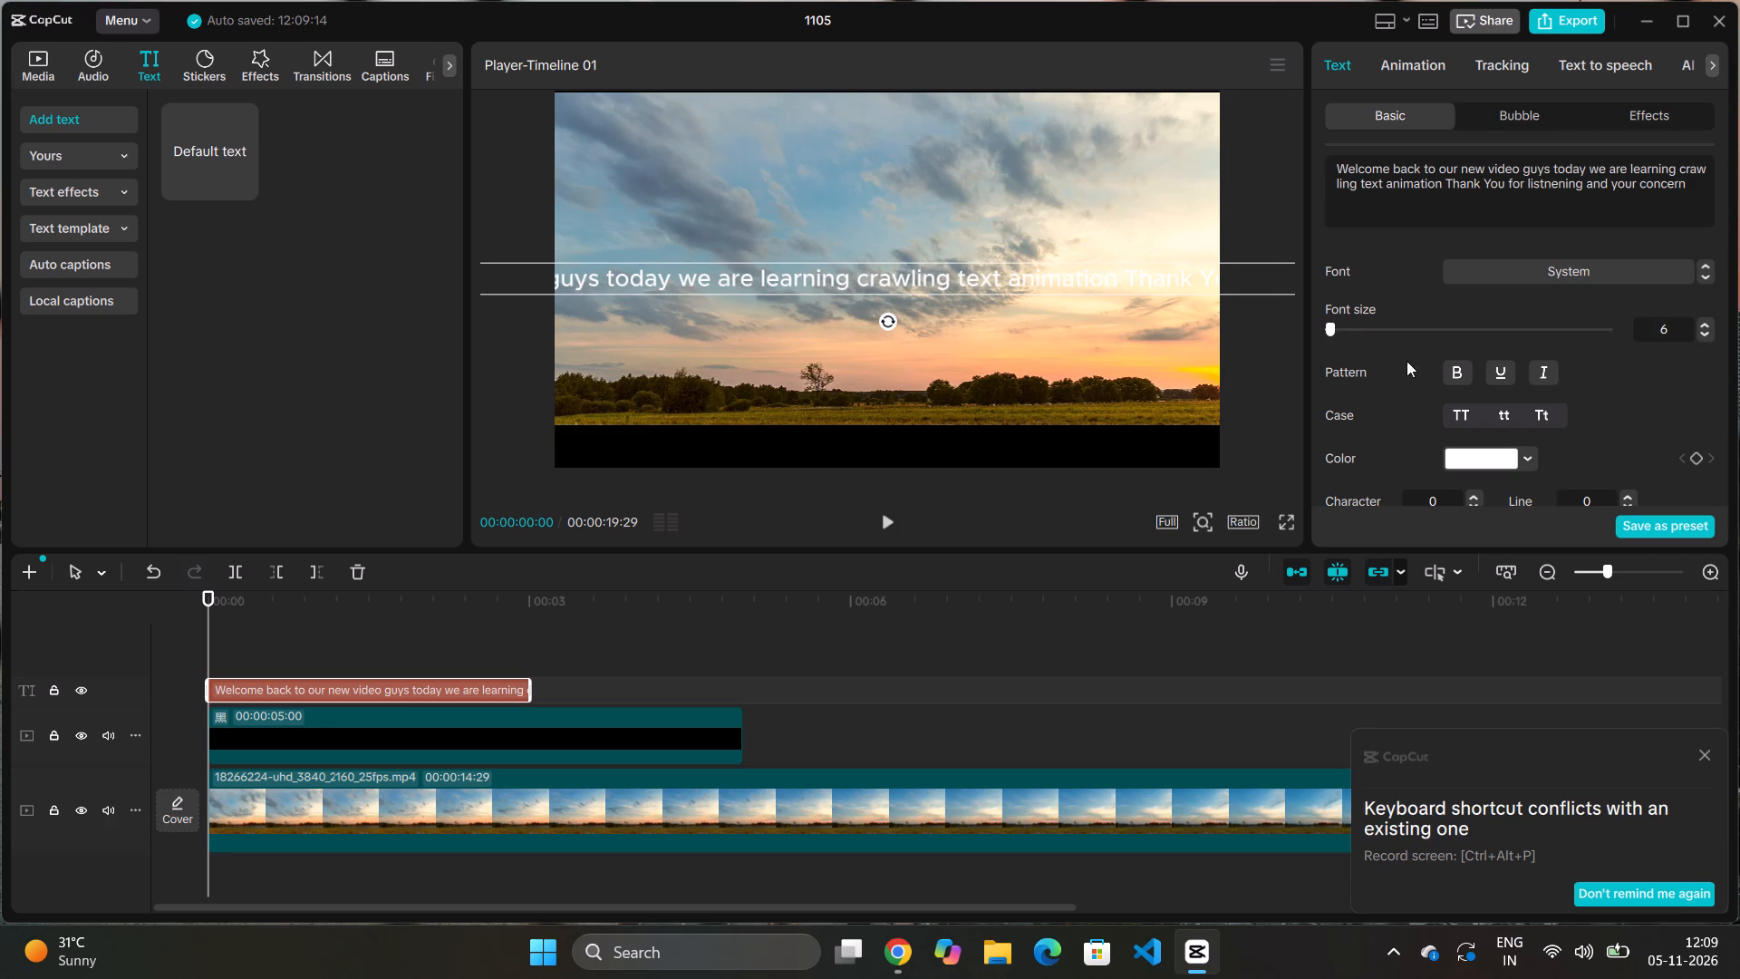
Move the text line to the black bar's height, just beyond the frame's right edge, at about X 6088, Y -948.
{"action": "left_click_drag", "start_coordinate": [714, 264], "coordinate": [822, 356]}
{"action": "key", "text": "ctrl+z"}
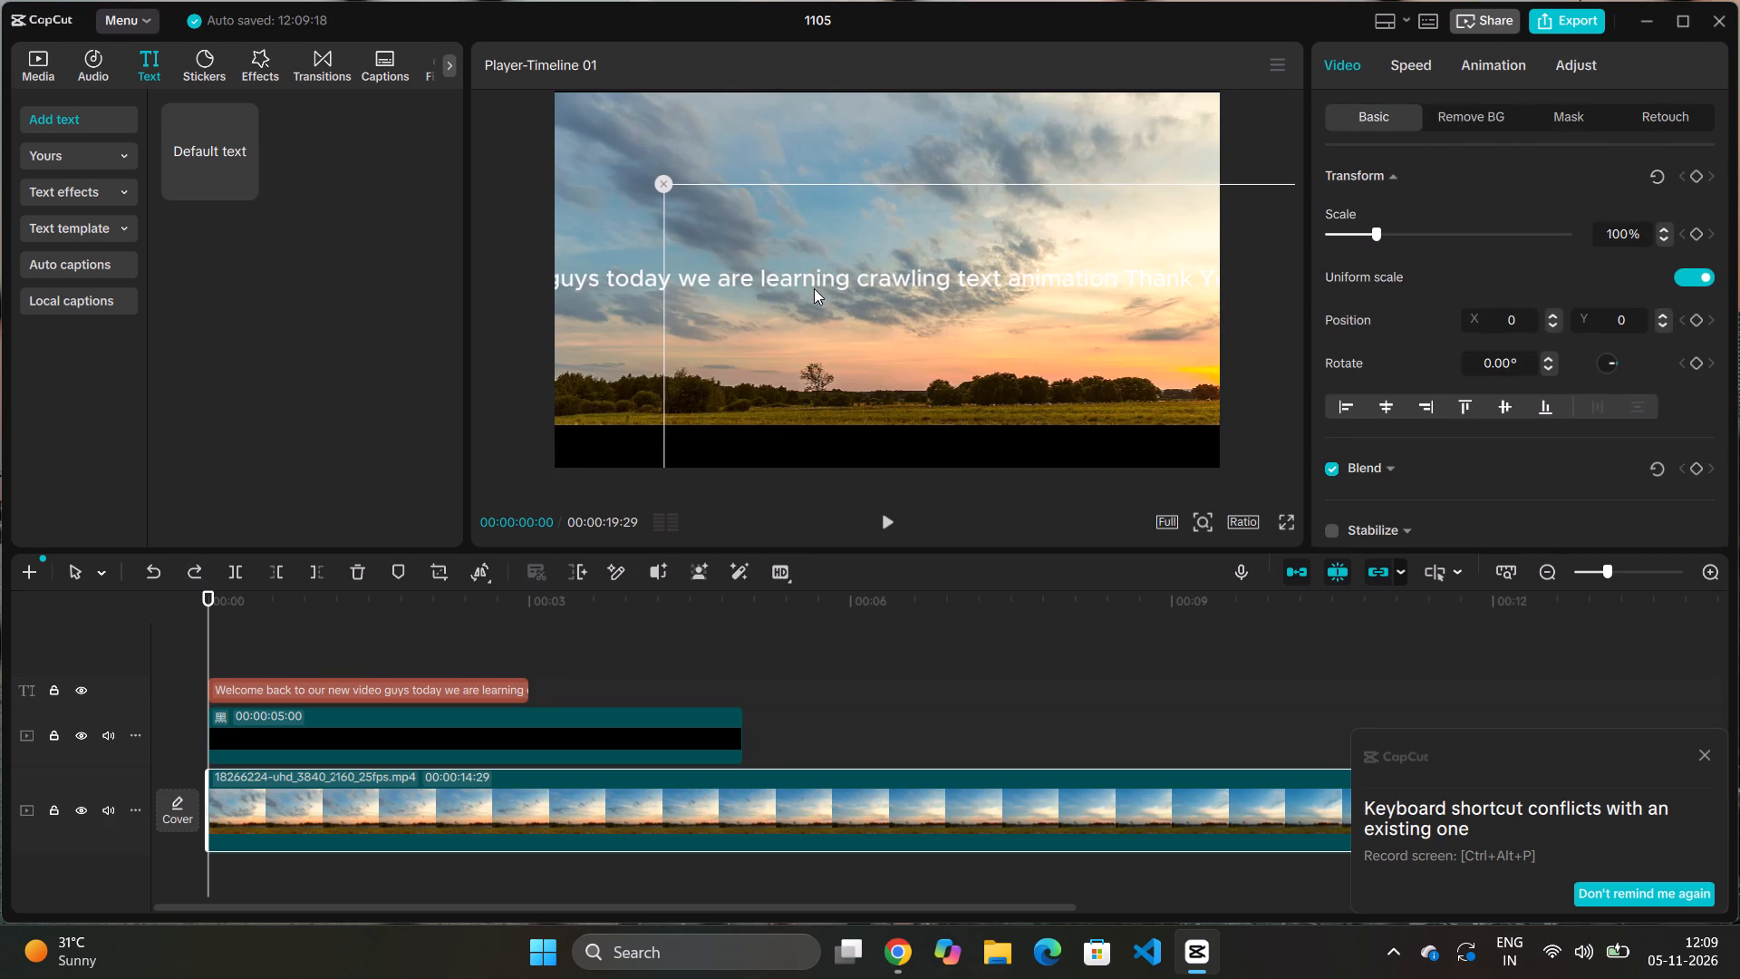
{"action": "left_click", "coordinate": [825, 278]}
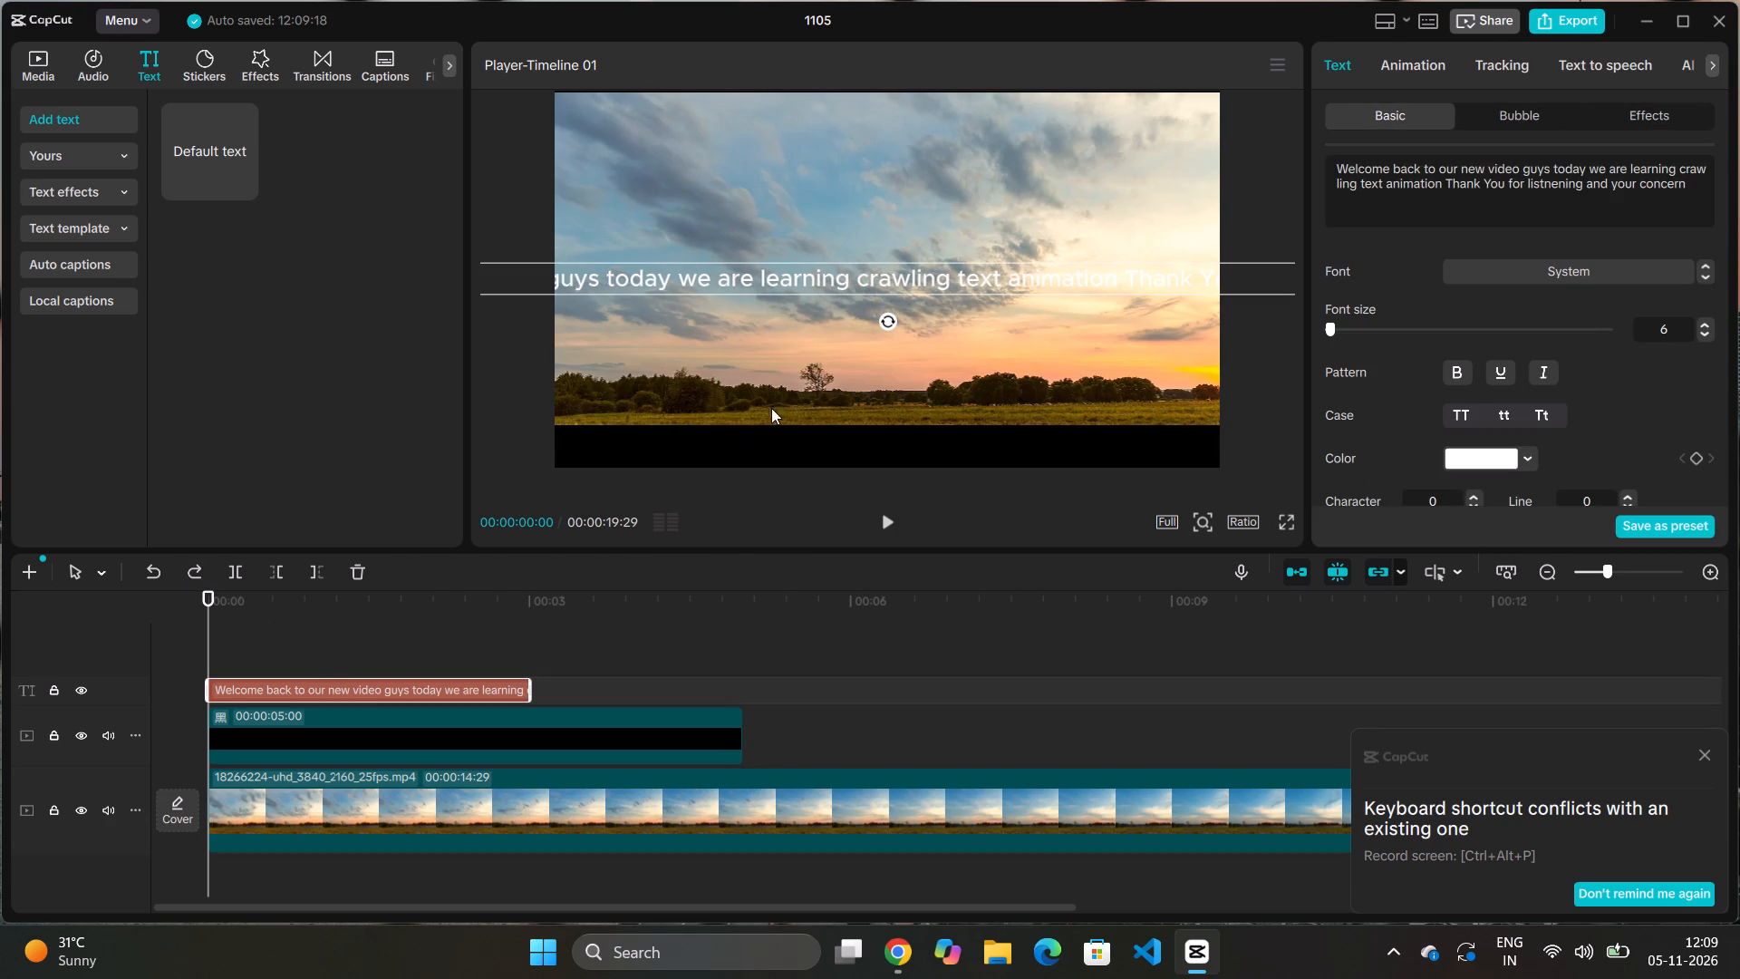
{"action": "left_click_drag", "start_coordinate": [875, 271], "coordinate": [1120, 485]}
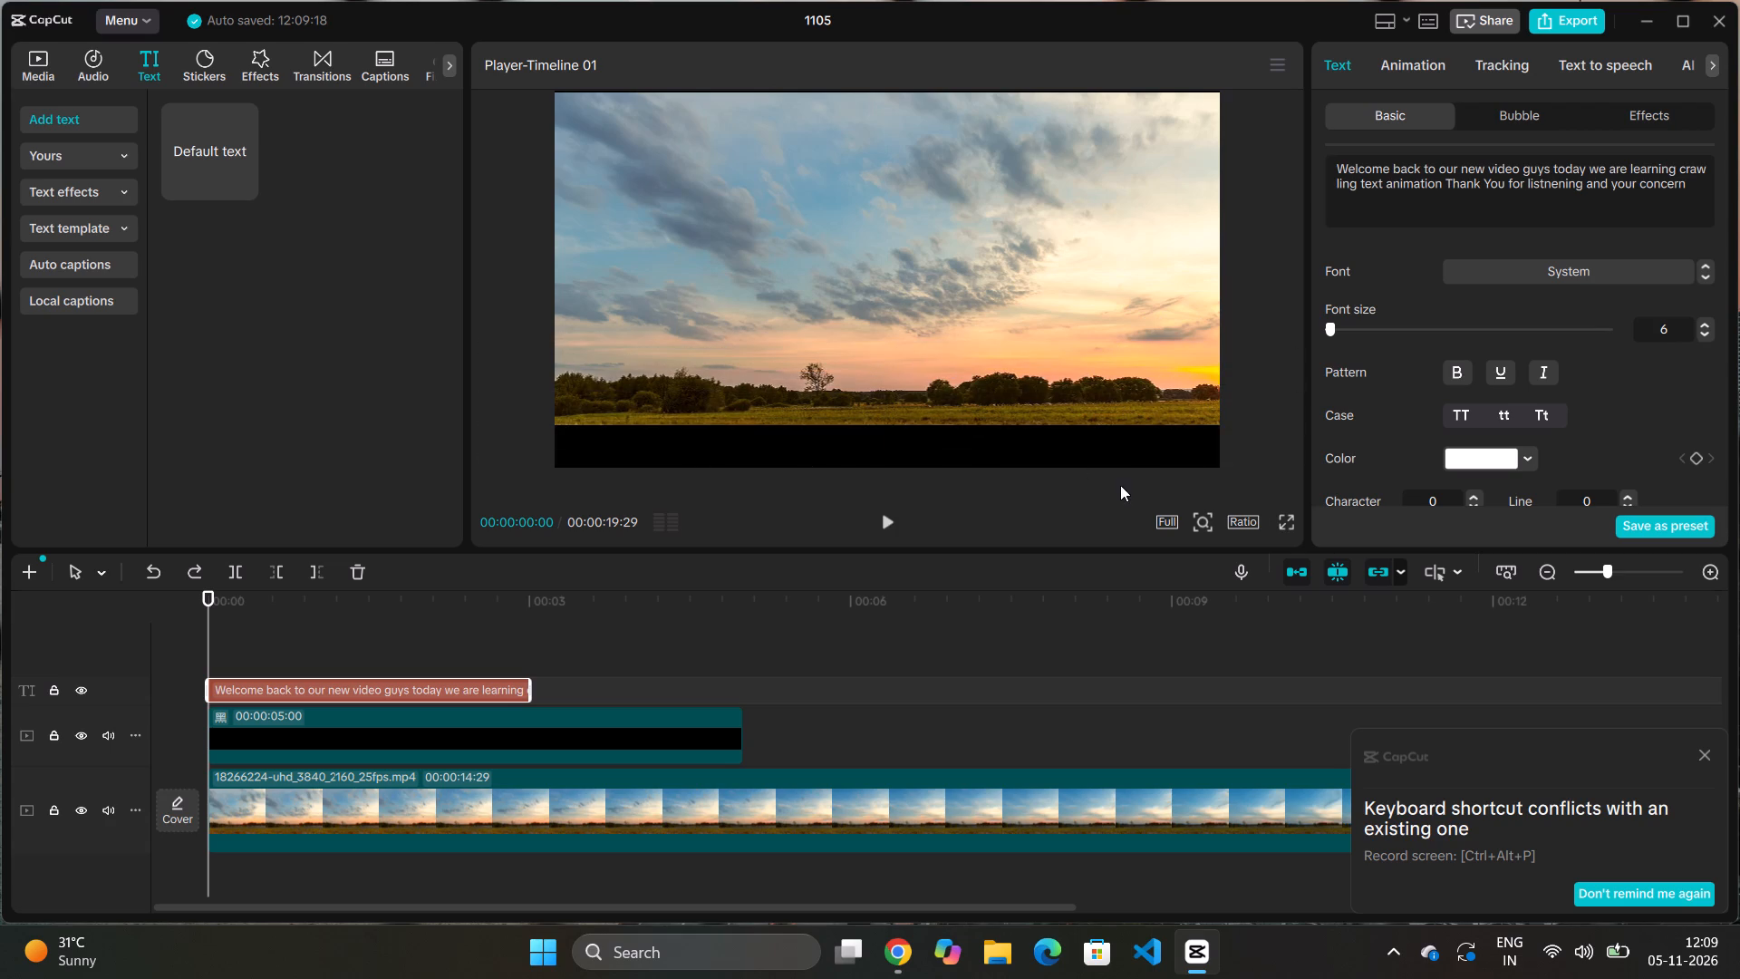
{"action": "left_click_drag", "start_coordinate": [1120, 485], "coordinate": [1564, 427]}
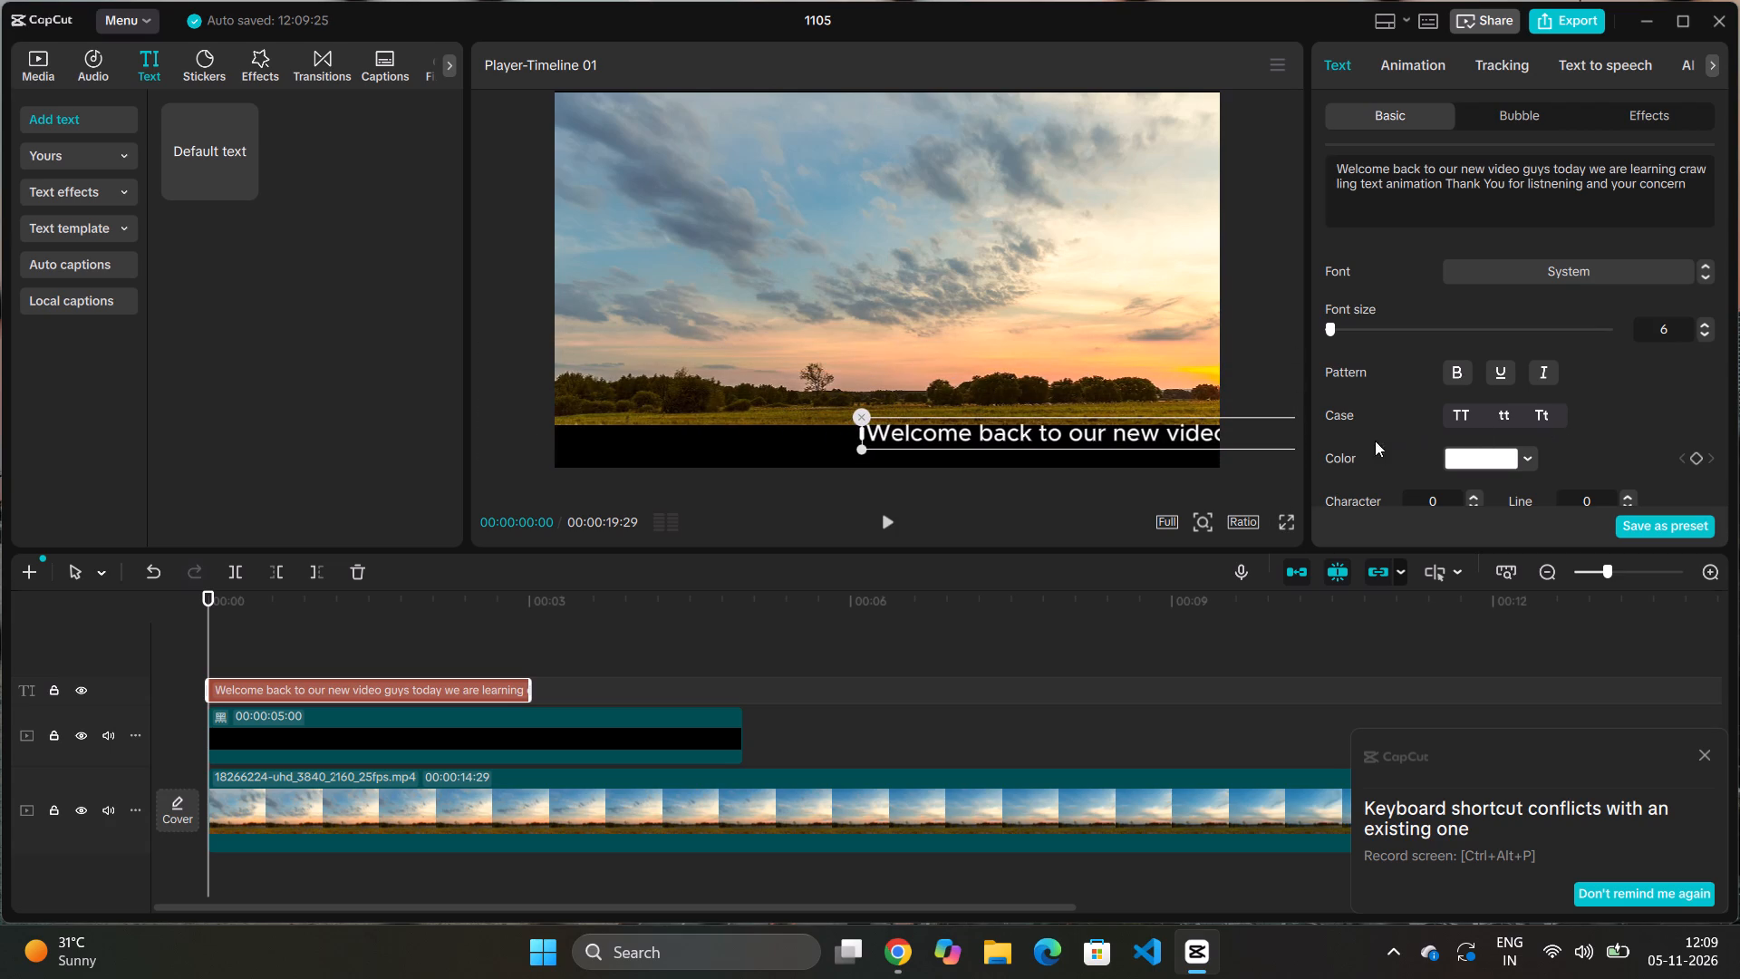
{"action": "left_click_drag", "start_coordinate": [1154, 429], "coordinate": [1345, 457]}
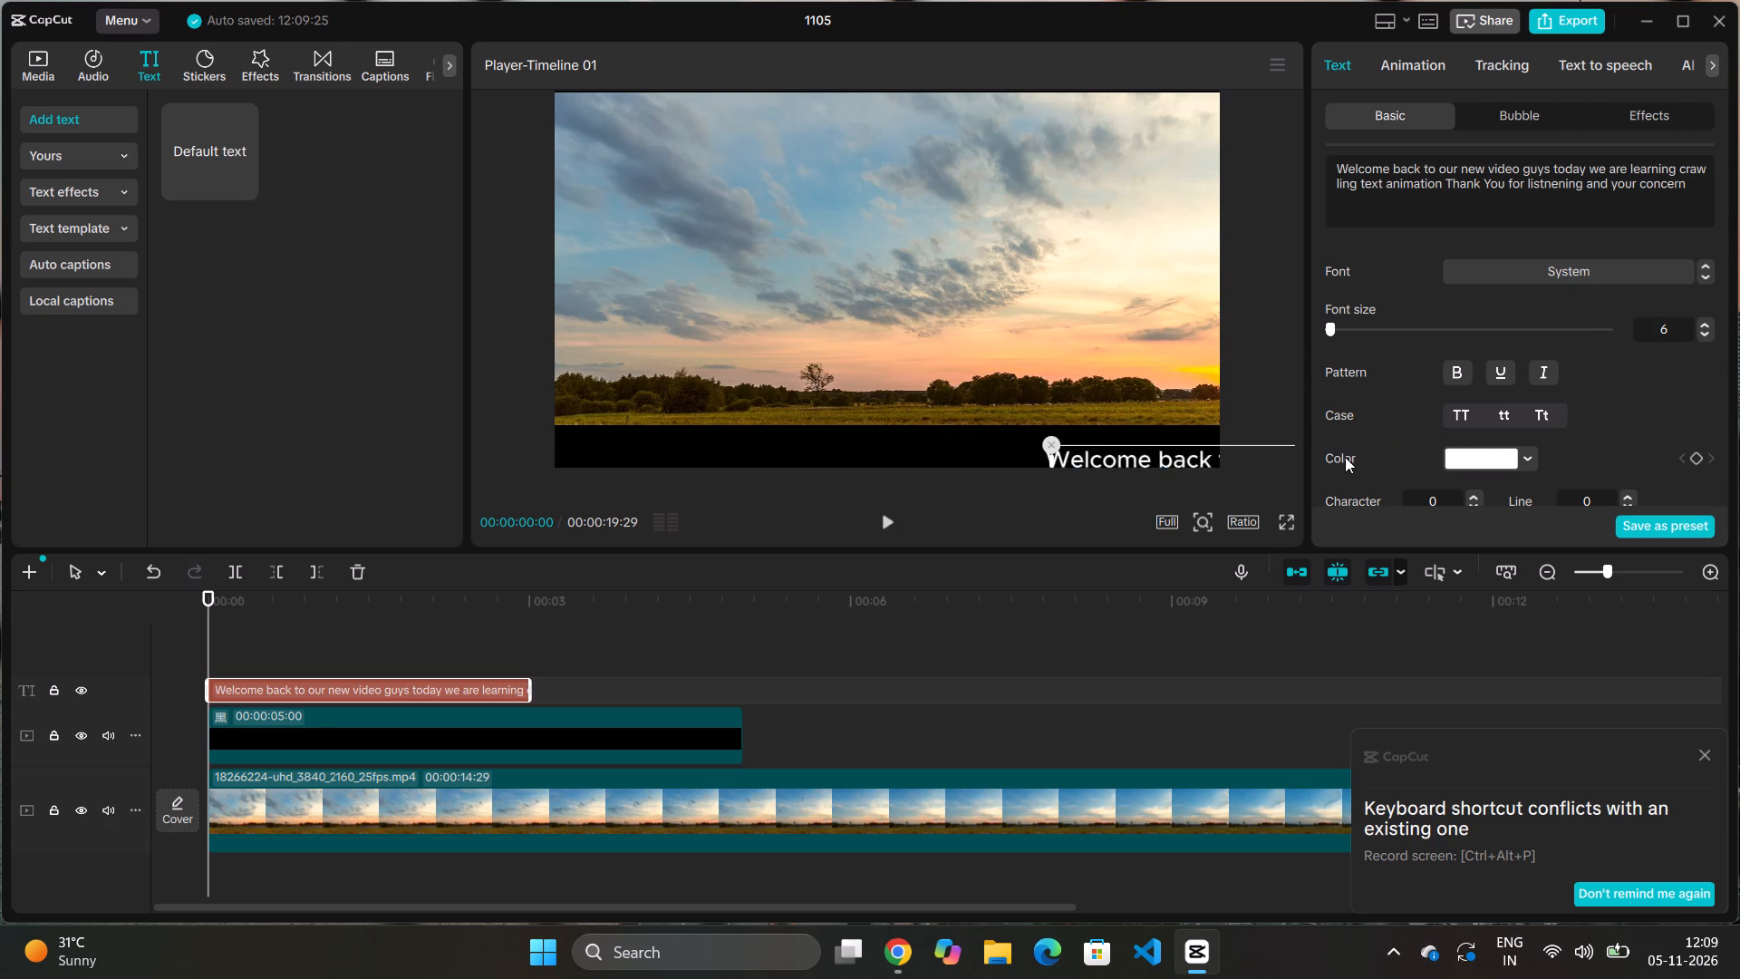
{"action": "left_click_drag", "start_coordinate": [1345, 457], "coordinate": [1493, 441]}
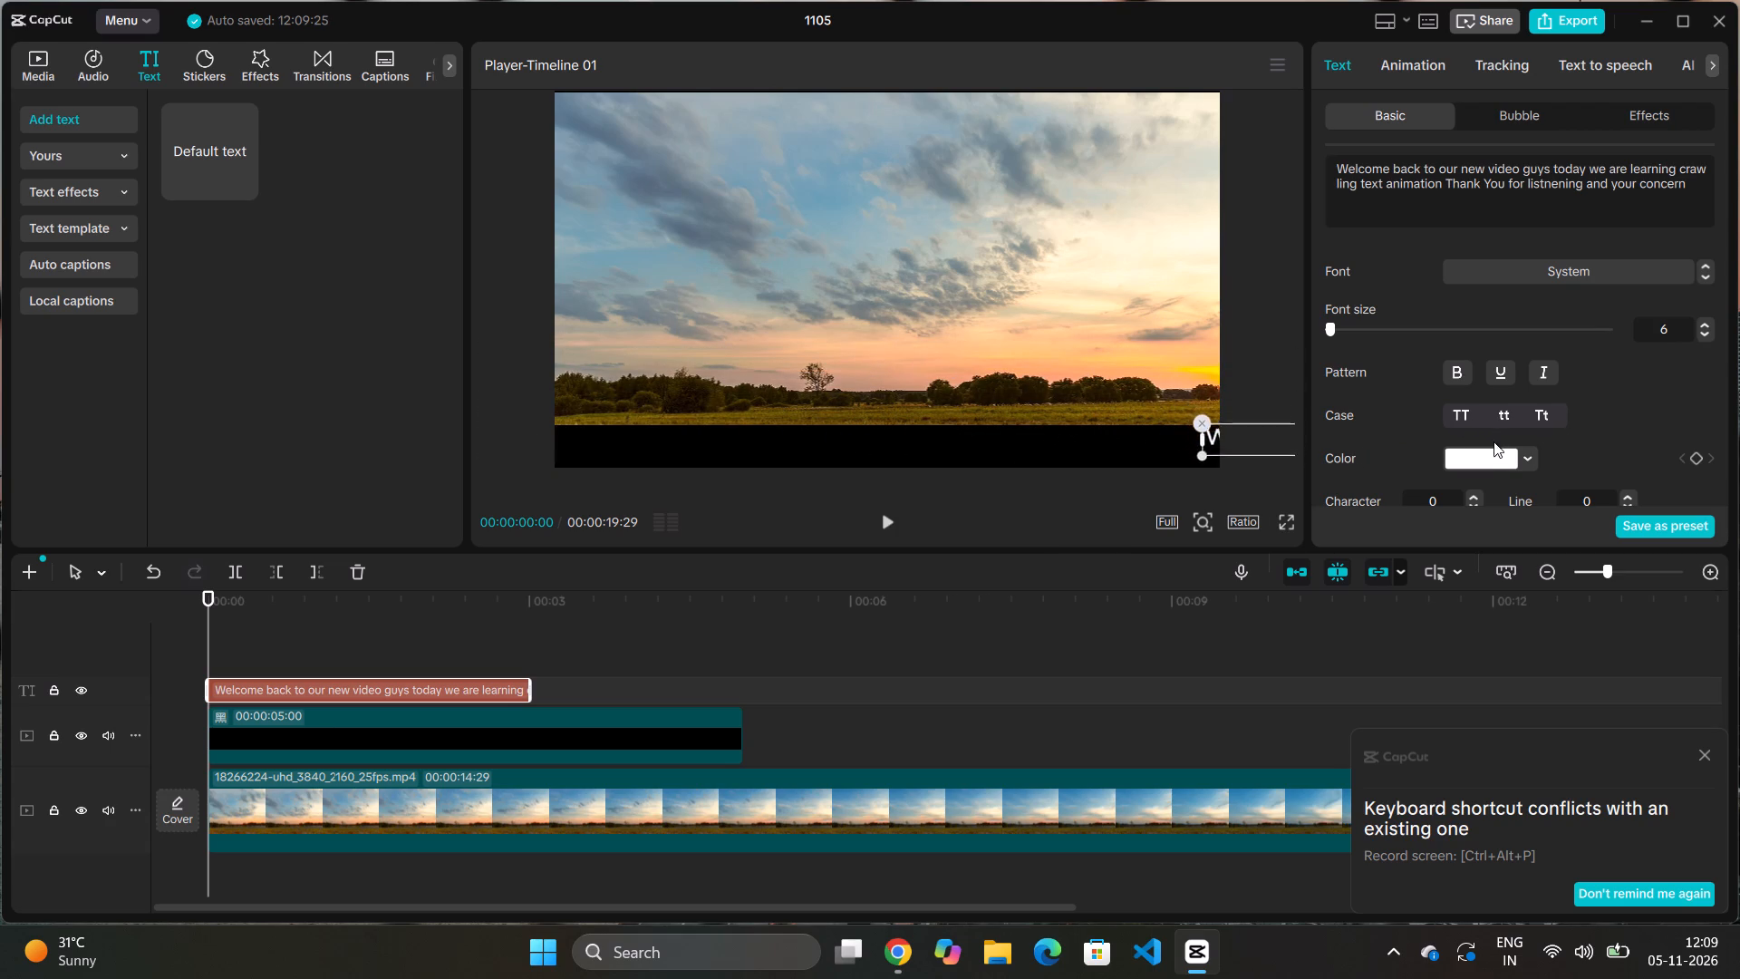
{"action": "left_click_drag", "start_coordinate": [1493, 441], "coordinate": [1495, 437]}
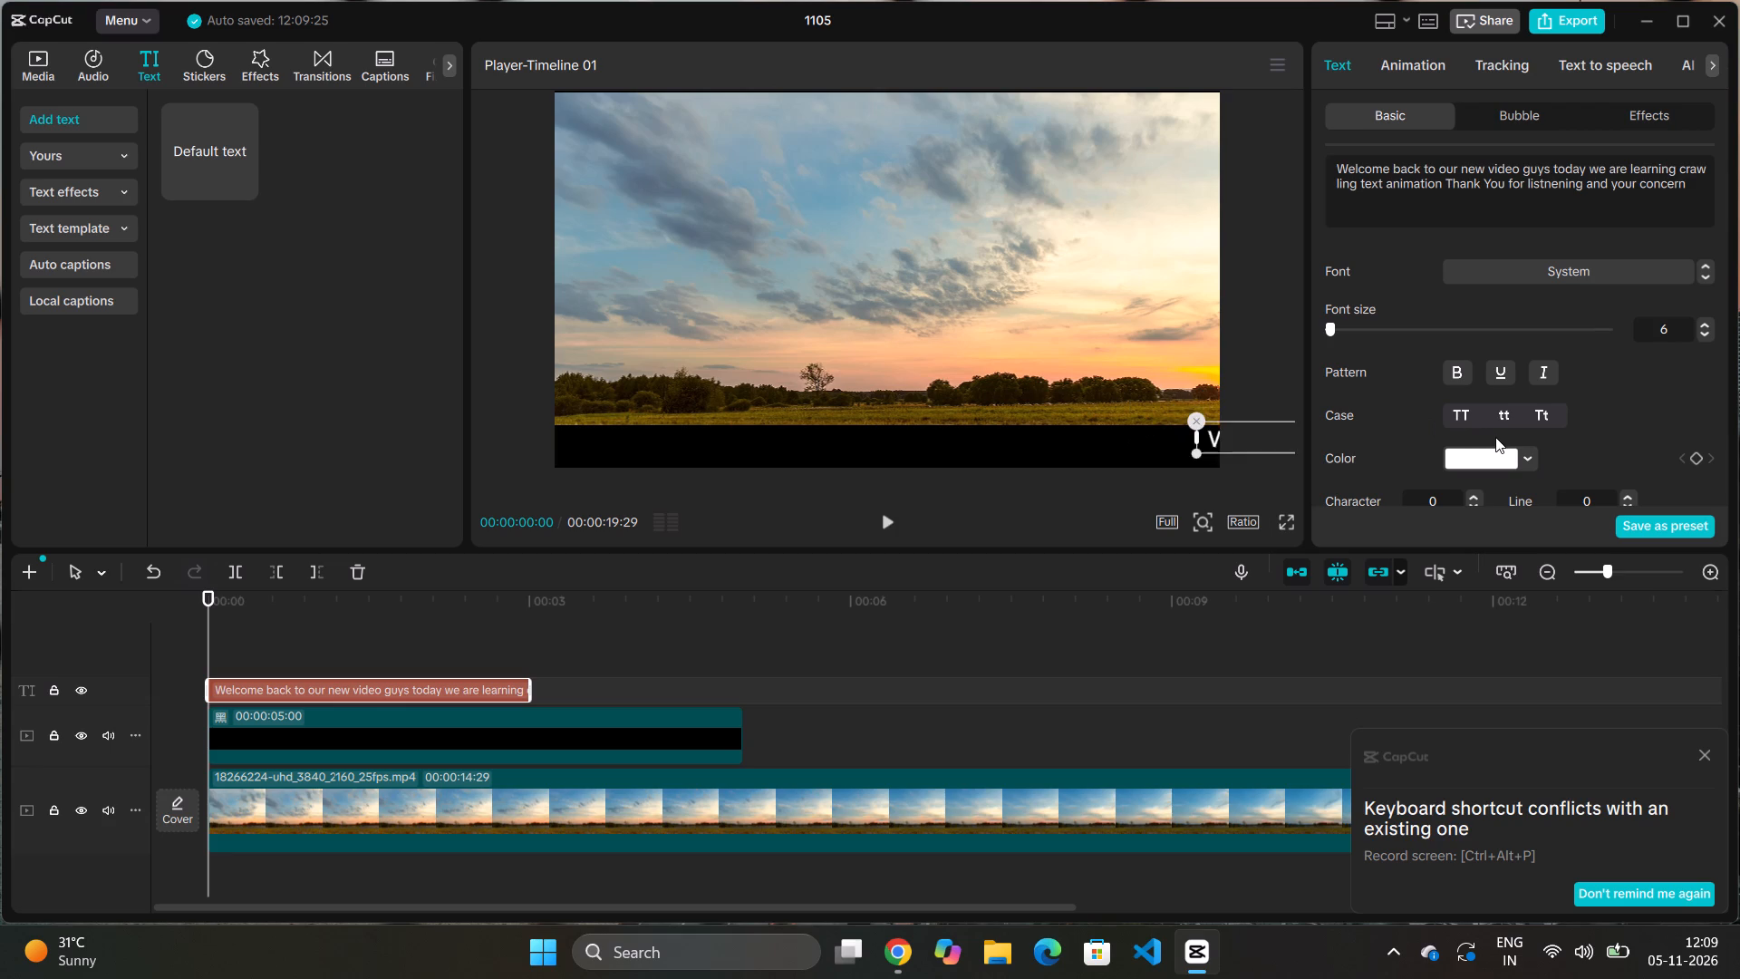
{"action": "left_click_drag", "start_coordinate": [1495, 437], "coordinate": [1519, 439]}
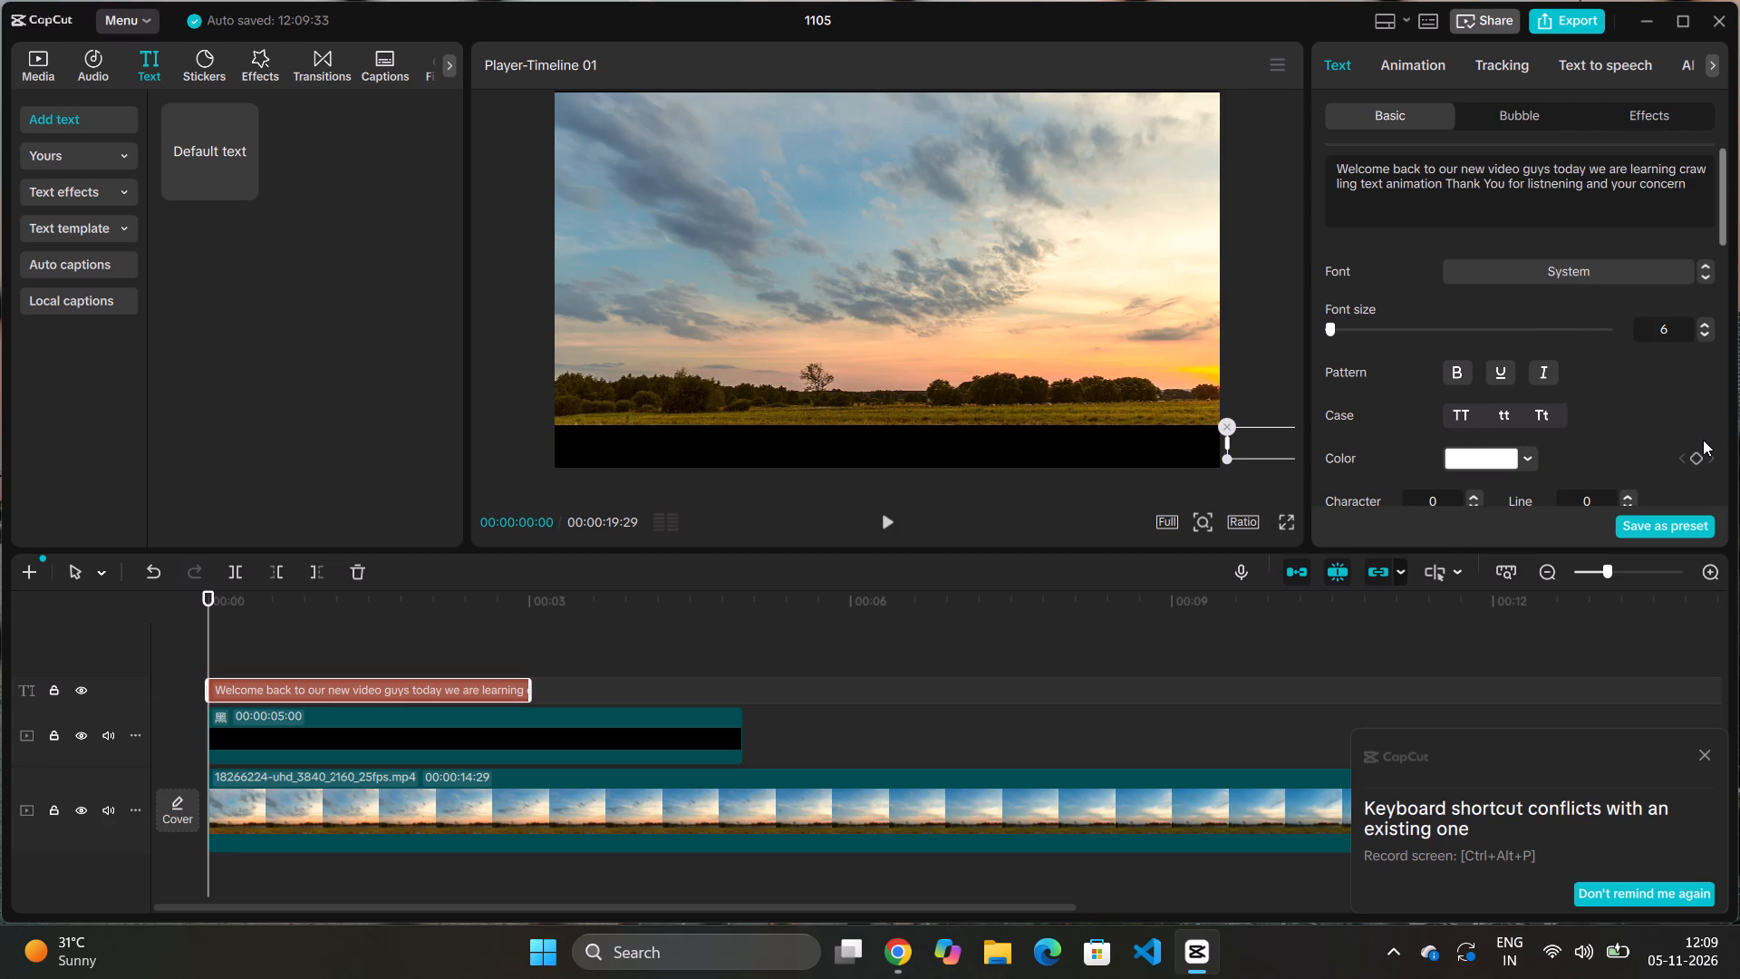
Add a position keyframe to the text clip at 00:00 with the text just outside the frame.
{"action": "scroll", "coordinate": [1664, 383], "scroll_direction": "up", "scroll_amount": 4}
{"action": "scroll", "coordinate": [1586, 361], "scroll_direction": "up", "scroll_amount": 5}
{"action": "scroll", "coordinate": [1673, 402], "scroll_direction": "down", "scroll_amount": 2}
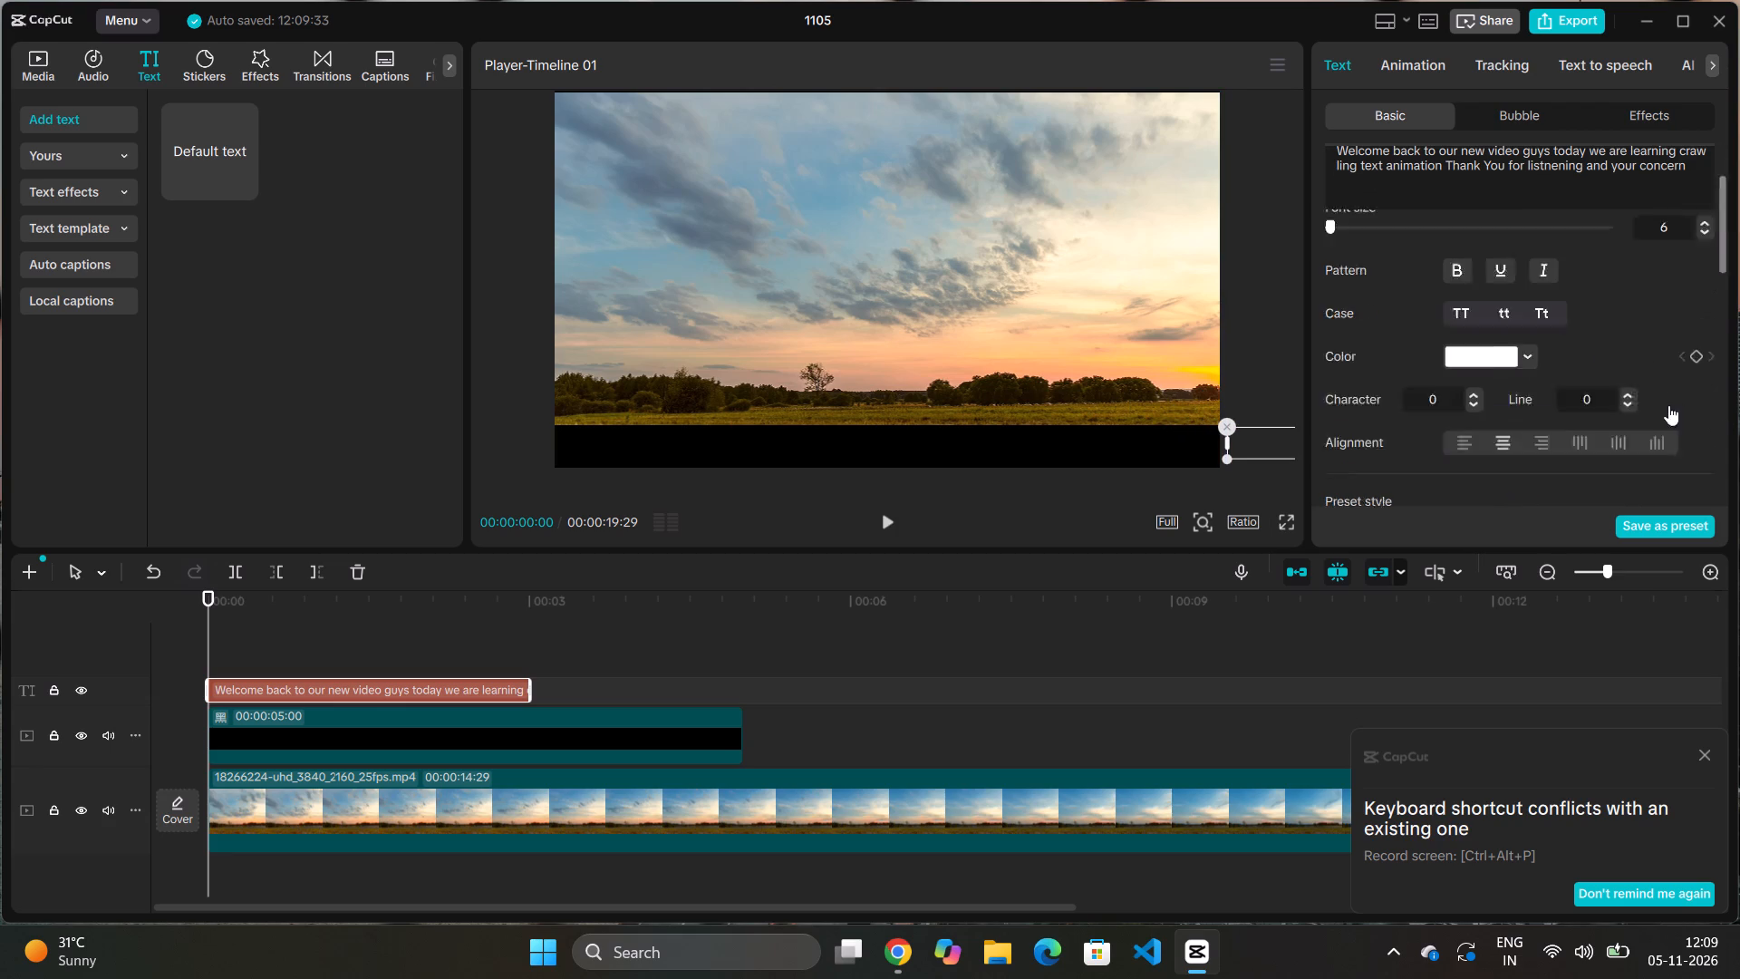
{"action": "scroll", "coordinate": [1668, 405], "scroll_direction": "down", "scroll_amount": 1}
{"action": "scroll", "coordinate": [1532, 402], "scroll_direction": "up", "scroll_amount": 2}
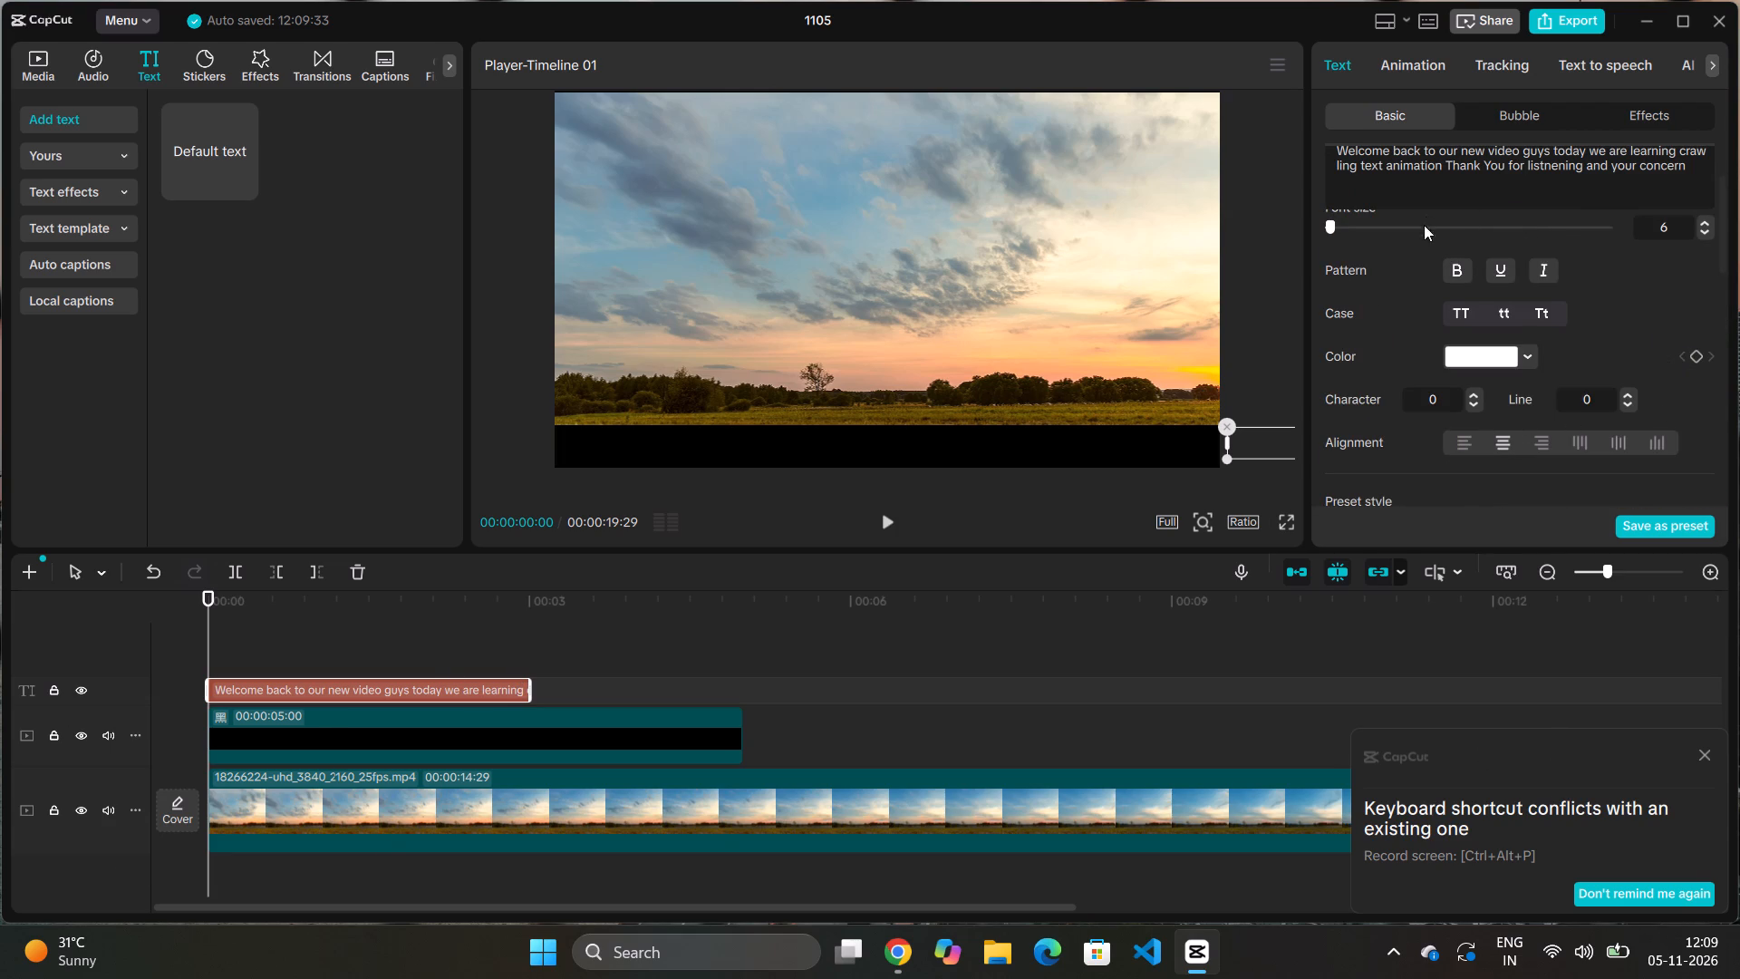
{"action": "scroll", "coordinate": [1404, 284], "scroll_direction": "up", "scroll_amount": 6}
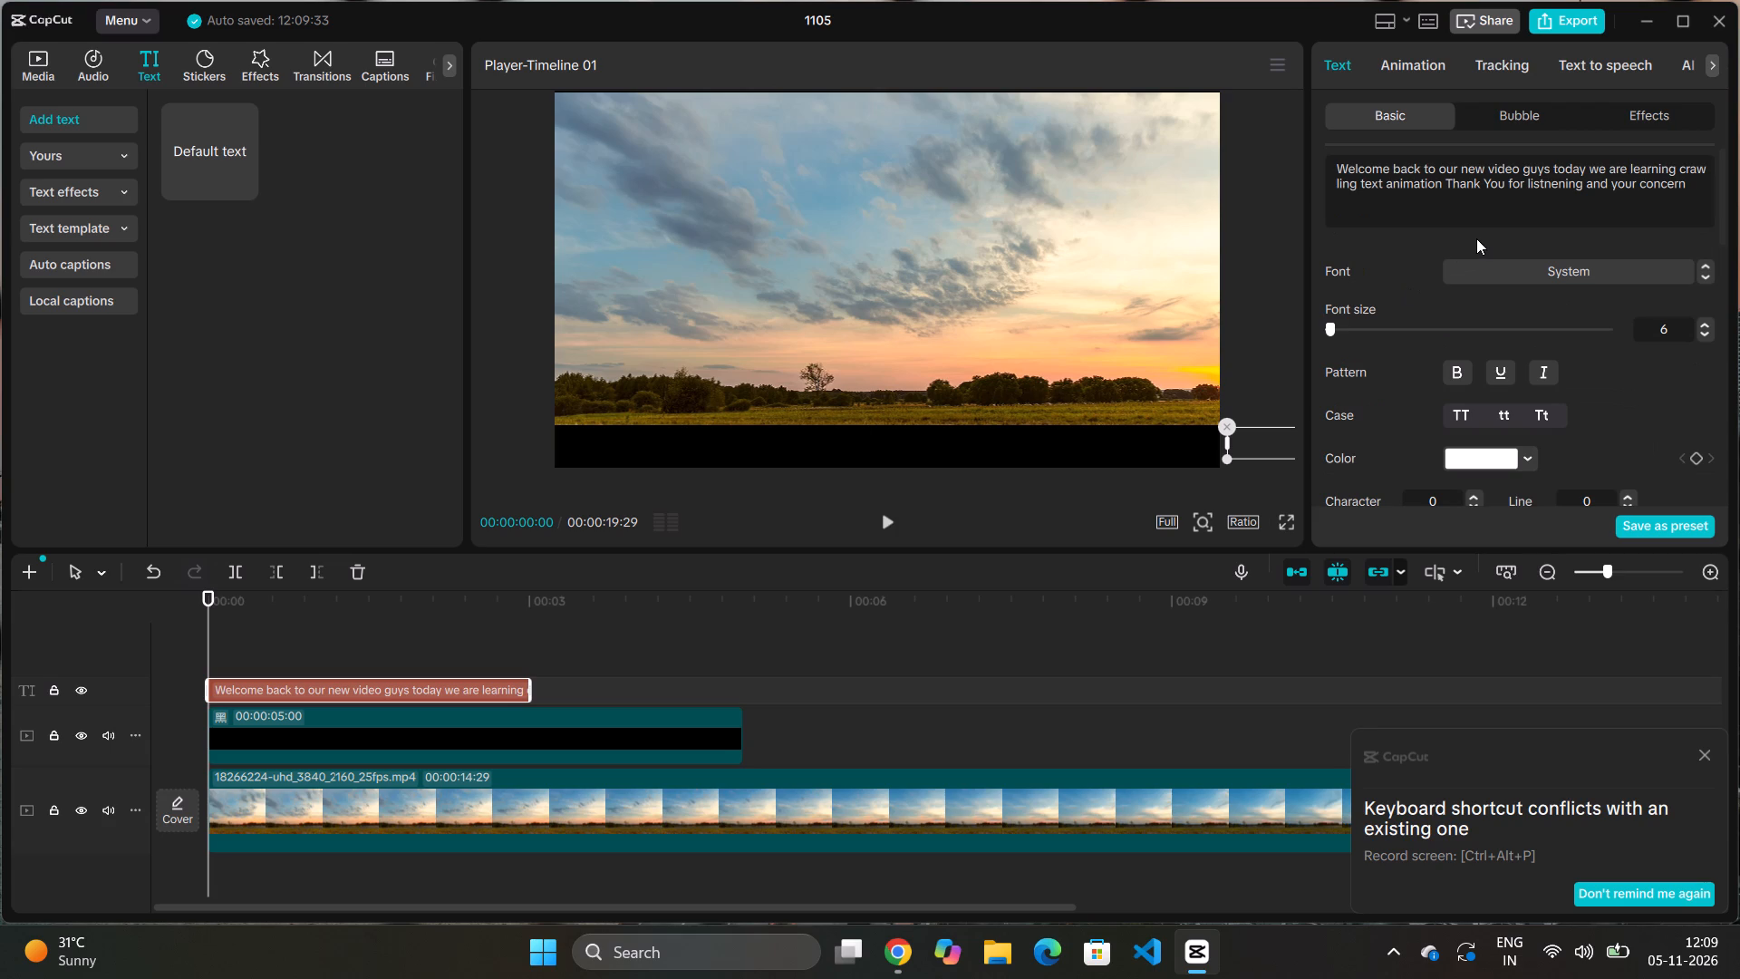
{"action": "scroll", "coordinate": [1519, 326], "scroll_direction": "down", "scroll_amount": 5}
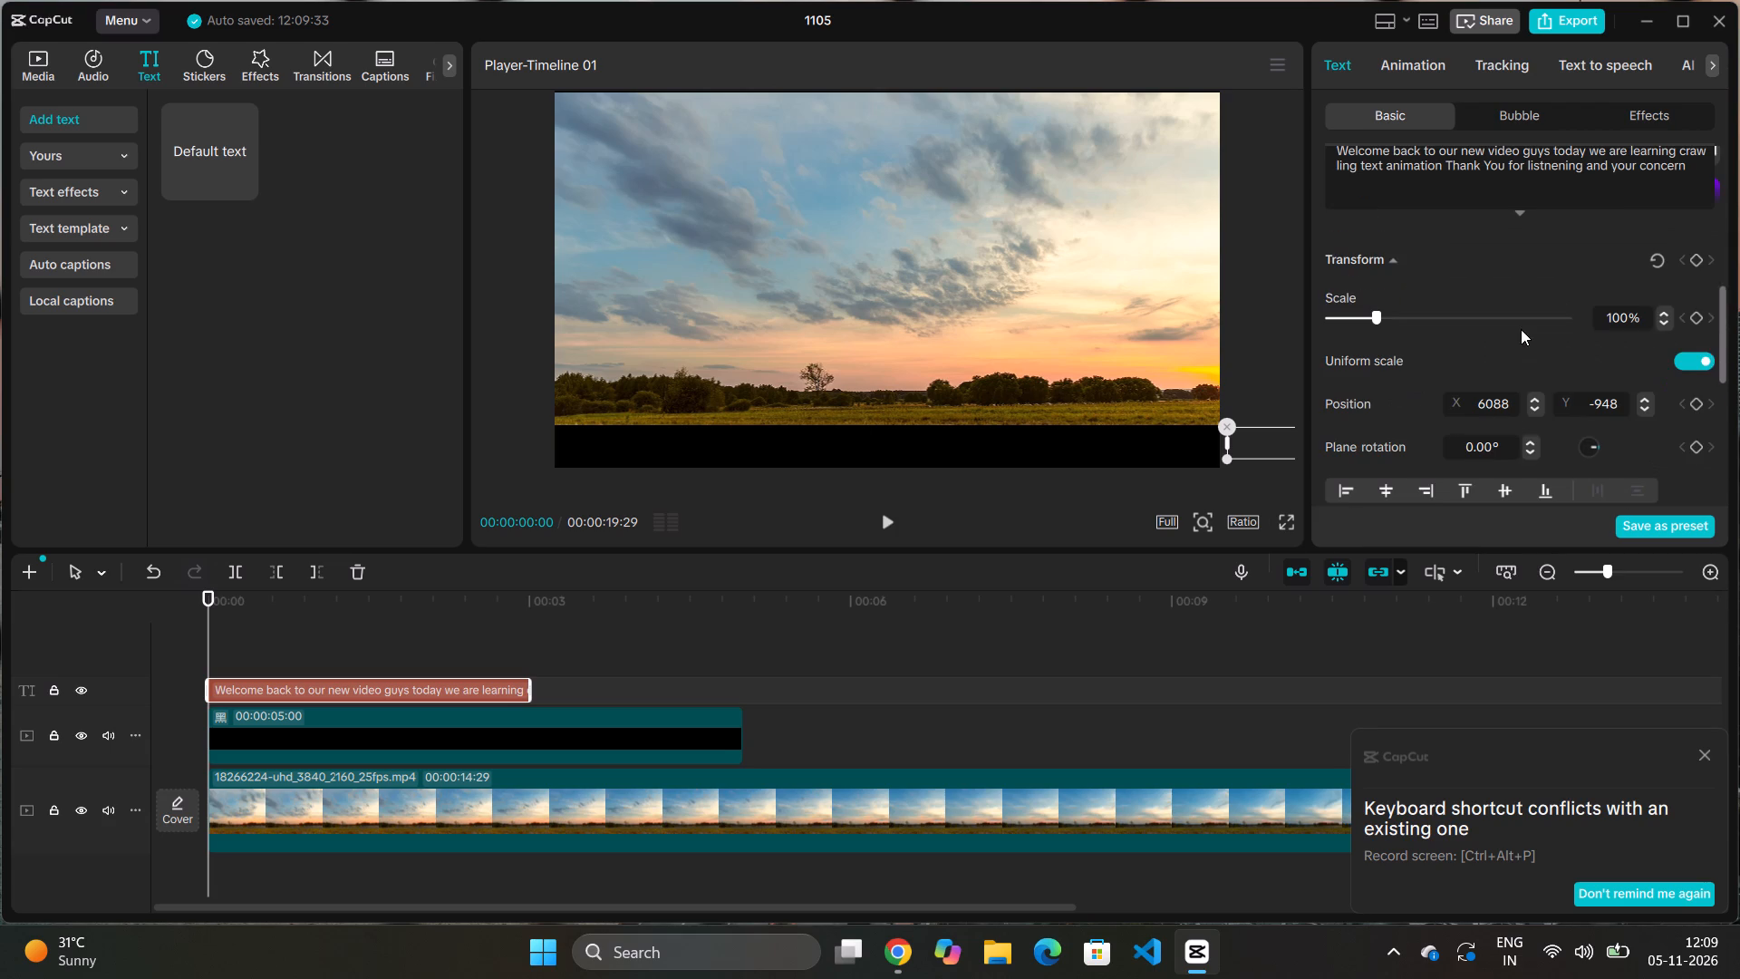
{"action": "left_click", "coordinate": [1696, 401]}
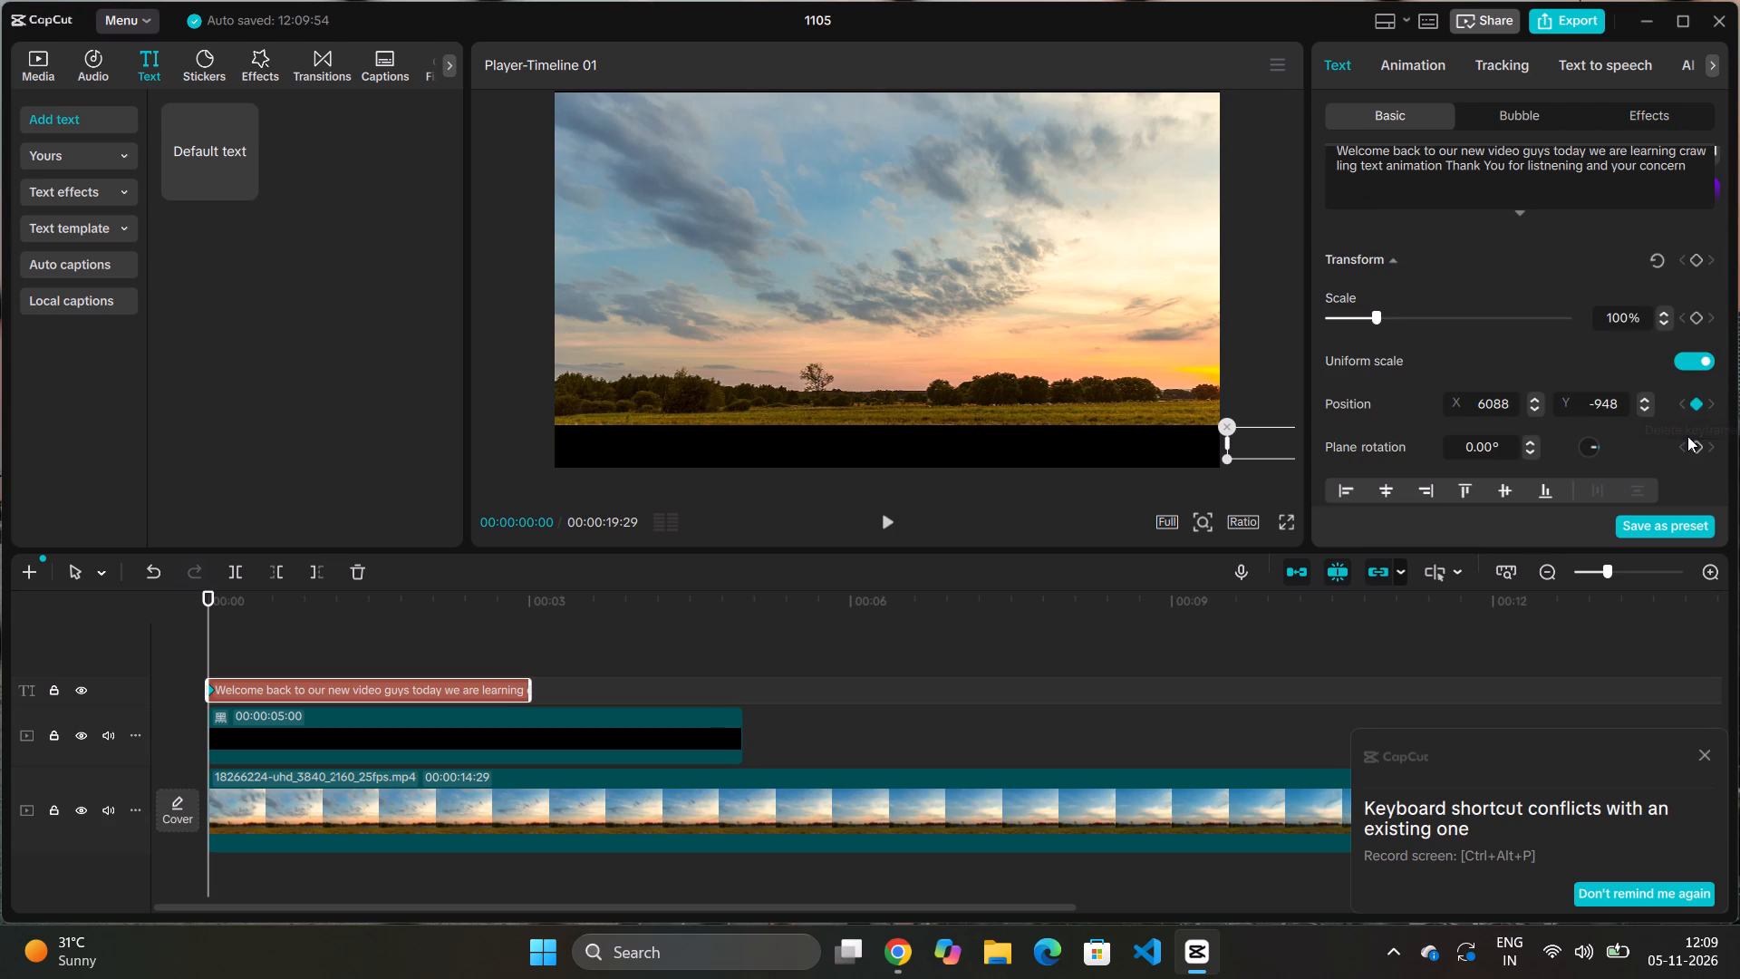
{"action": "left_click", "coordinate": [1715, 450]}
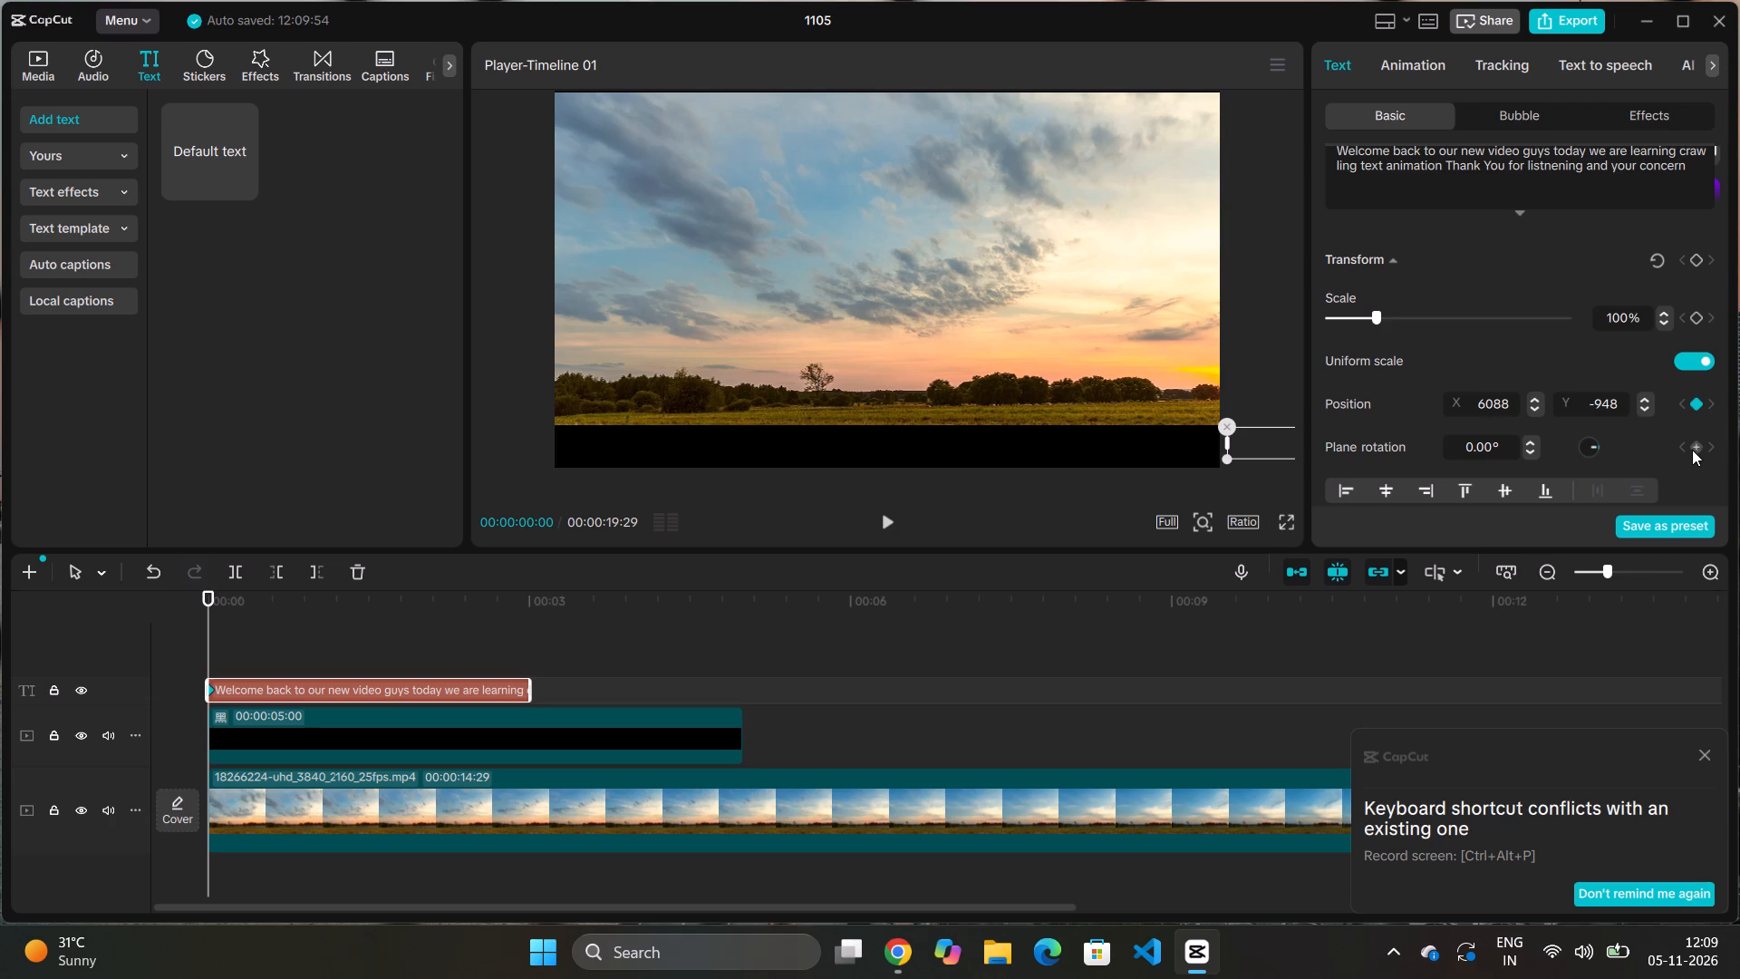
Add a plane rotation keyframe to the text clip at 00:00:00:00.
{"action": "left_click", "coordinate": [1691, 450]}
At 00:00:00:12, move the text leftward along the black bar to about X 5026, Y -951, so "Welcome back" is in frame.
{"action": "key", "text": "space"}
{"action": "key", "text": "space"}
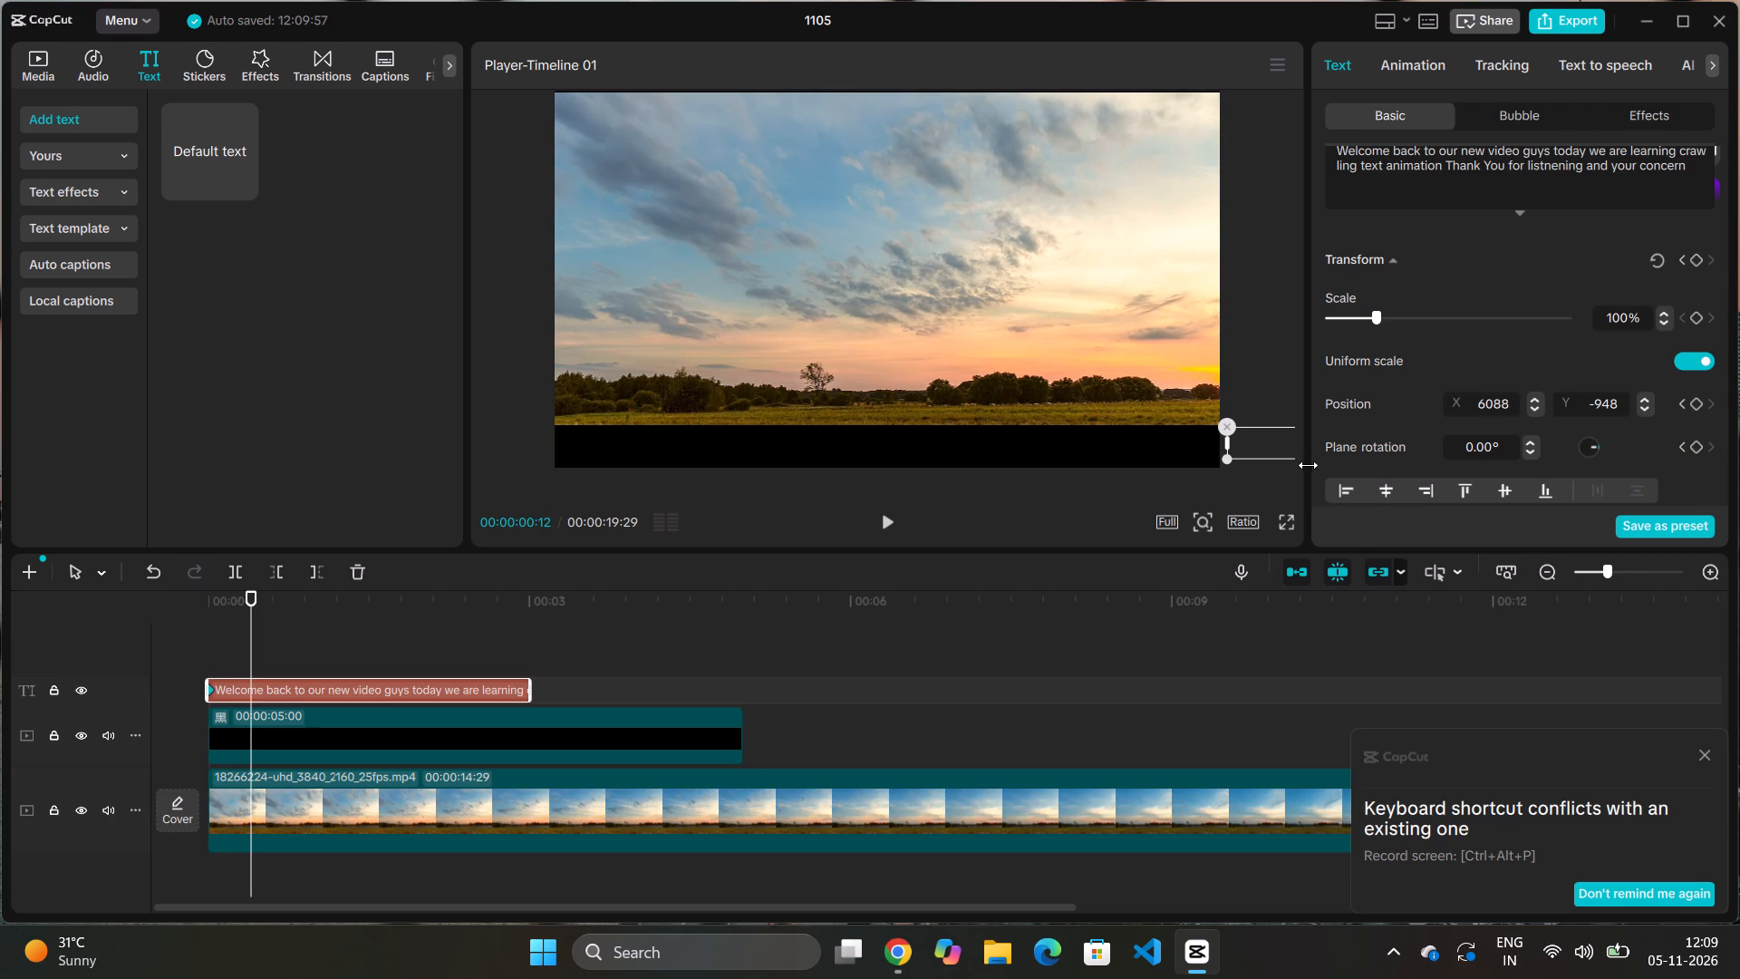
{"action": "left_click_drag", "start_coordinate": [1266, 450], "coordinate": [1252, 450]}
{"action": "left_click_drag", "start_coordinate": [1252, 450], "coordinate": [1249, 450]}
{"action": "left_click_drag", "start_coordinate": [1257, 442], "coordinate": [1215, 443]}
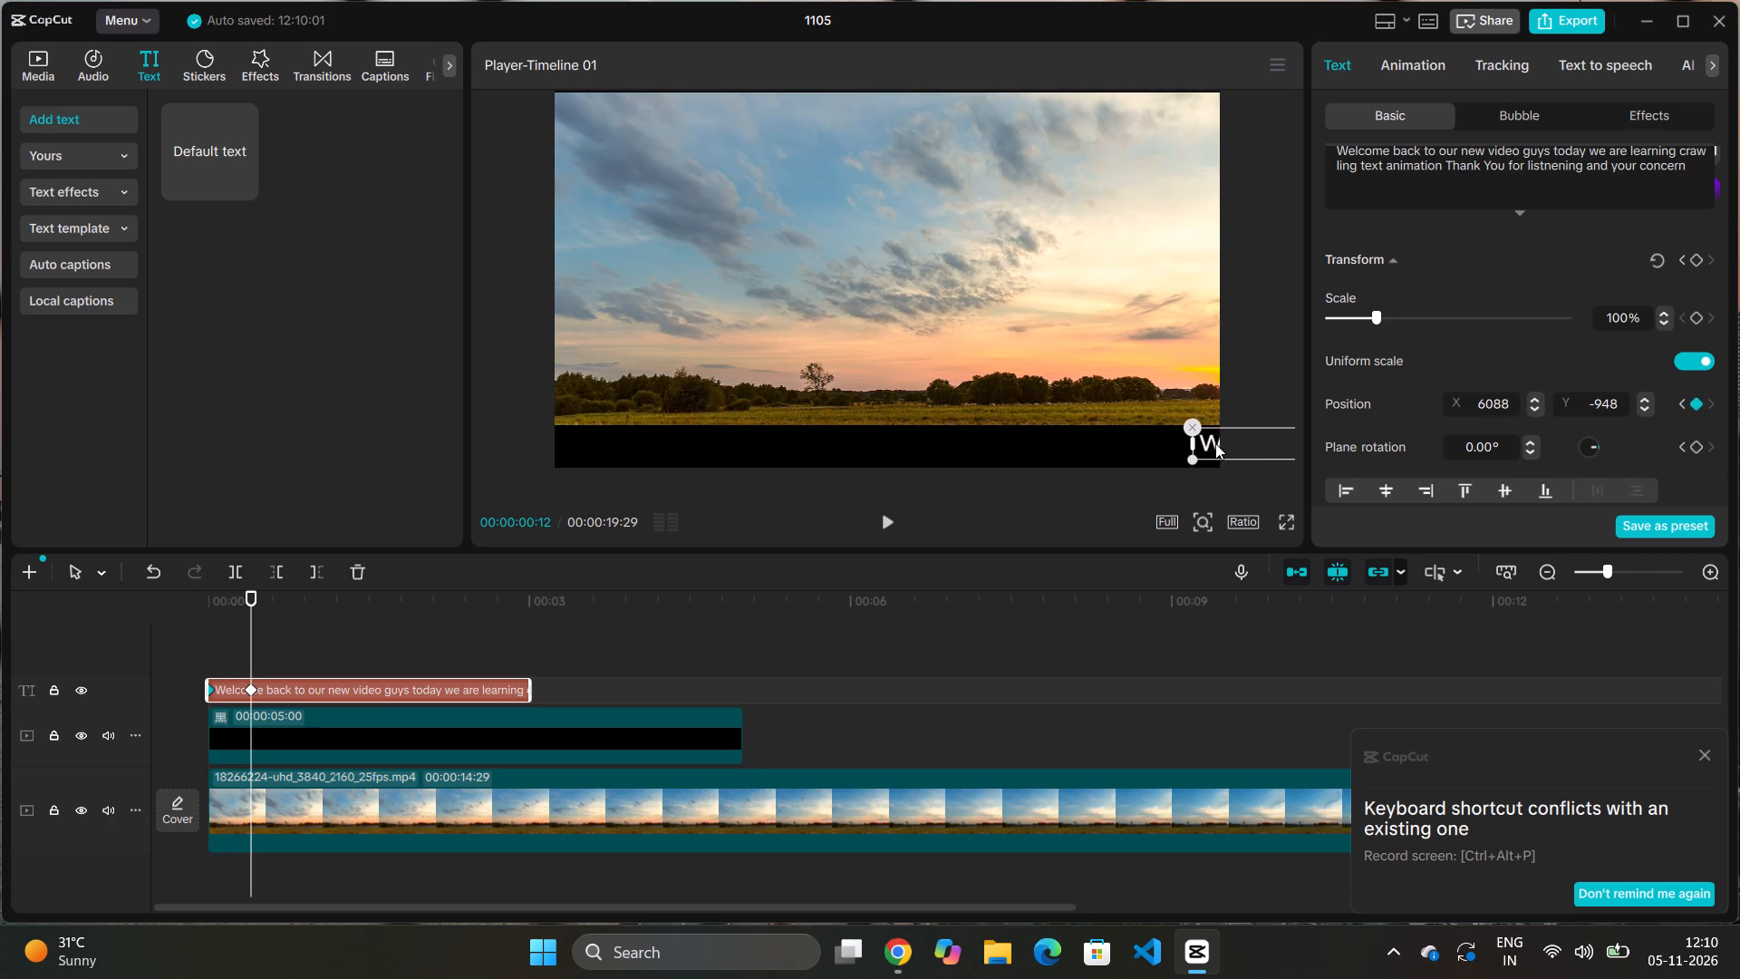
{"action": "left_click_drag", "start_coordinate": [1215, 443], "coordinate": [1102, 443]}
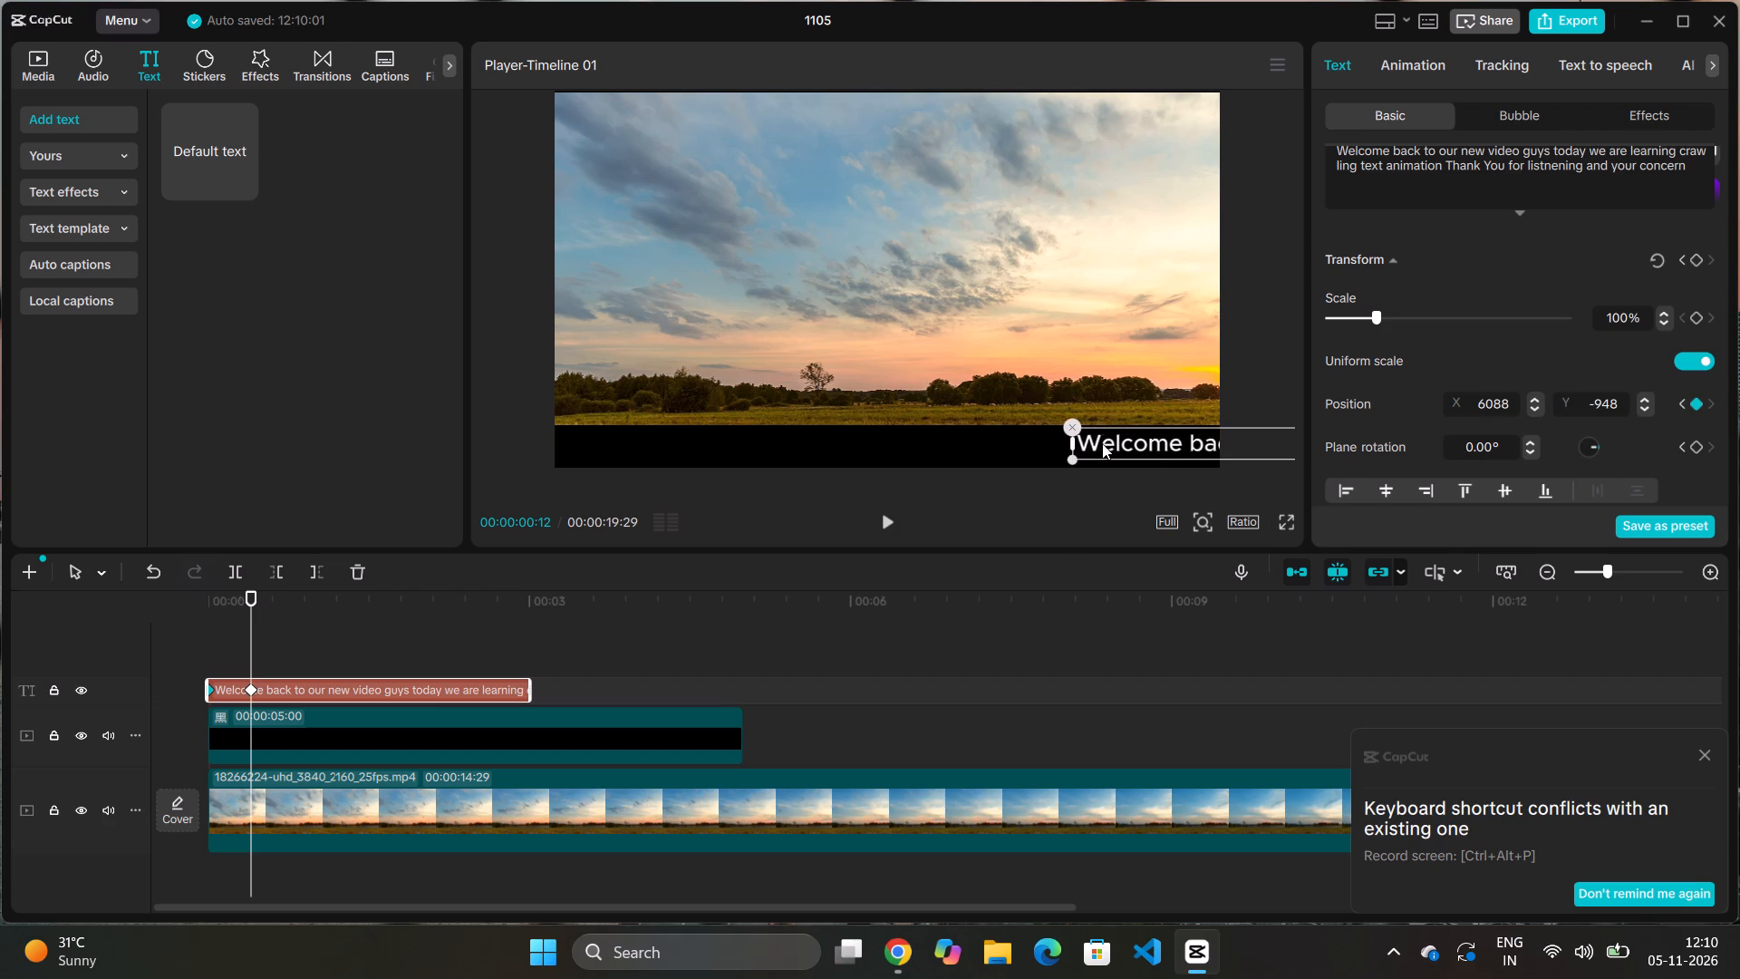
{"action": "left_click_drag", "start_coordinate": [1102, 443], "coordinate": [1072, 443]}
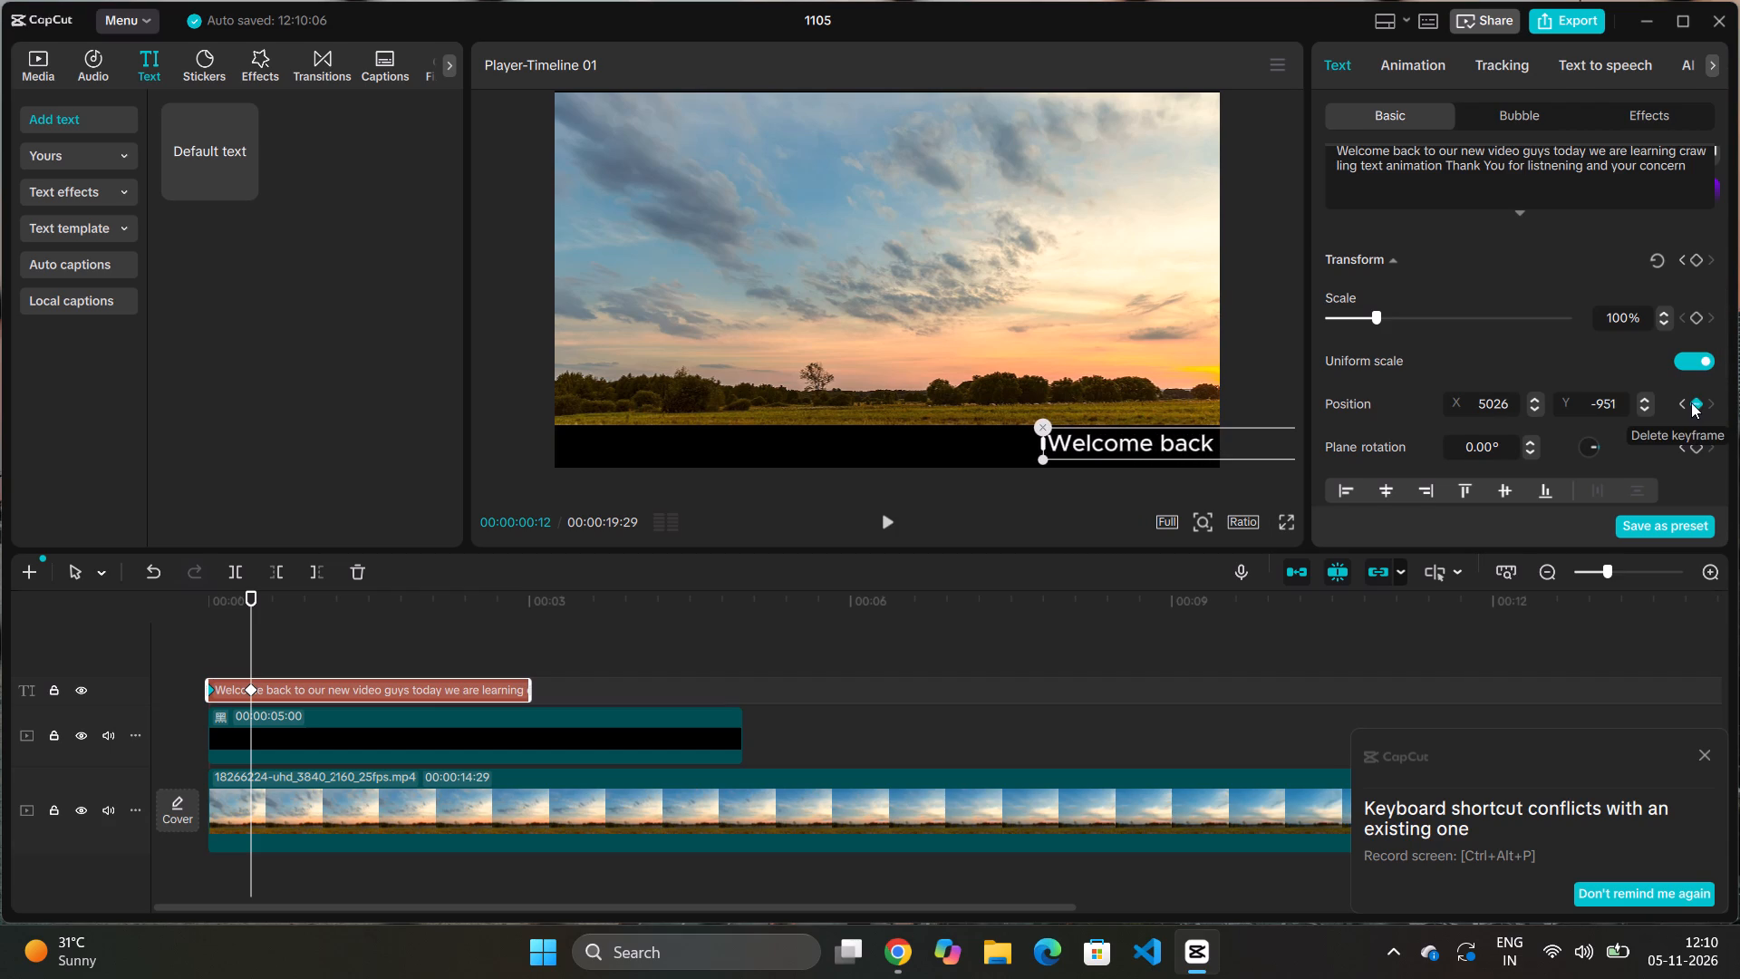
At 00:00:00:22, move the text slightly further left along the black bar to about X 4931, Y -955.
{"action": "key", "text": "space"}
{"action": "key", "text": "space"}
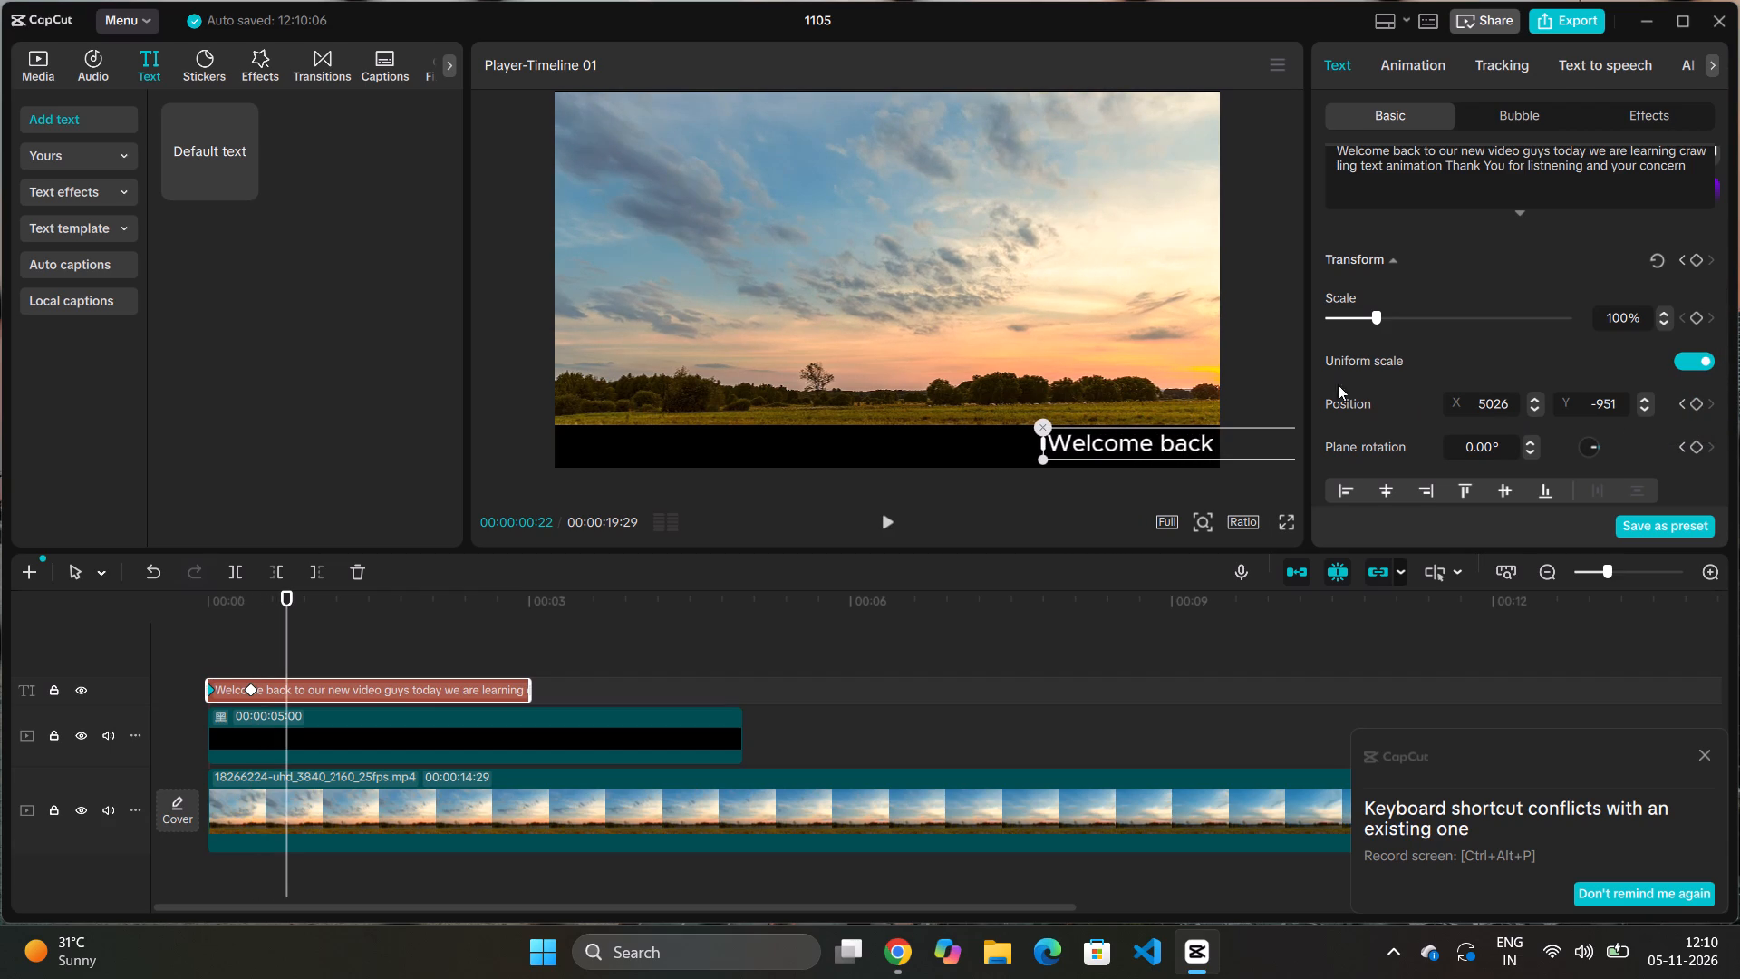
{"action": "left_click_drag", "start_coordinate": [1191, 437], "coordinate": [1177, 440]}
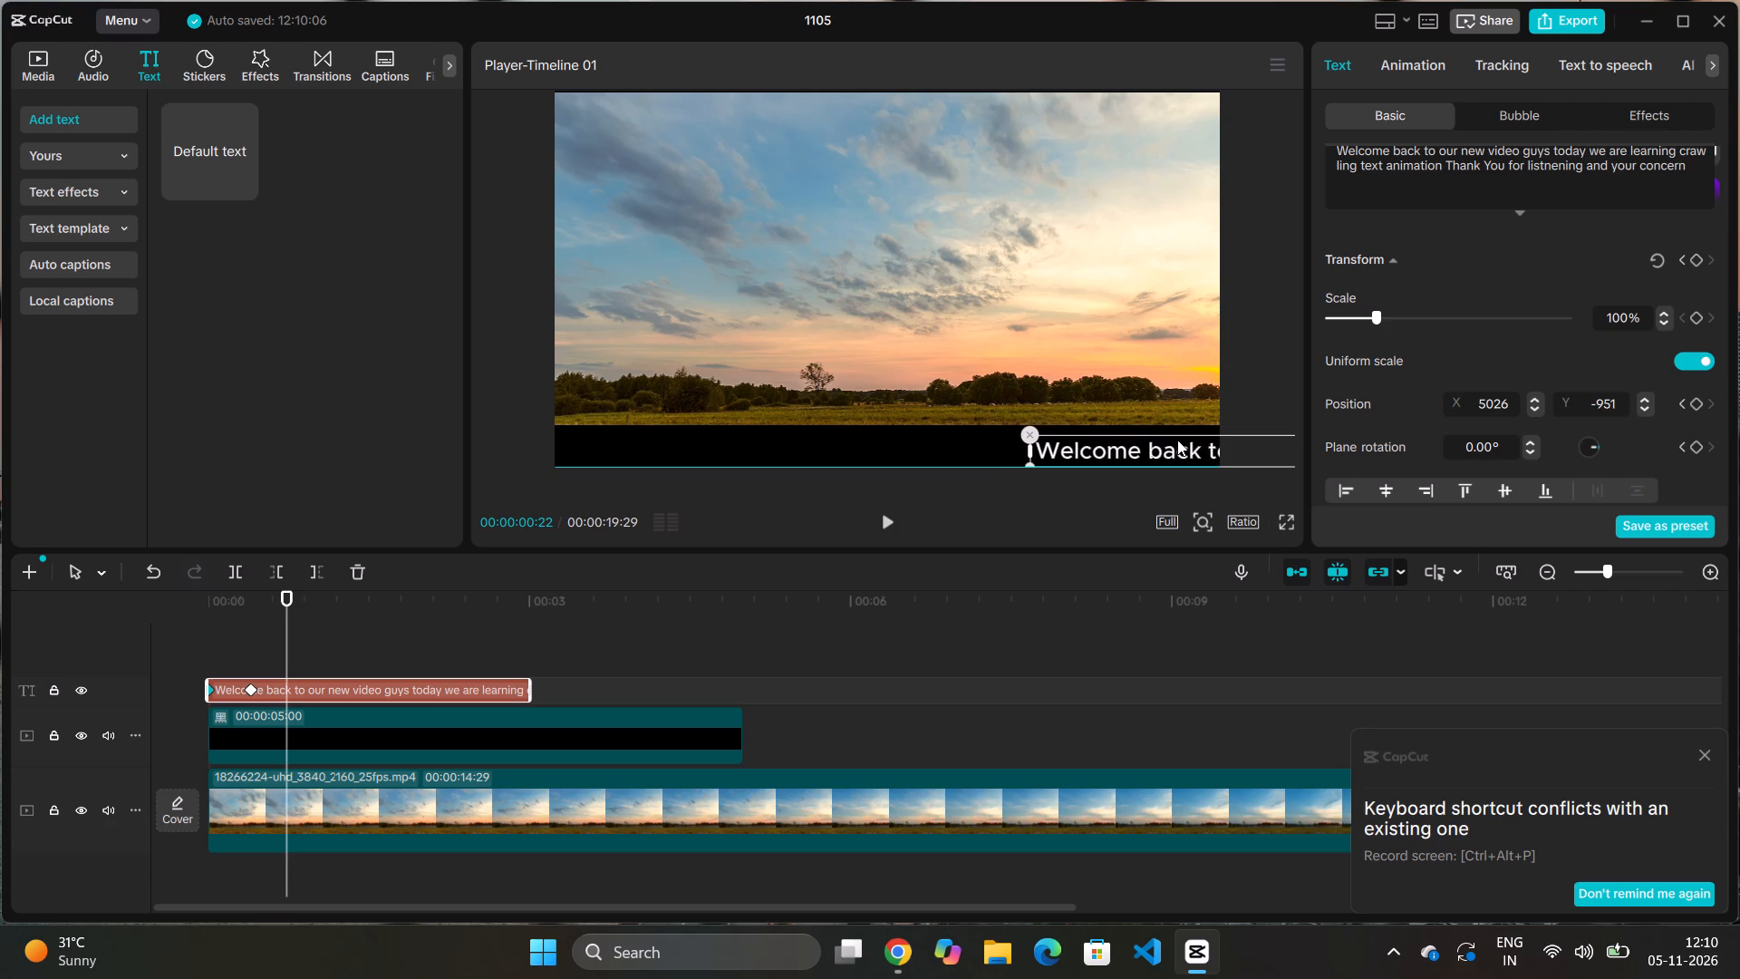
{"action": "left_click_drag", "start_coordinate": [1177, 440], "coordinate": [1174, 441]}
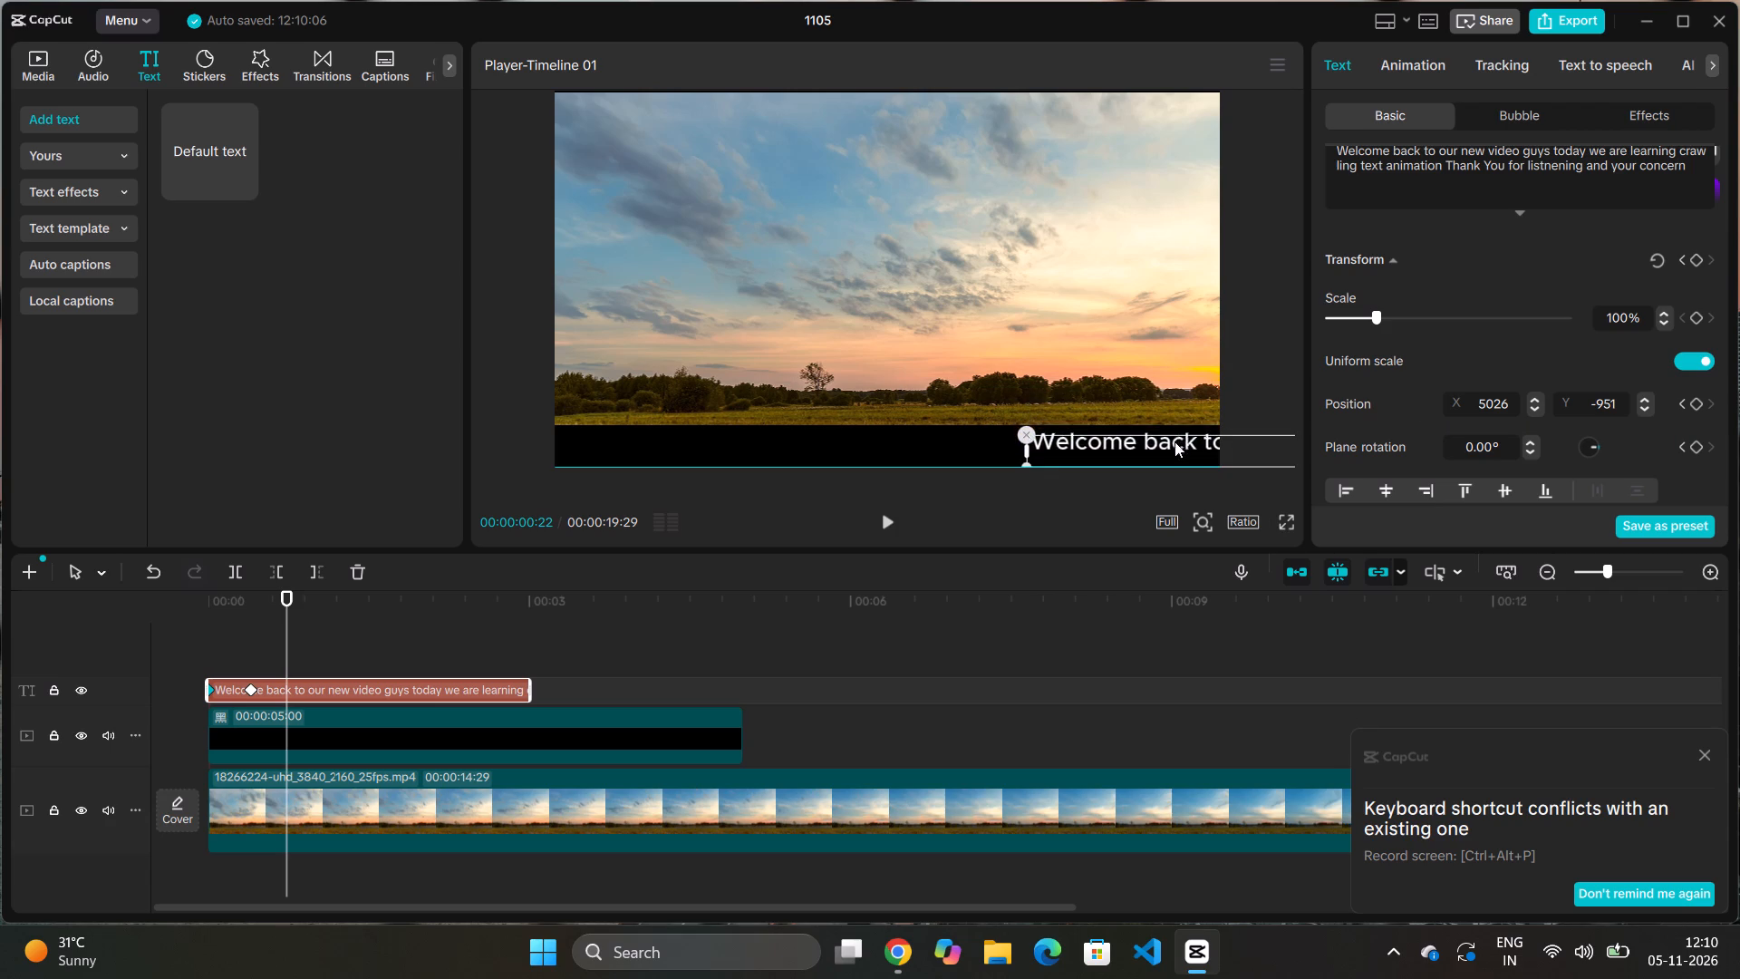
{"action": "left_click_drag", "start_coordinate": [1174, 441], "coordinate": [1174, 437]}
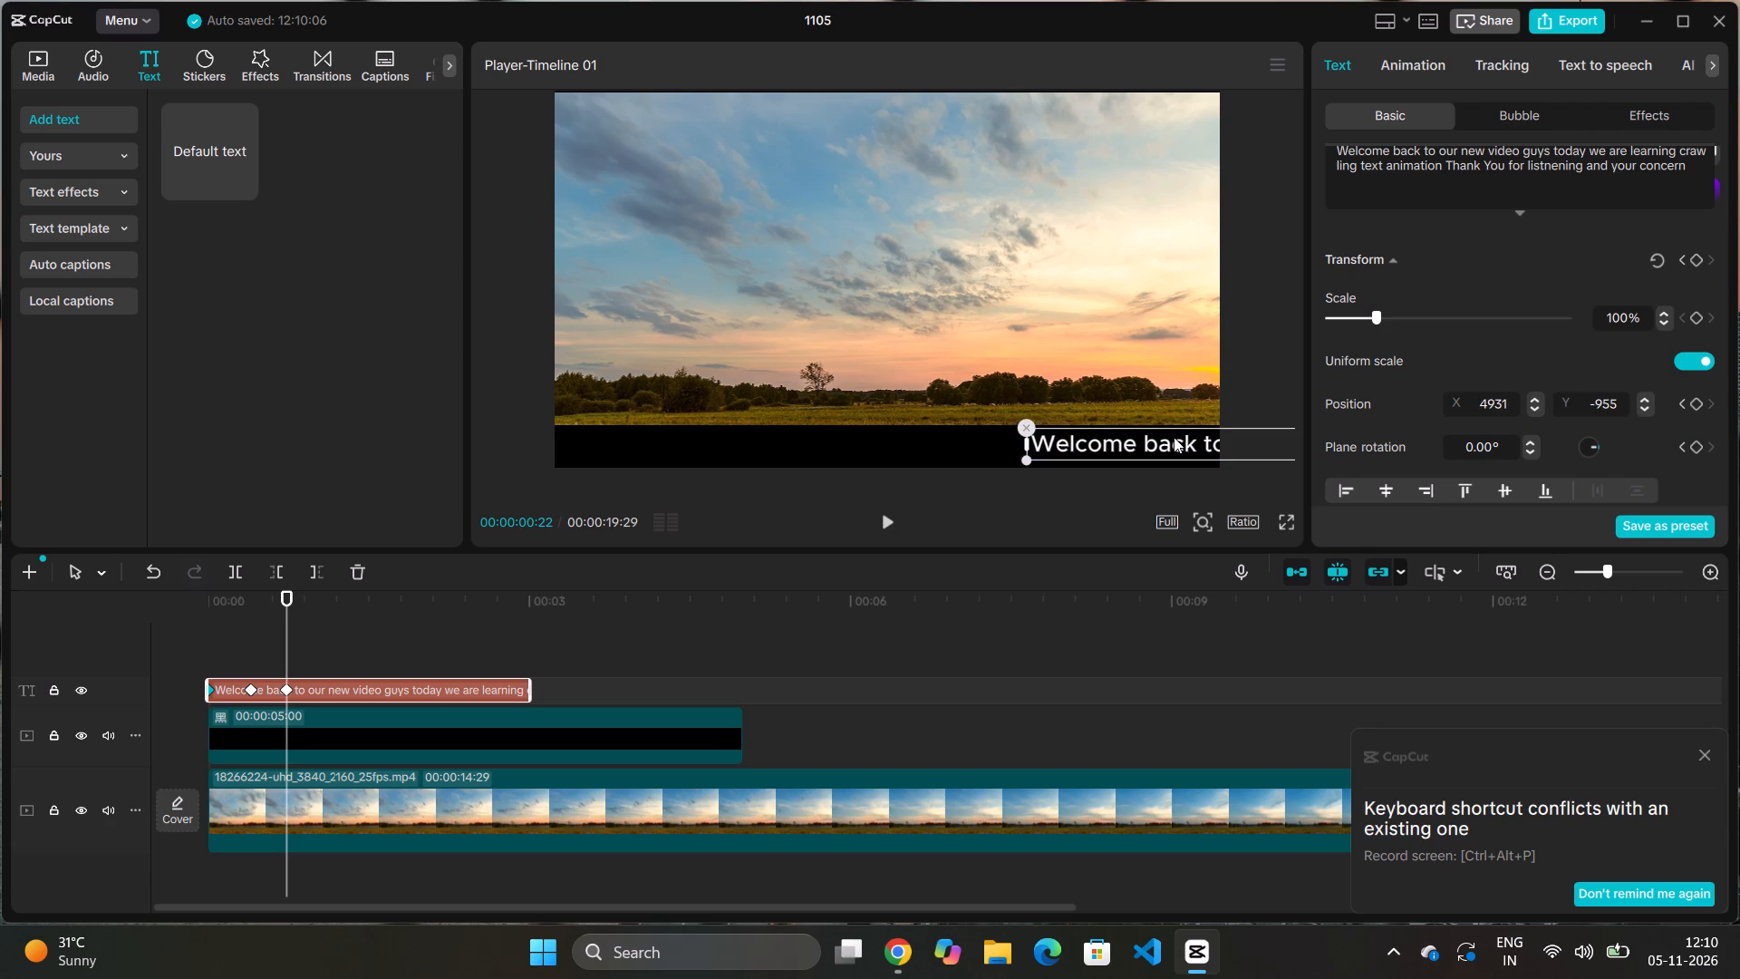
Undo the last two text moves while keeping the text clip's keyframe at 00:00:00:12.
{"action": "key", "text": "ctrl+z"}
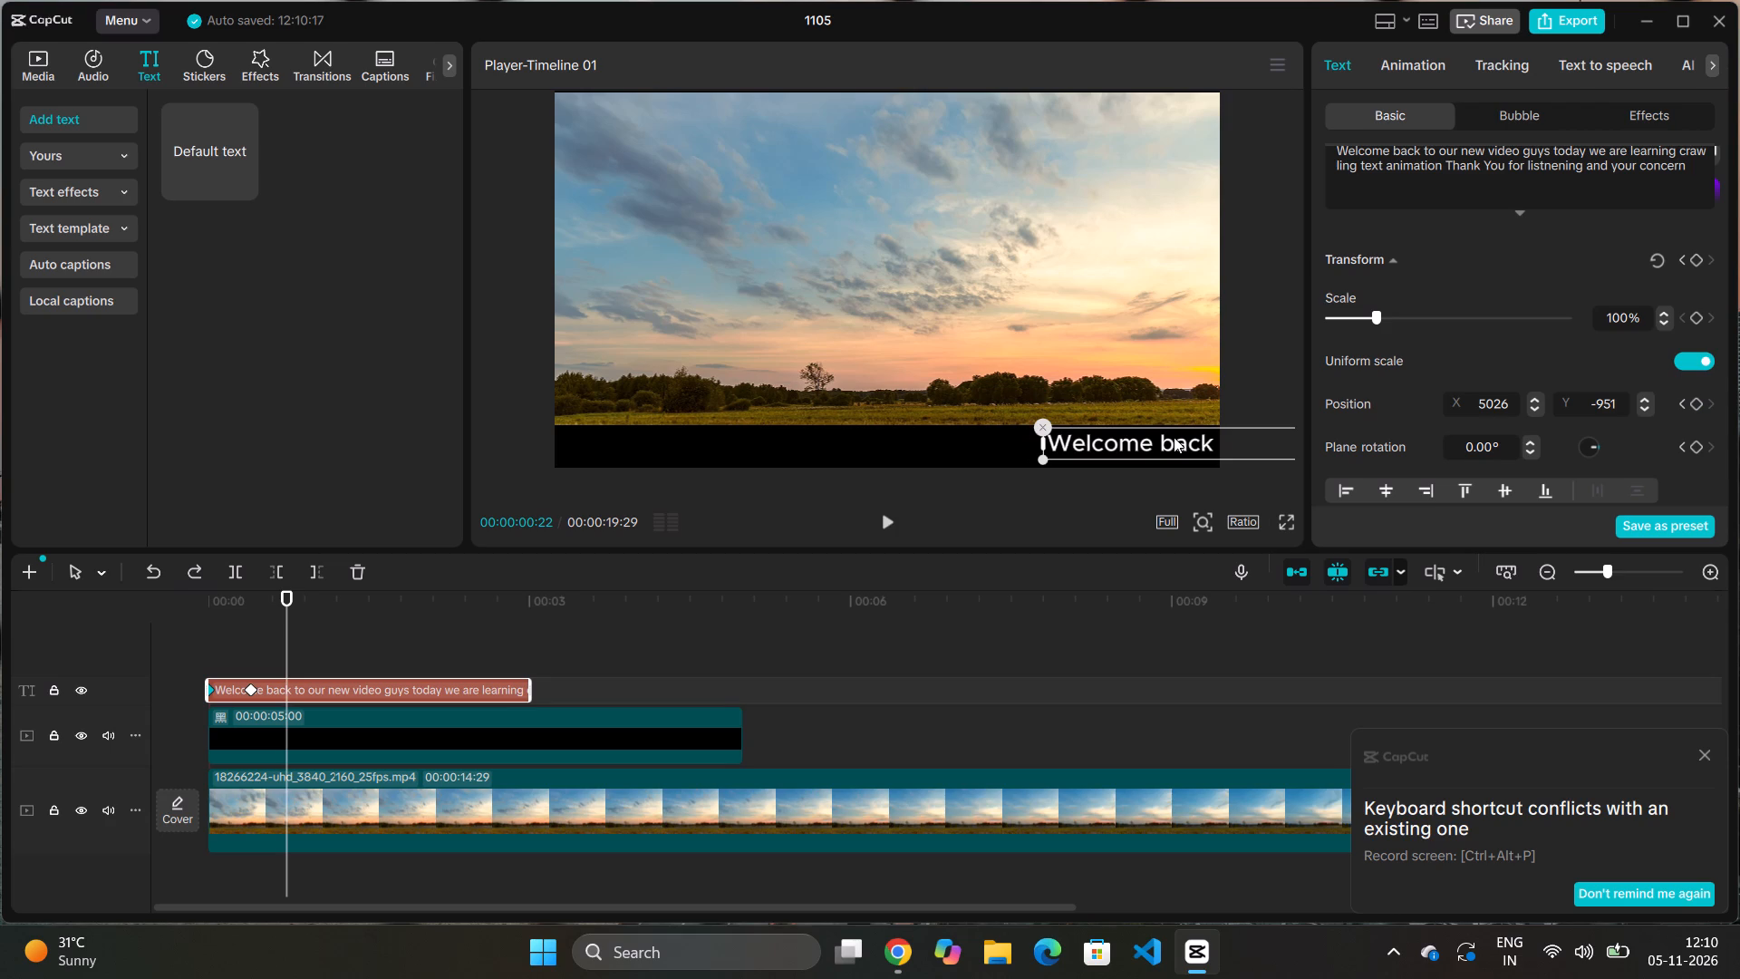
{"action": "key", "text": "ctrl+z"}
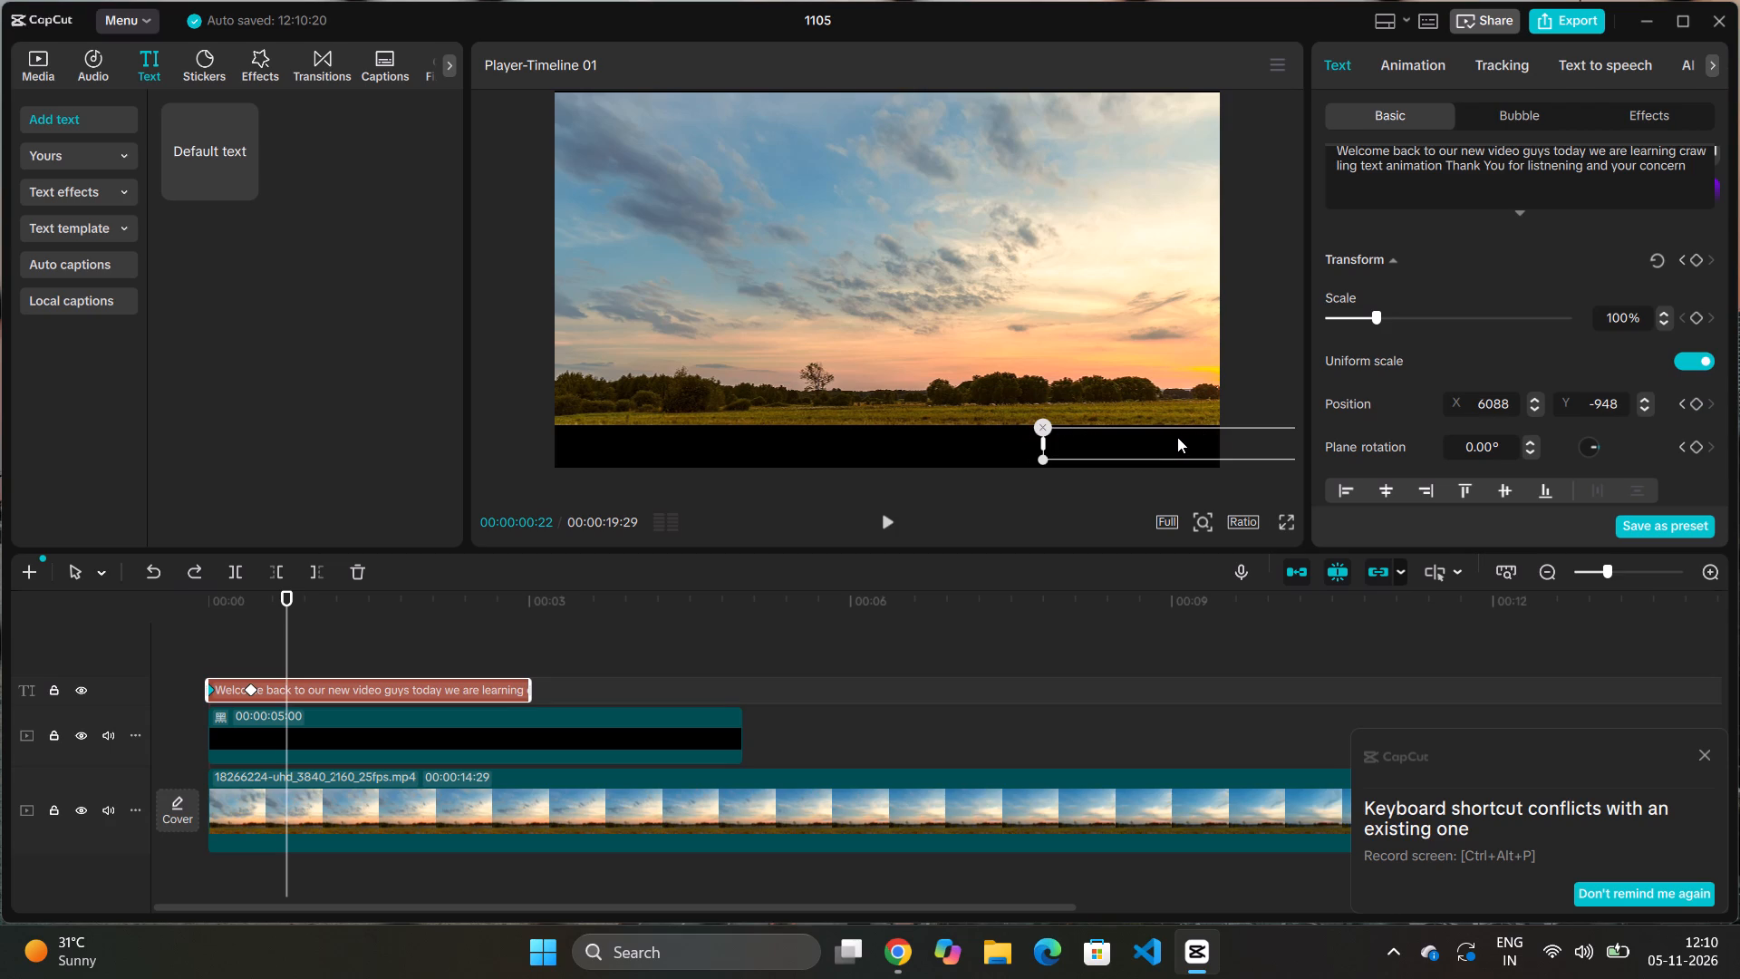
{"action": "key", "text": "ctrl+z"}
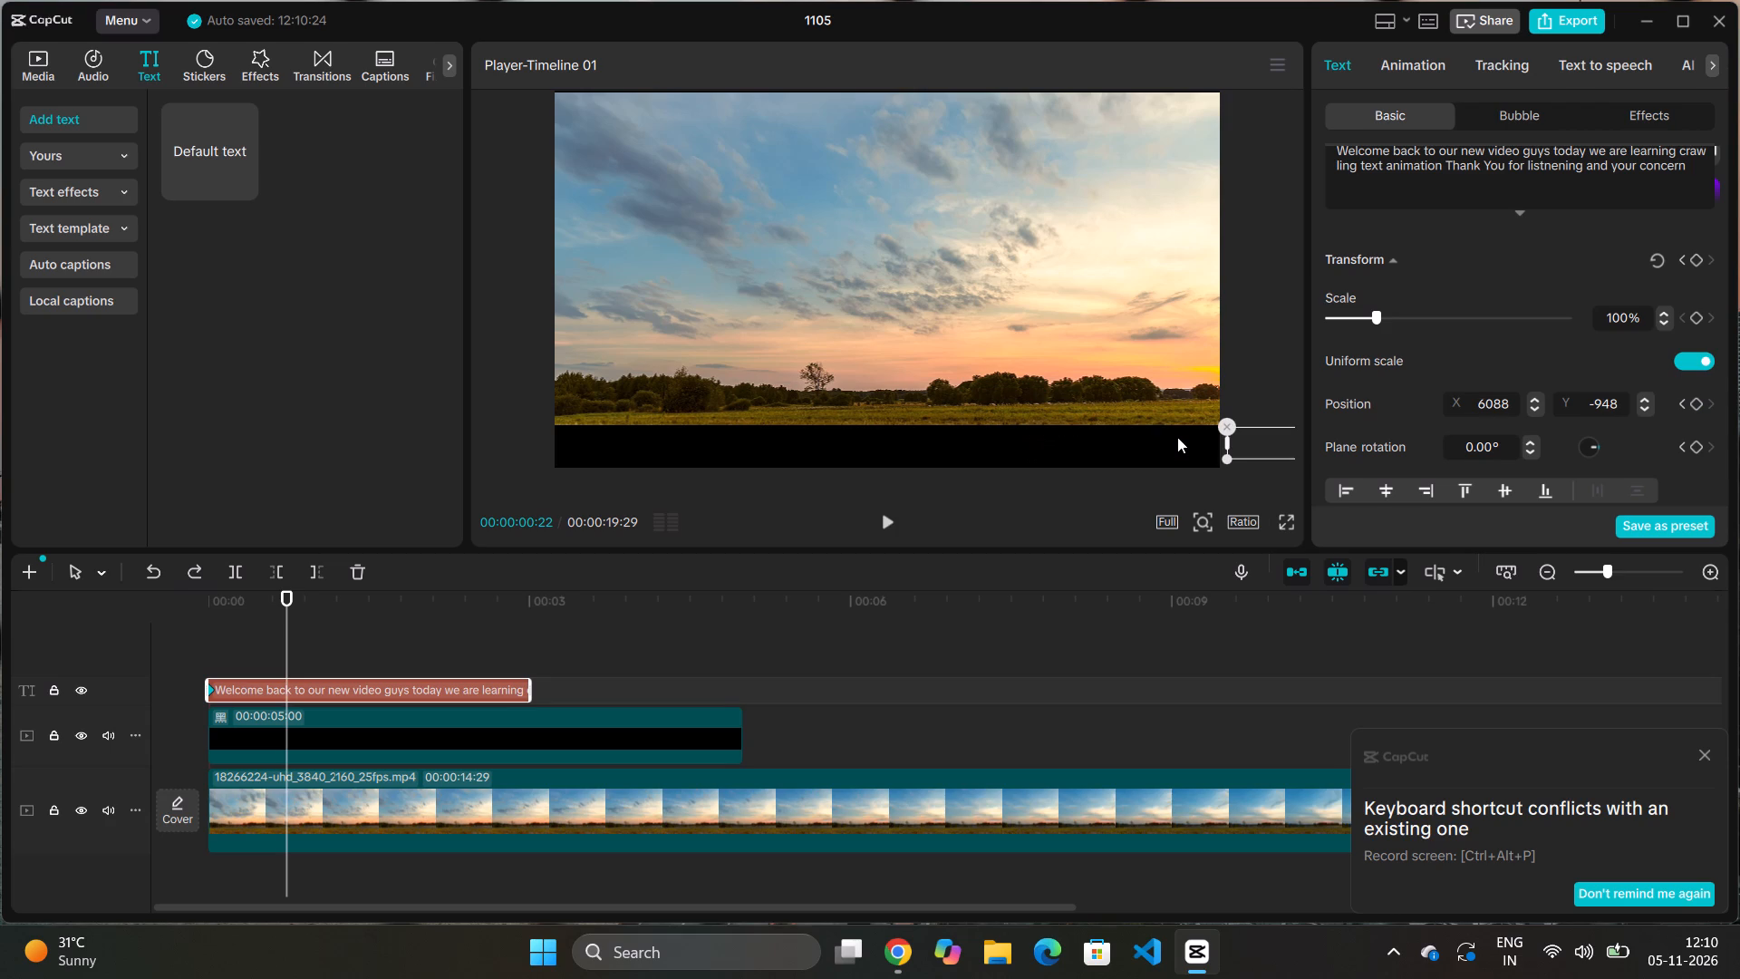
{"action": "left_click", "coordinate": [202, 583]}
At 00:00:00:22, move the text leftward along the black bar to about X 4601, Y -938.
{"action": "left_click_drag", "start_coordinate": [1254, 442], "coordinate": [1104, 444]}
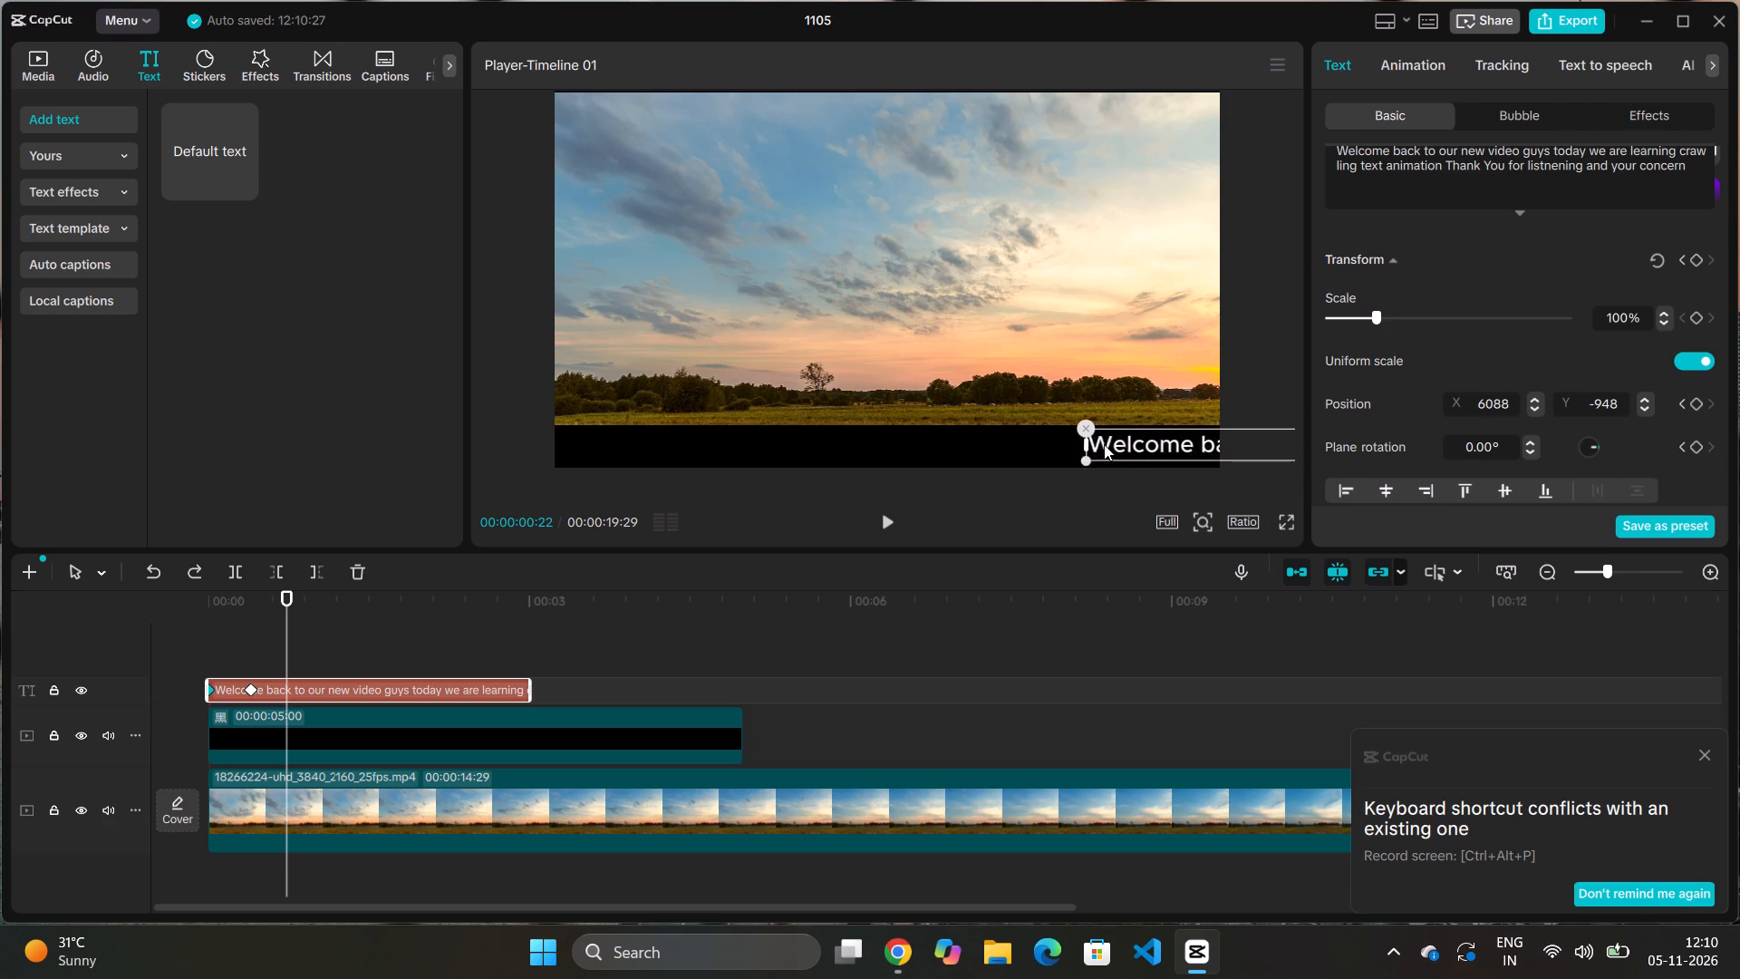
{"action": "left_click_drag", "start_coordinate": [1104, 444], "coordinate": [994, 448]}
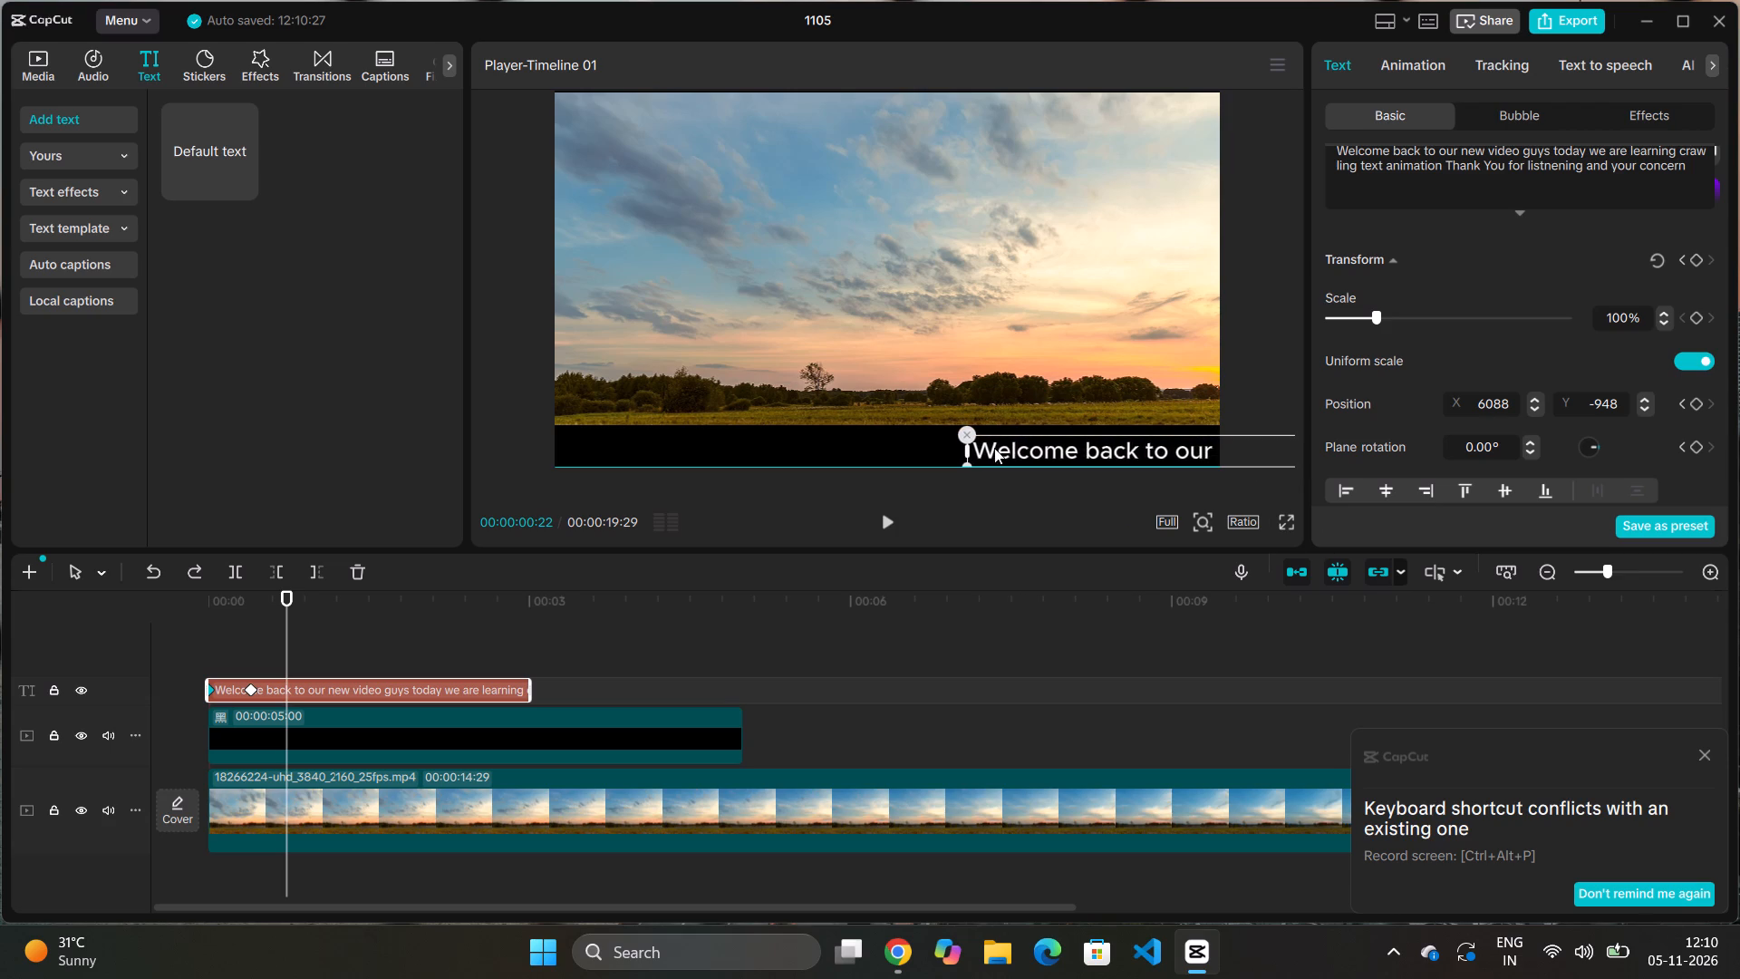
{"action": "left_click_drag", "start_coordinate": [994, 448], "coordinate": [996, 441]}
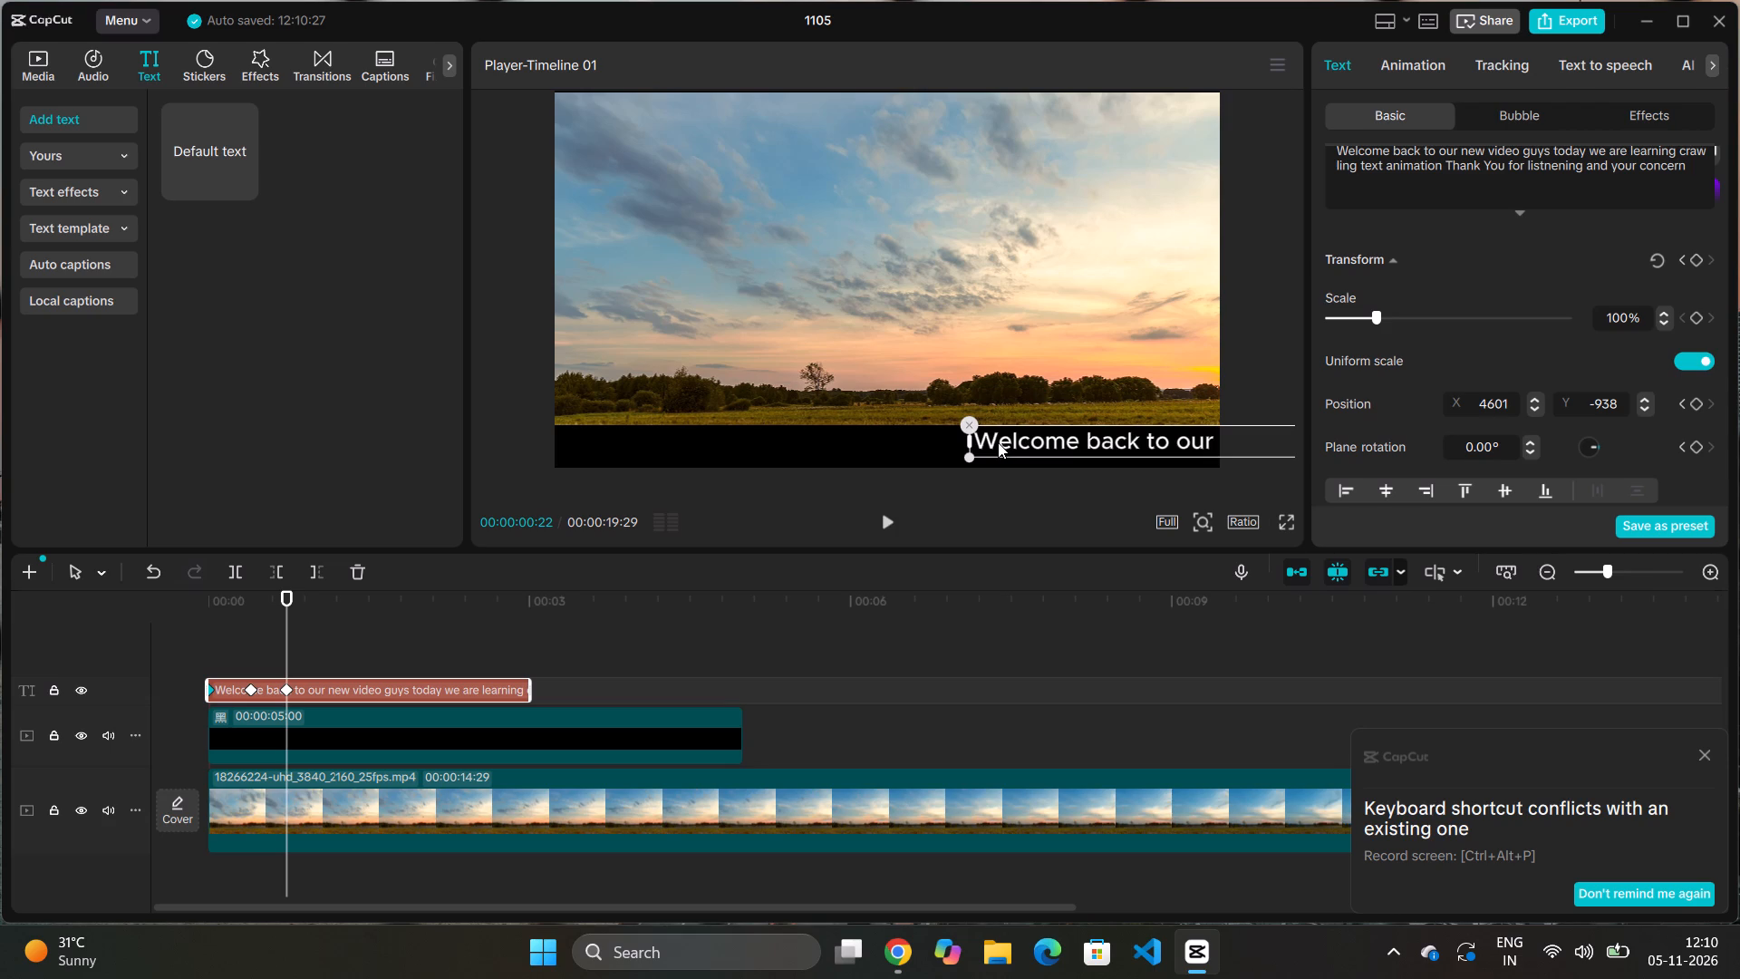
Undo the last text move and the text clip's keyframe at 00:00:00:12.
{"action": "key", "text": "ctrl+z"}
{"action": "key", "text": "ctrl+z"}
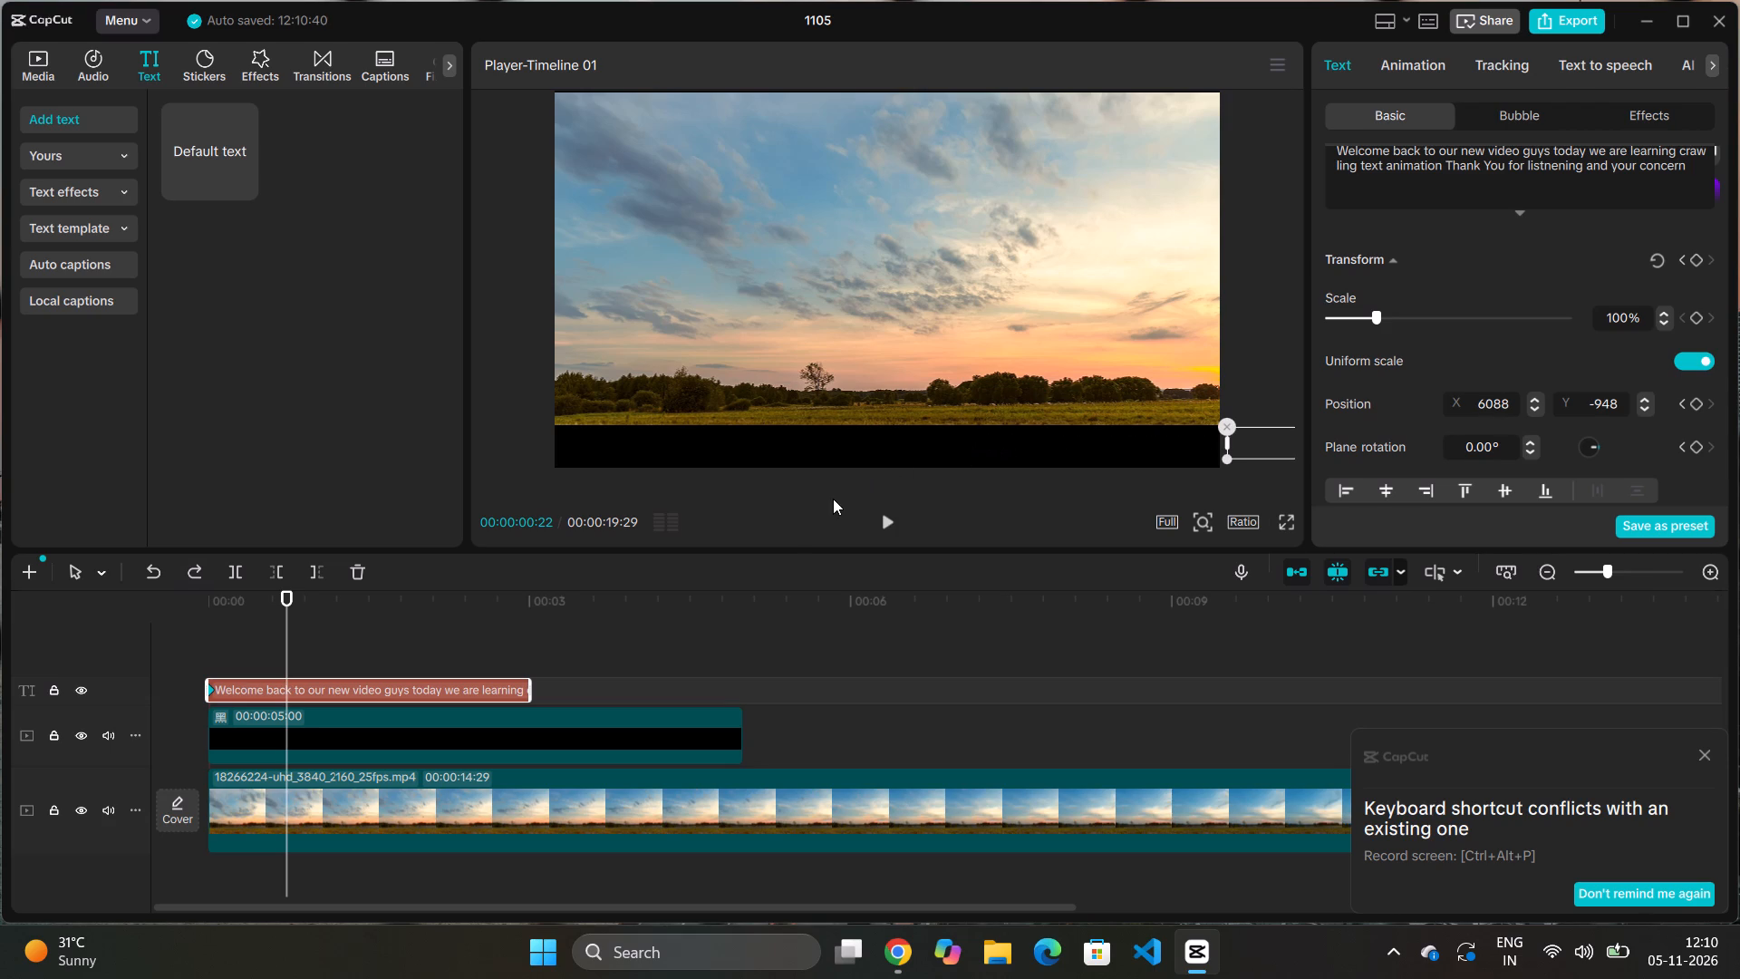
Replay from the start to 00:00:00:18 and move the text leftward along the black bar to about X 4574, Y -951.
{"action": "left_click_drag", "start_coordinate": [289, 594], "coordinate": [204, 603]}
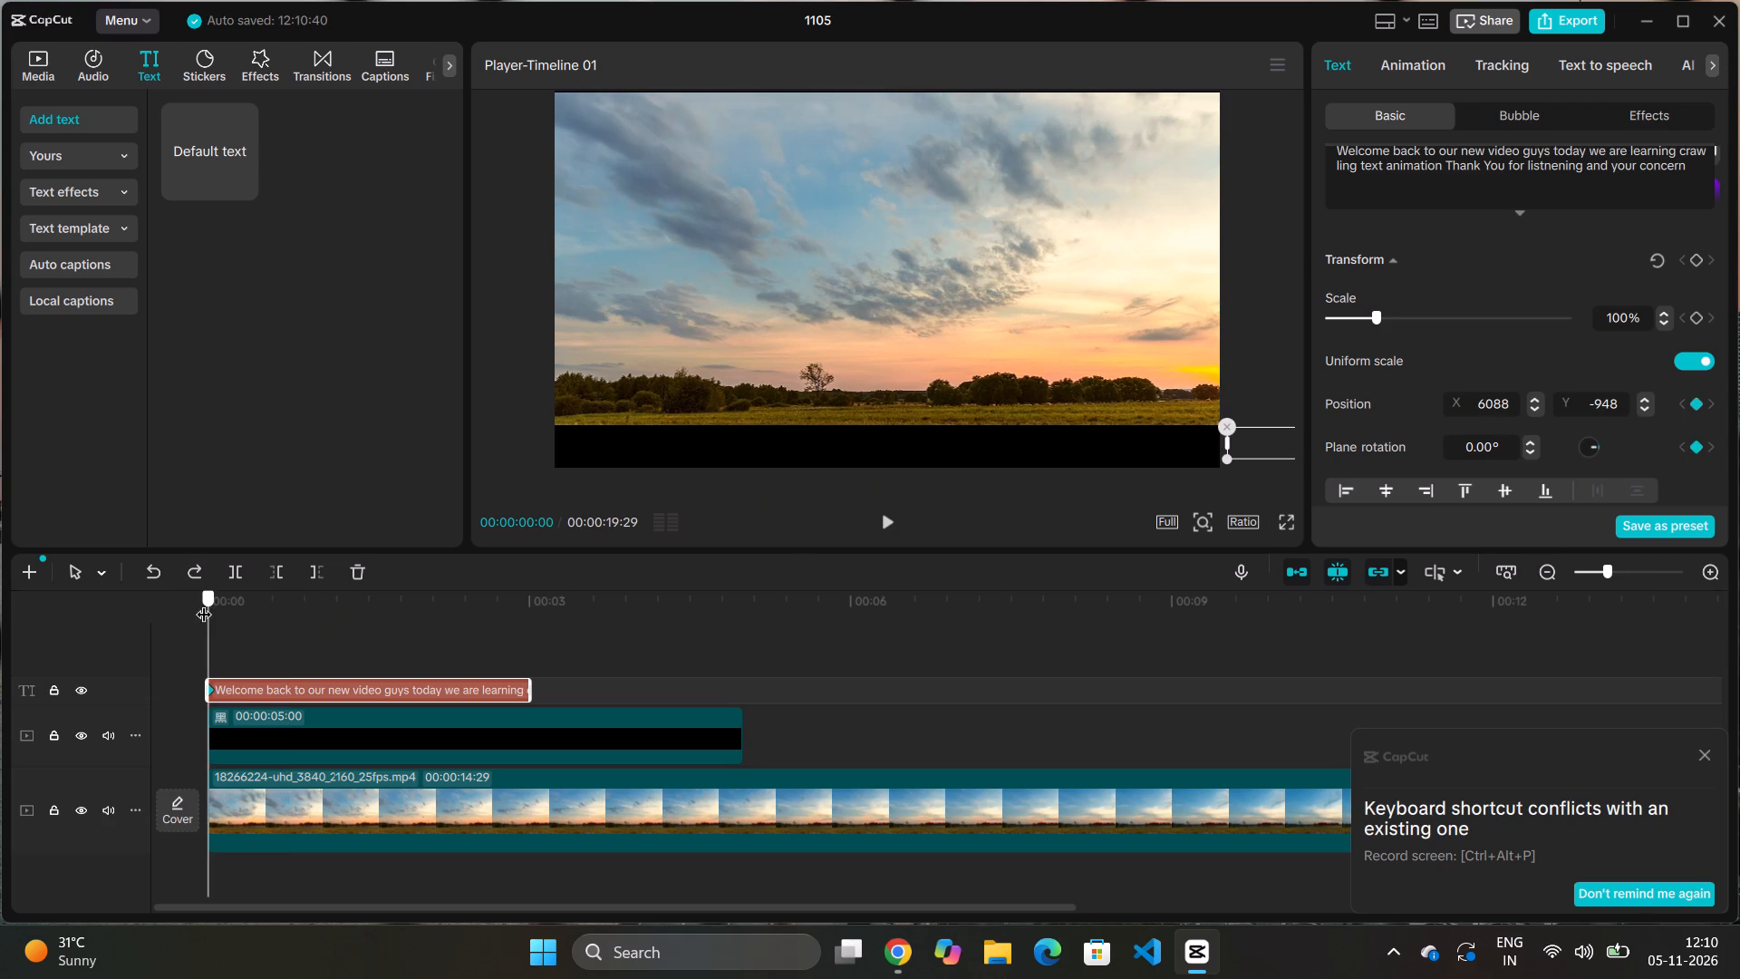
{"action": "left_click_drag", "start_coordinate": [204, 603], "coordinate": [128, 606]}
{"action": "key", "text": "space"}
{"action": "key", "text": "space"}
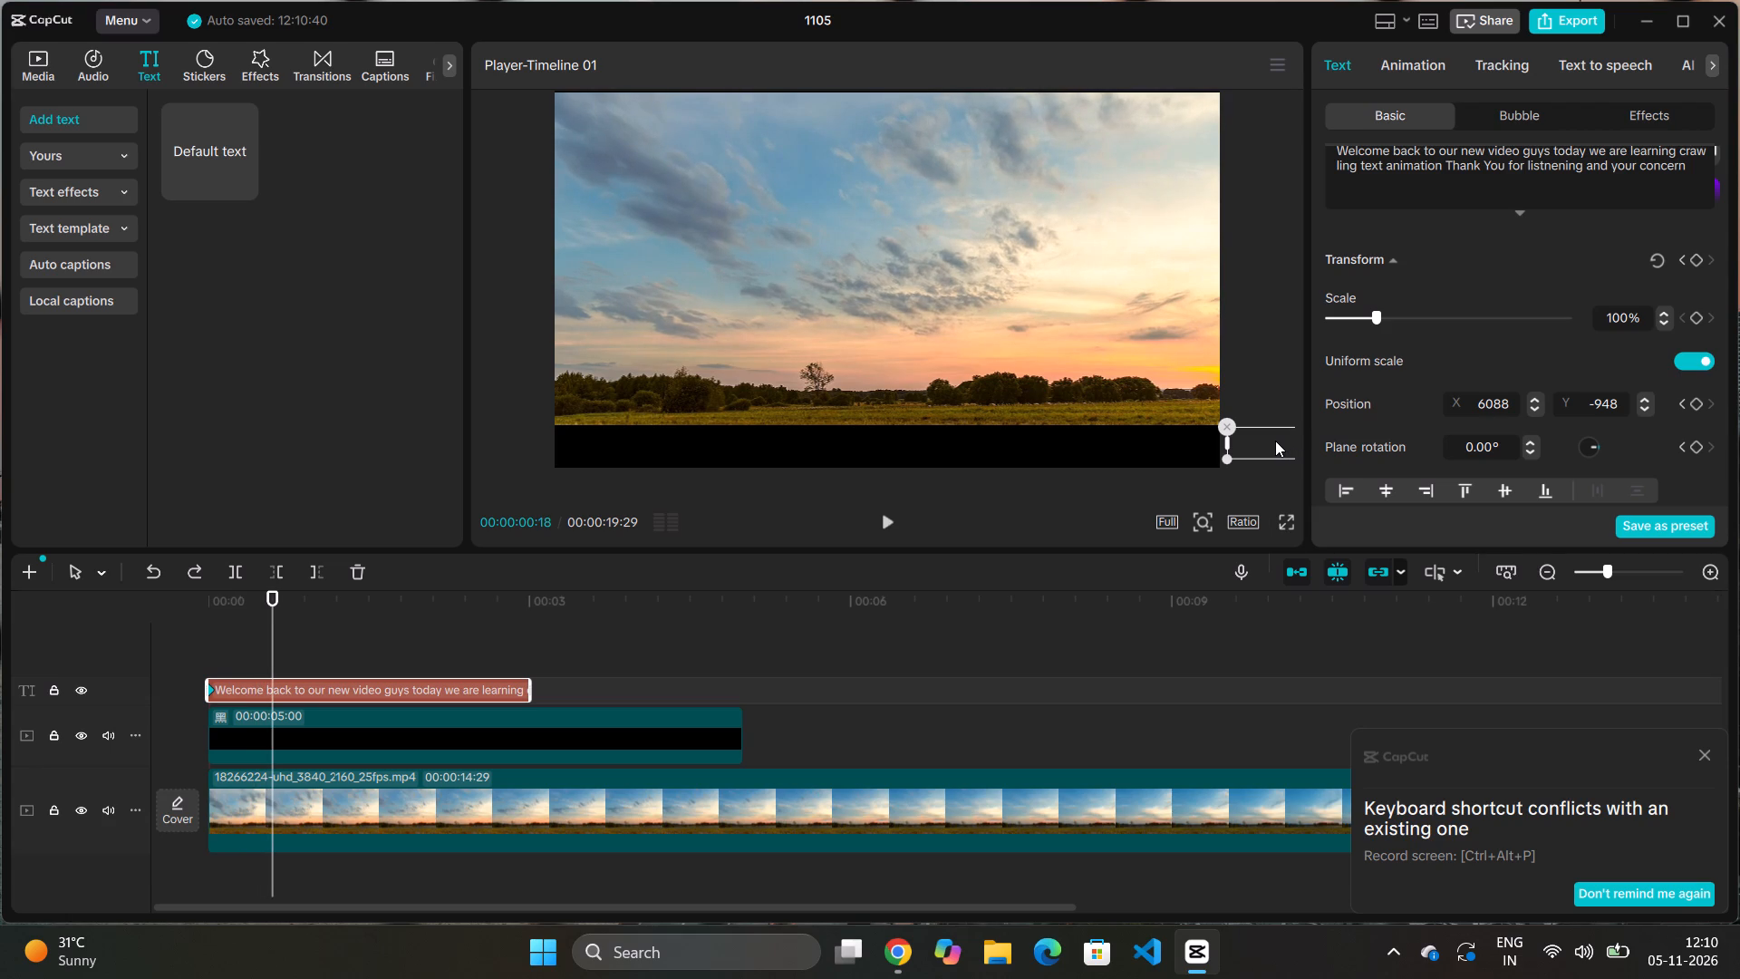
{"action": "left_click_drag", "start_coordinate": [1275, 441], "coordinate": [1189, 441]}
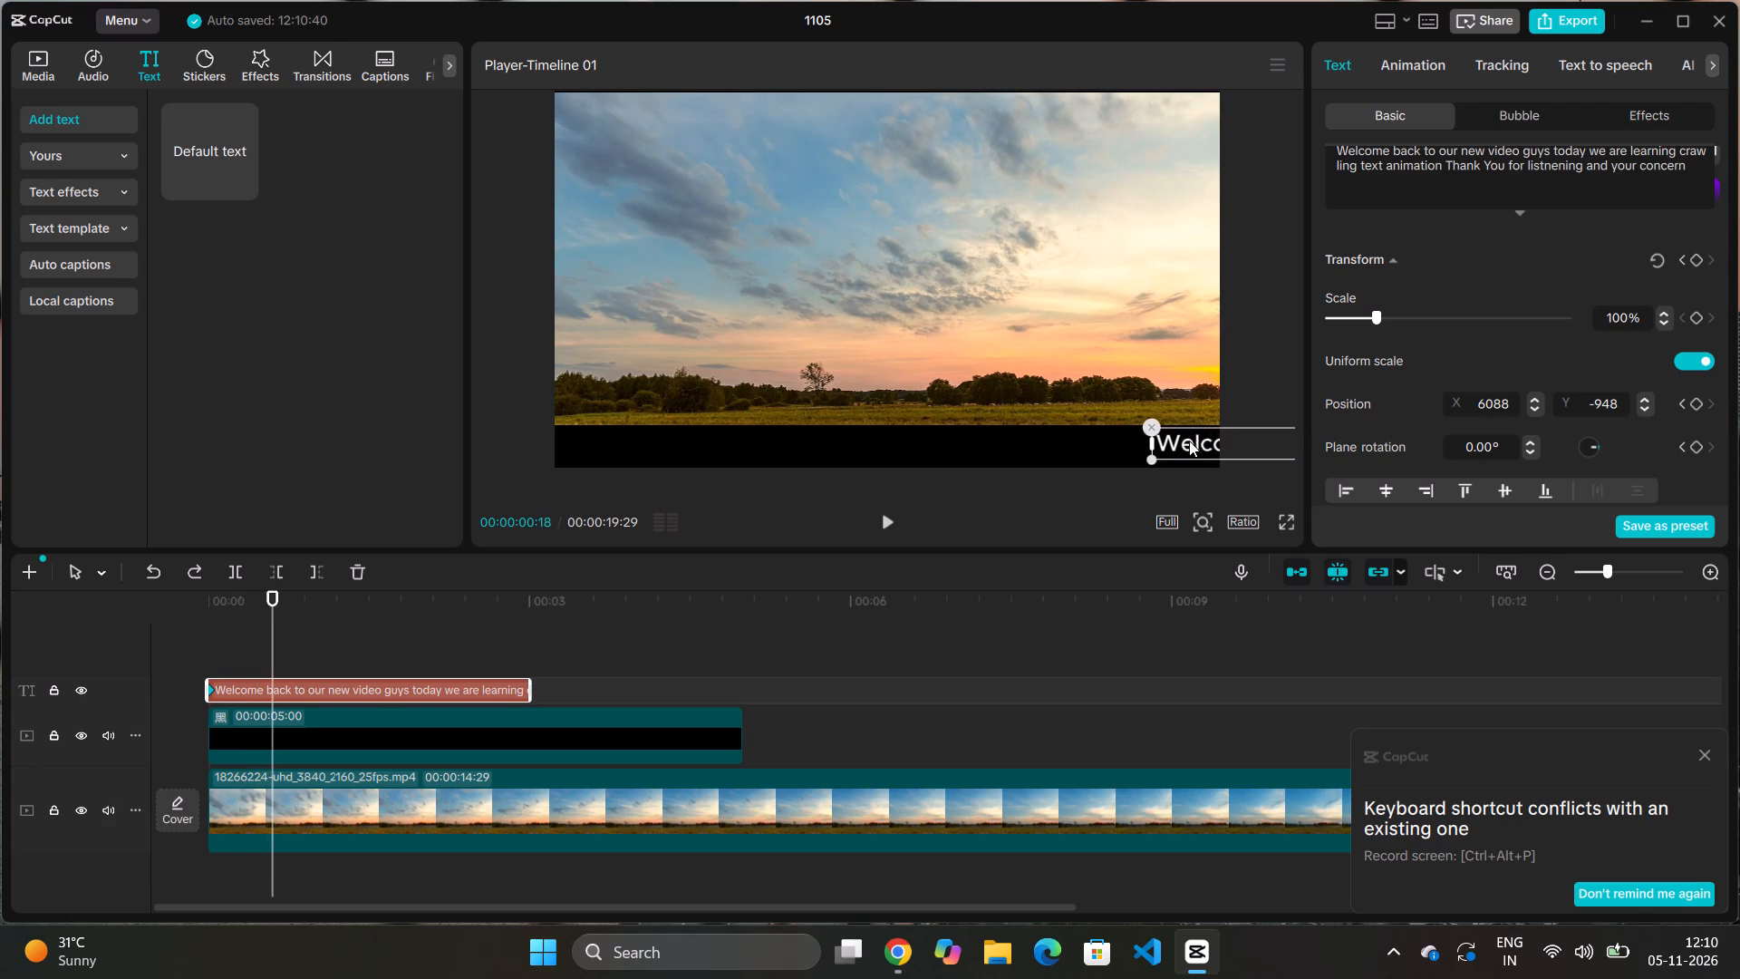
{"action": "left_click_drag", "start_coordinate": [1189, 441], "coordinate": [1136, 439]}
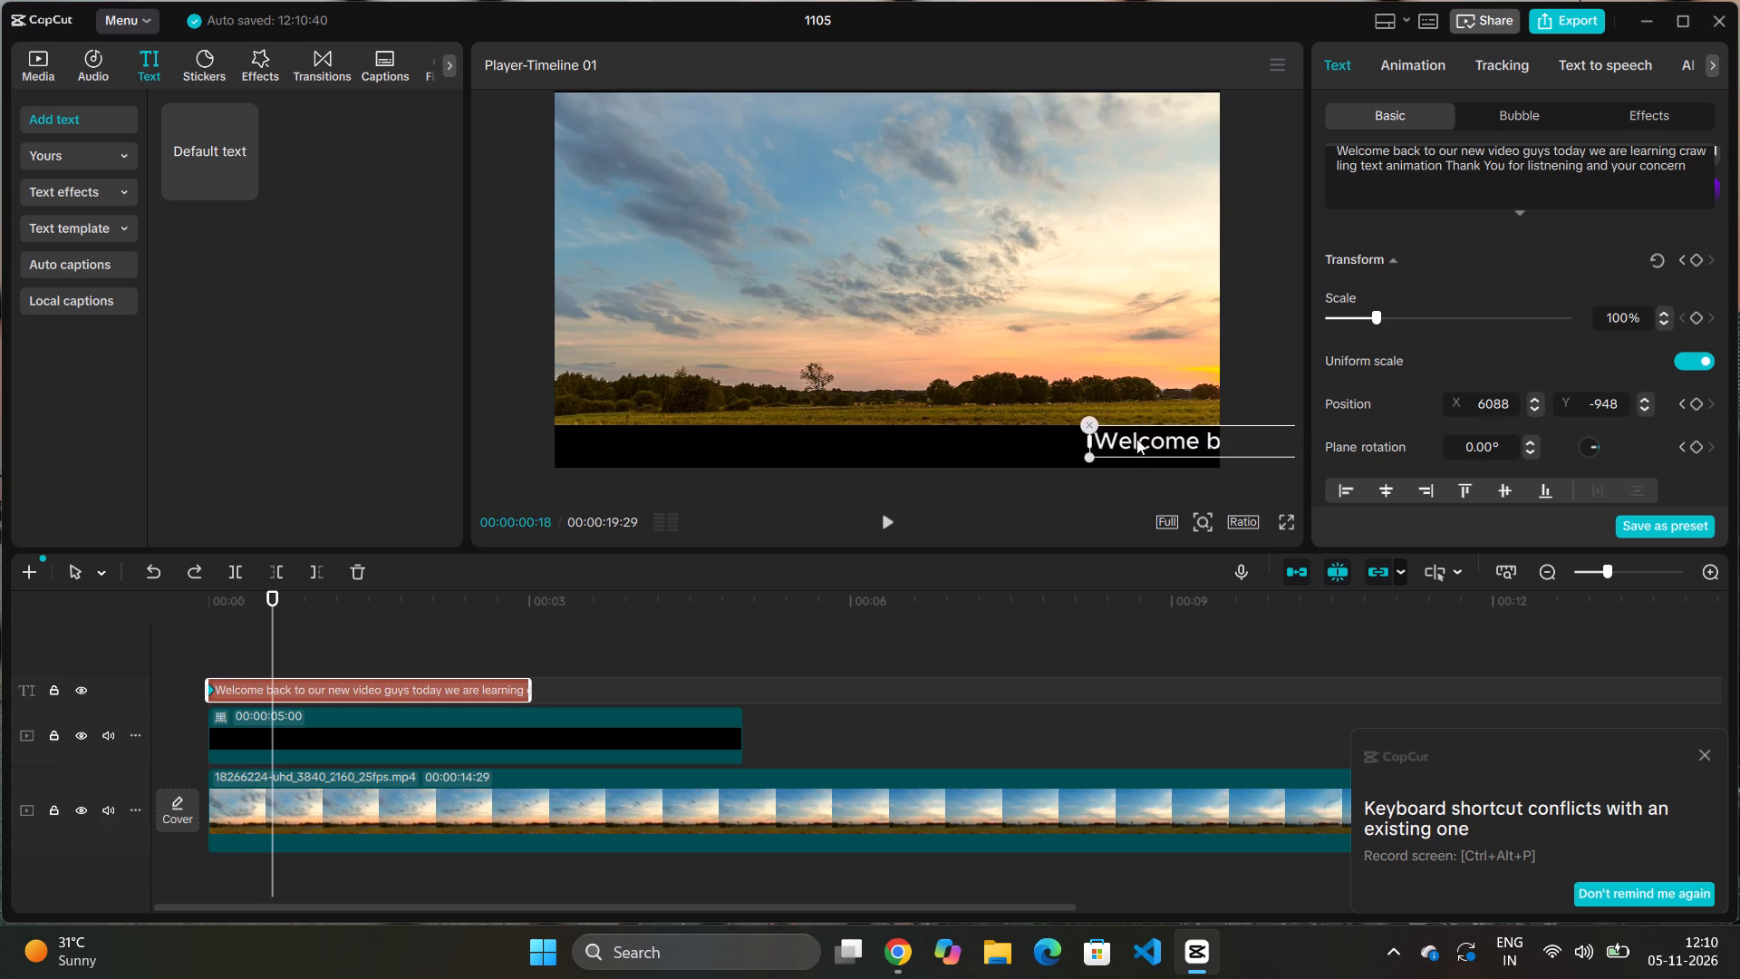
{"action": "left_click_drag", "start_coordinate": [1136, 439], "coordinate": [1017, 432]}
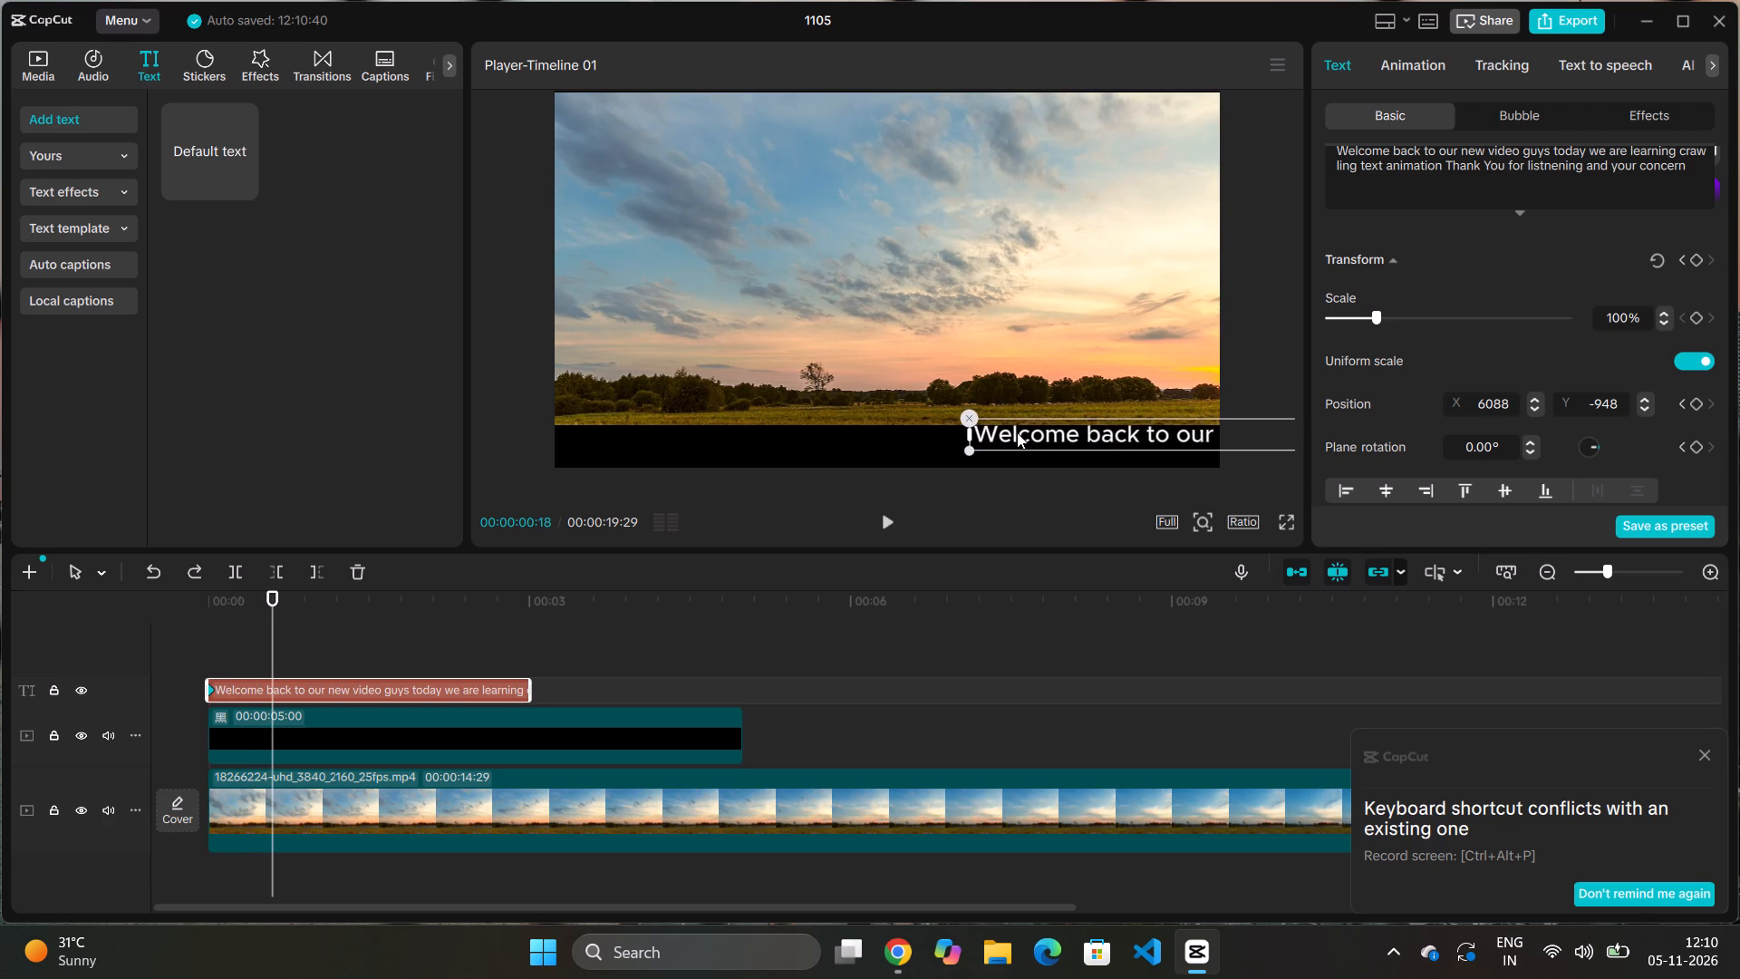
{"action": "left_click_drag", "start_coordinate": [1017, 432], "coordinate": [1012, 441]}
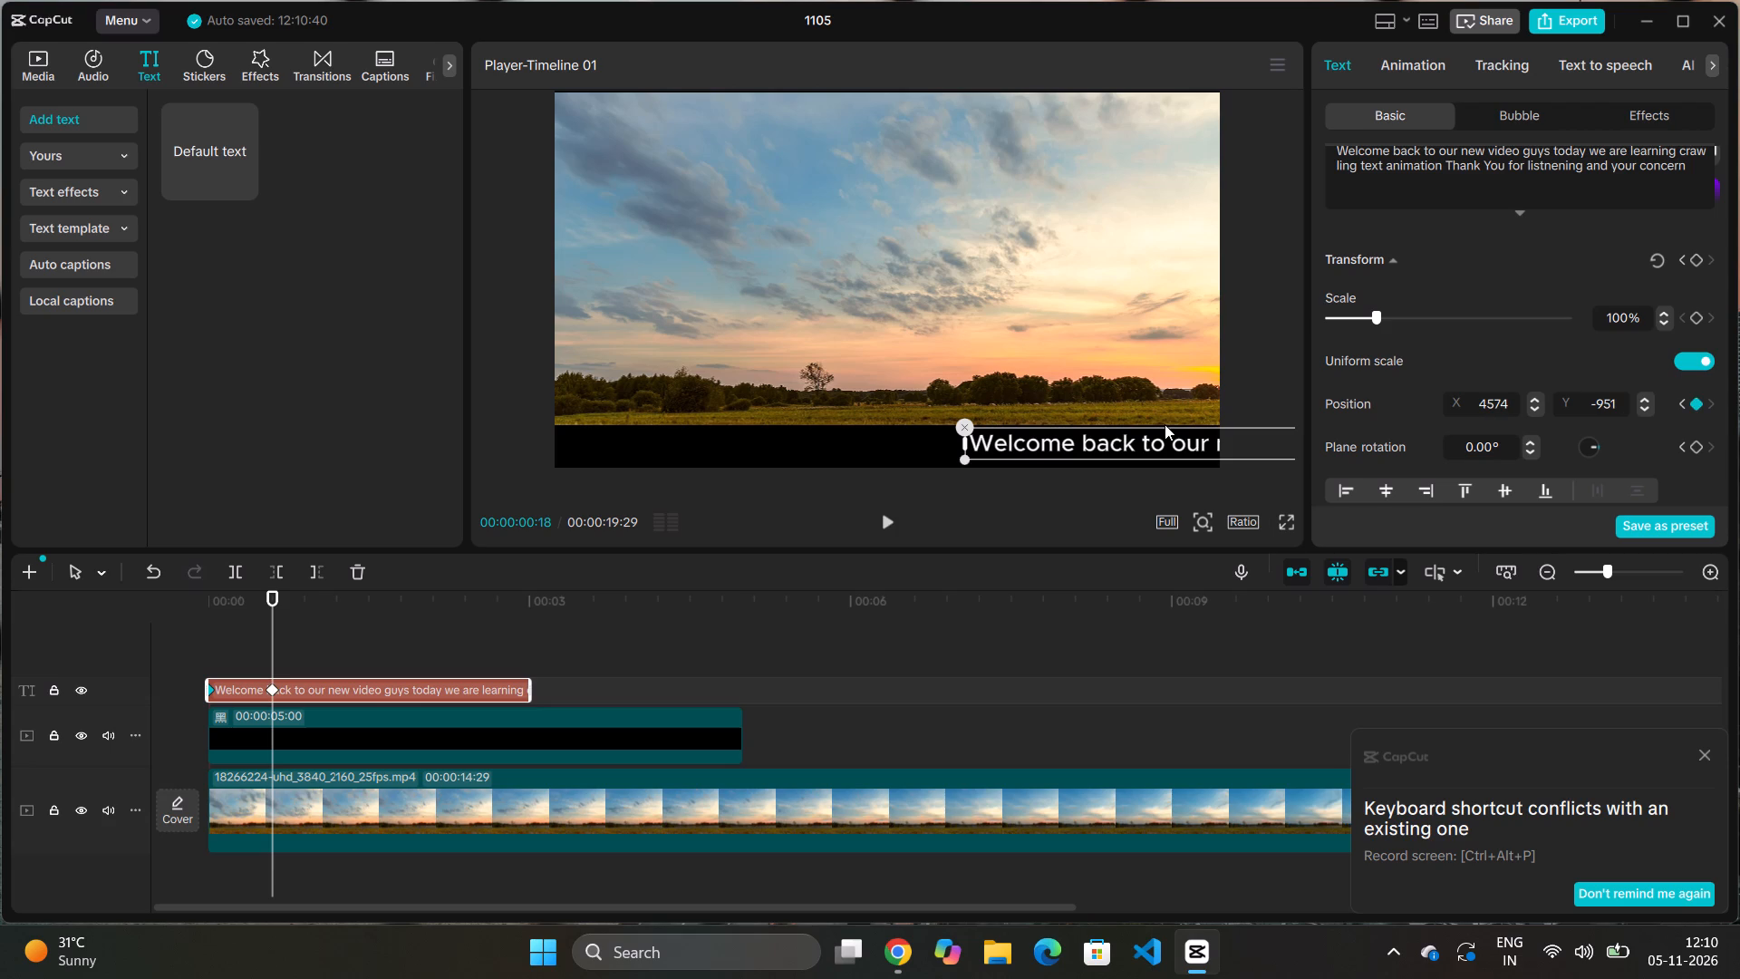
Add a position keyframe to the text clip at 00:00:01:05.
{"action": "key", "text": "space"}
{"action": "key", "text": "space"}
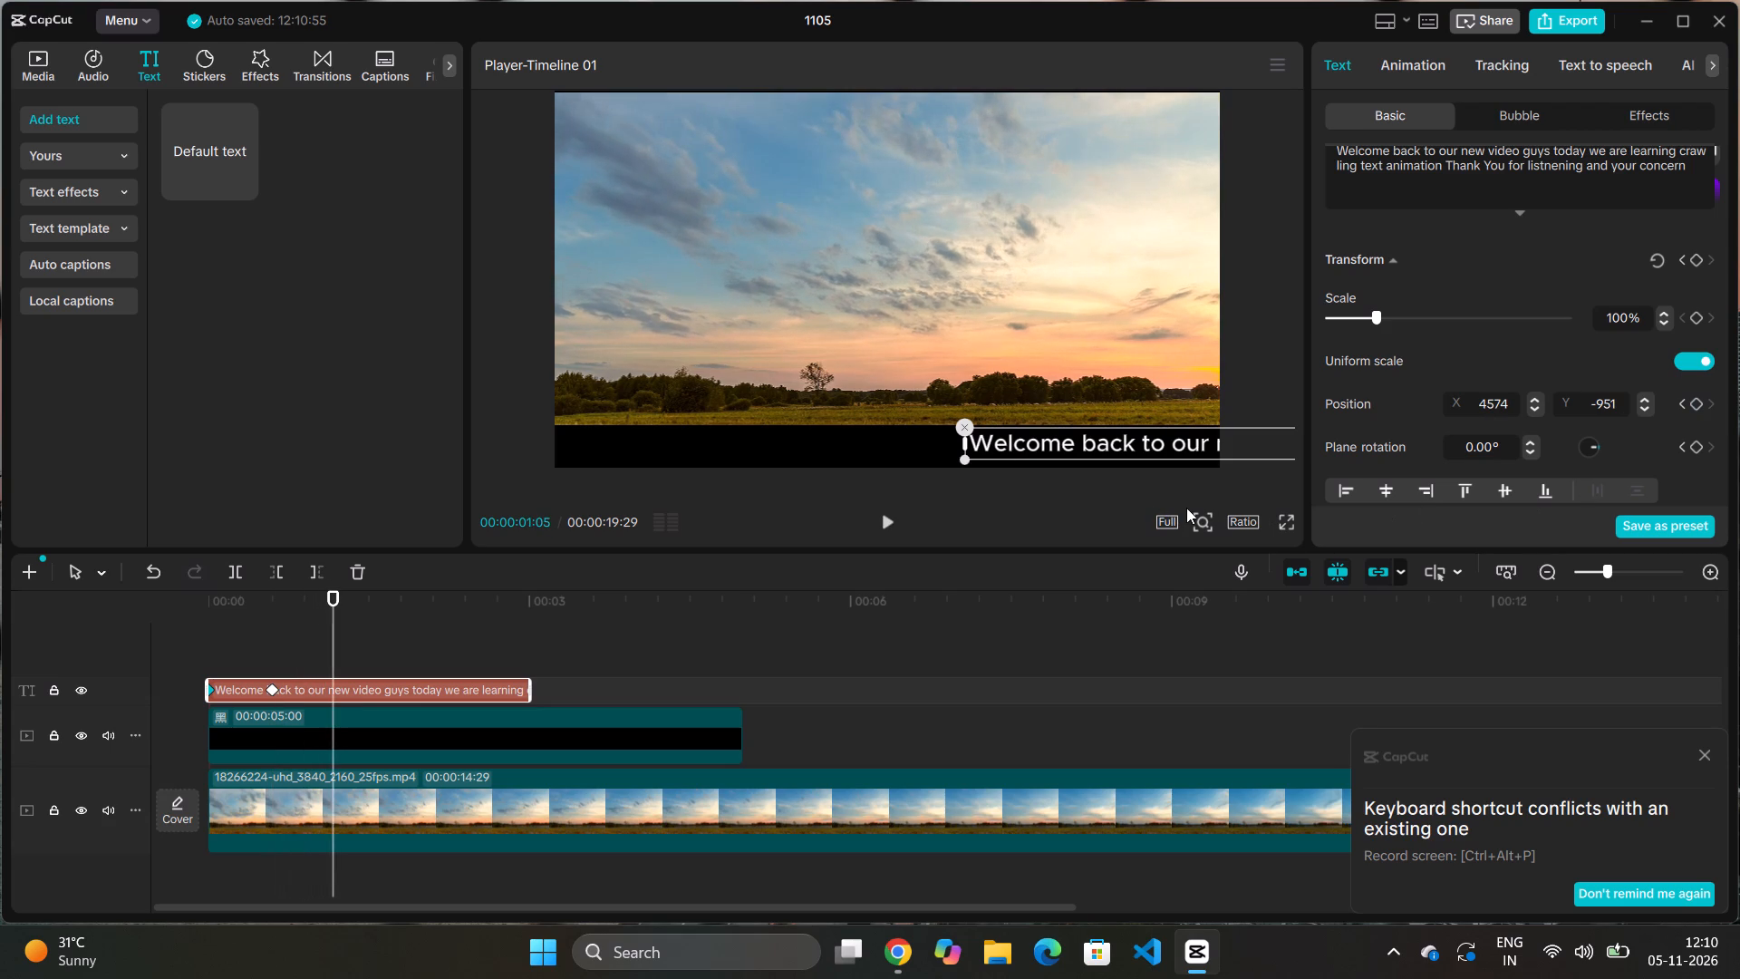
{"action": "left_click", "coordinate": [1706, 400]}
{"action": "left_click", "coordinate": [1694, 400]}
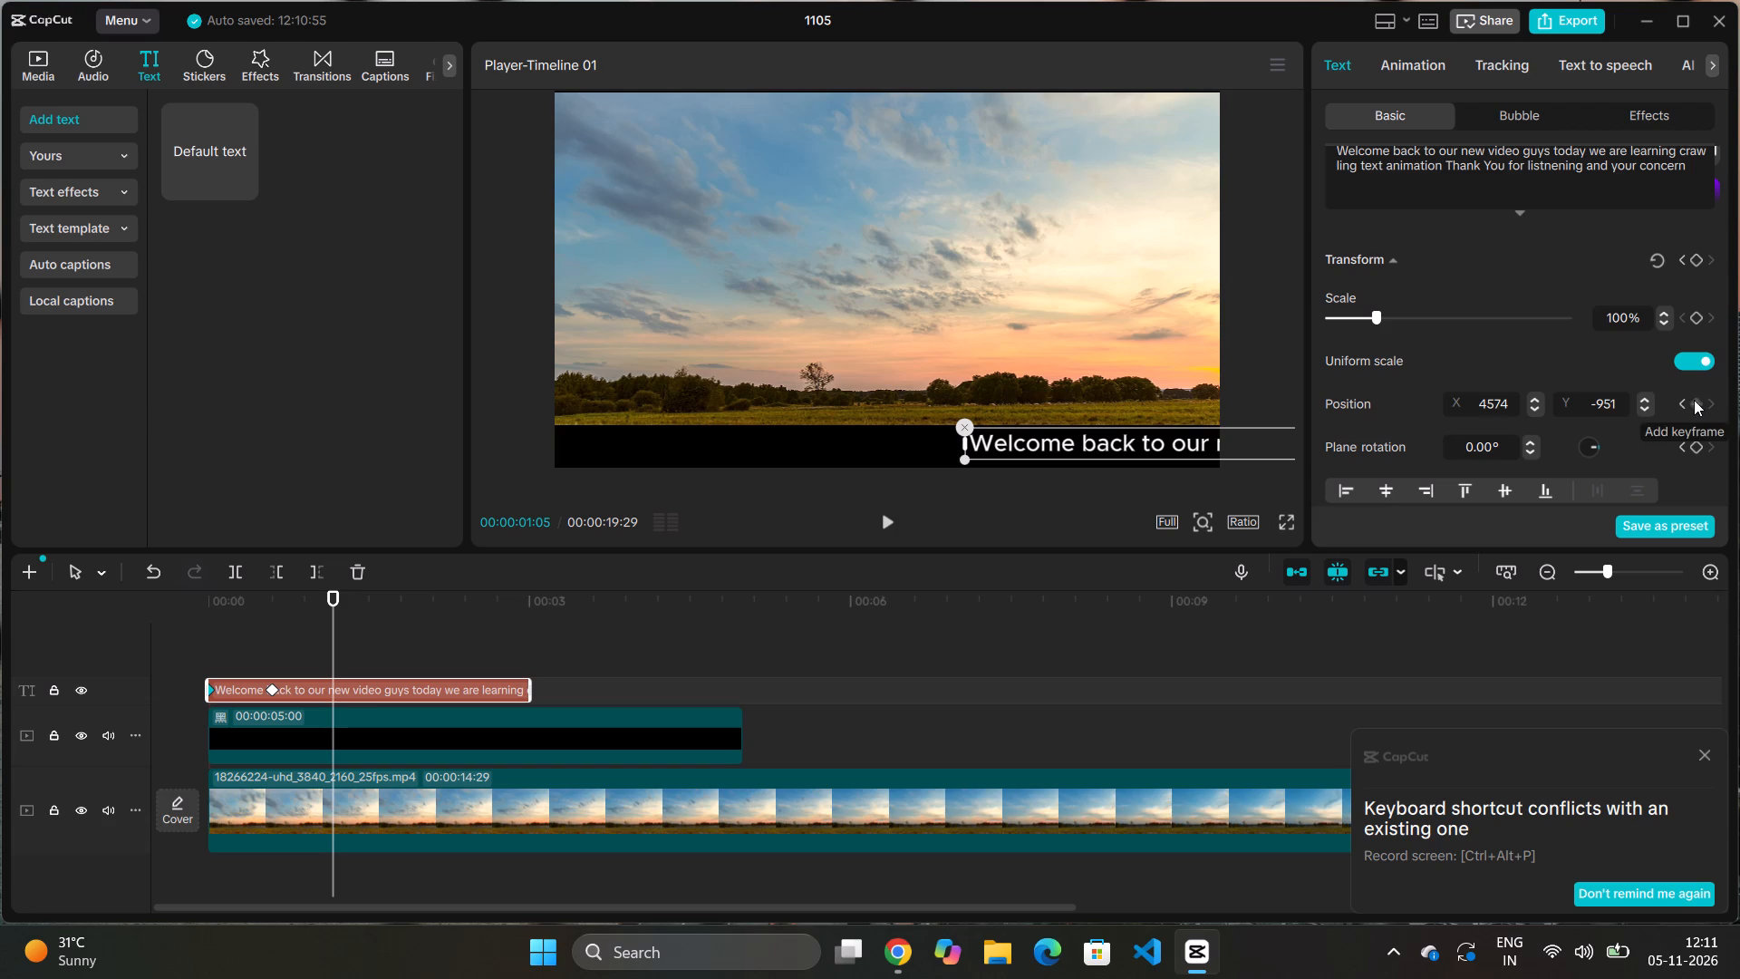
{"action": "left_click", "coordinate": [1694, 400]}
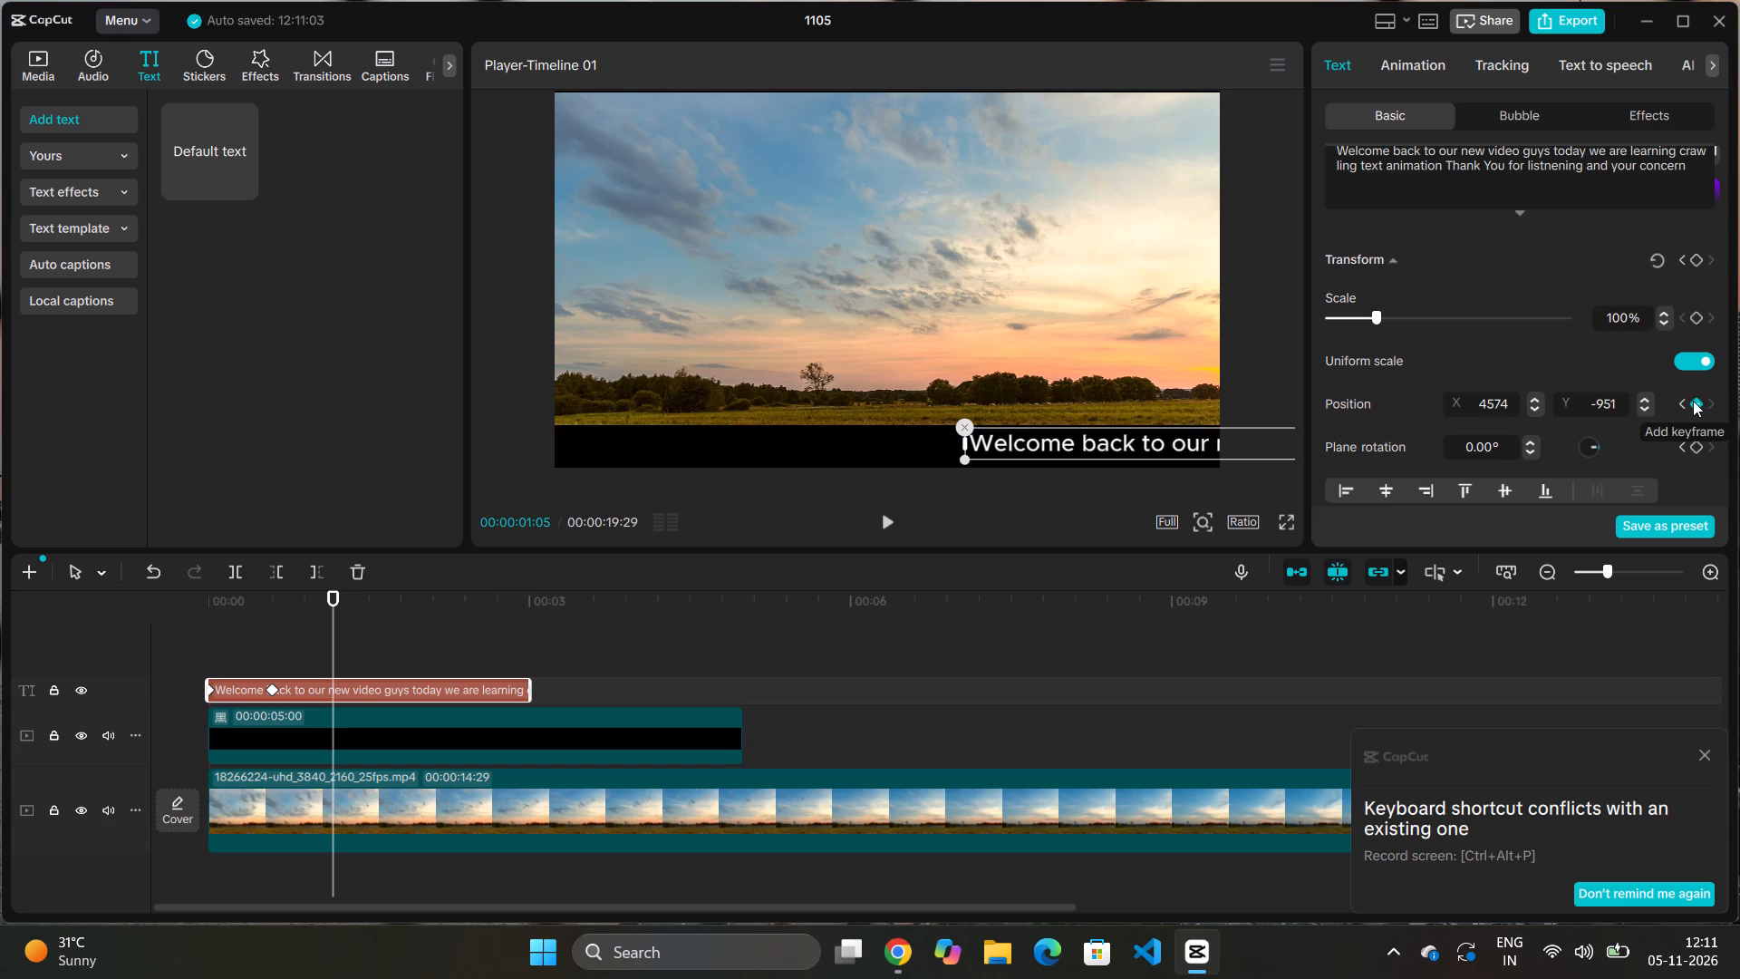
{"action": "left_click", "coordinate": [1693, 401]}
At 00:00:01:24, move the text leftward to about X 2256, Y -961, so its first word sits at the frame's left edge.
{"action": "key", "text": "space"}
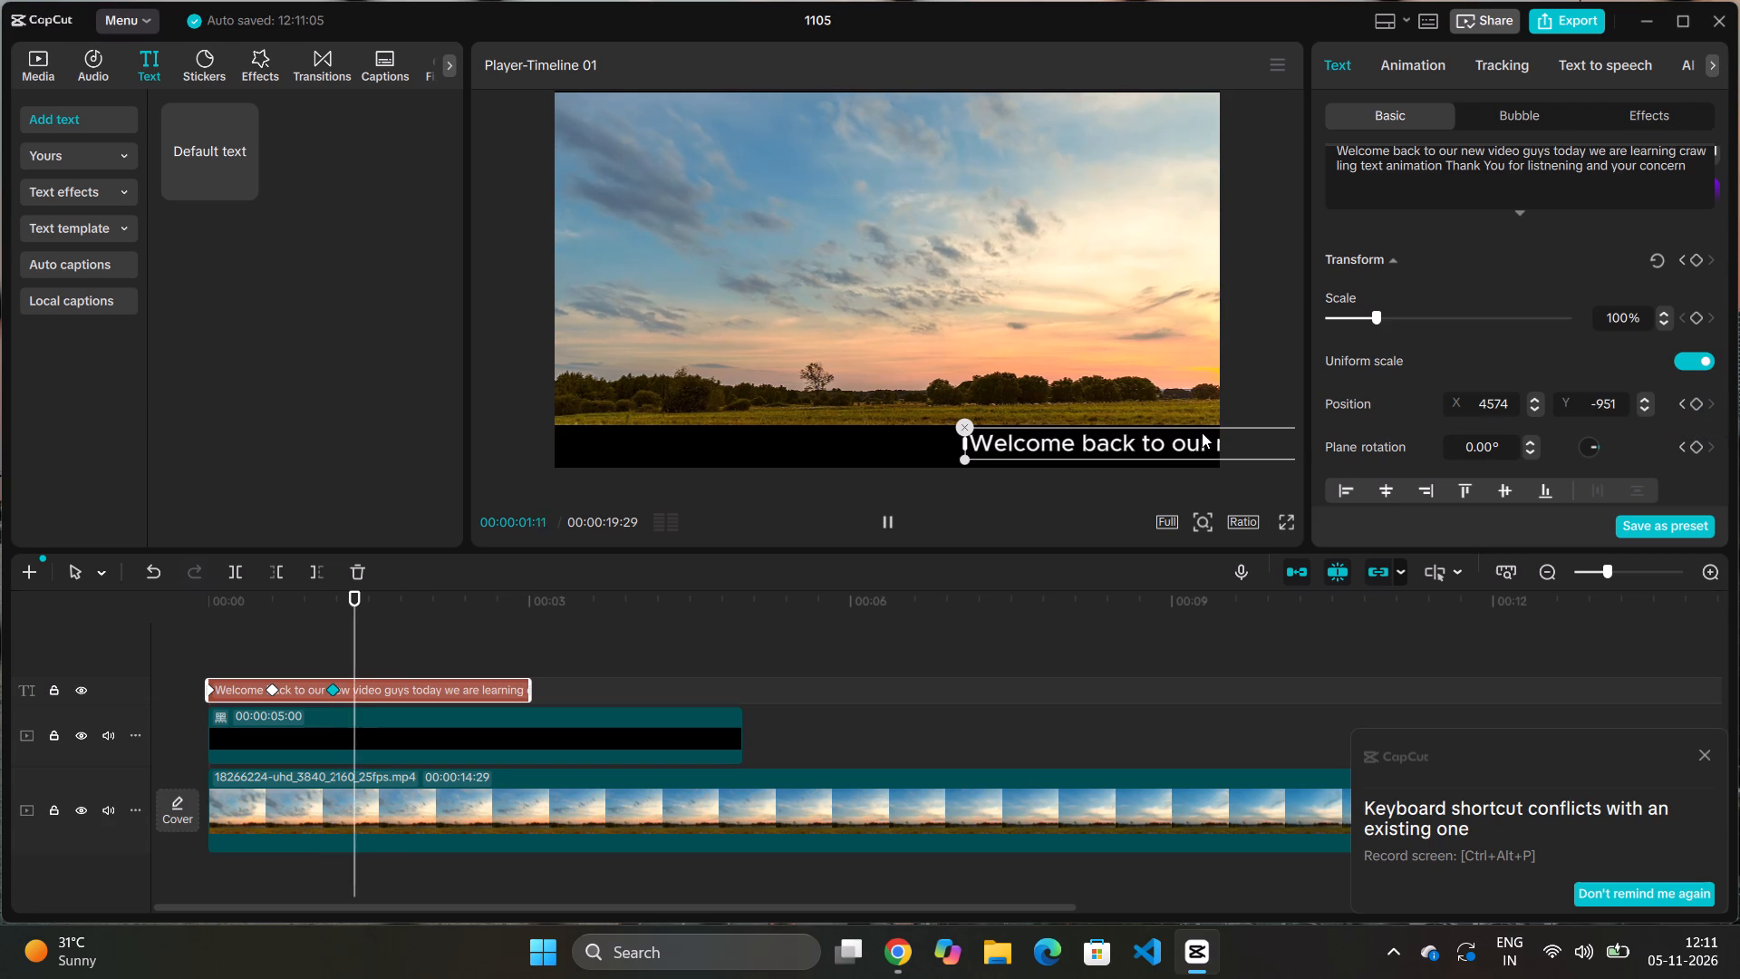
{"action": "key", "text": "space"}
{"action": "left_click_drag", "start_coordinate": [1194, 447], "coordinate": [1170, 450]}
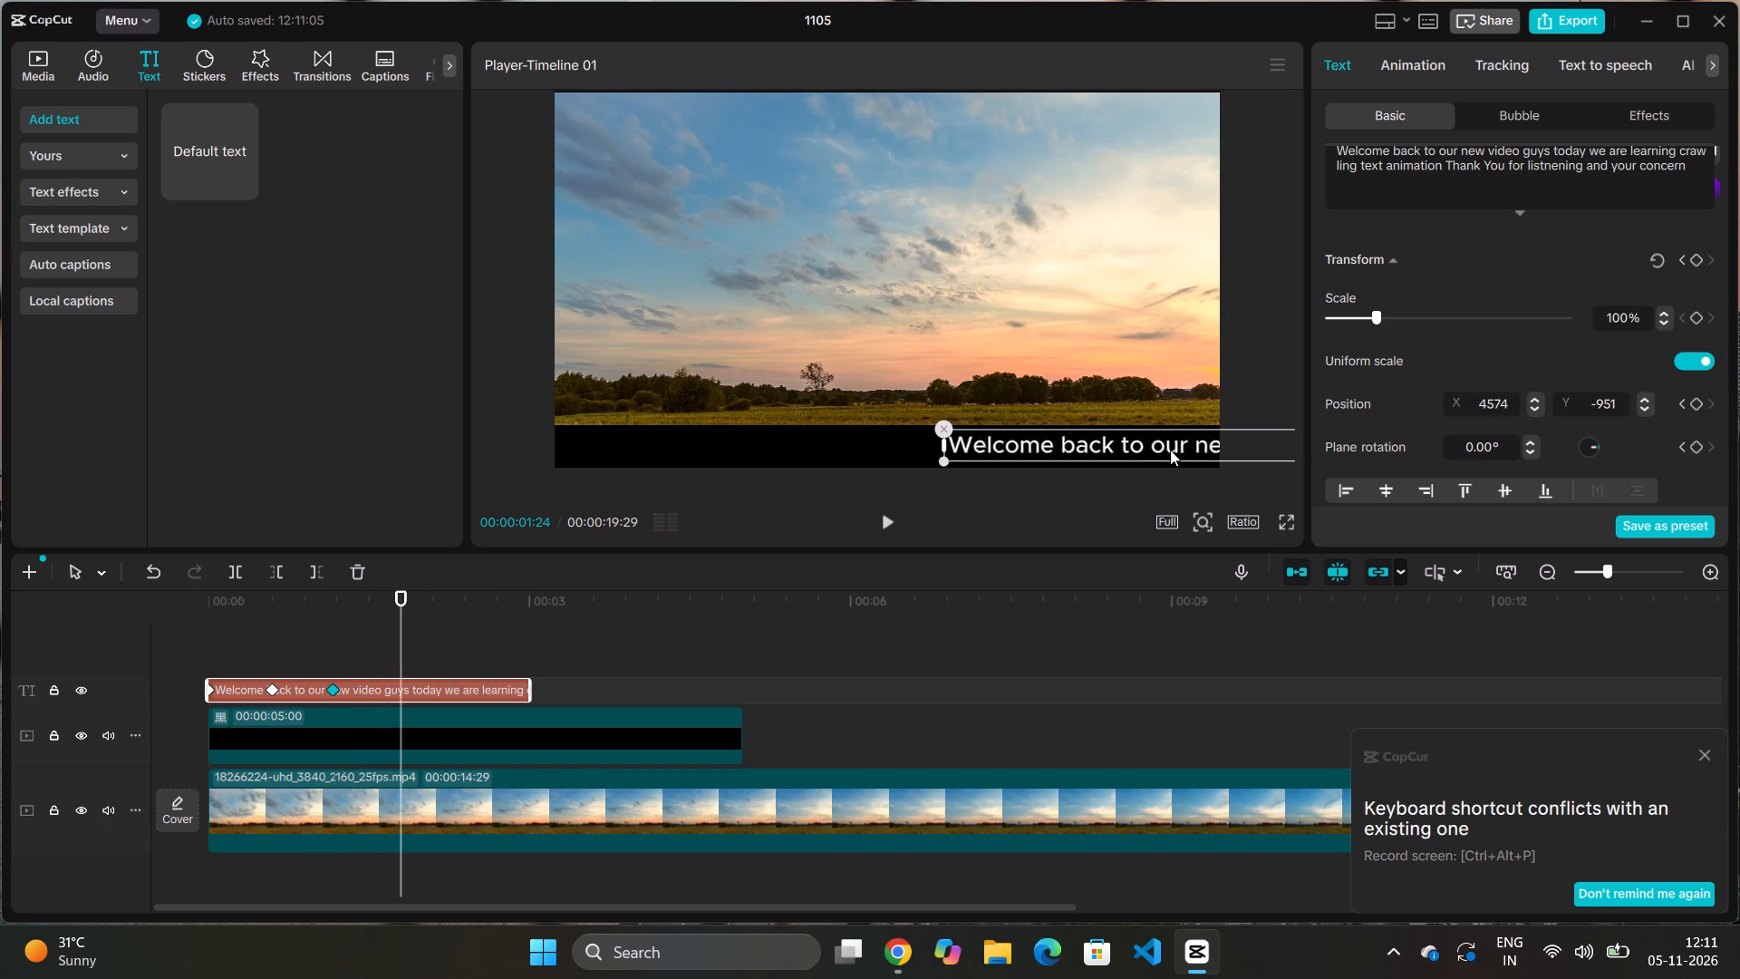
{"action": "left_click_drag", "start_coordinate": [1170, 450], "coordinate": [1052, 446]}
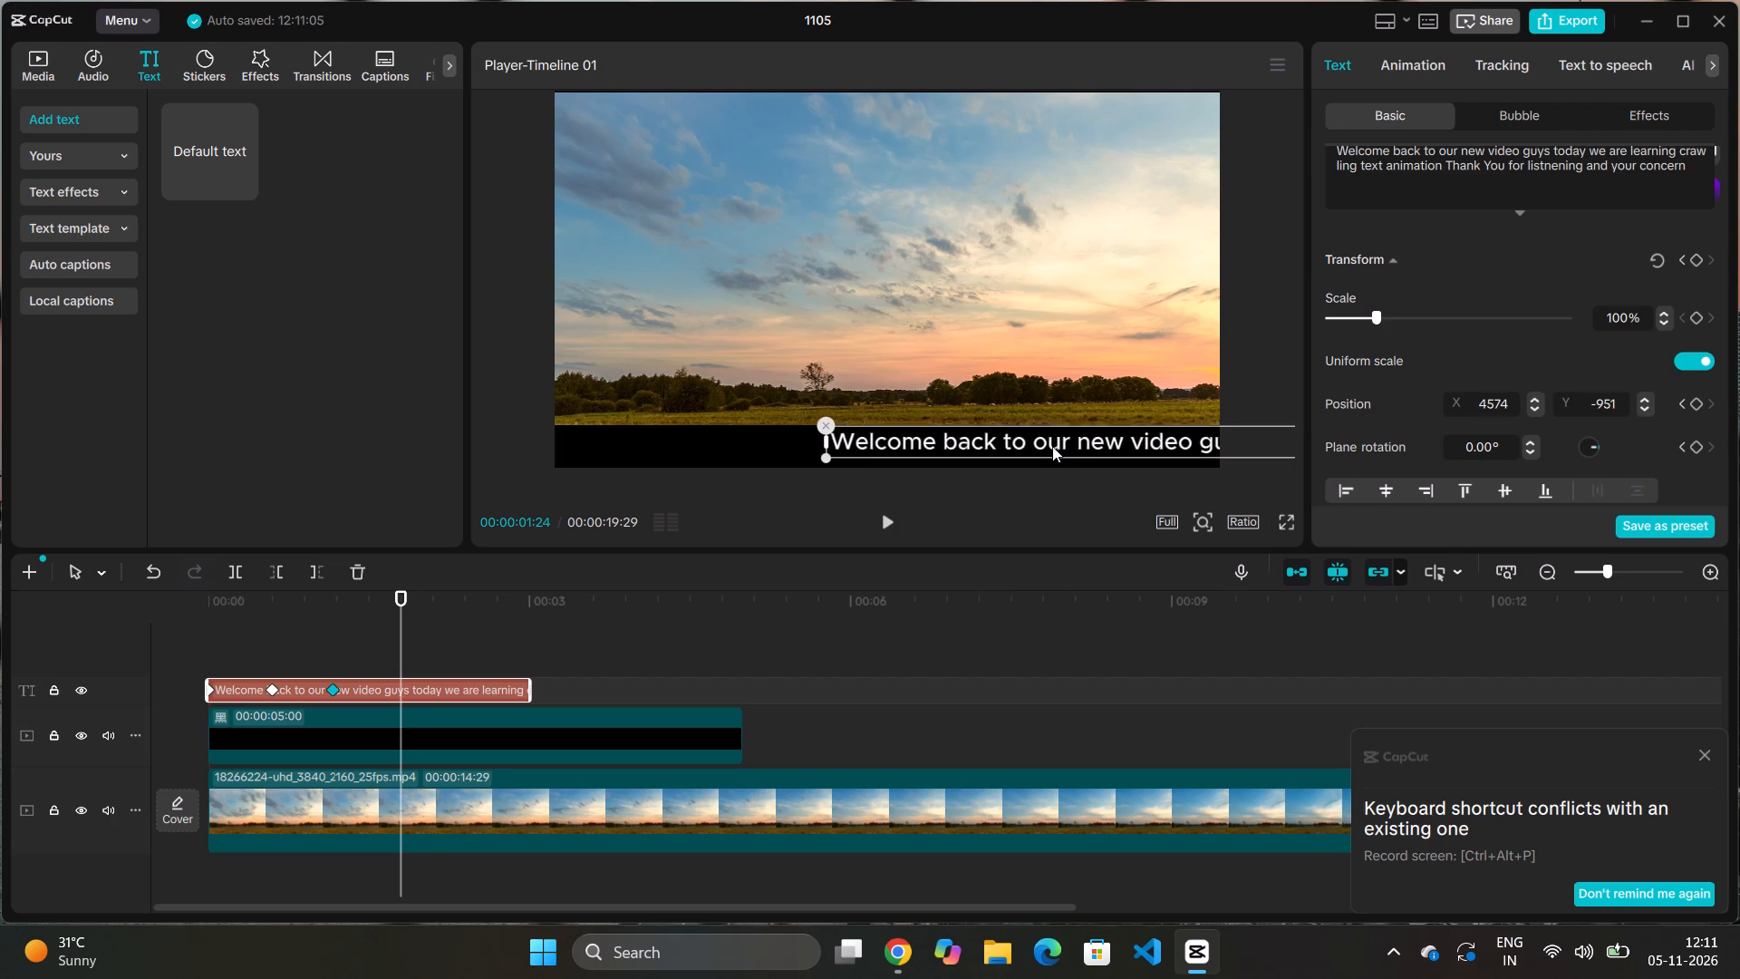
{"action": "left_click_drag", "start_coordinate": [1052, 446], "coordinate": [976, 446]}
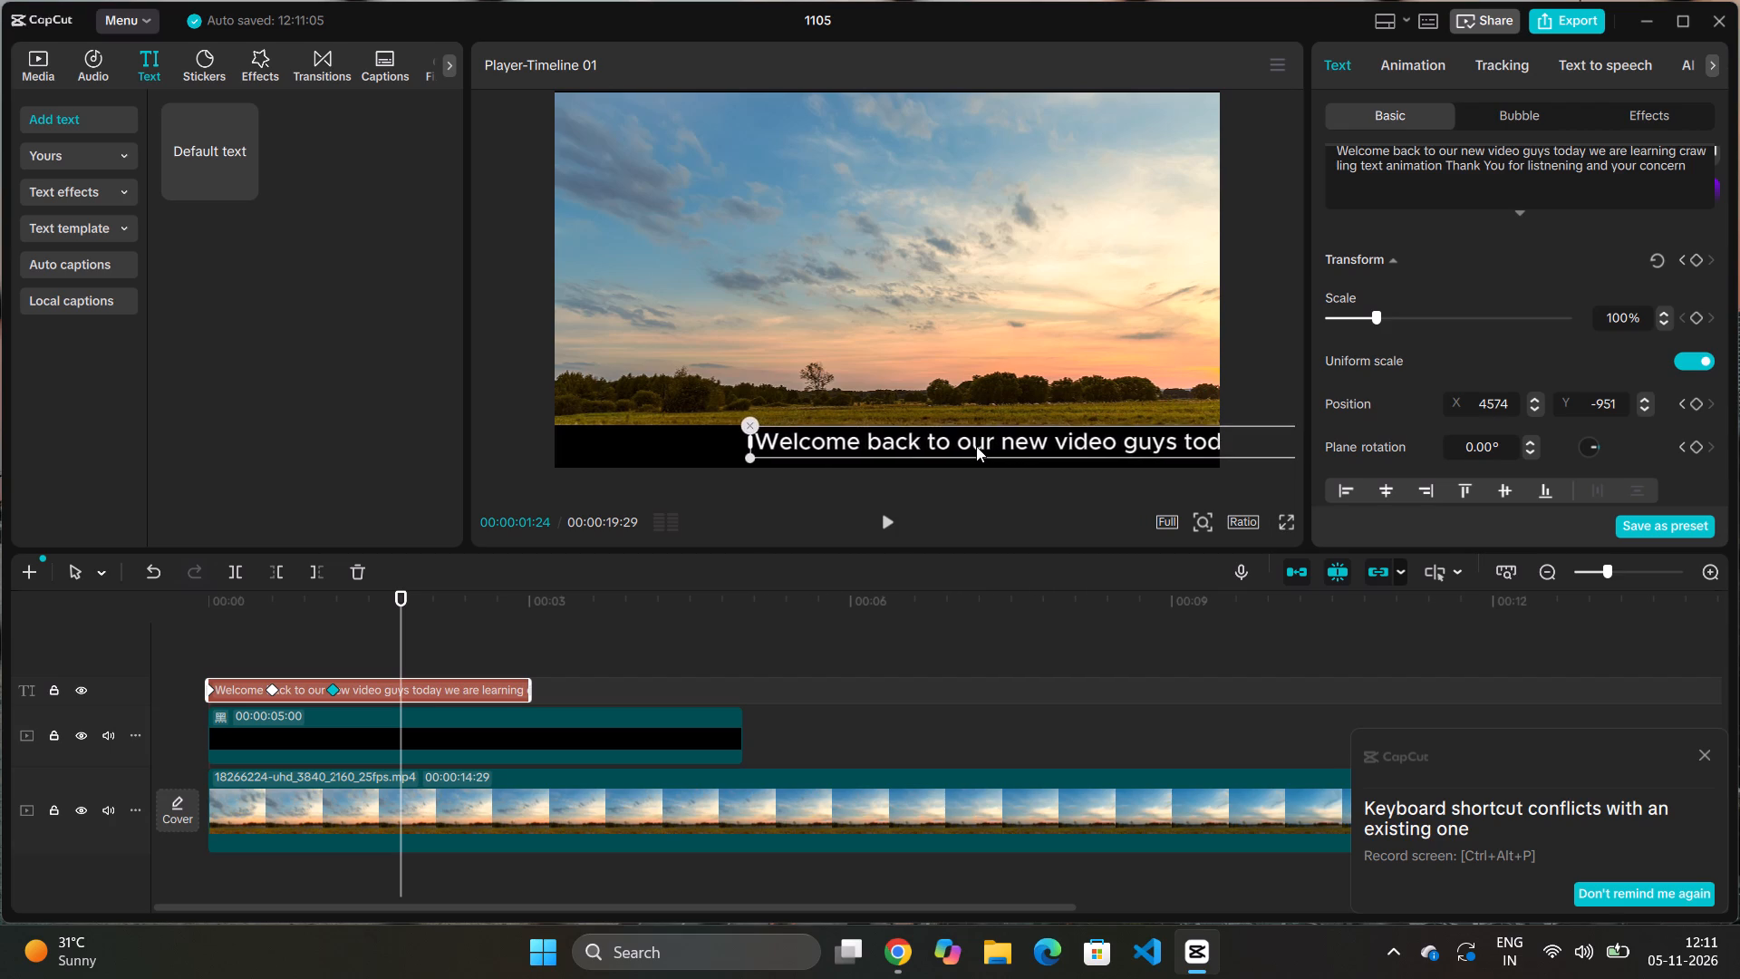
{"action": "left_click_drag", "start_coordinate": [976, 446], "coordinate": [868, 443]}
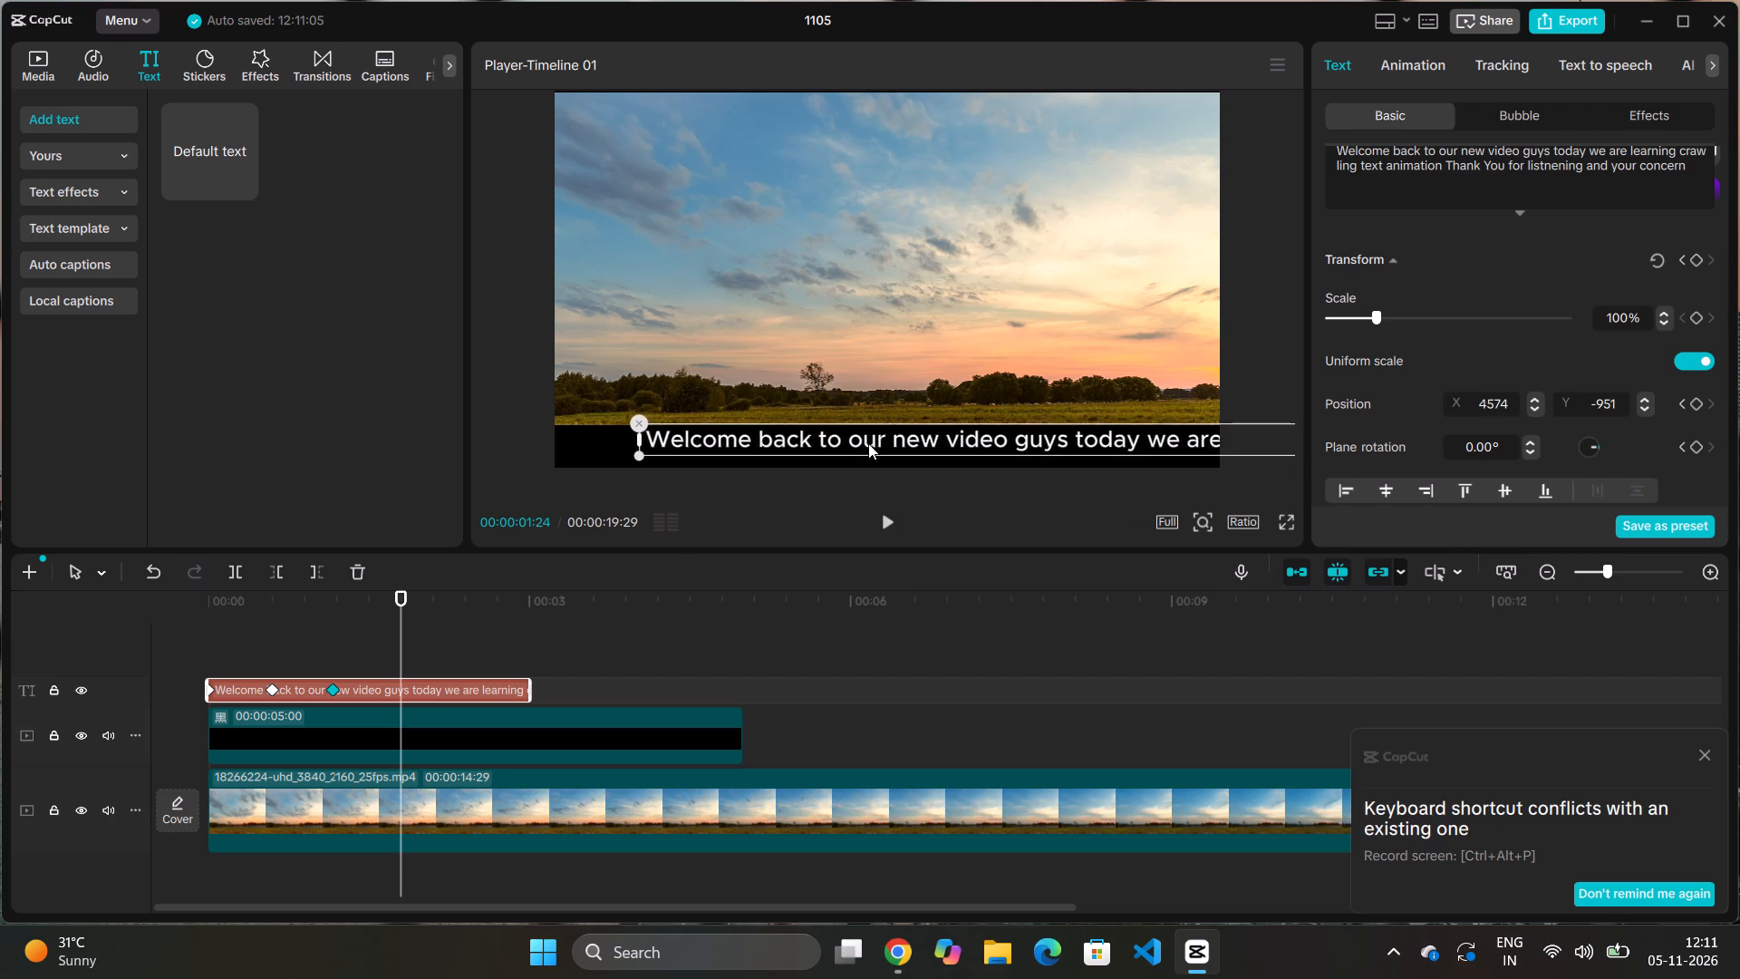
{"action": "left_click_drag", "start_coordinate": [868, 443], "coordinate": [792, 450]}
Play on to 00:00:02:22 and add a position keyframe to the text clip there.
{"action": "key", "text": "space"}
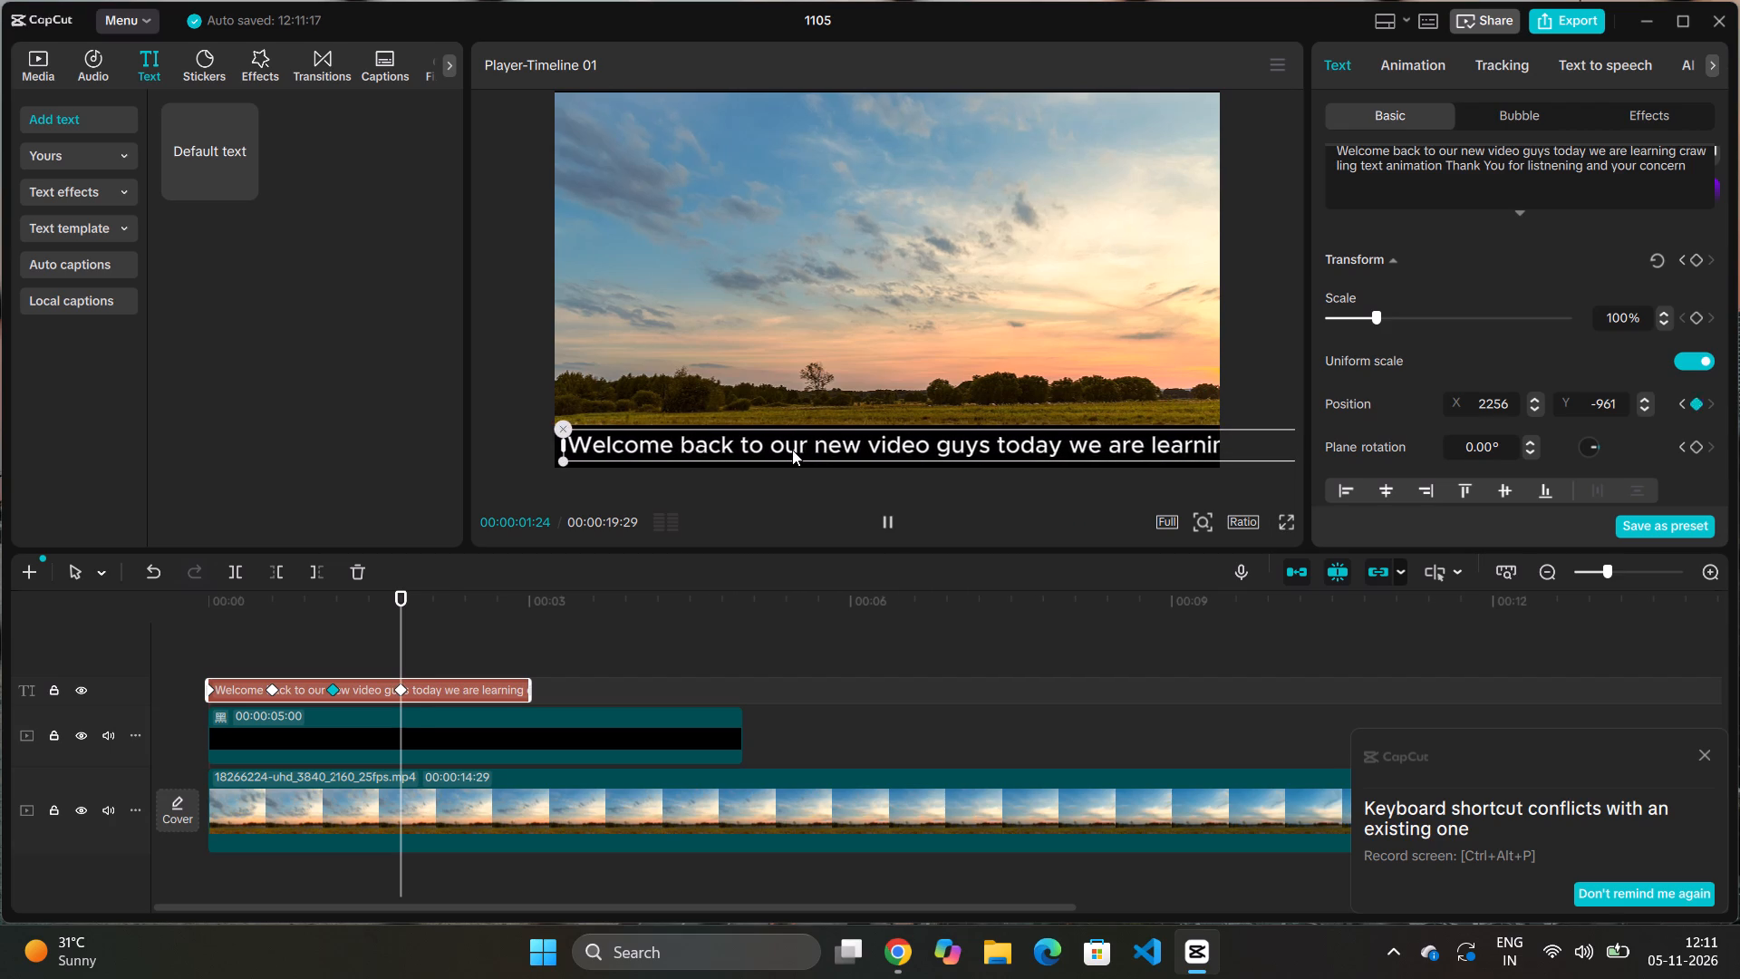
{"action": "key", "text": "space"}
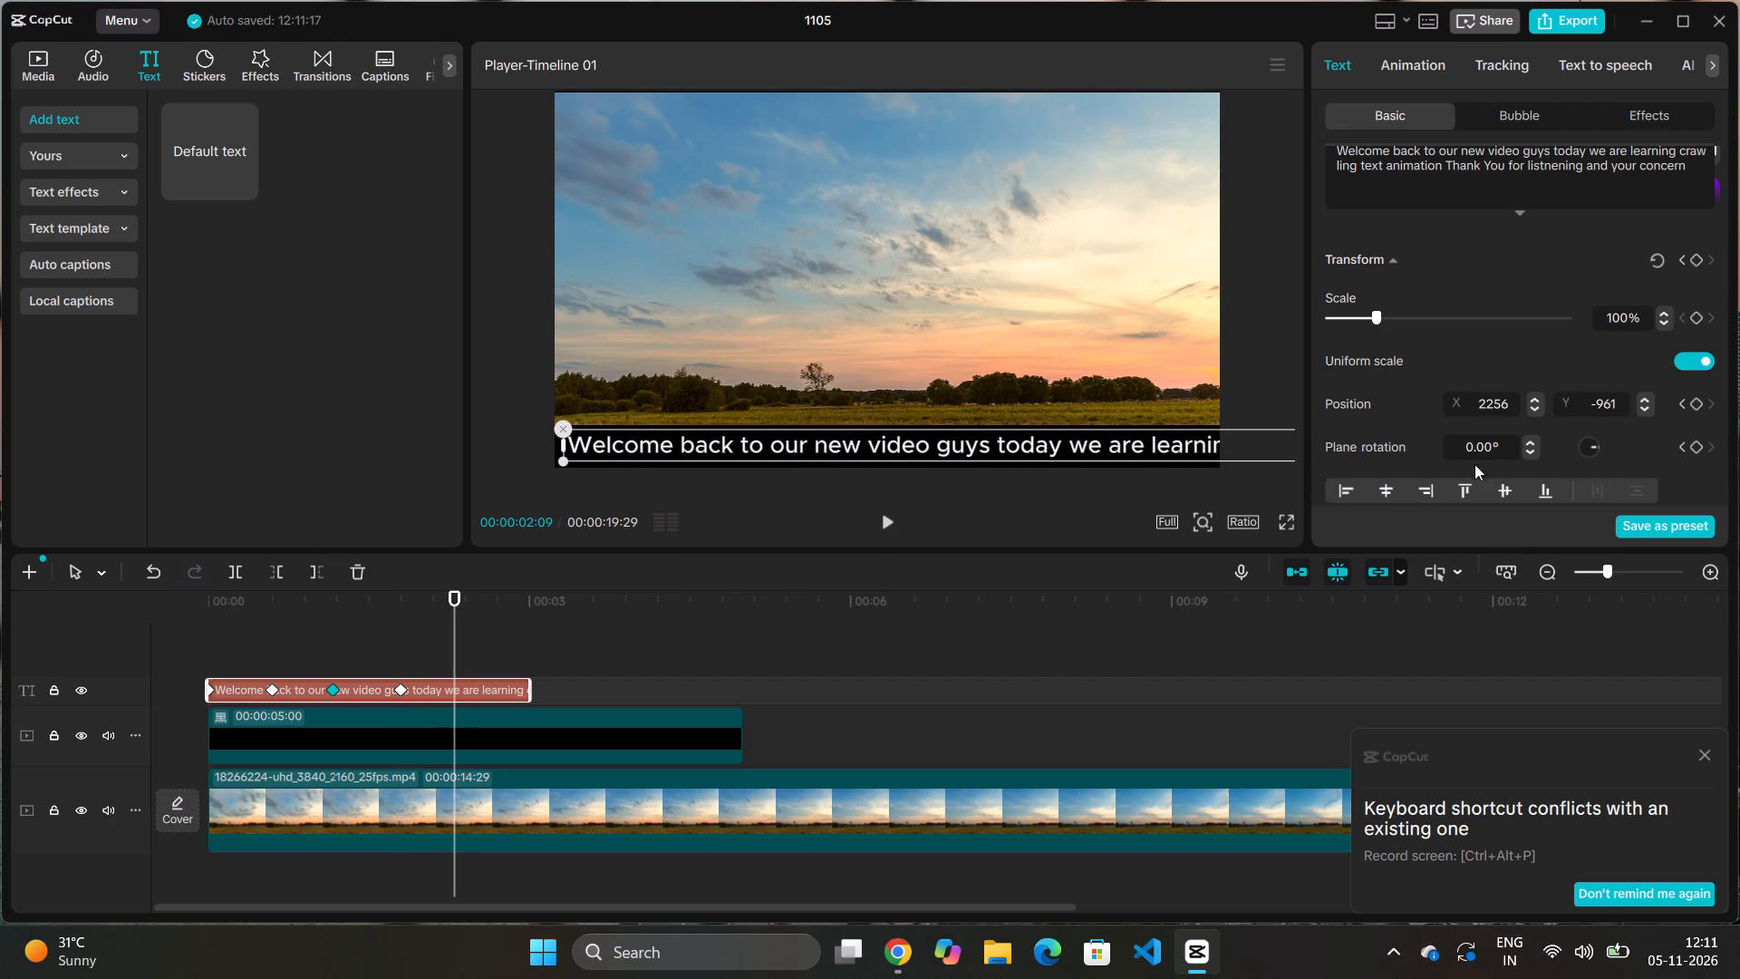
{"action": "key", "text": "space"}
{"action": "key", "text": "space"}
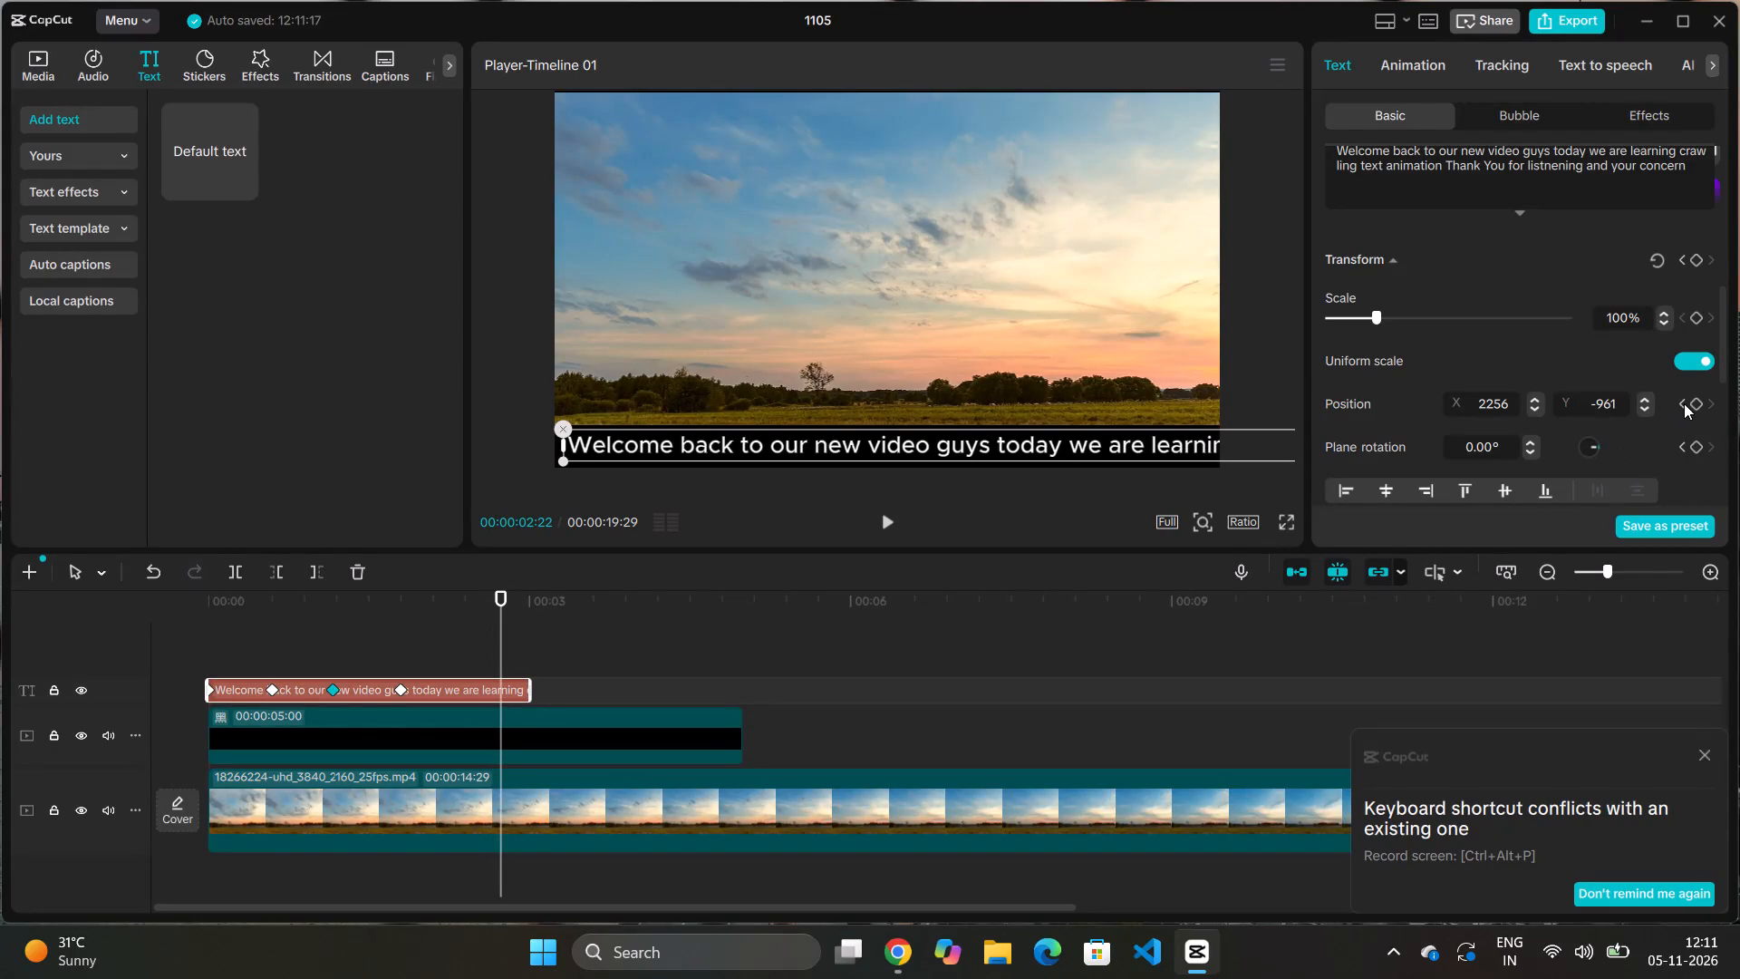
{"action": "left_click", "coordinate": [1689, 402]}
{"action": "left_click", "coordinate": [1697, 400]}
Move the text slightly leftward along the black bar to about X 2212, Y -938 at 00:00:02:22.
{"action": "left_click_drag", "start_coordinate": [1152, 452], "coordinate": [1137, 451]}
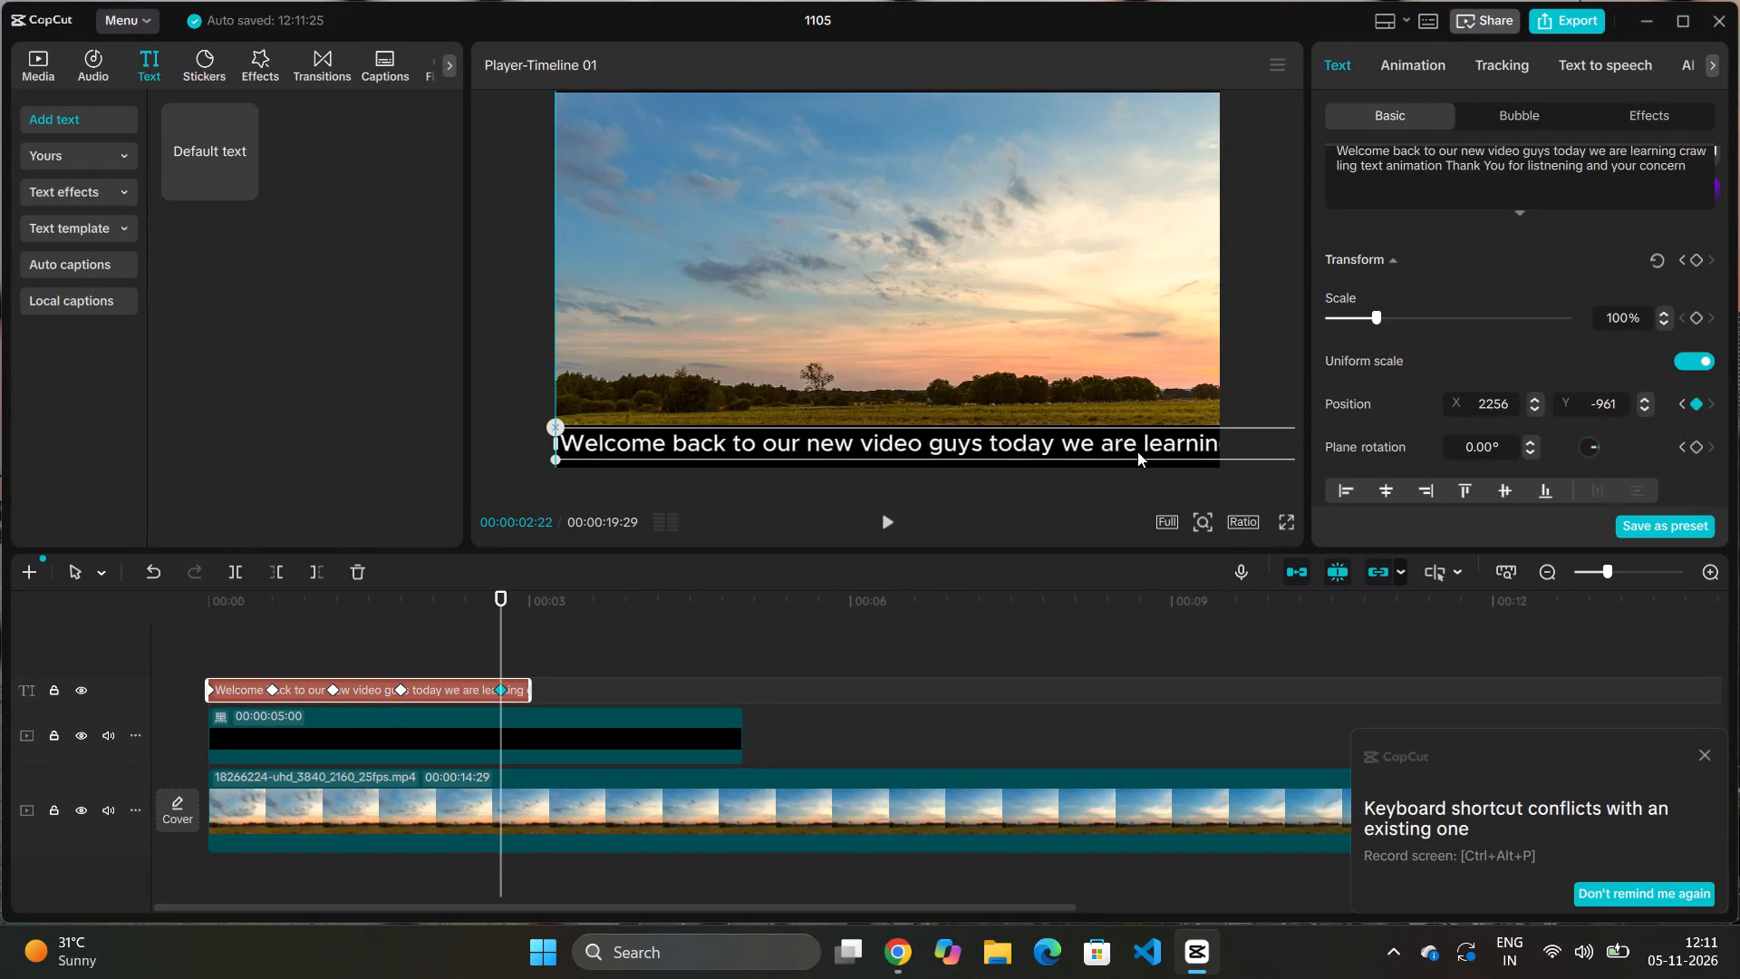
{"action": "left_click_drag", "start_coordinate": [1137, 451], "coordinate": [1124, 450]}
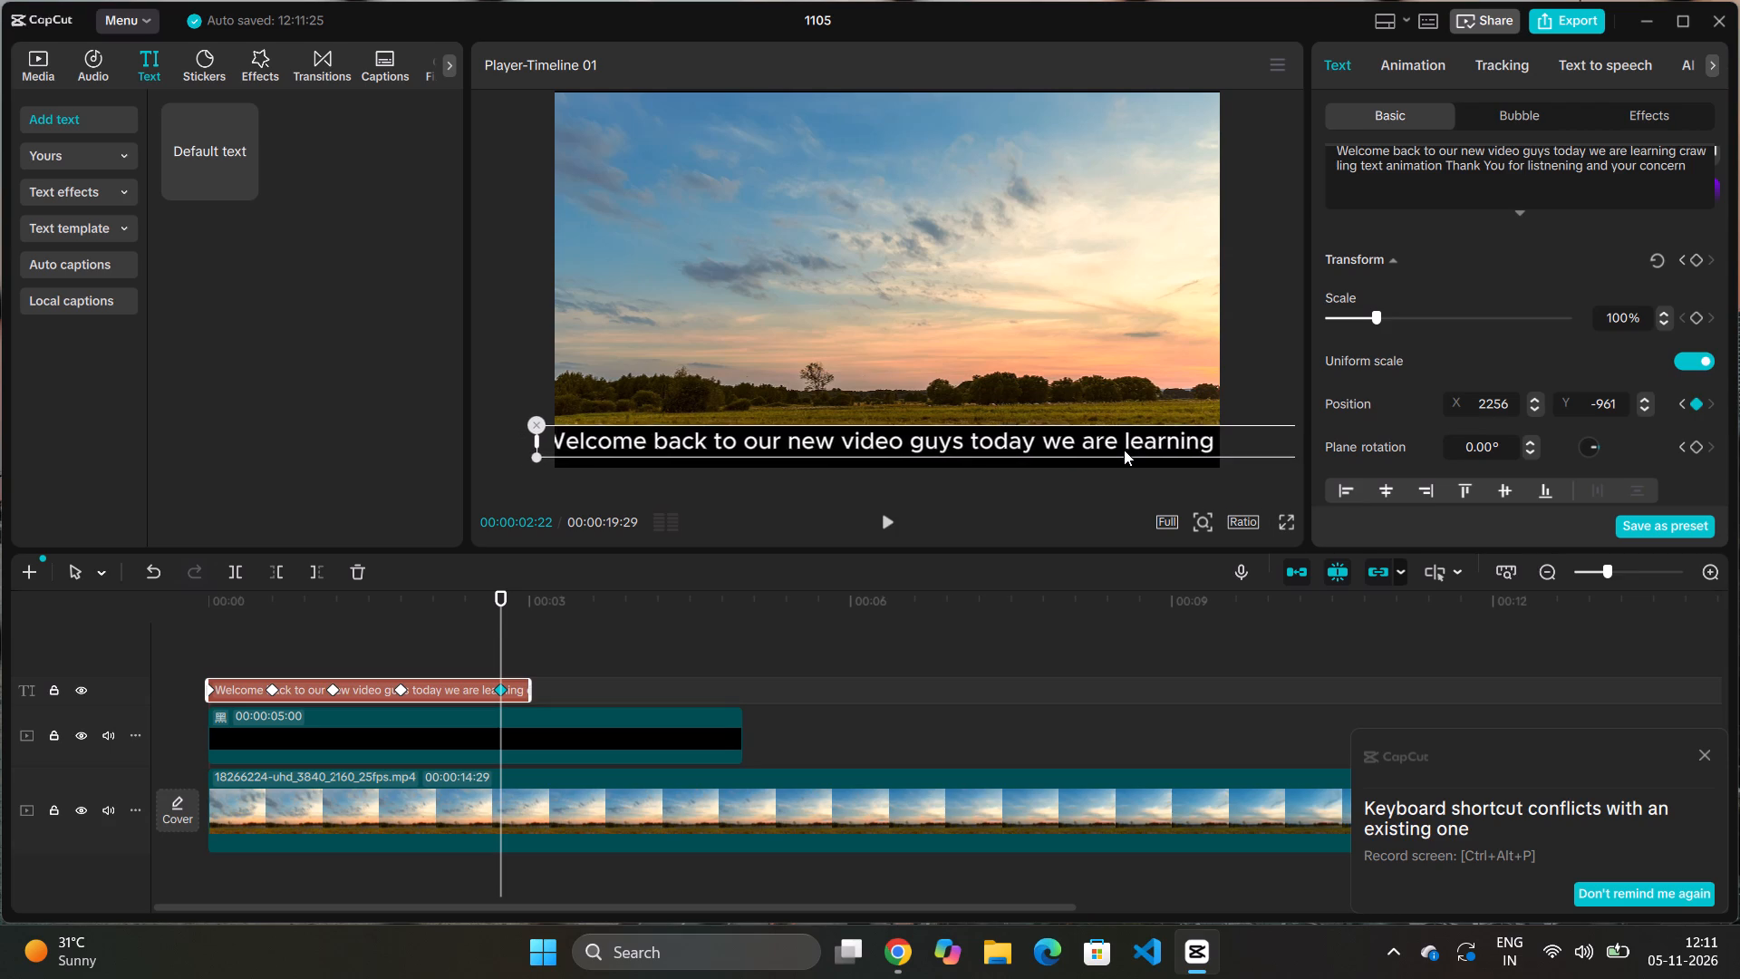
{"action": "left_click_drag", "start_coordinate": [1124, 450], "coordinate": [1141, 450]}
Extend the end of the text clip to about 00:00:03:13 on the timeline.
{"action": "key", "text": "space"}
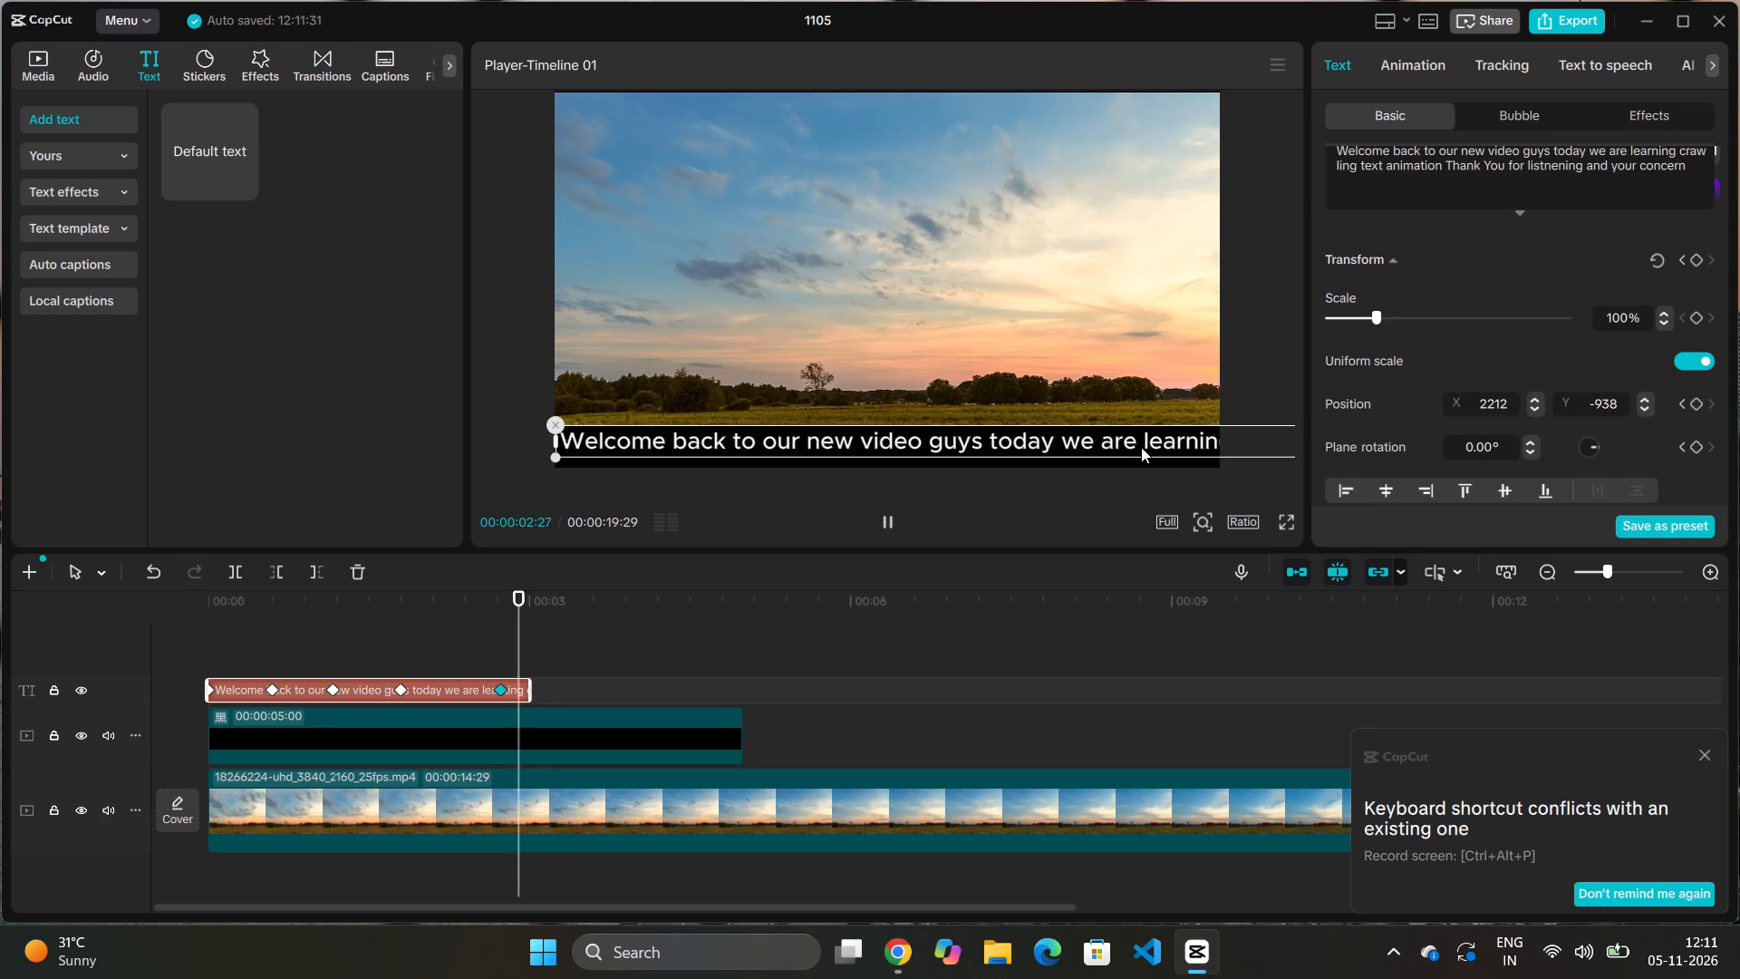
{"action": "key", "text": "space"}
{"action": "key", "text": "space"}
{"action": "key", "text": "space"}
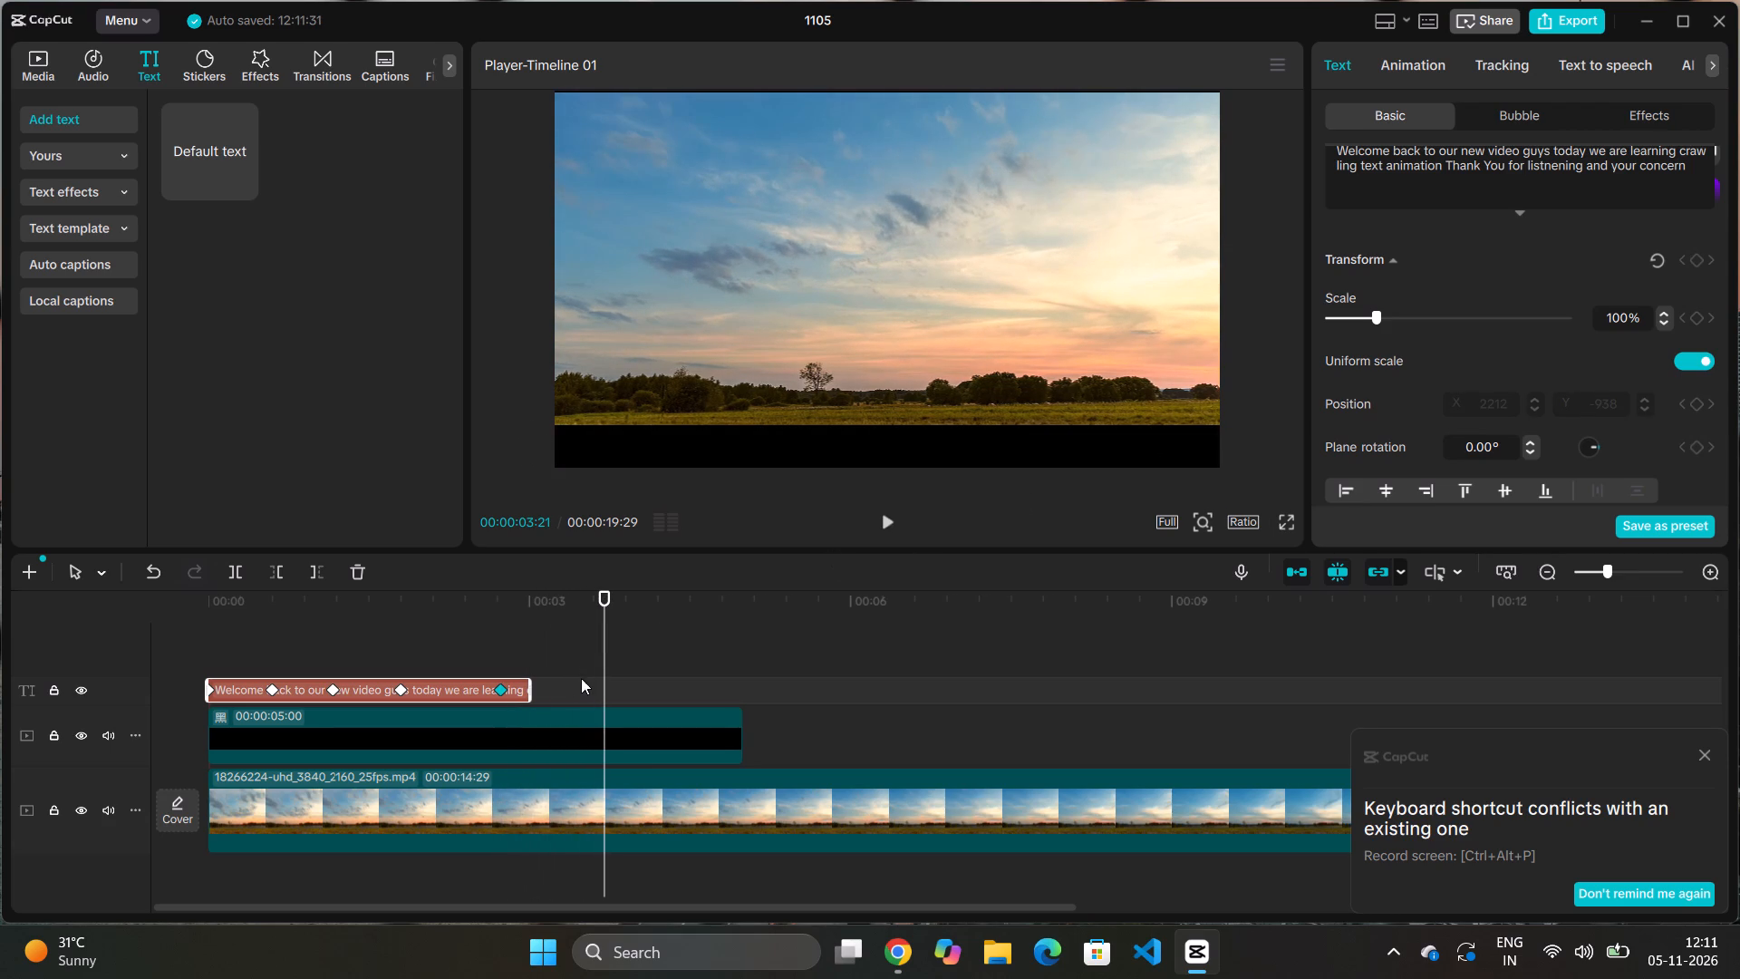
{"action": "left_click_drag", "start_coordinate": [535, 693], "coordinate": [575, 695]}
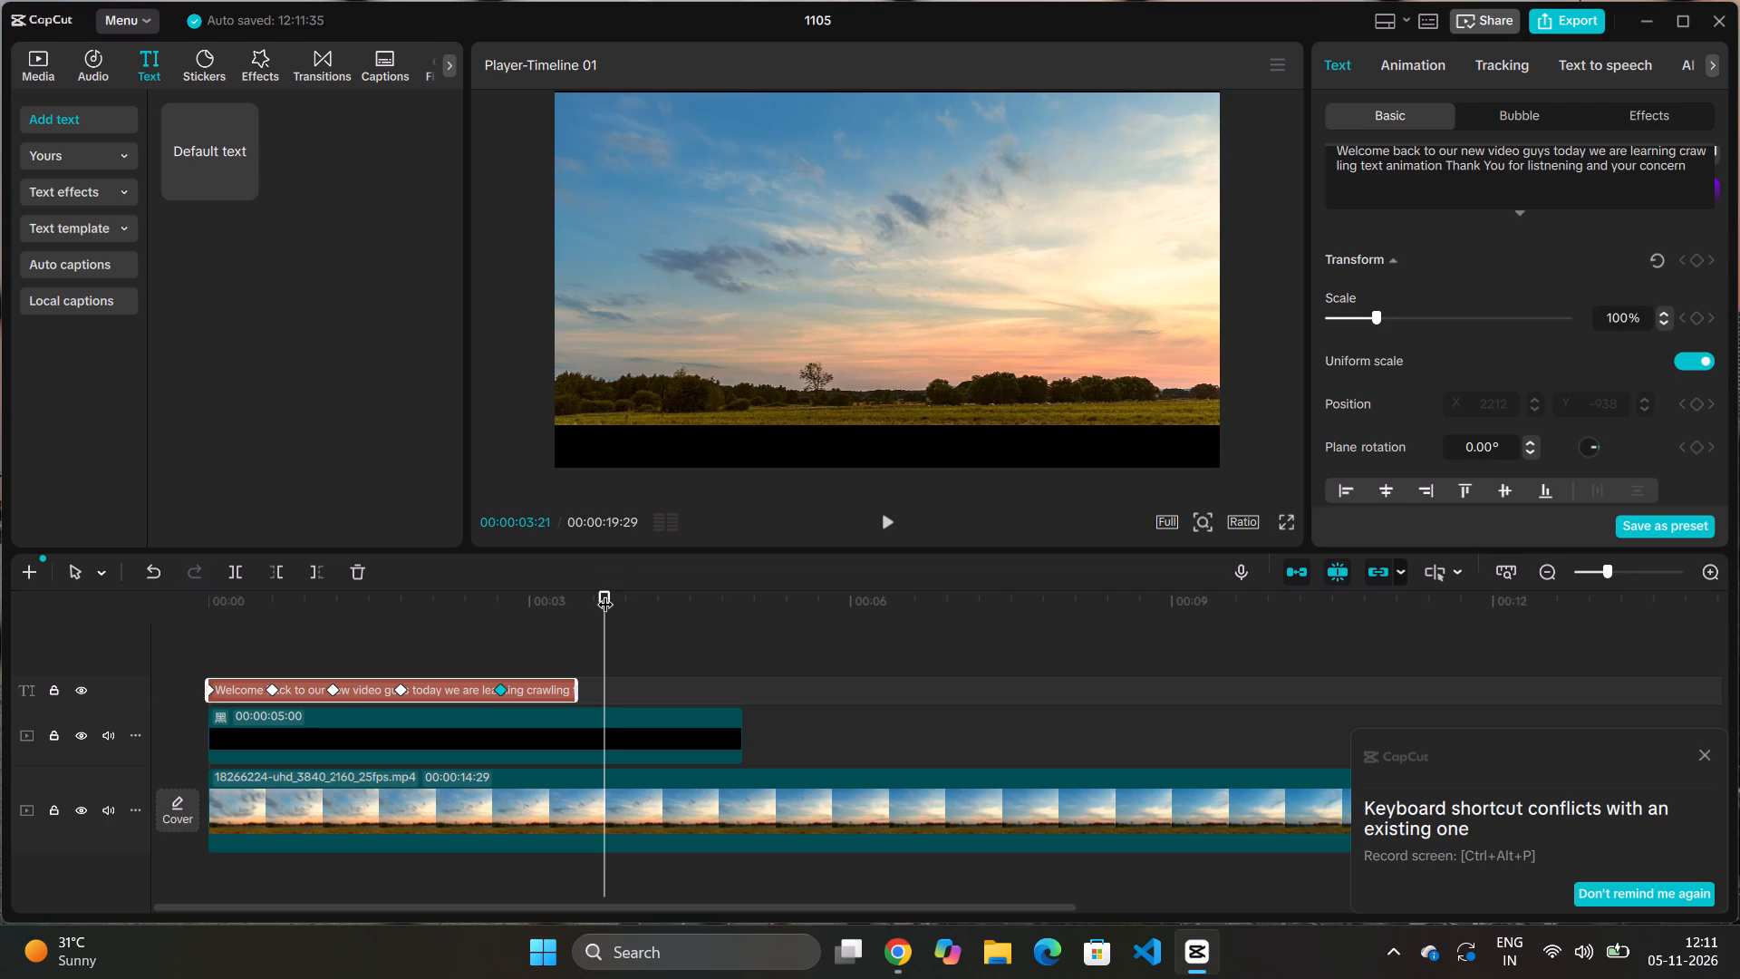
At 00:00:03:07, move the text leftward along the black bar to about X 384, Y -942.
{"action": "left_click_drag", "start_coordinate": [605, 593], "coordinate": [553, 615]}
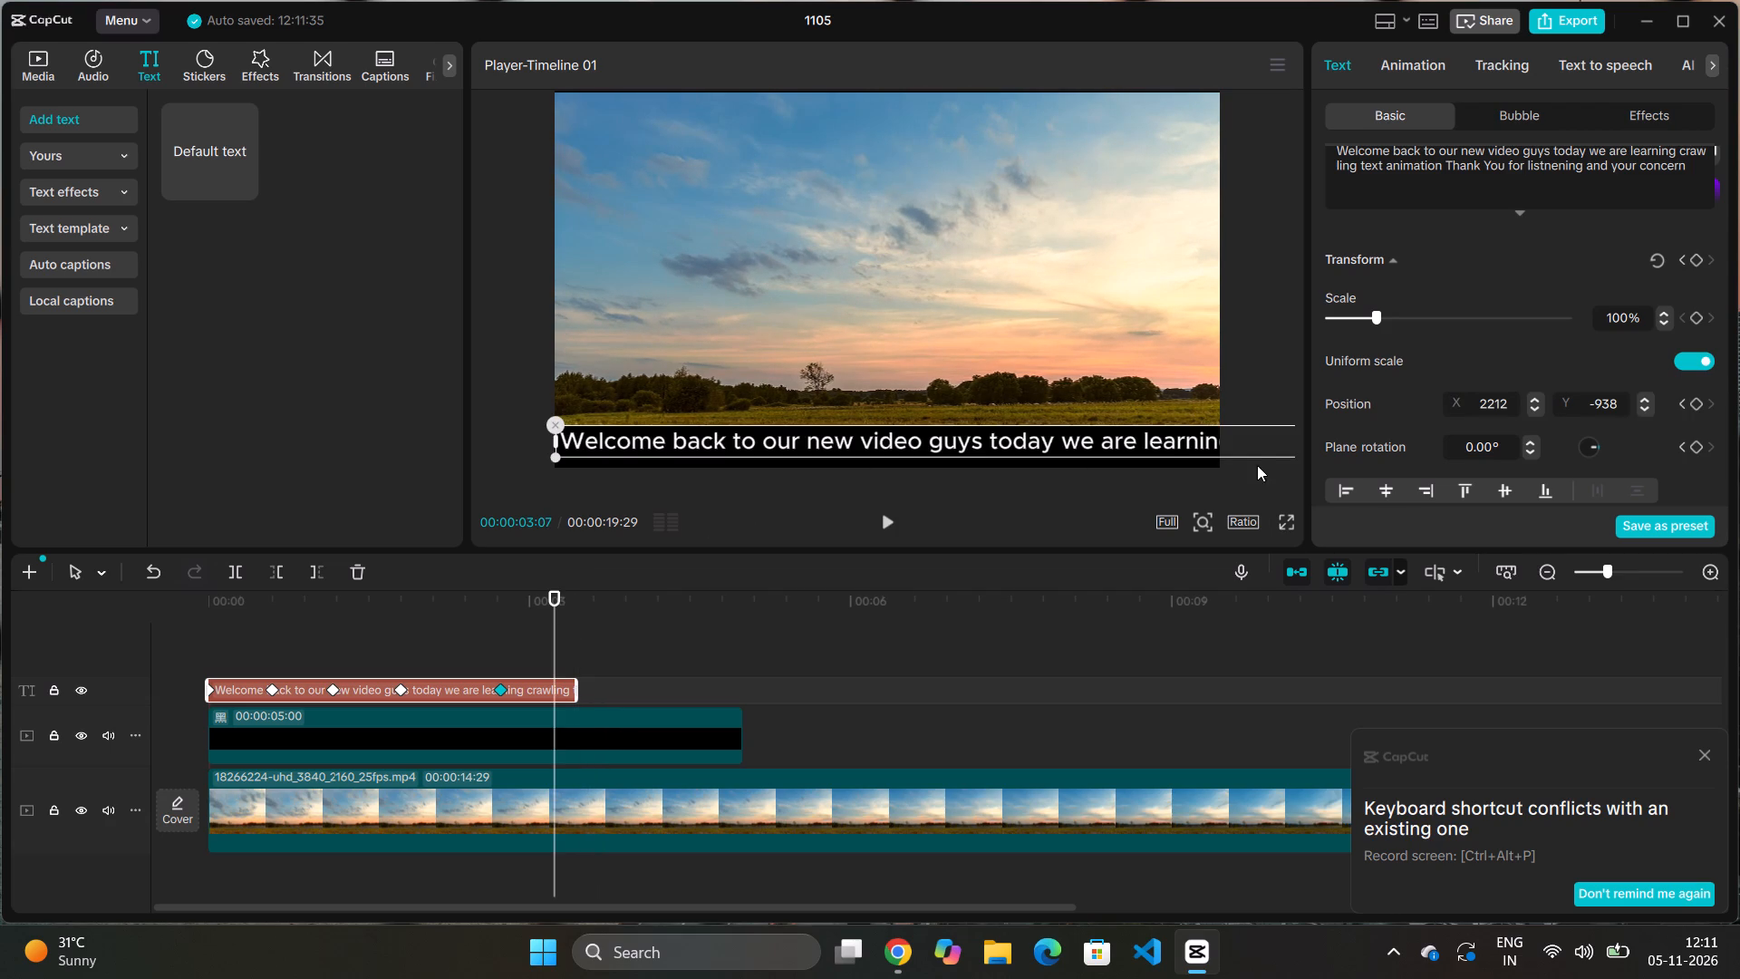
{"action": "left_click_drag", "start_coordinate": [1159, 441], "coordinate": [1031, 444]}
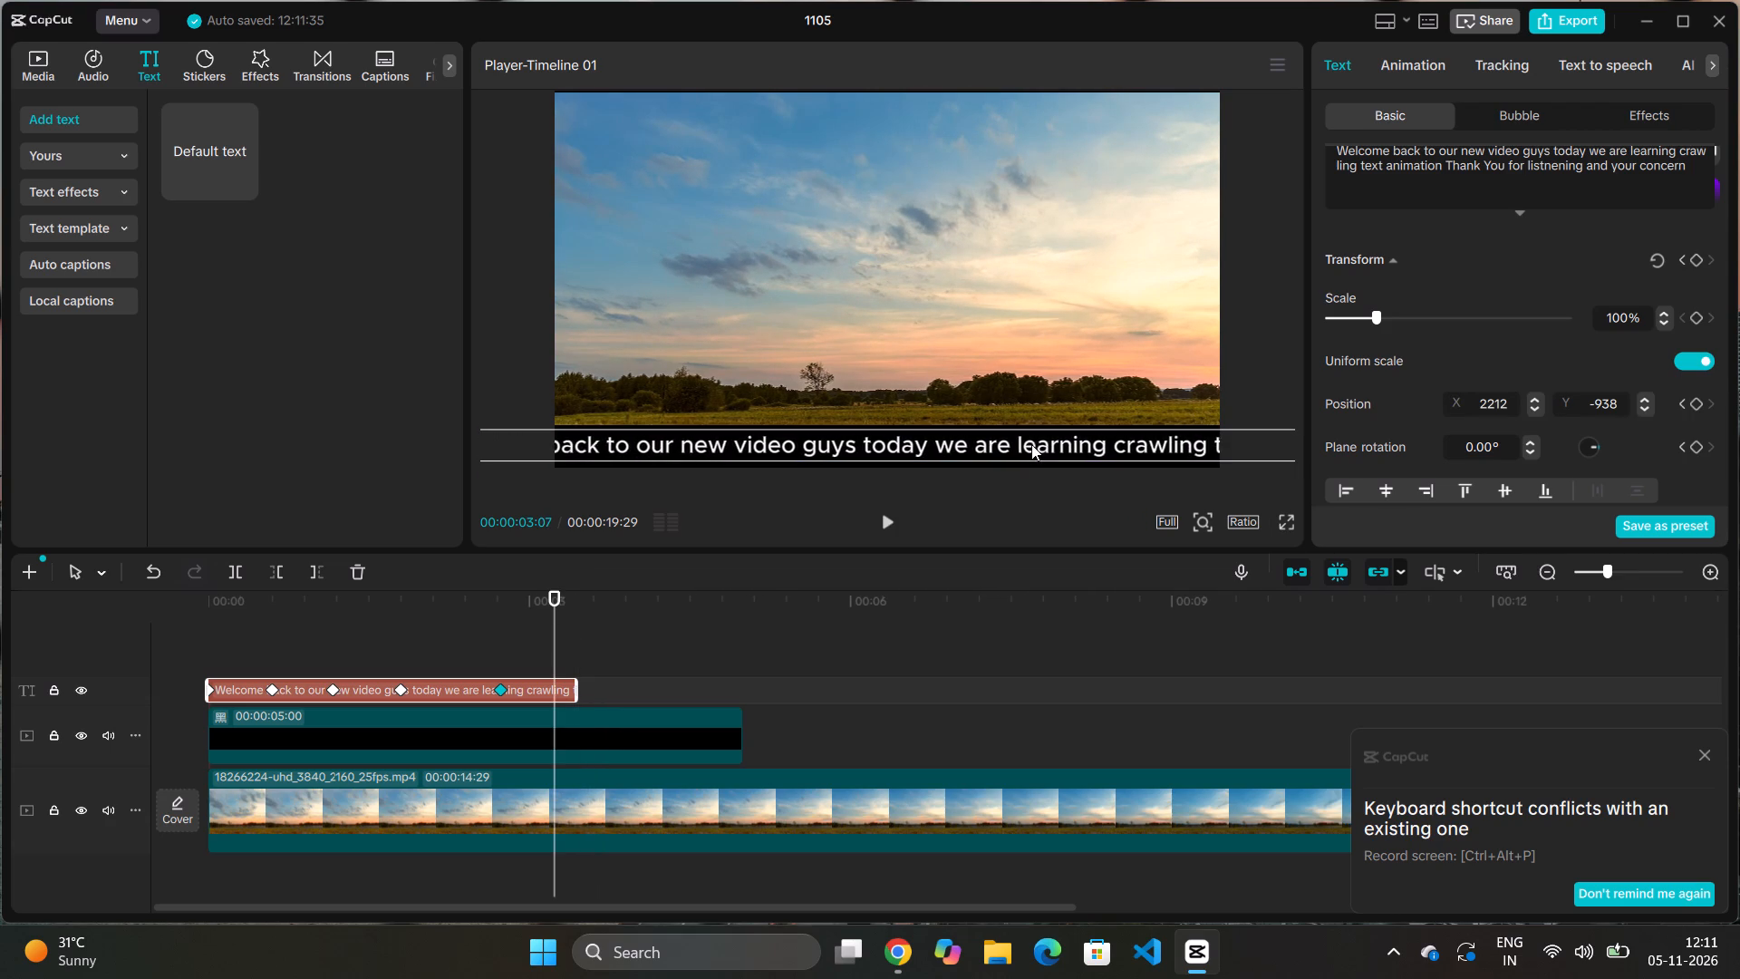
{"action": "left_click_drag", "start_coordinate": [1031, 444], "coordinate": [843, 442]}
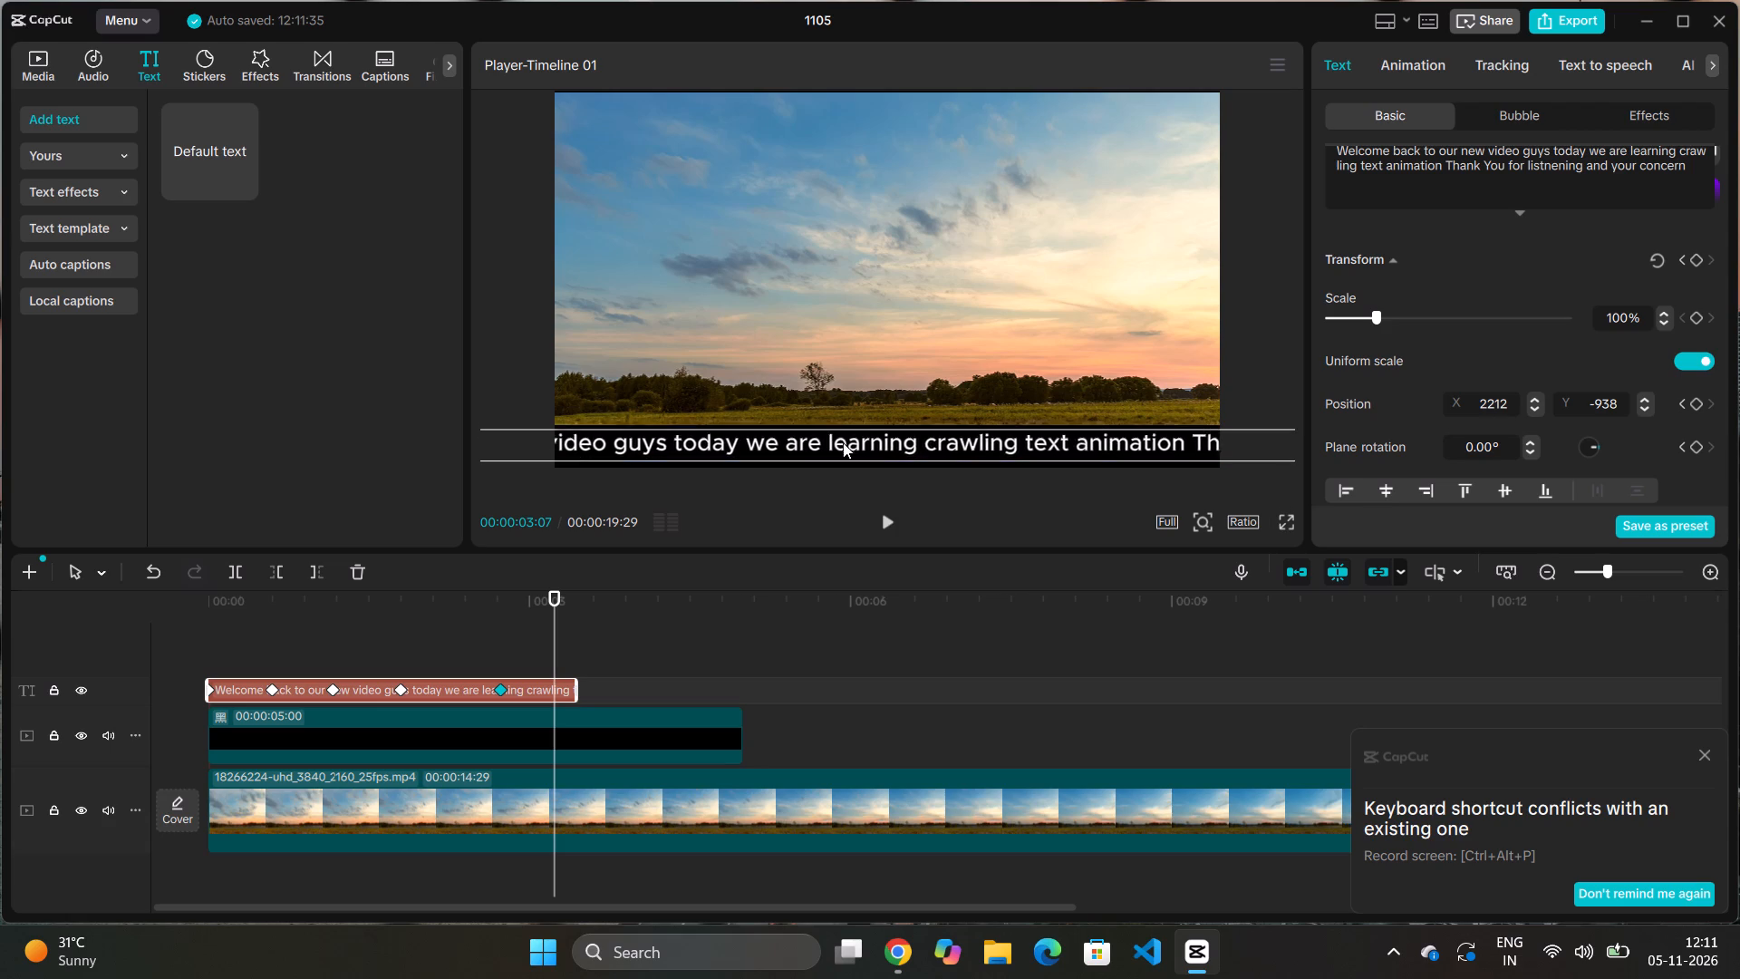
{"action": "left_click_drag", "start_coordinate": [843, 442], "coordinate": [786, 441]}
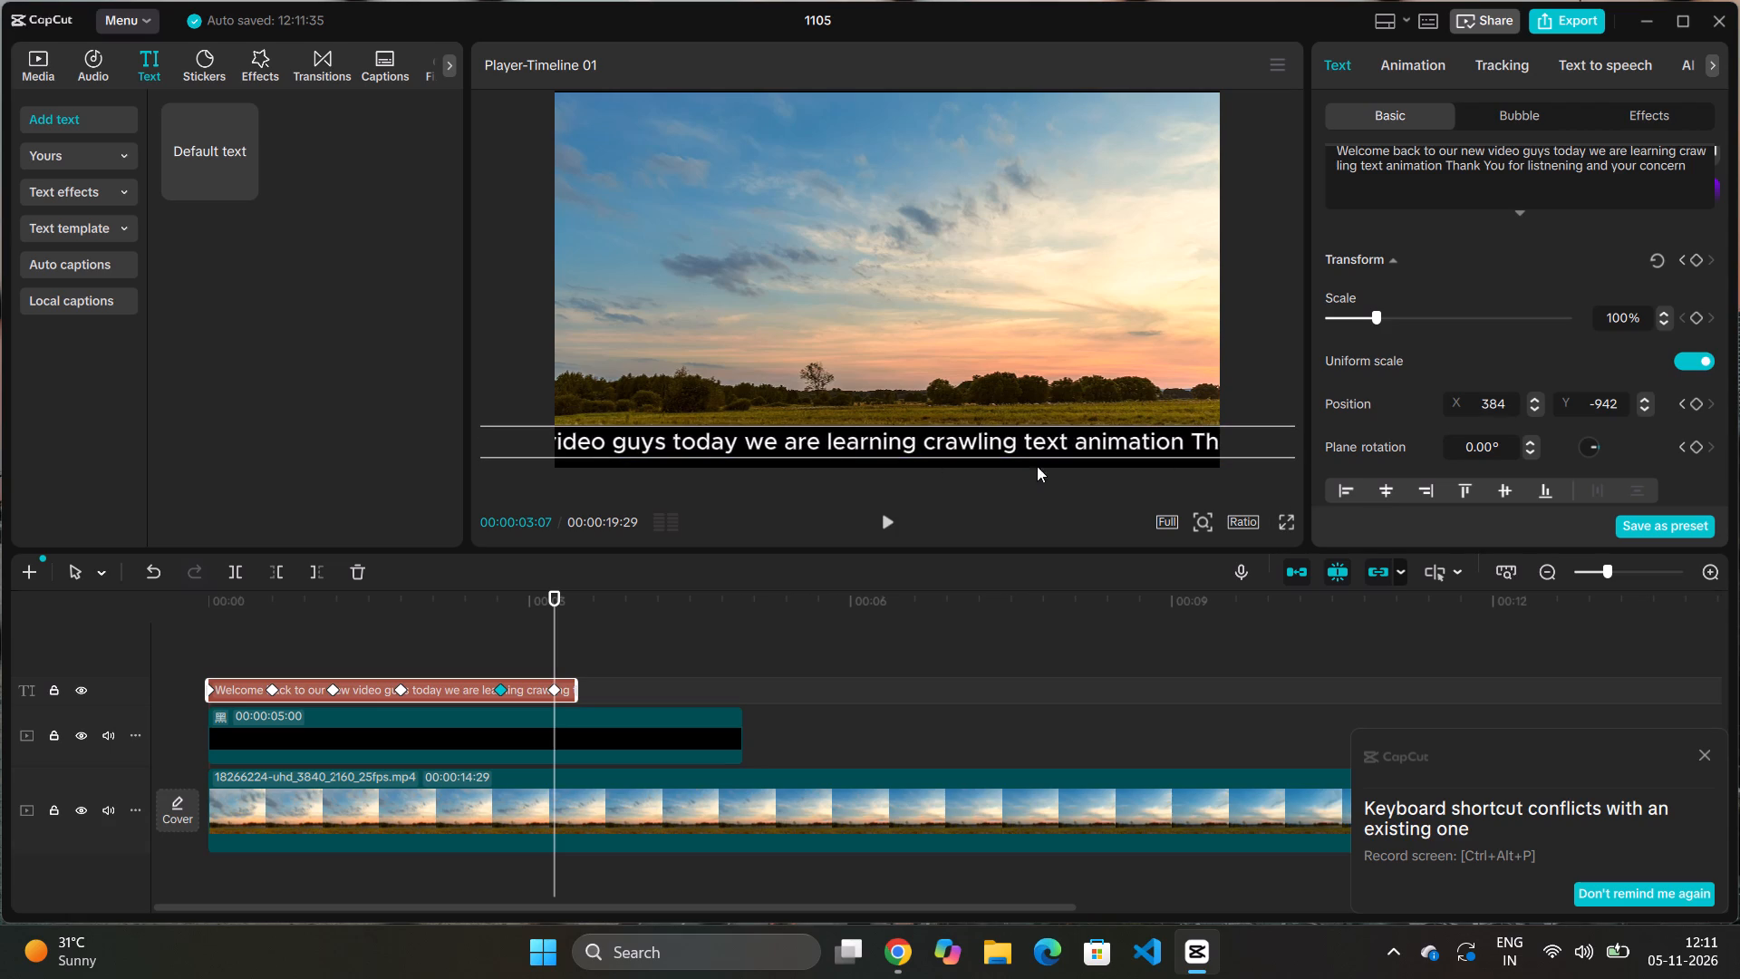
Extend the end of the text clip further, to about 00:00:05:26, past the end of the black bar clip.
{"action": "key", "text": "space"}
{"action": "key", "text": "space"}
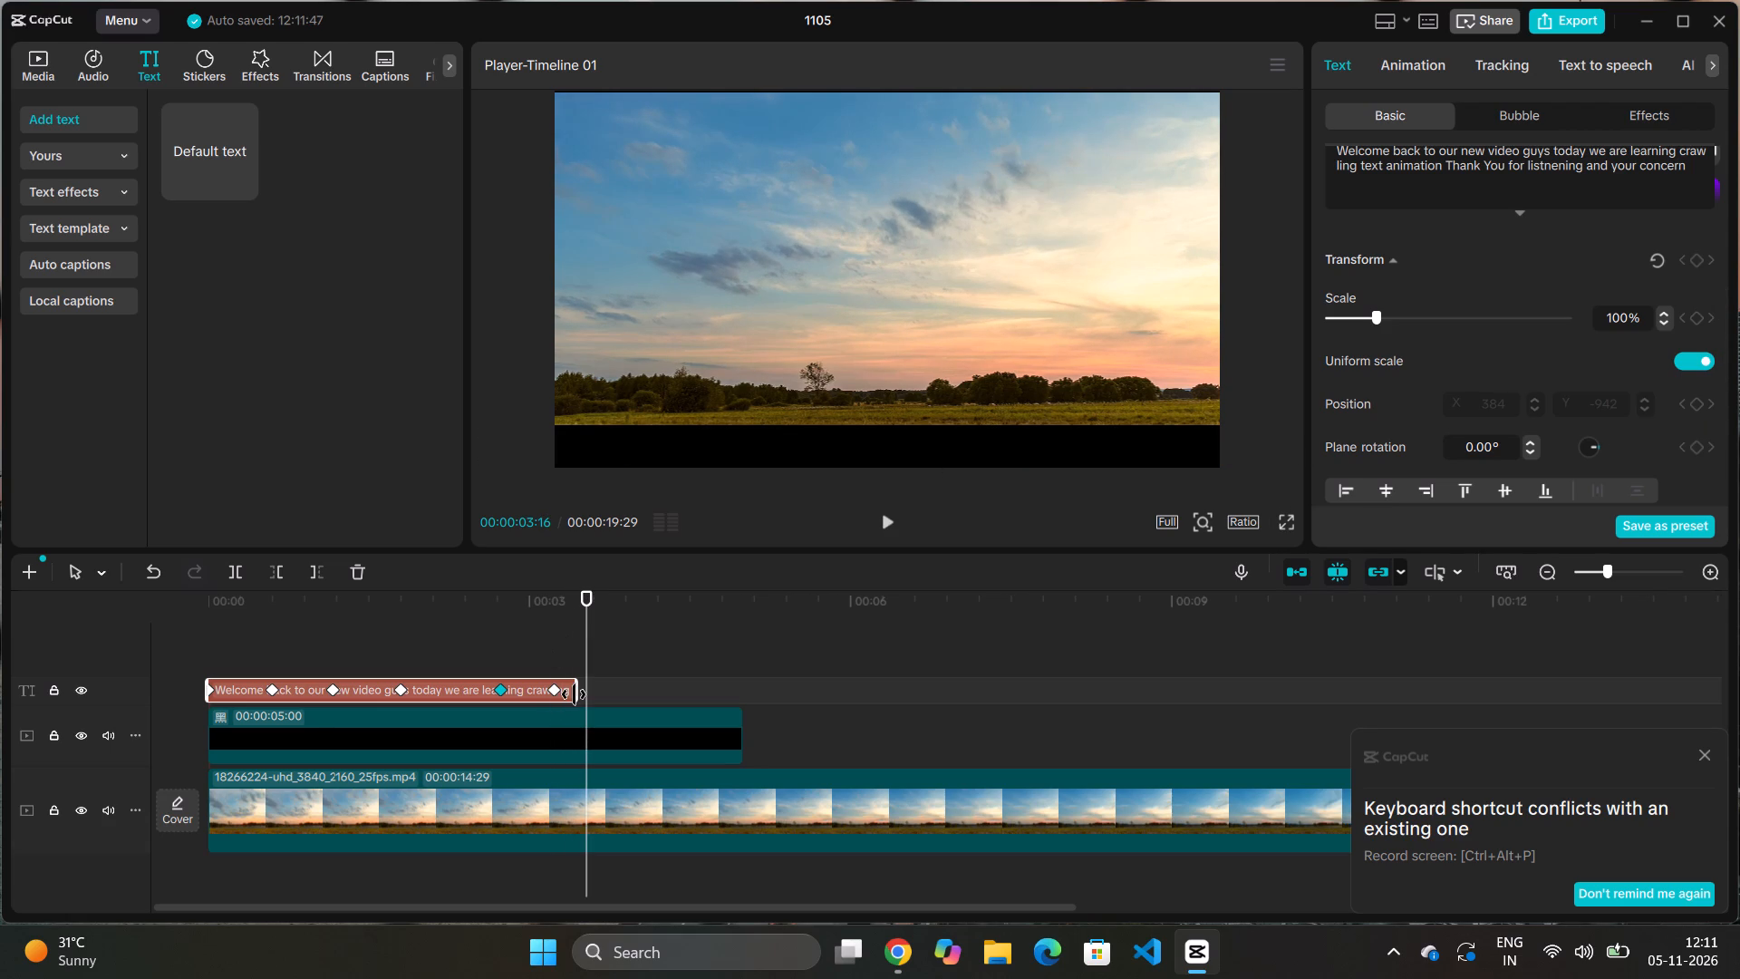
{"action": "left_click_drag", "start_coordinate": [574, 694], "coordinate": [835, 708]}
{"action": "left_click", "coordinate": [835, 708]}
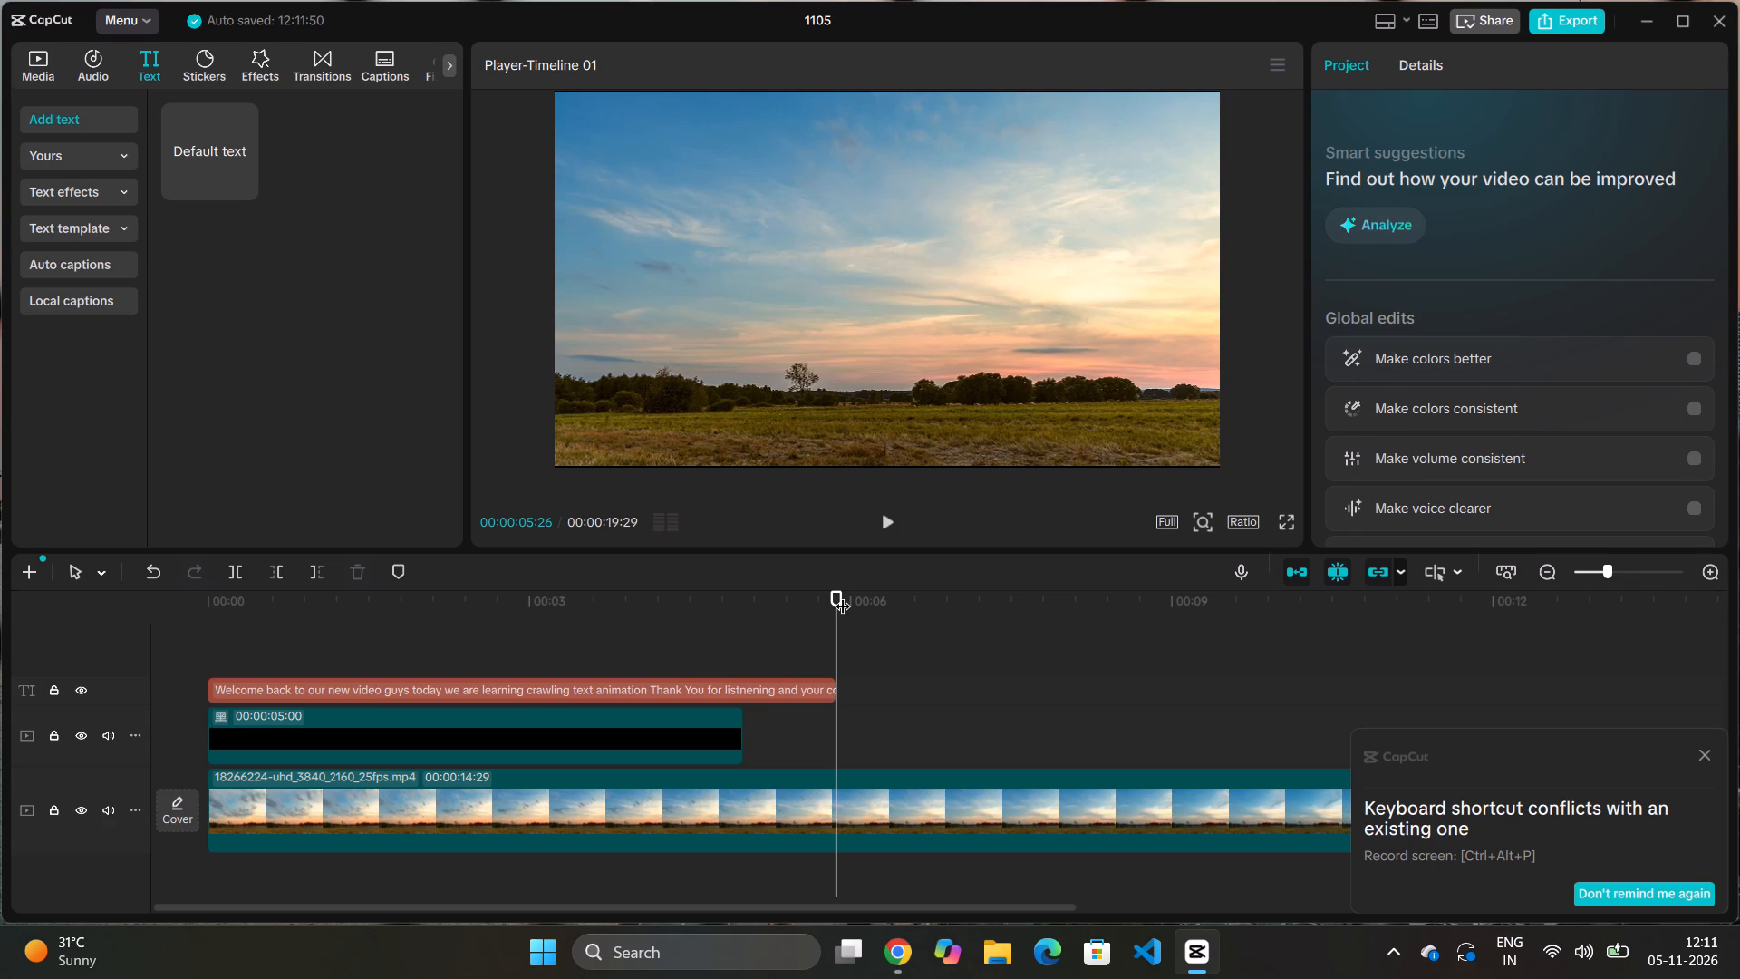
Scrub back and forth between about 00:00:01:09 and 00:00:03:27 to review how the text crawls.
{"action": "left_click_drag", "start_coordinate": [840, 593], "coordinate": [544, 605]}
{"action": "left_click_drag", "start_coordinate": [544, 605], "coordinate": [484, 602]}
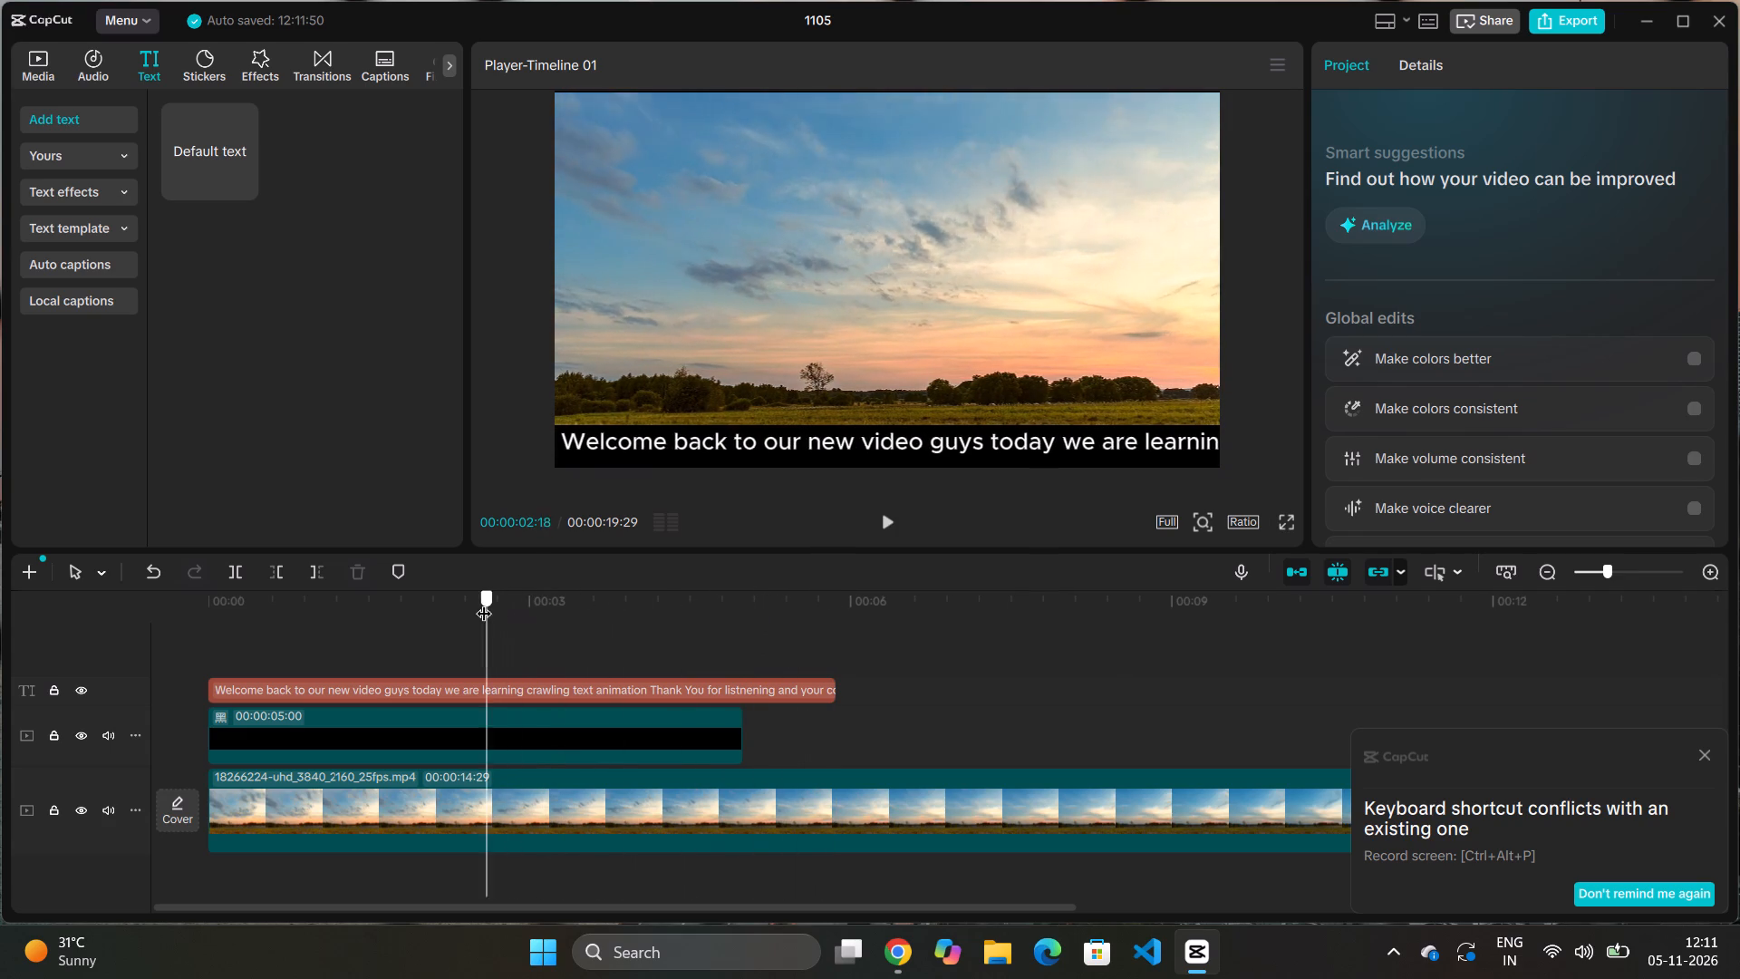
{"action": "left_click_drag", "start_coordinate": [484, 602], "coordinate": [354, 613]}
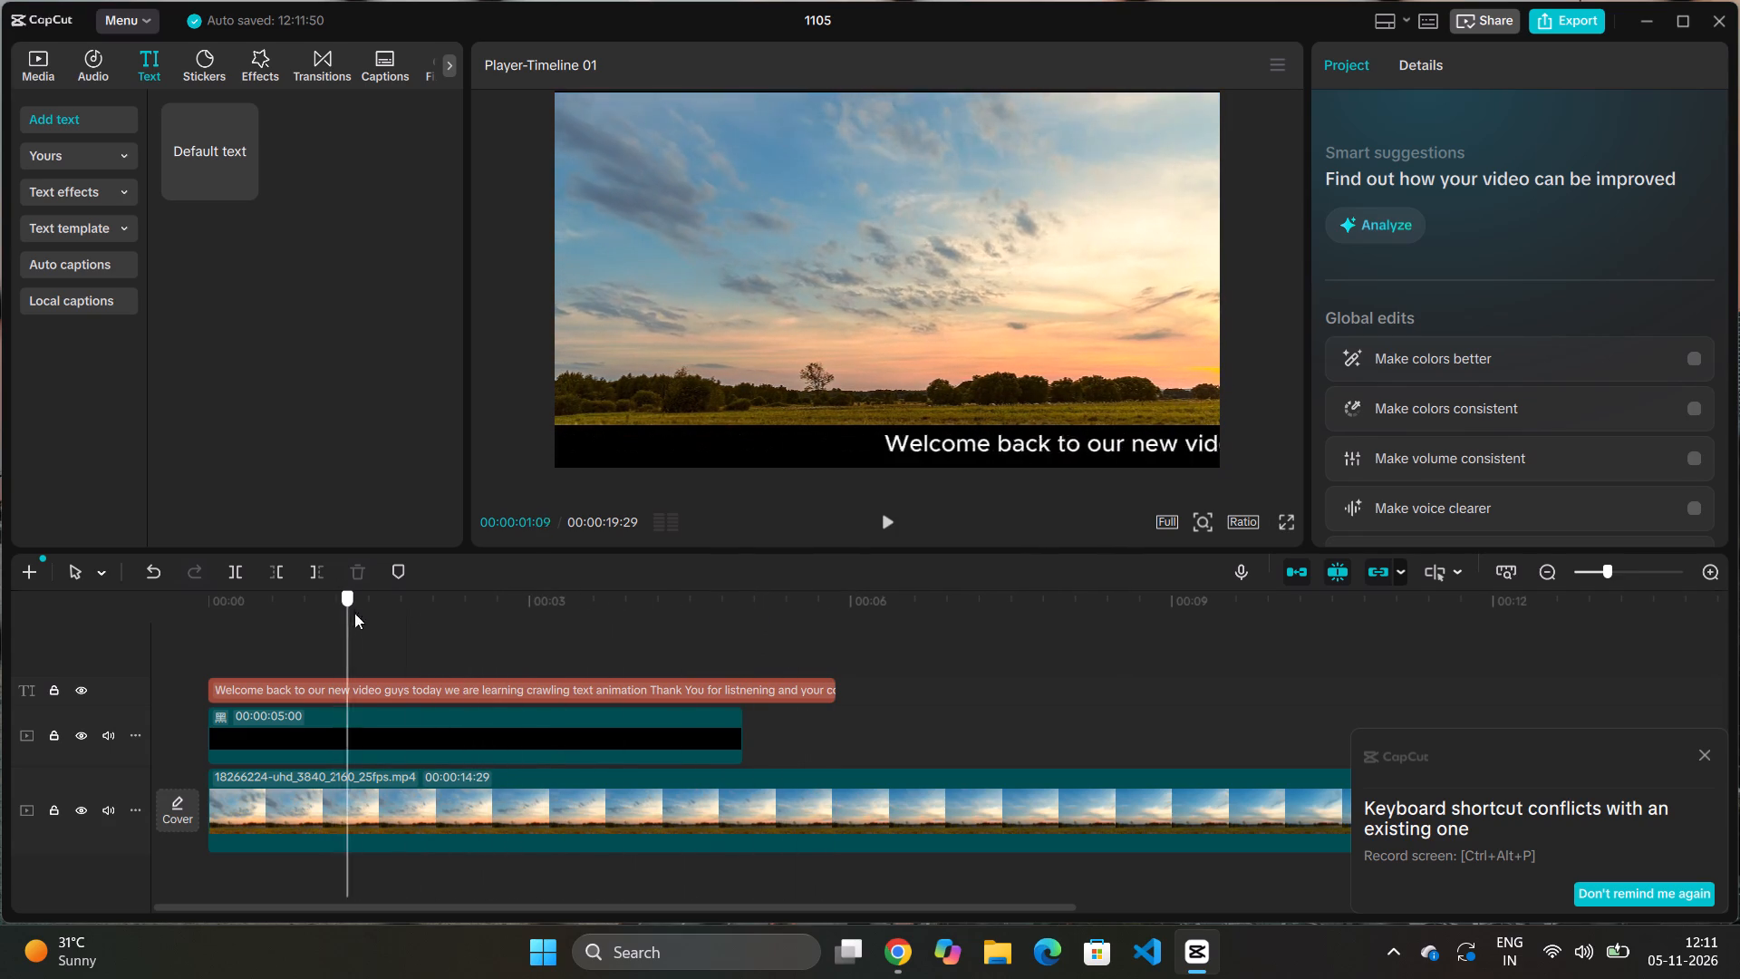
{"action": "left_click_drag", "start_coordinate": [354, 613], "coordinate": [422, 616]}
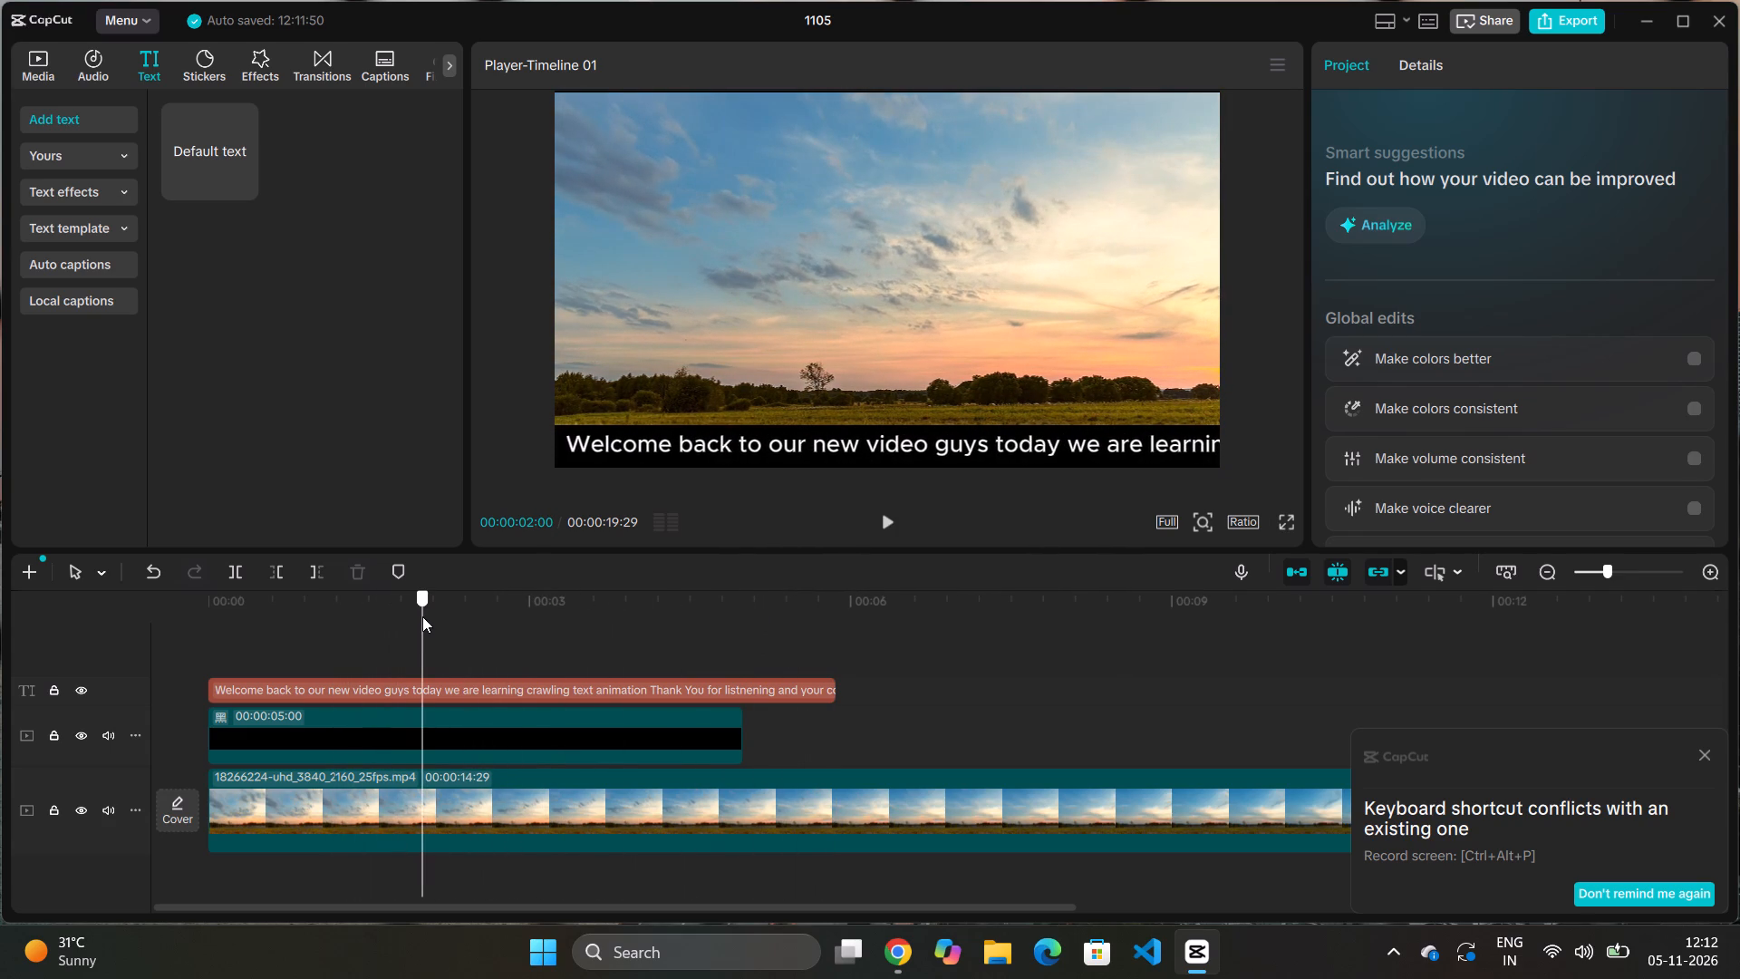
{"action": "left_click_drag", "start_coordinate": [422, 616], "coordinate": [566, 629]}
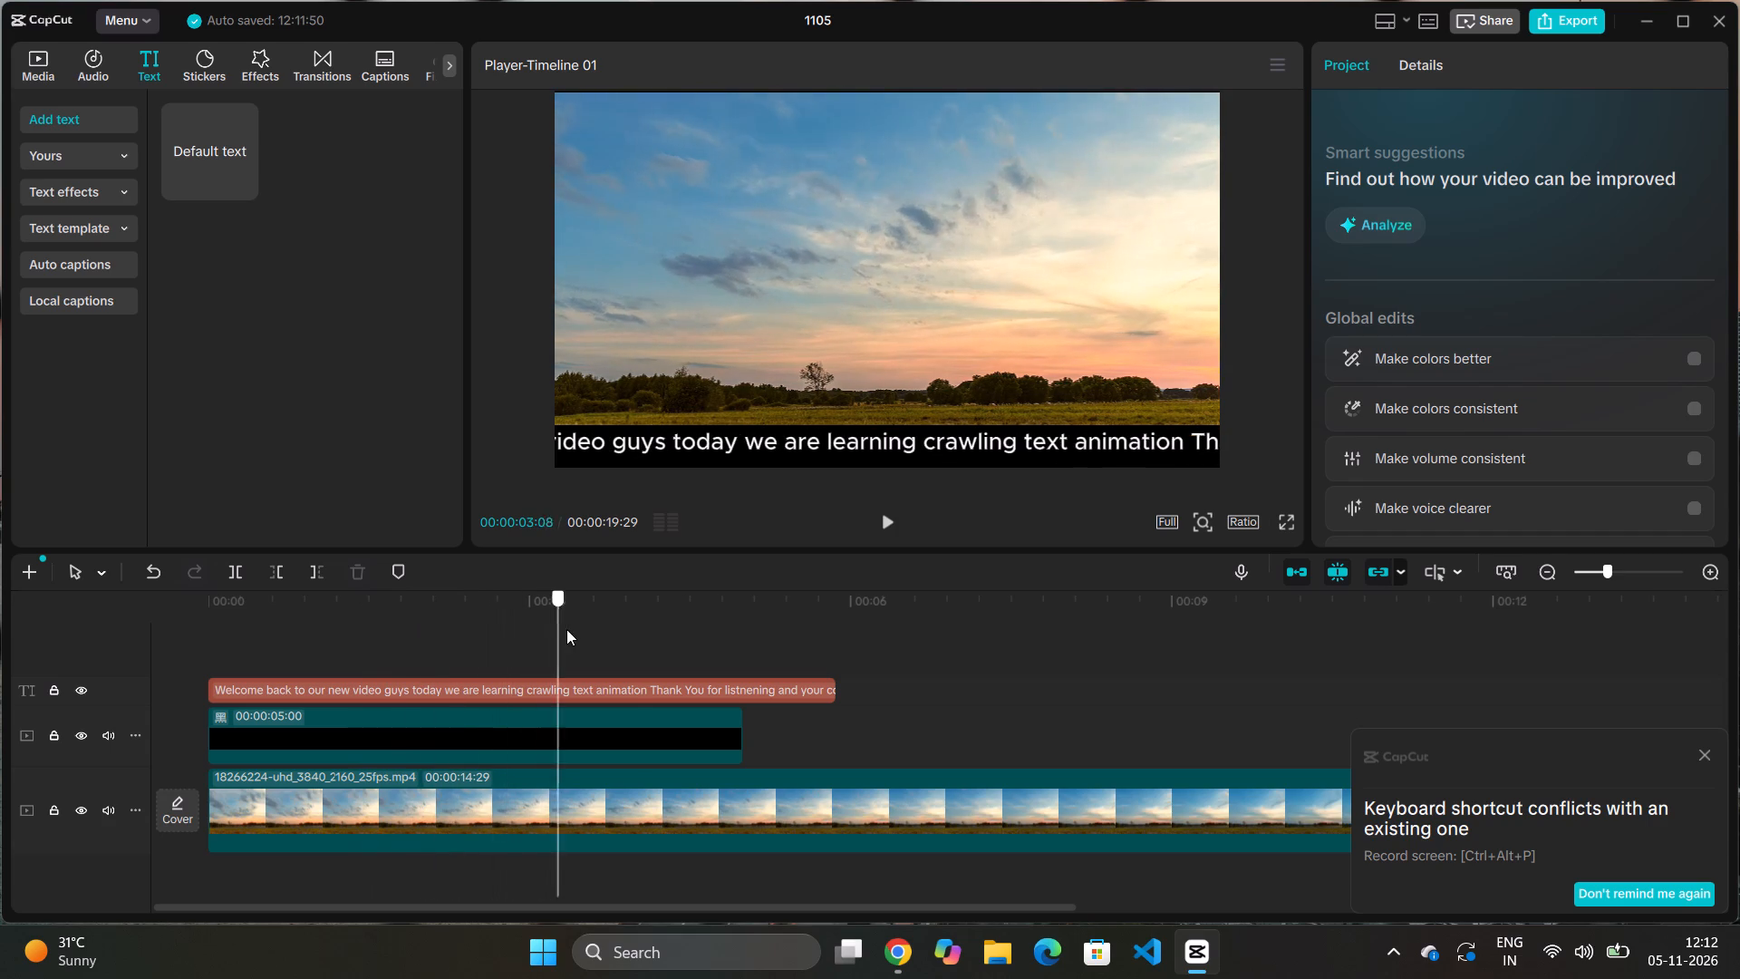
{"action": "left_click_drag", "start_coordinate": [566, 629], "coordinate": [627, 659]}
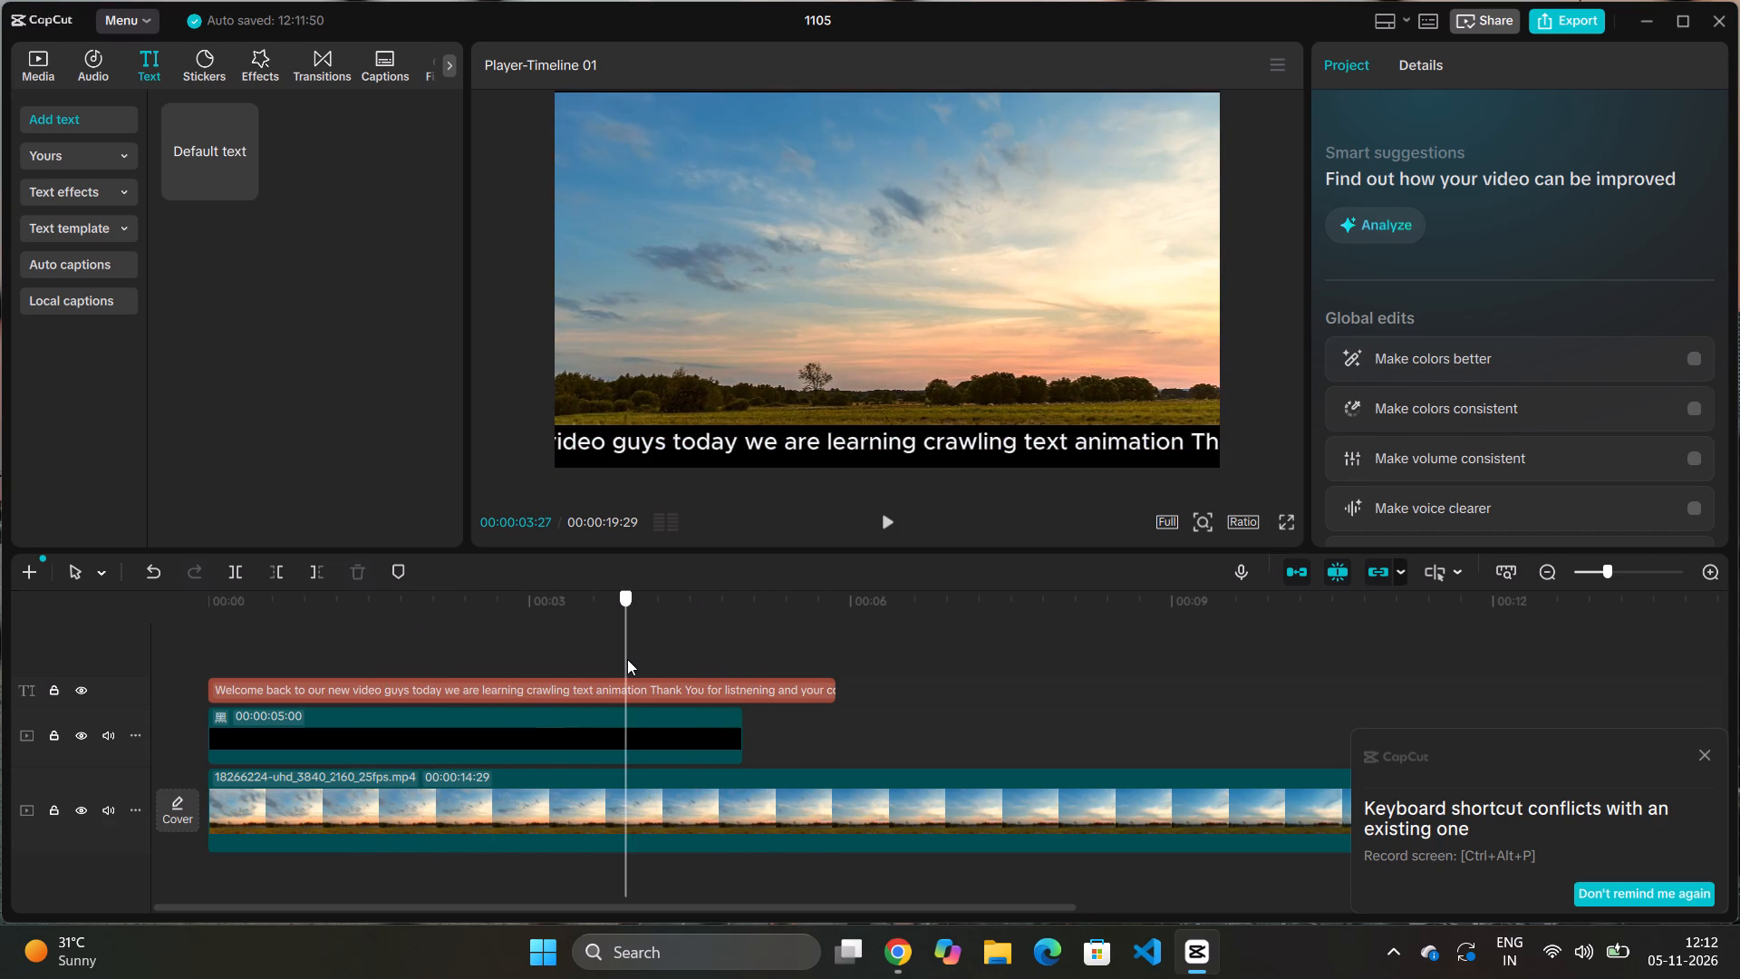
{"action": "left_click_drag", "start_coordinate": [627, 659], "coordinate": [535, 658]}
Select the text clip, play on to 00:00:03:24 and add a position keyframe there.
{"action": "left_click", "coordinate": [545, 691]}
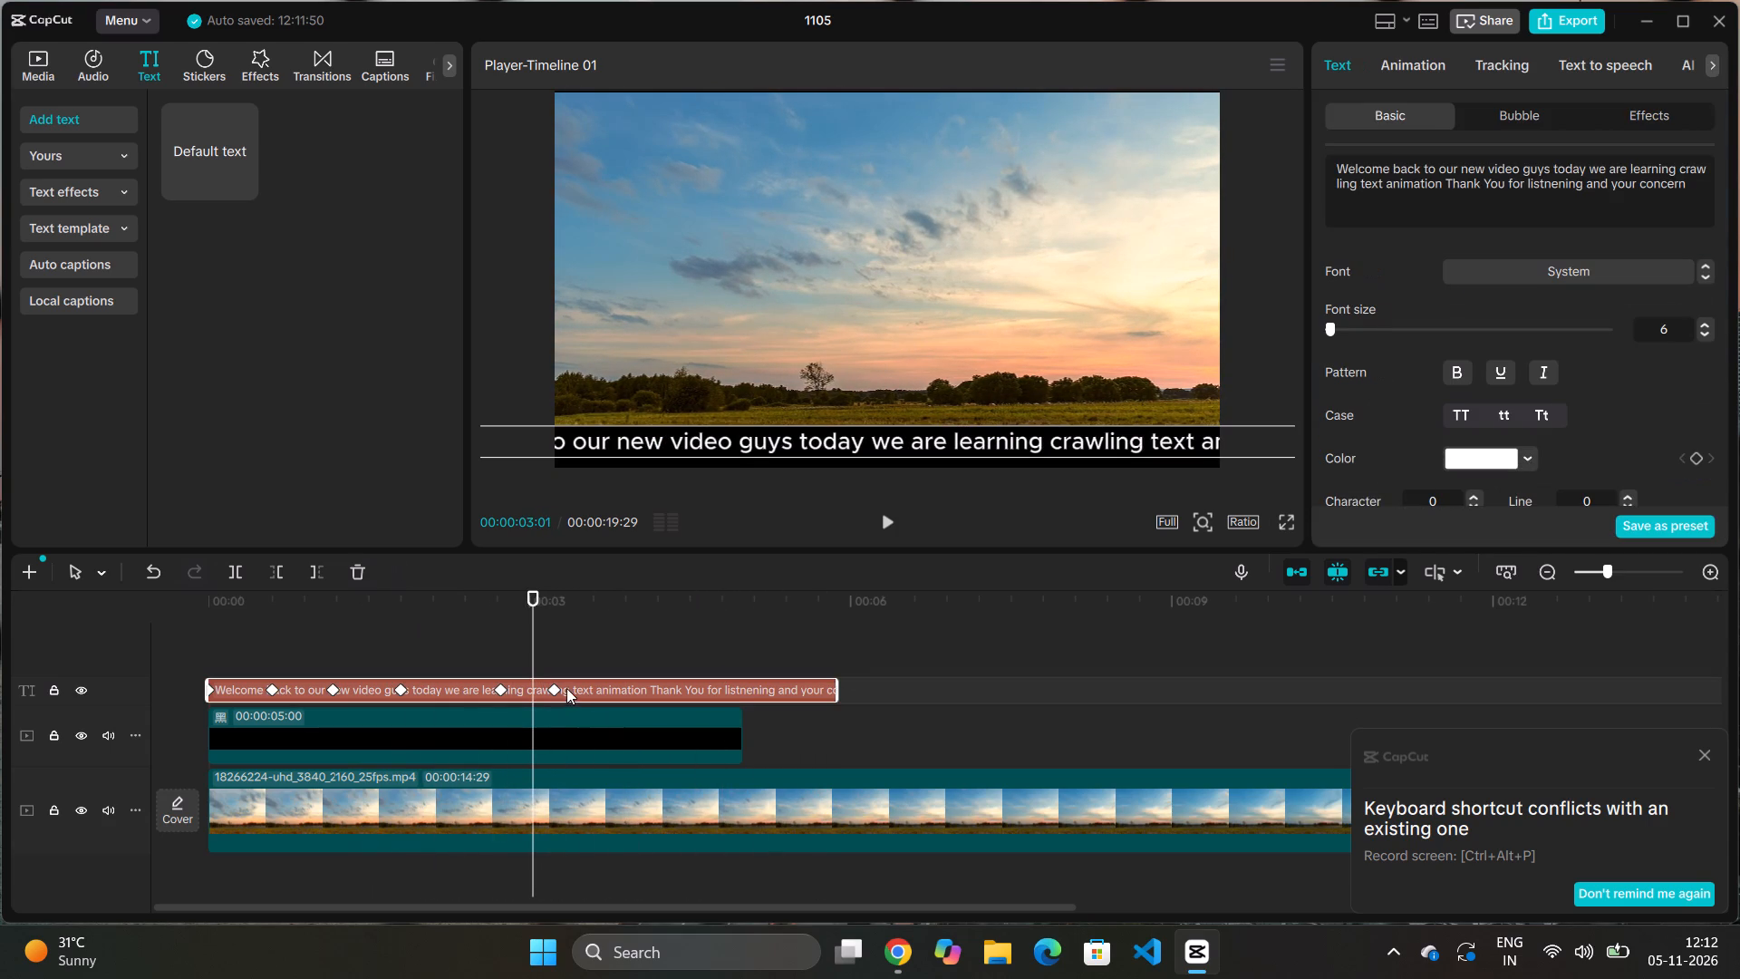
{"action": "key", "text": "space"}
{"action": "key", "text": "space"}
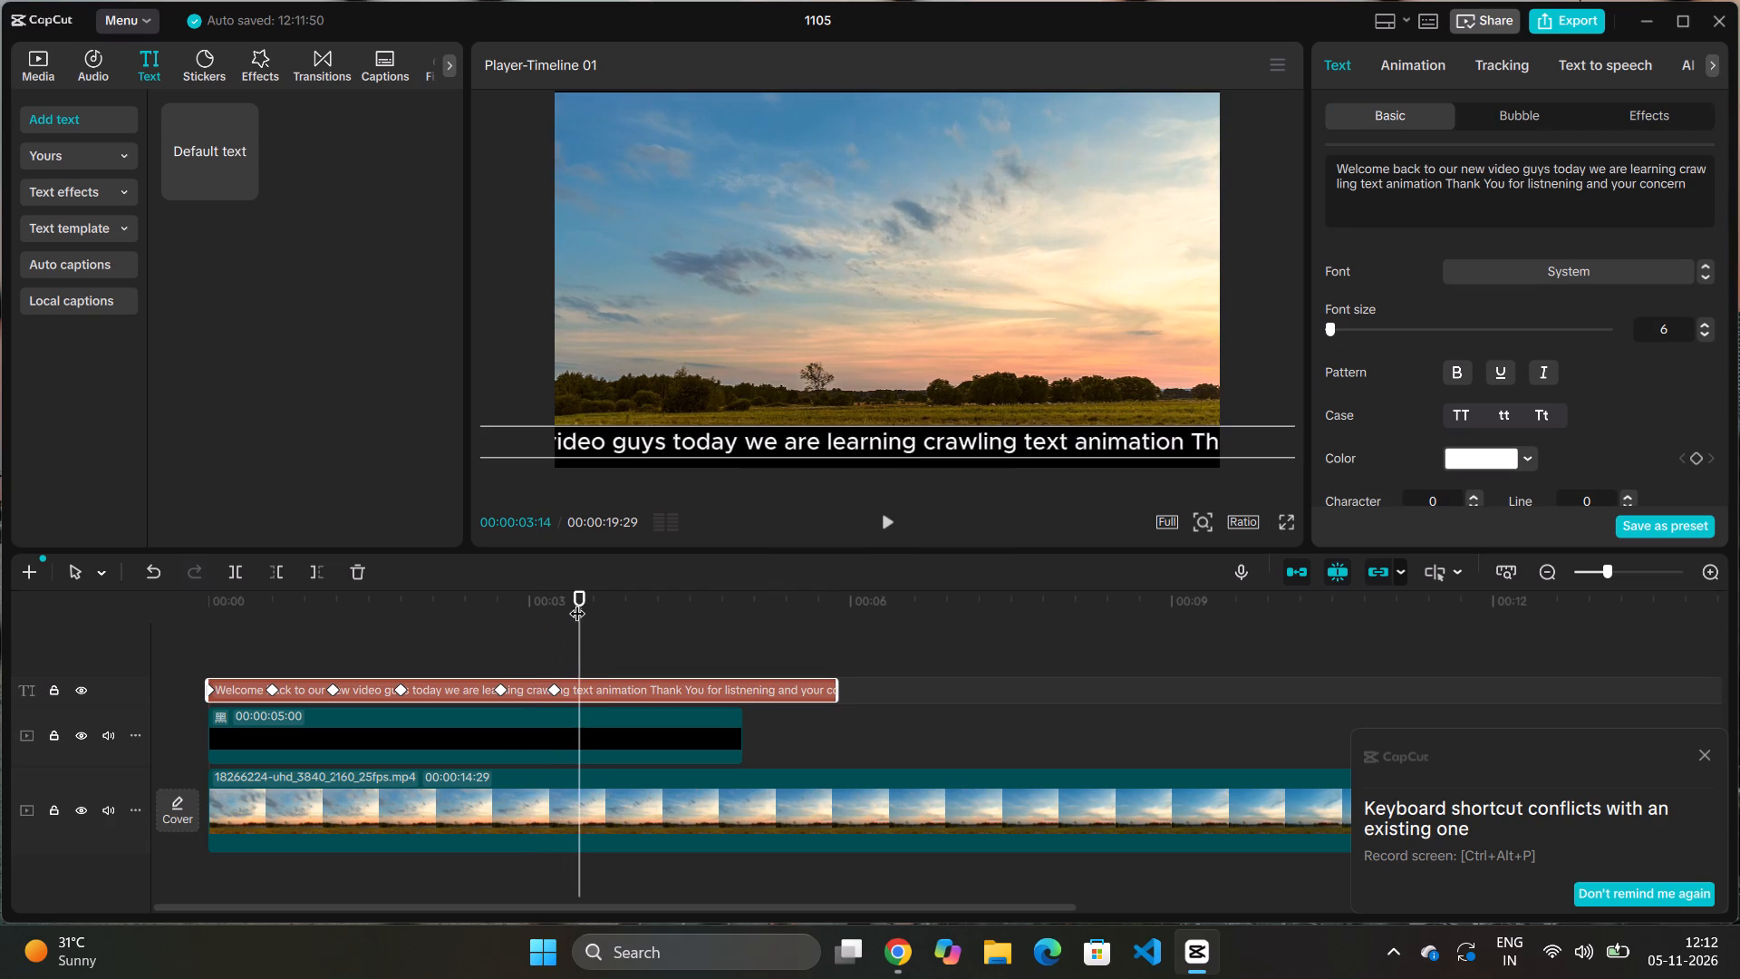
{"action": "key", "text": "space"}
{"action": "key", "text": "space"}
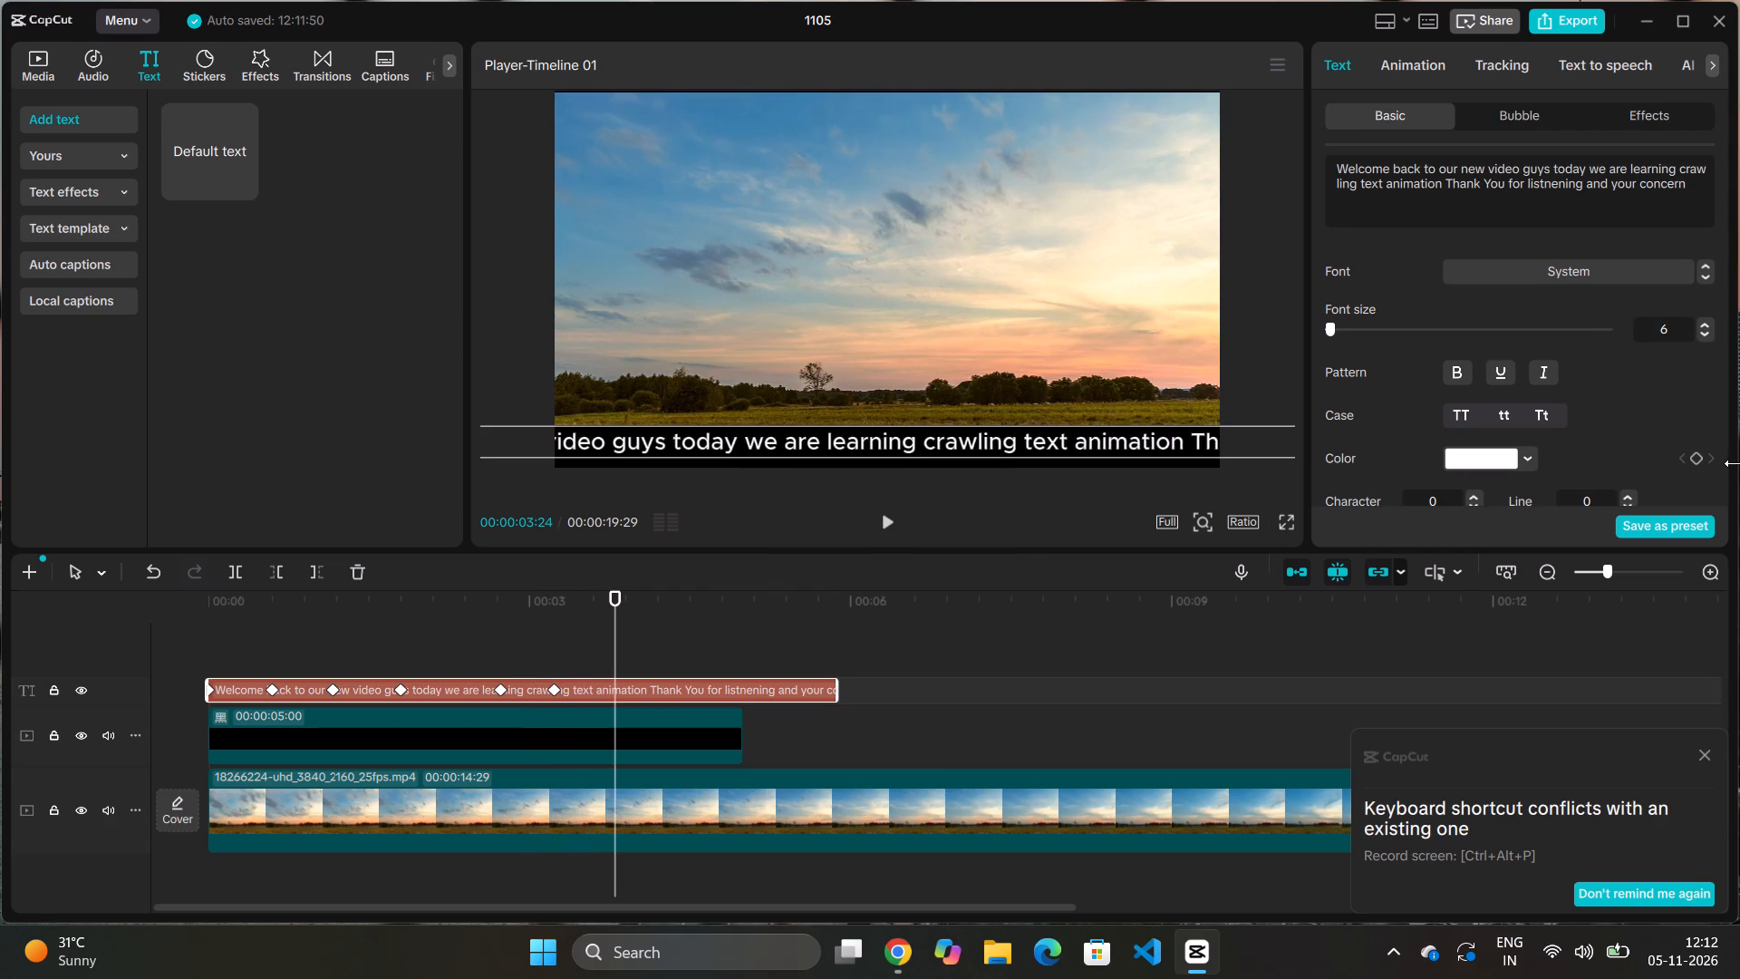
{"action": "scroll", "coordinate": [1629, 362], "scroll_direction": "down", "scroll_amount": 2}
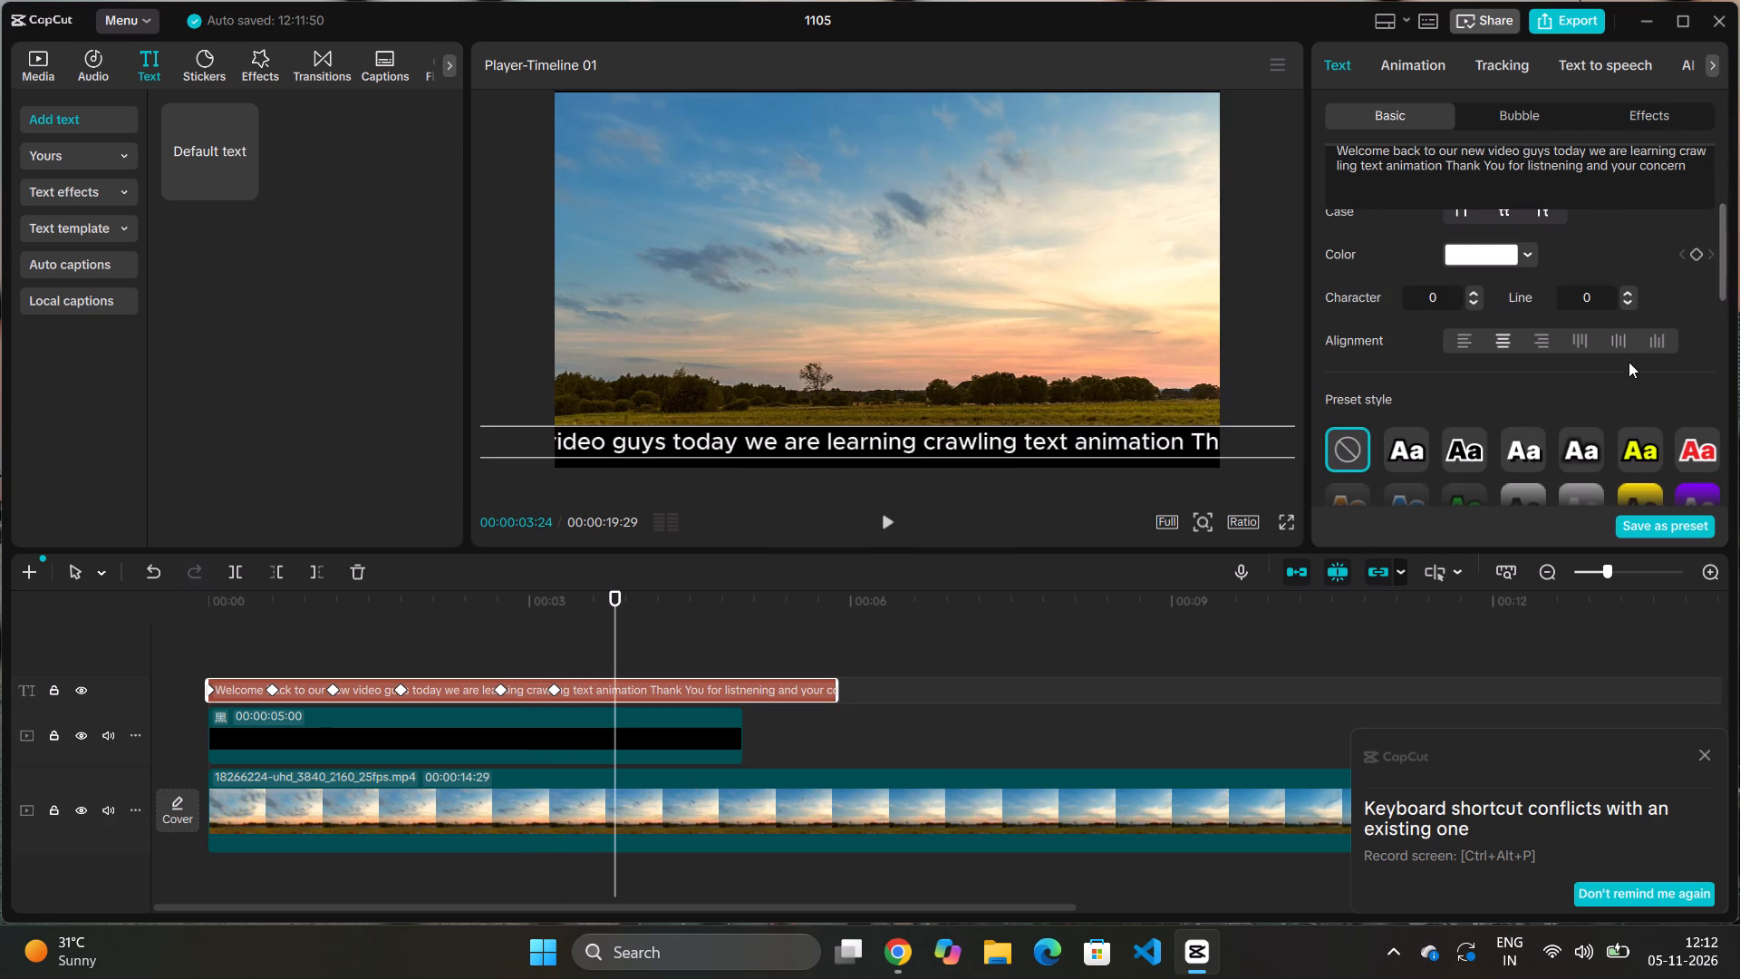
{"action": "scroll", "coordinate": [1629, 361], "scroll_direction": "down", "scroll_amount": 4}
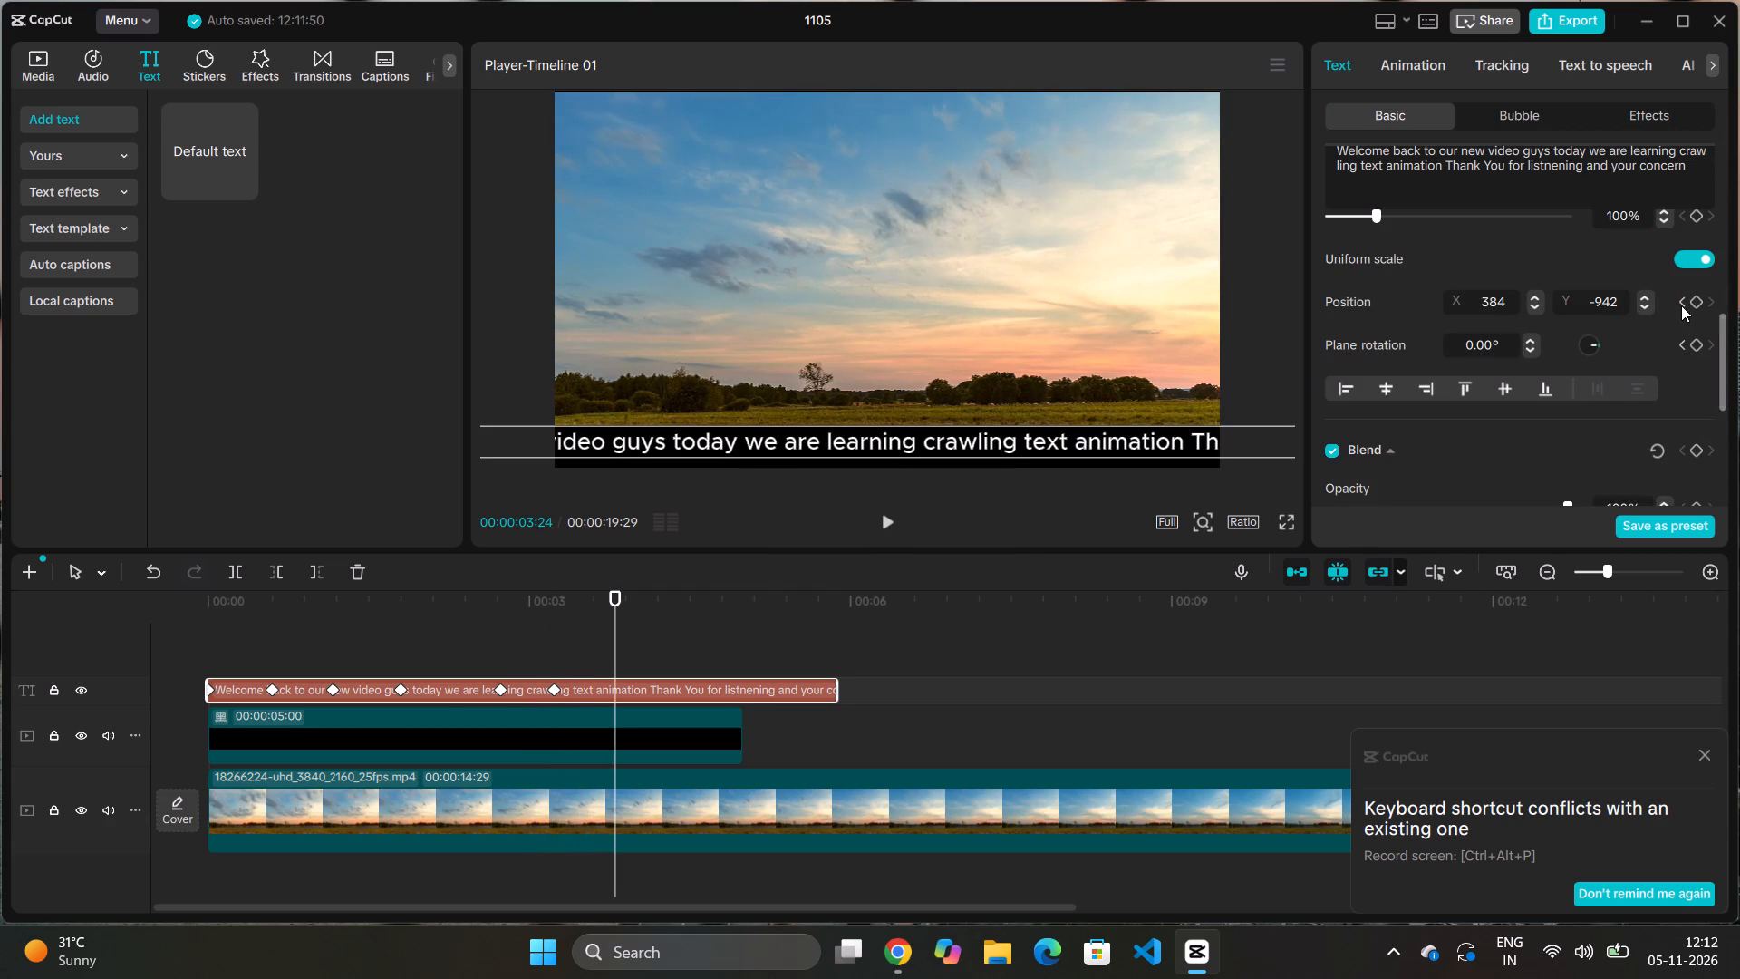
{"action": "left_click", "coordinate": [1697, 295]}
Move the text leftward along the black bar to about X -1326, Y -951 at 00:00:03:24.
{"action": "left_click_drag", "start_coordinate": [1088, 438], "coordinate": [1030, 442]}
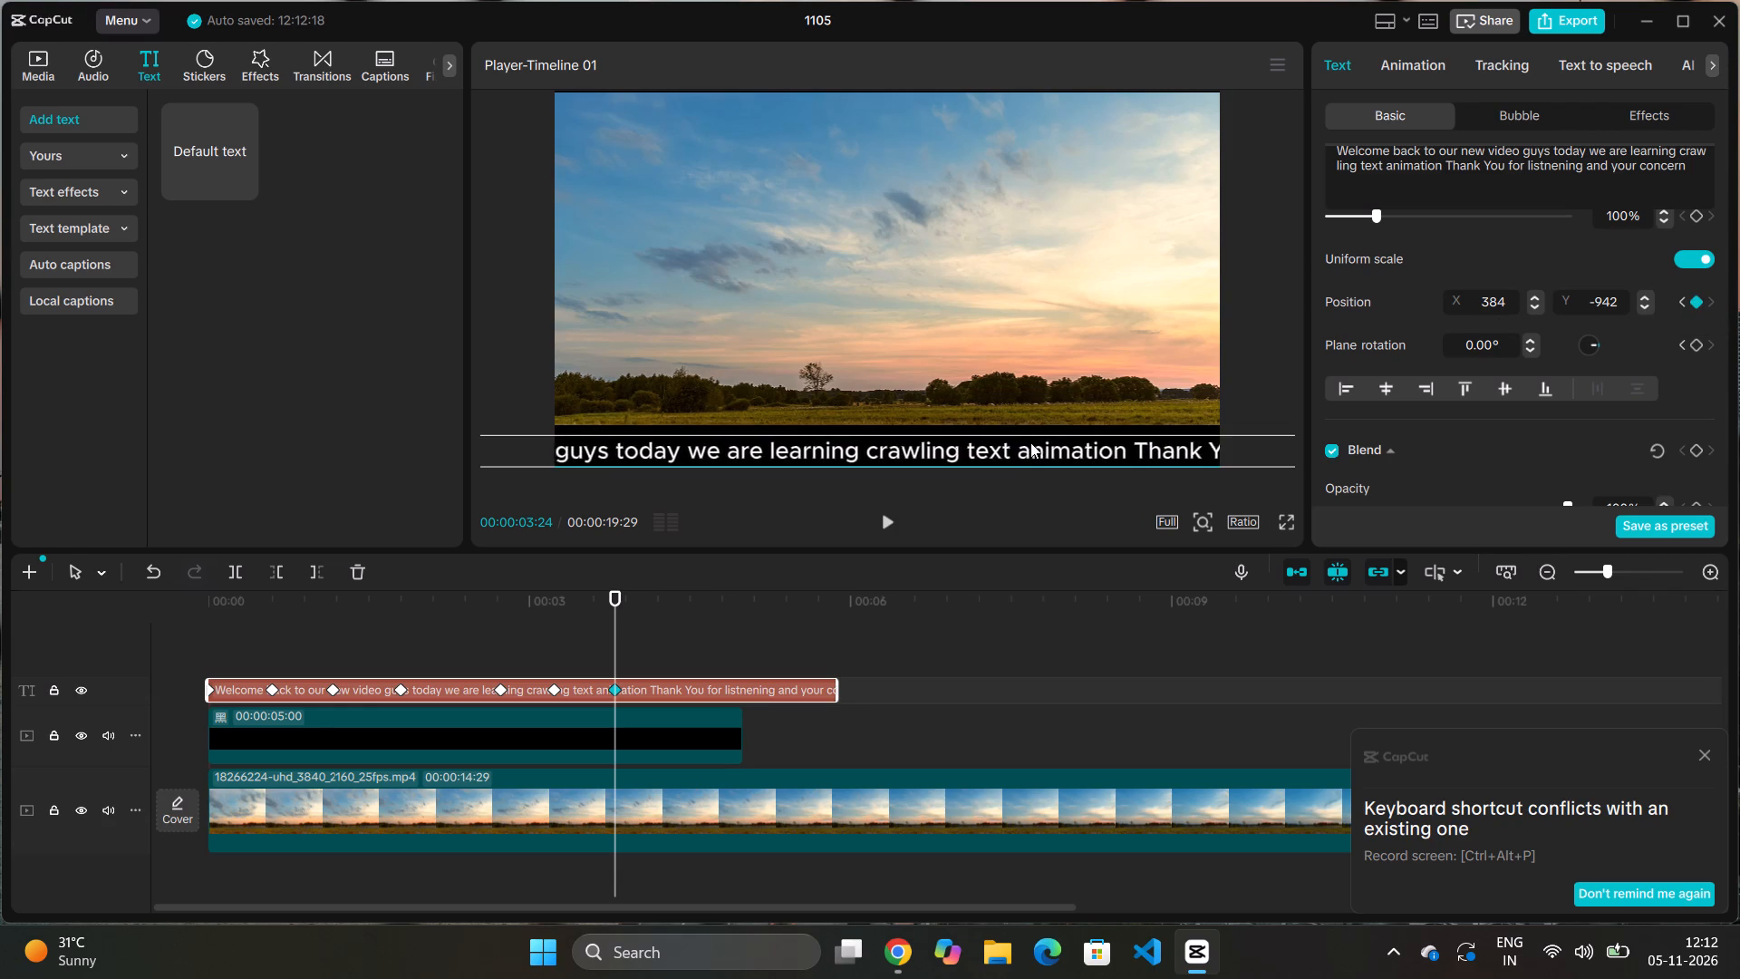
{"action": "left_click_drag", "start_coordinate": [1030, 442], "coordinate": [885, 438]}
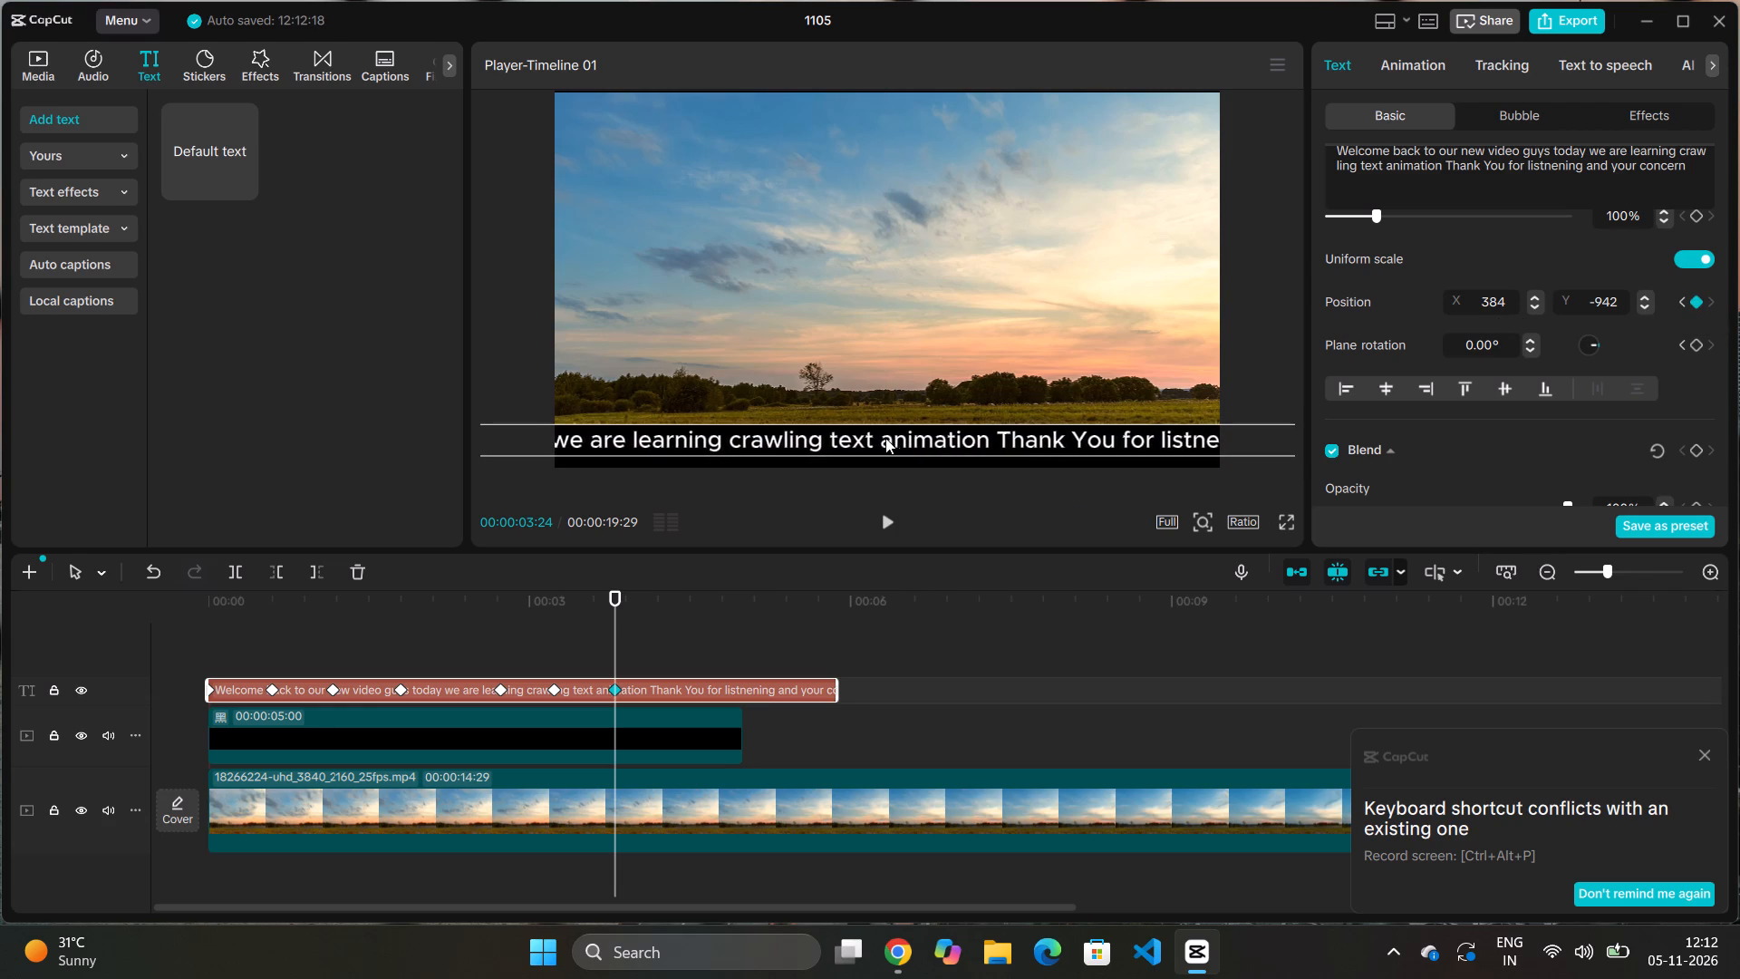
{"action": "left_click_drag", "start_coordinate": [885, 438], "coordinate": [796, 441]}
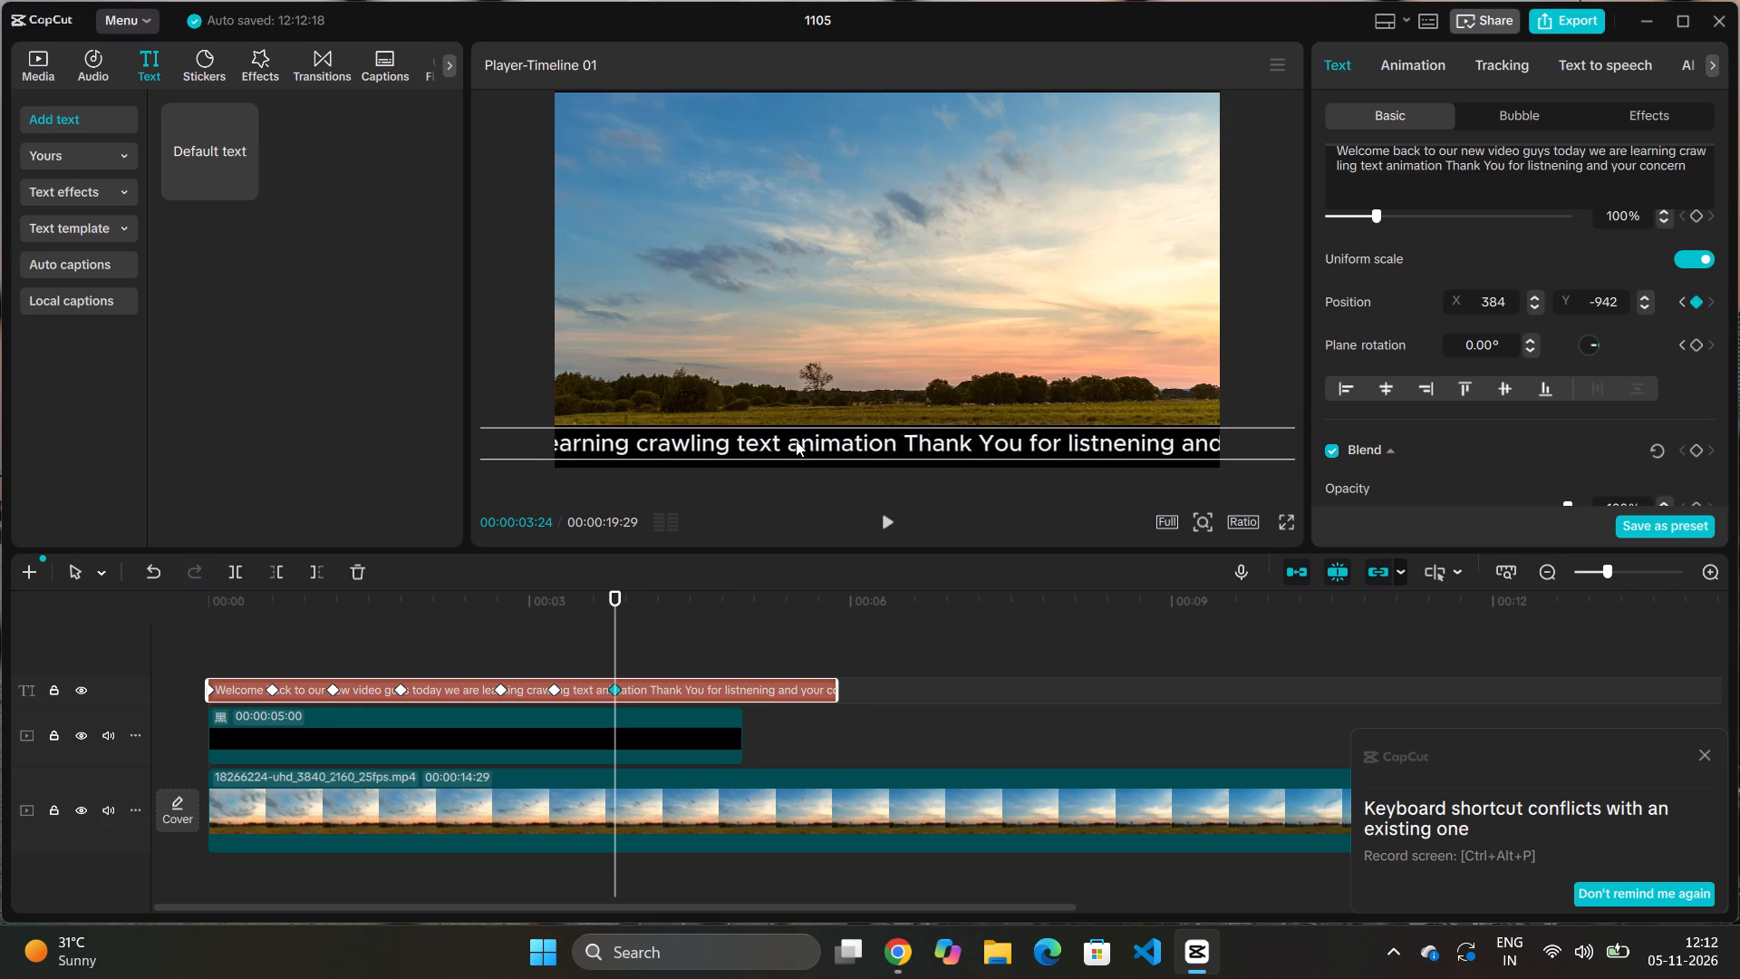
{"action": "left_click_drag", "start_coordinate": [796, 441], "coordinate": [791, 440]}
Play on to 00:00:04:17 and move the text leftward along the black bar to about X -4229, Y -958 there.
{"action": "key", "text": "space"}
{"action": "key", "text": "space"}
{"action": "key", "text": "space"}
{"action": "key", "text": "space"}
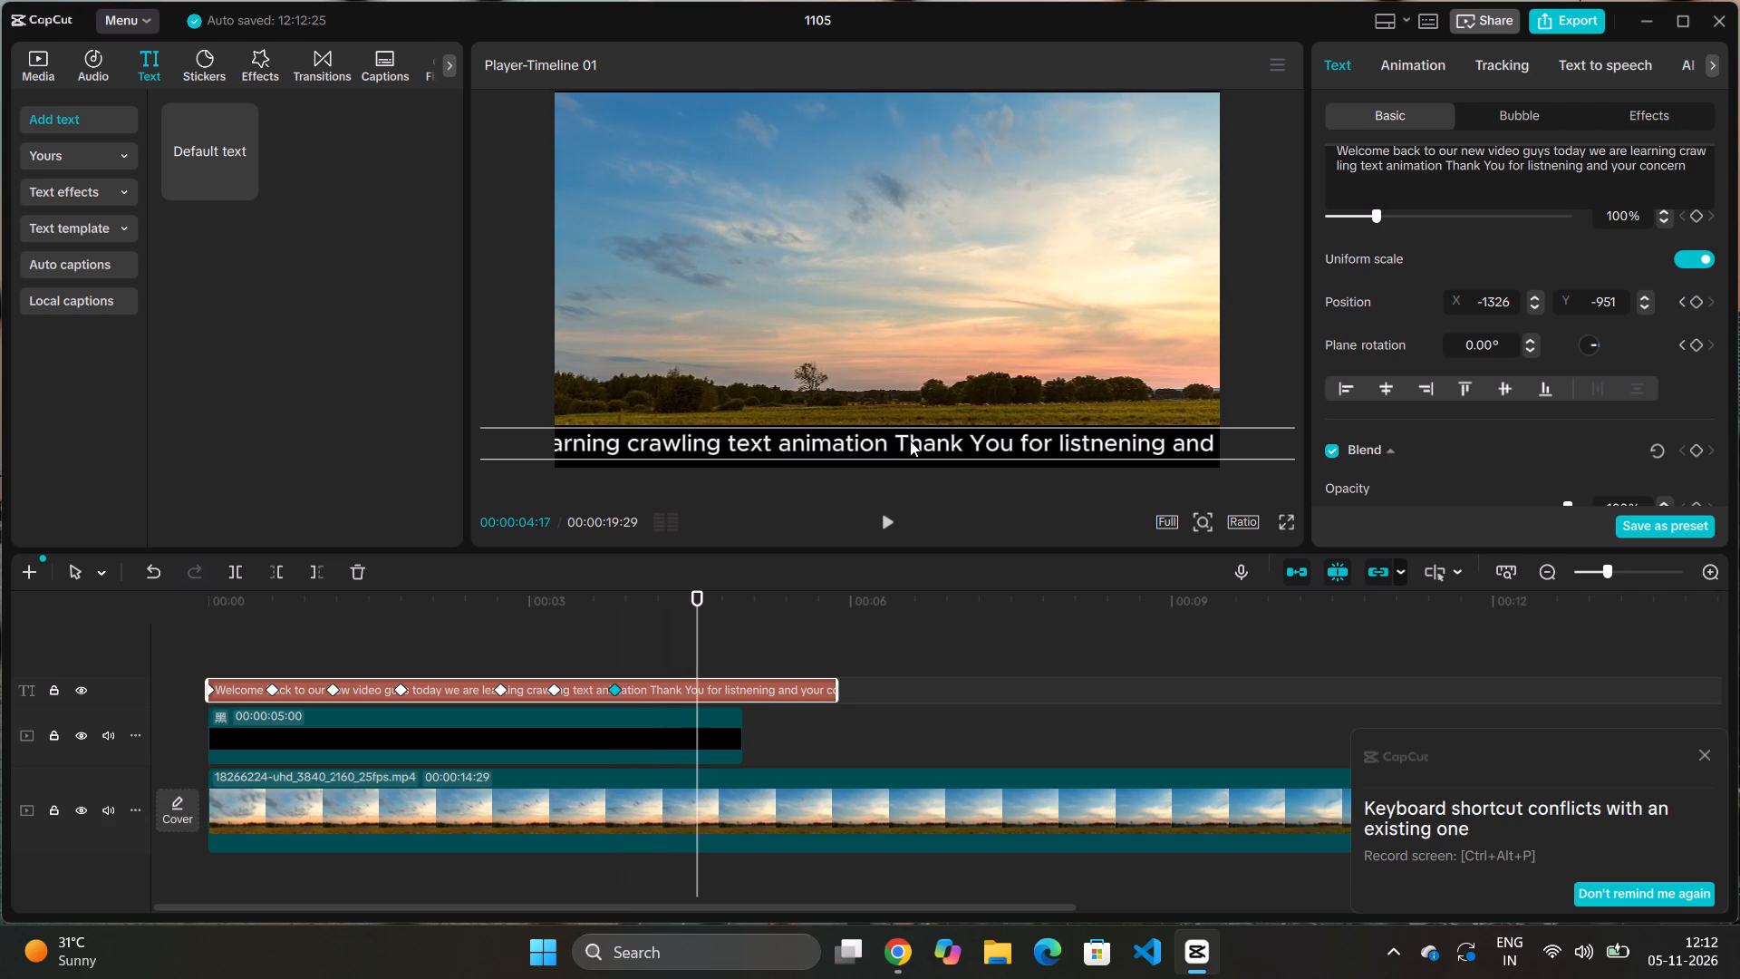
{"action": "left_click_drag", "start_coordinate": [972, 435], "coordinate": [920, 436]}
{"action": "left_click", "coordinate": [920, 436]}
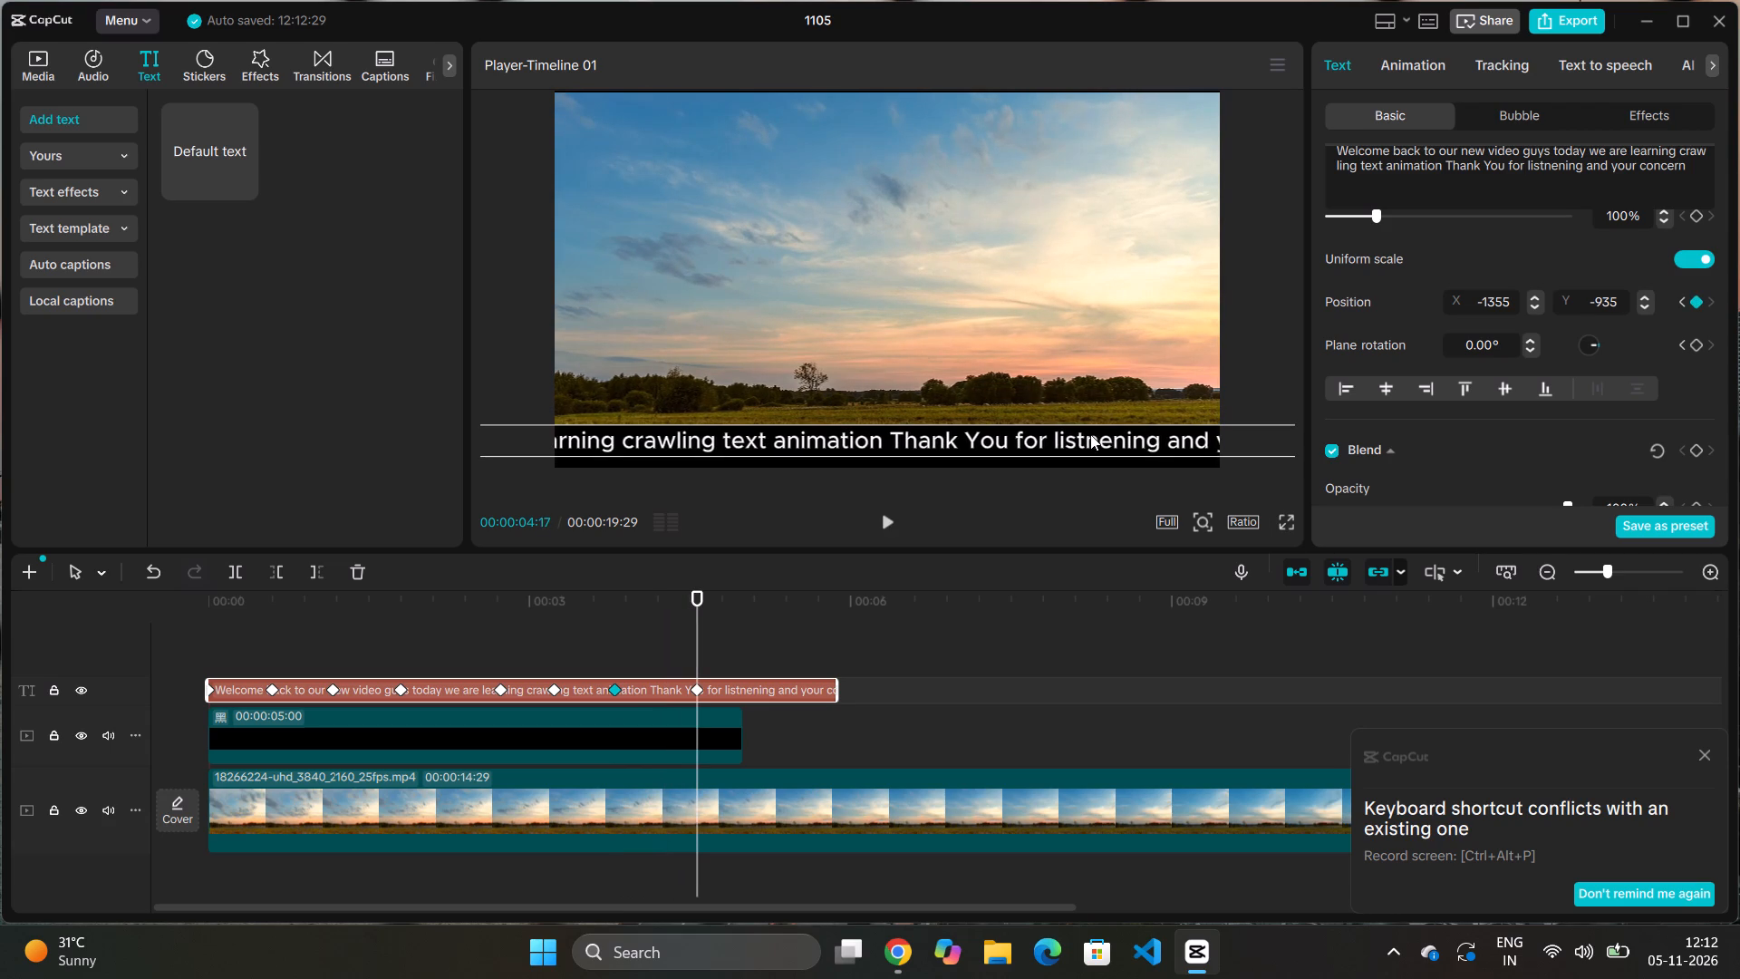
{"action": "left_click_drag", "start_coordinate": [1090, 434], "coordinate": [900, 432]}
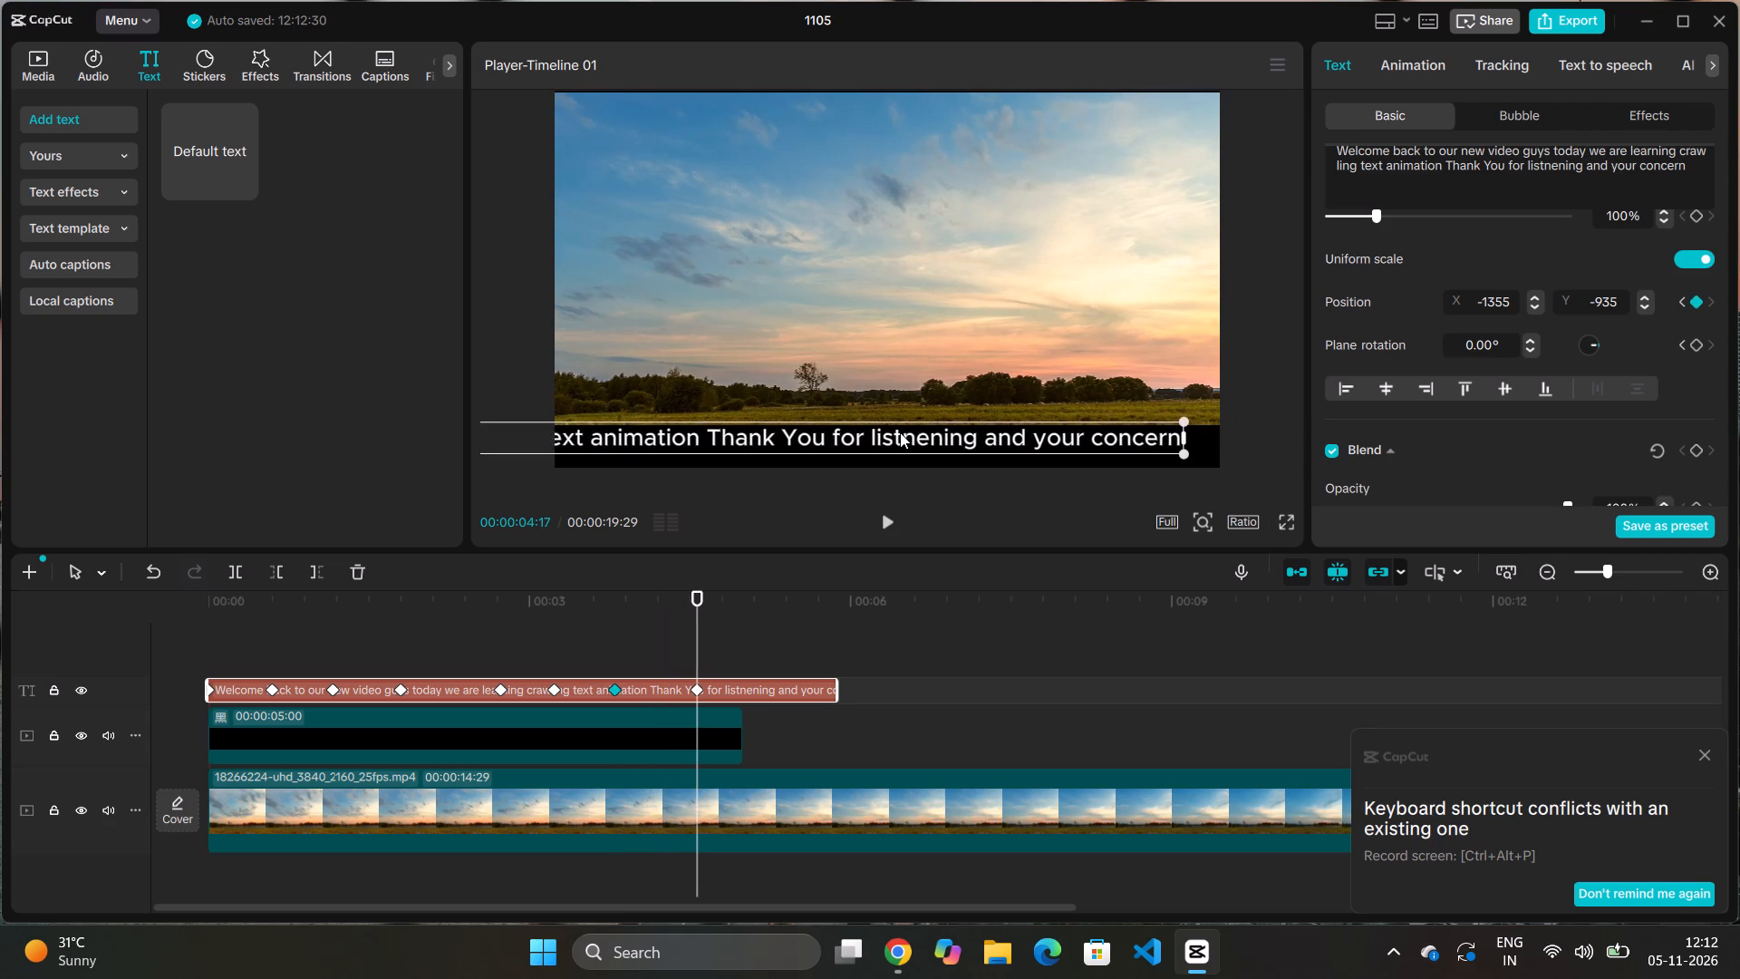
{"action": "left_click_drag", "start_coordinate": [900, 432], "coordinate": [799, 436]}
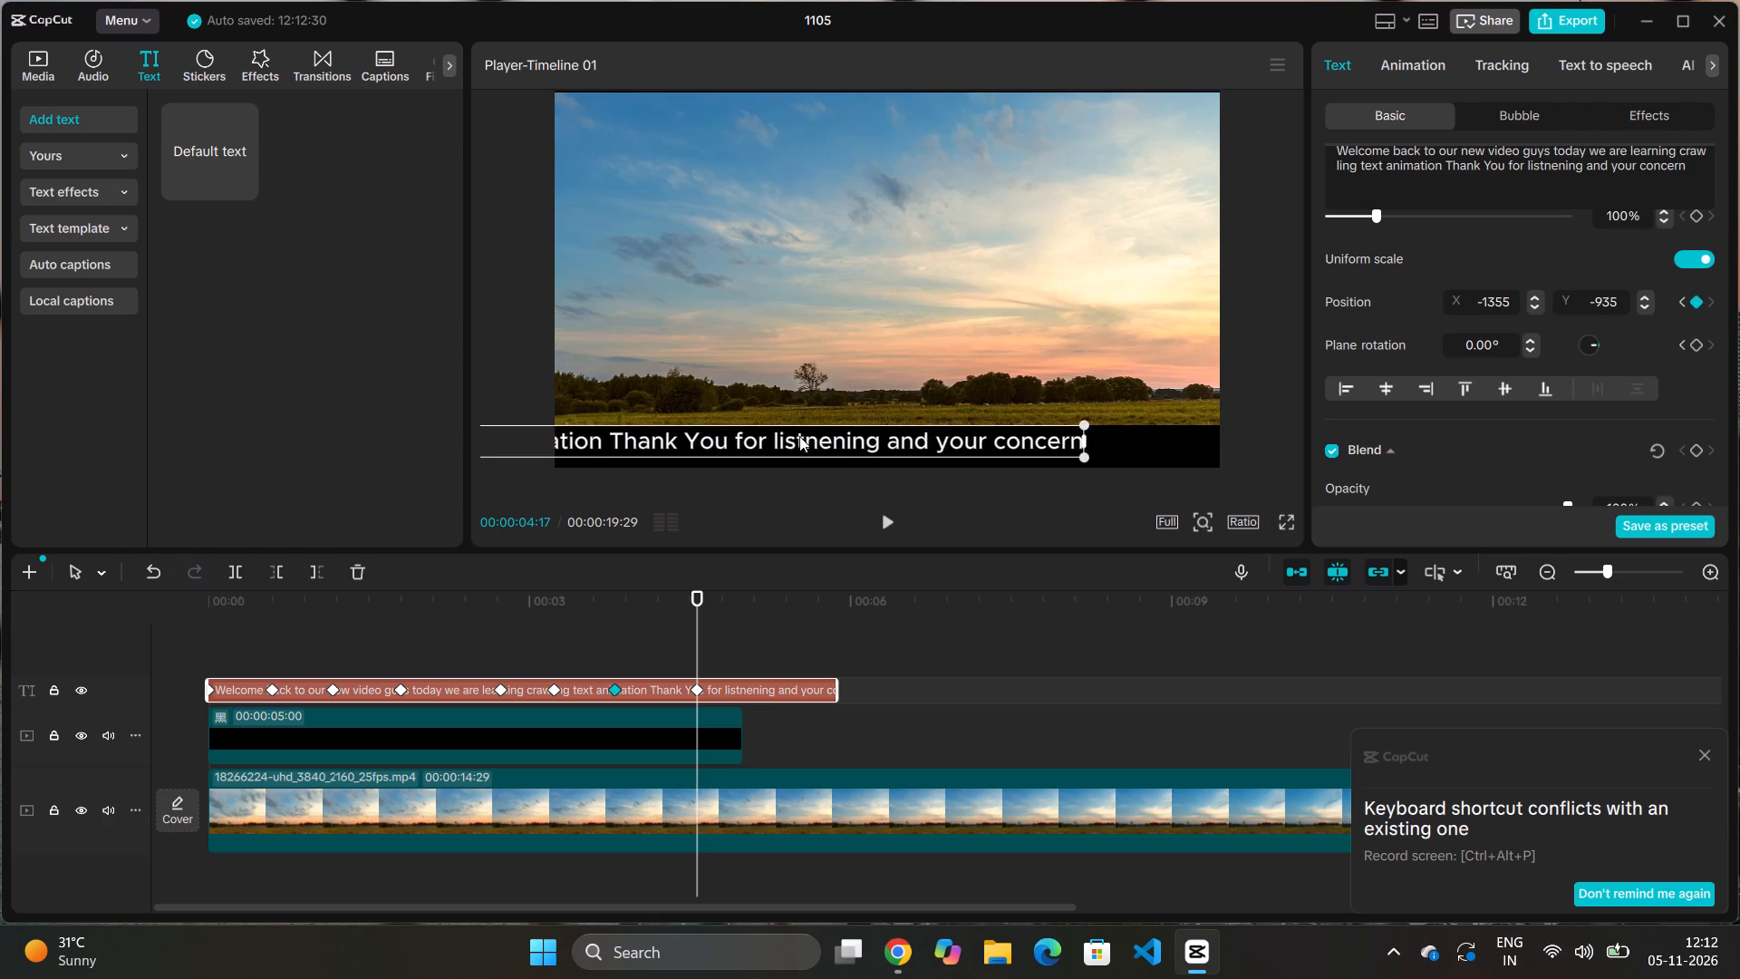
{"action": "left_click_drag", "start_coordinate": [799, 436], "coordinate": [632, 442]}
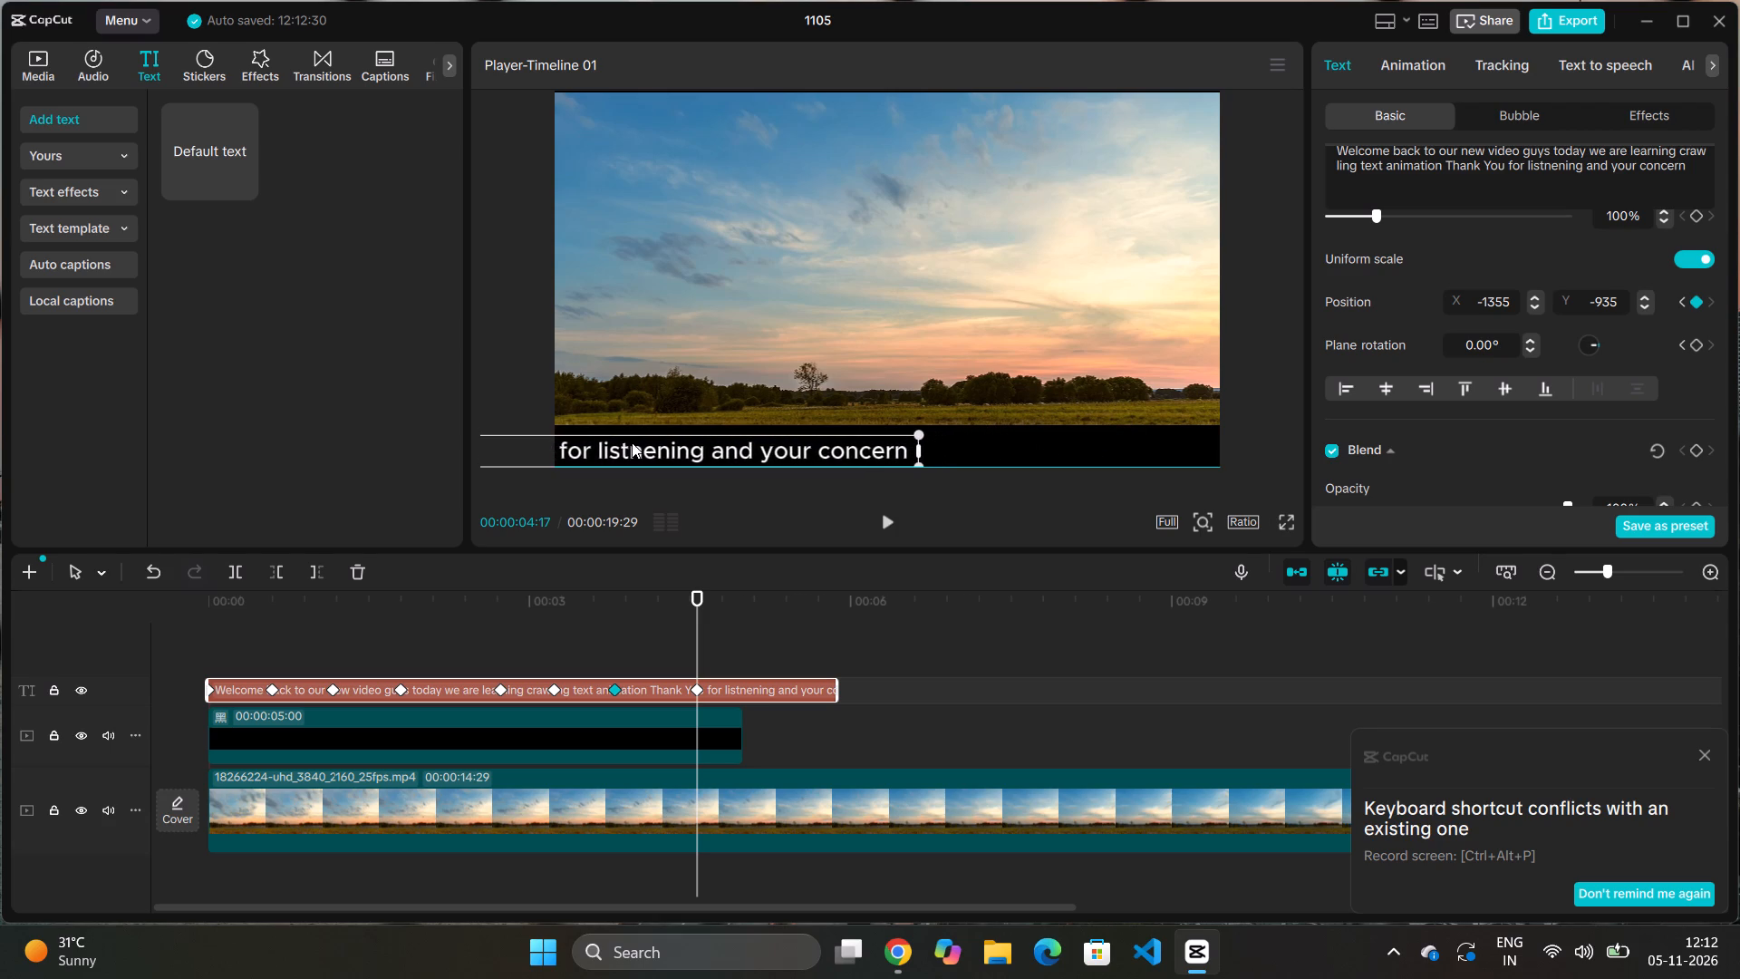
{"action": "left_click_drag", "start_coordinate": [632, 442], "coordinate": [591, 442]}
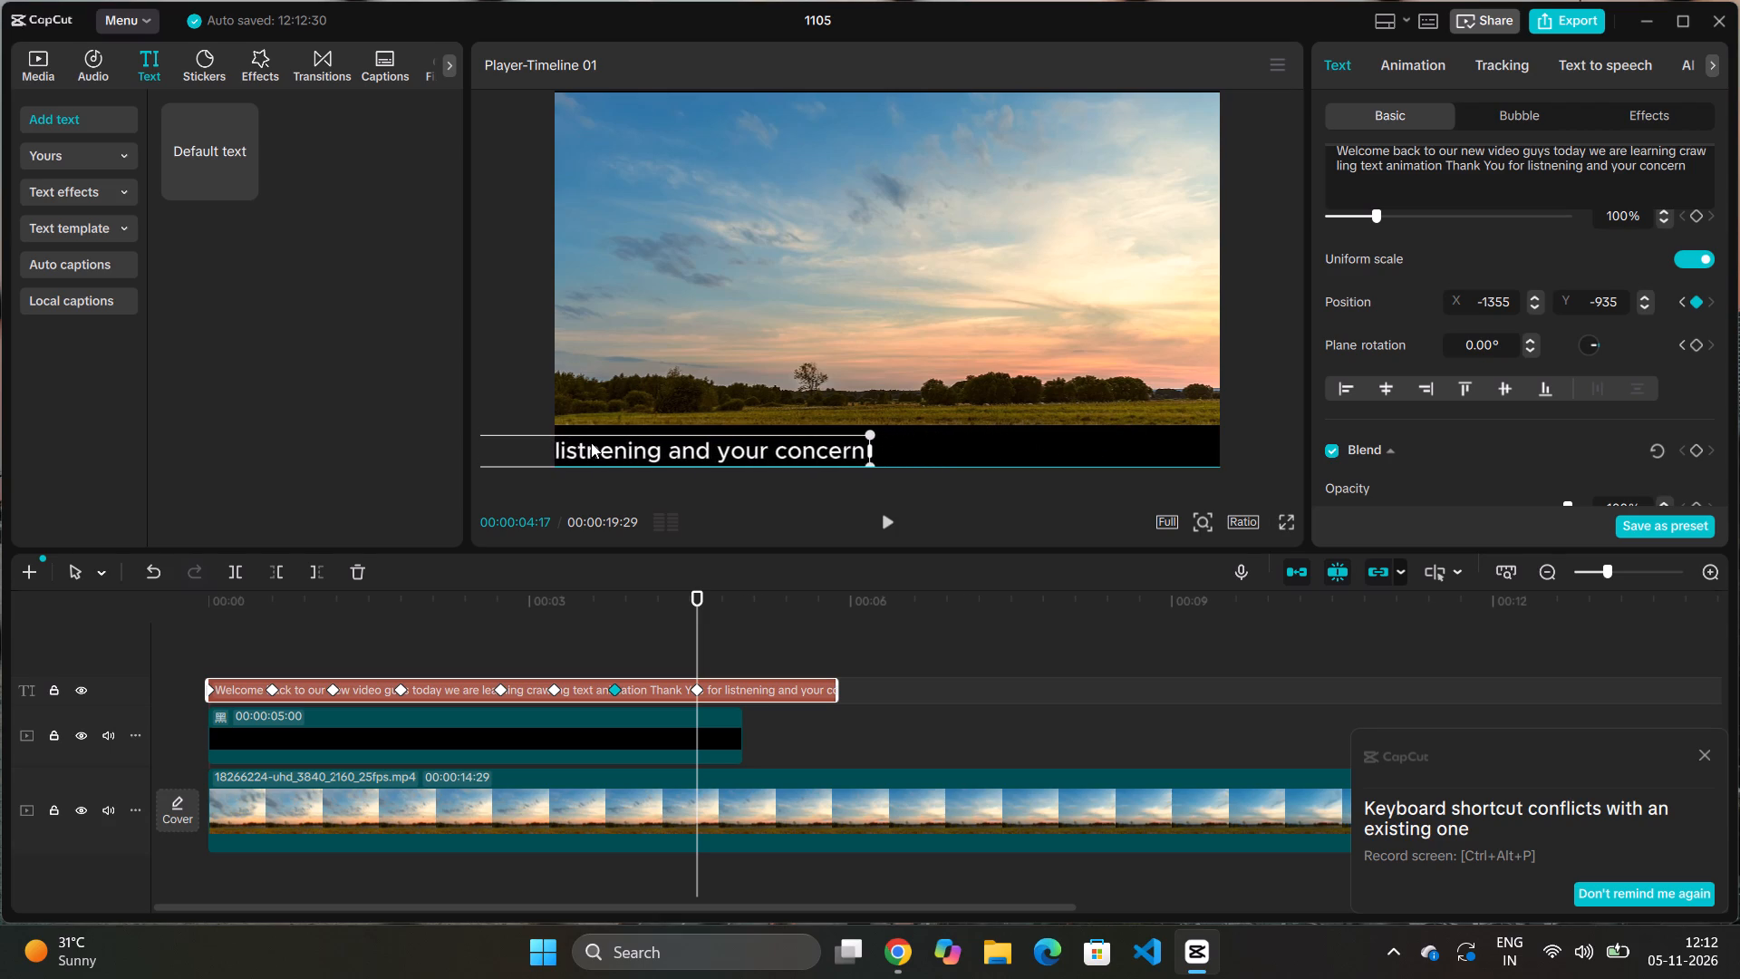
{"action": "left_click_drag", "start_coordinate": [591, 442], "coordinate": [592, 439]}
Go to 00:00:04:27 and move the text fully out of the frame's left side, to about X -6100, Y -938.
{"action": "key", "text": "space"}
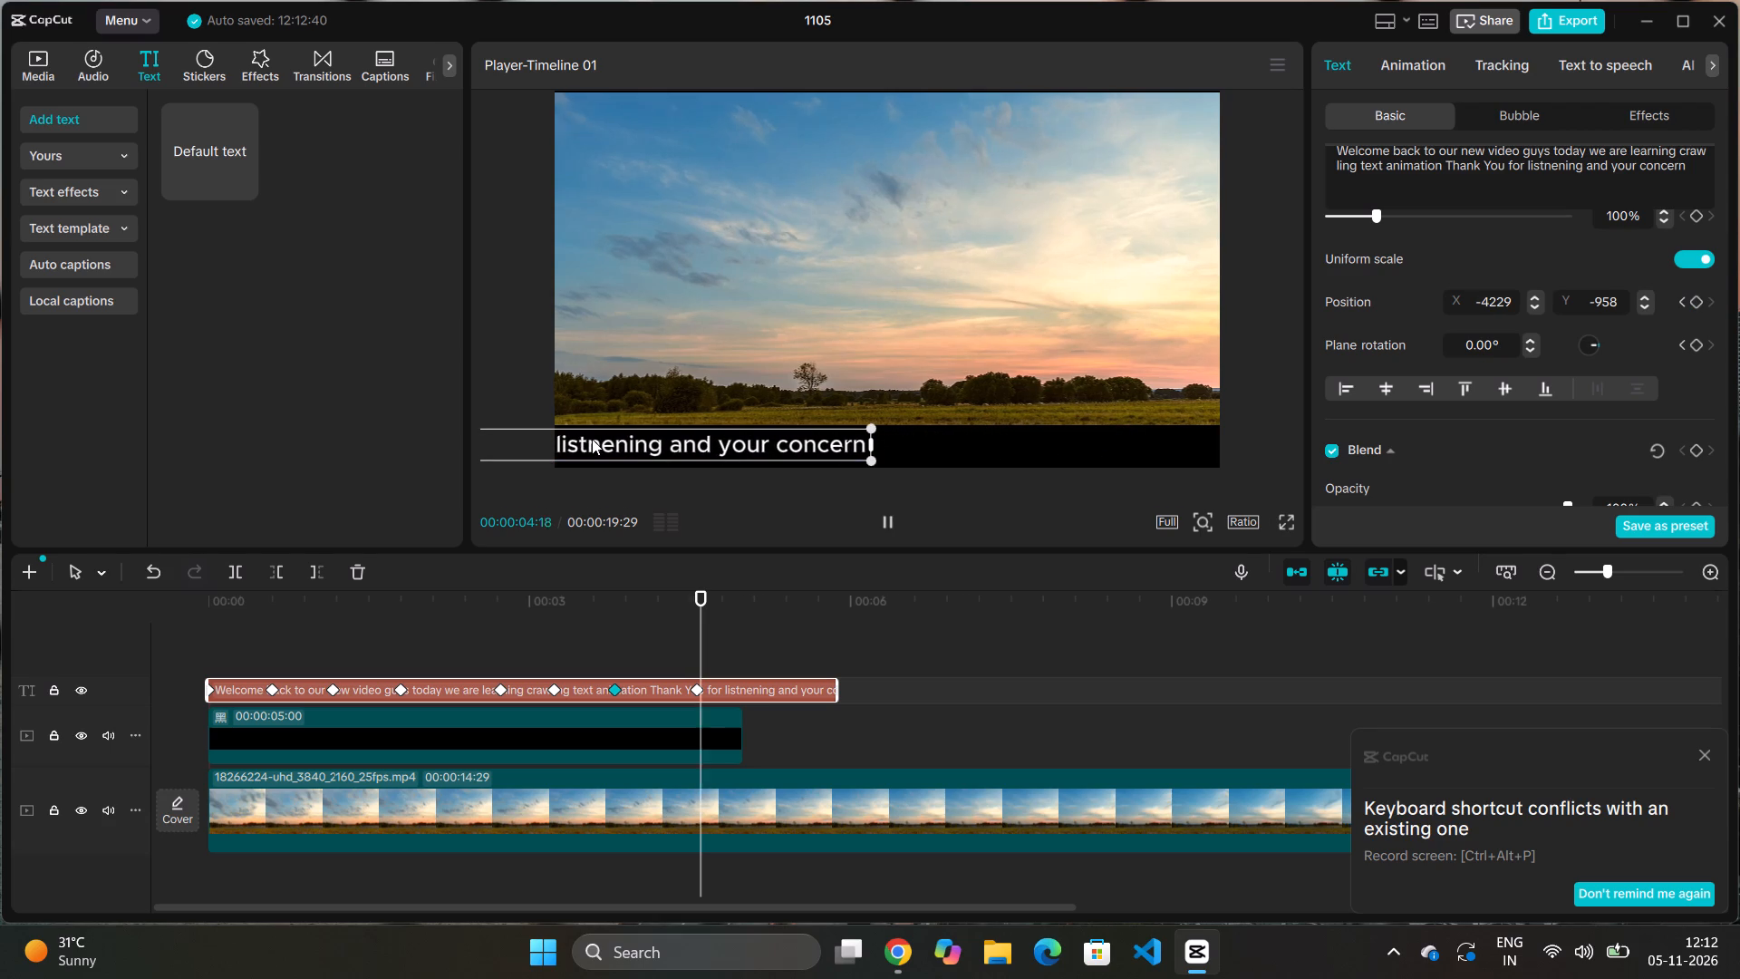
{"action": "key", "text": "space"}
{"action": "key", "text": "space"}
{"action": "key", "text": "space"}
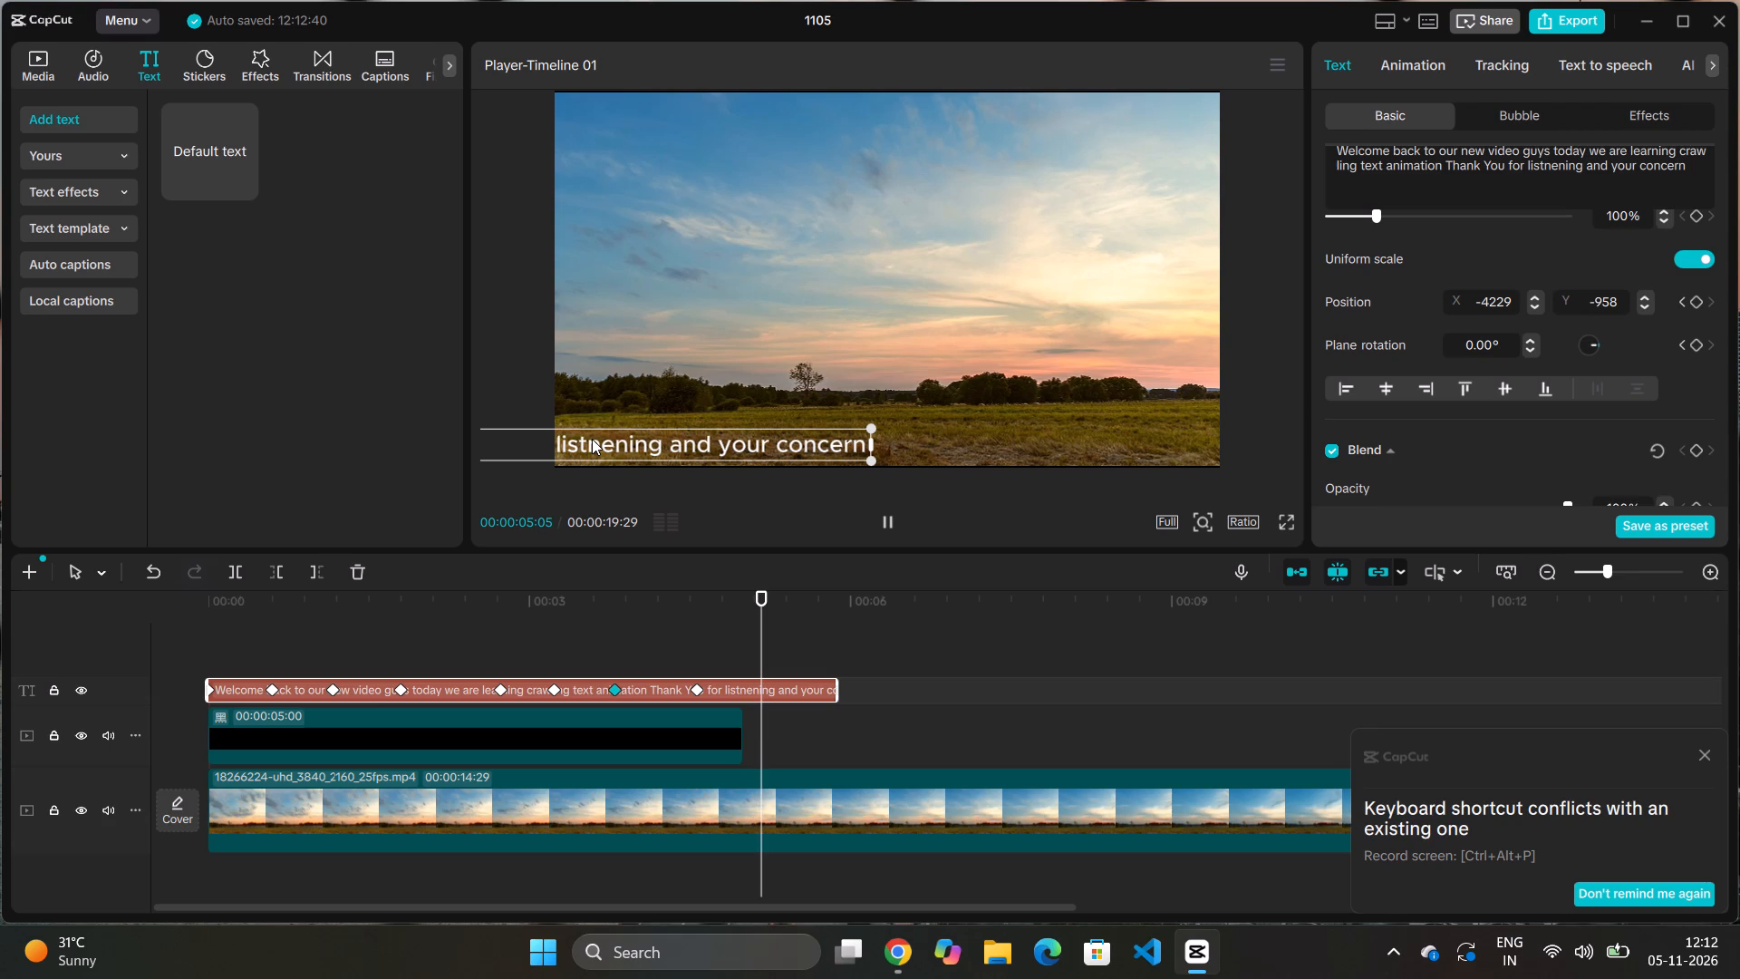
{"action": "key", "text": "Left"}
{"action": "key", "text": "Left"}
{"action": "key", "text": "Left"}
{"action": "key", "text": "Left"}
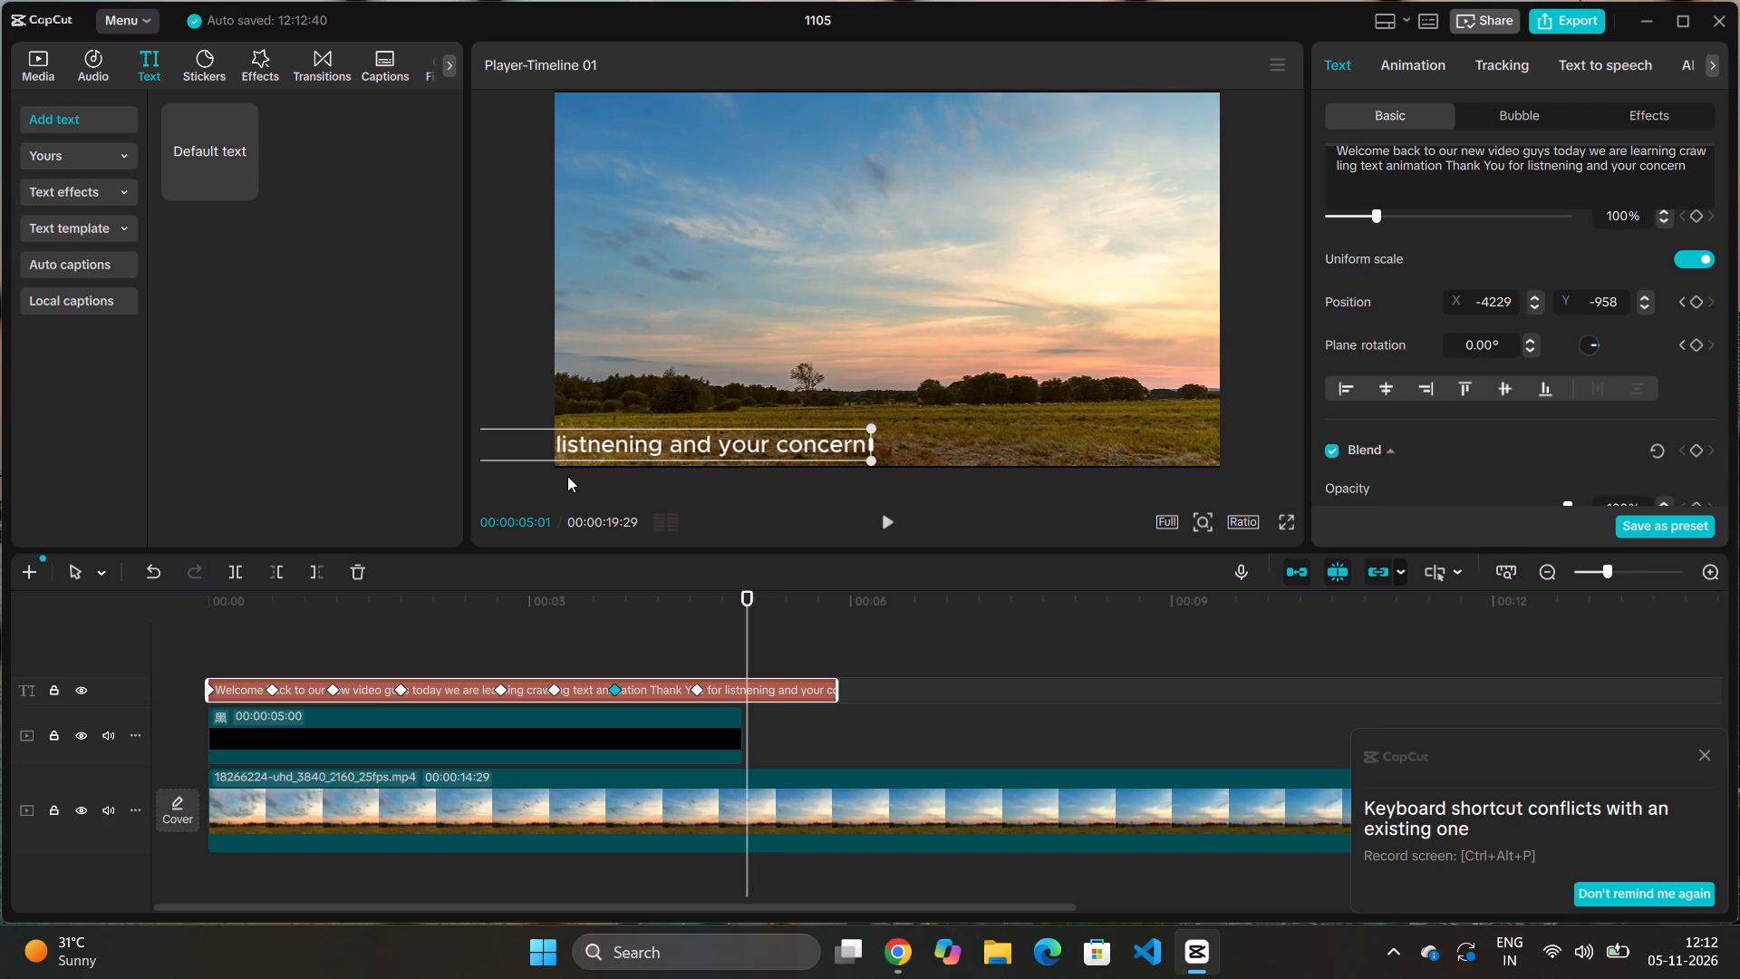
{"action": "key", "text": "Left"}
{"action": "key", "text": "Left"}
{"action": "key", "text": "Left"}
{"action": "key", "text": "Left"}
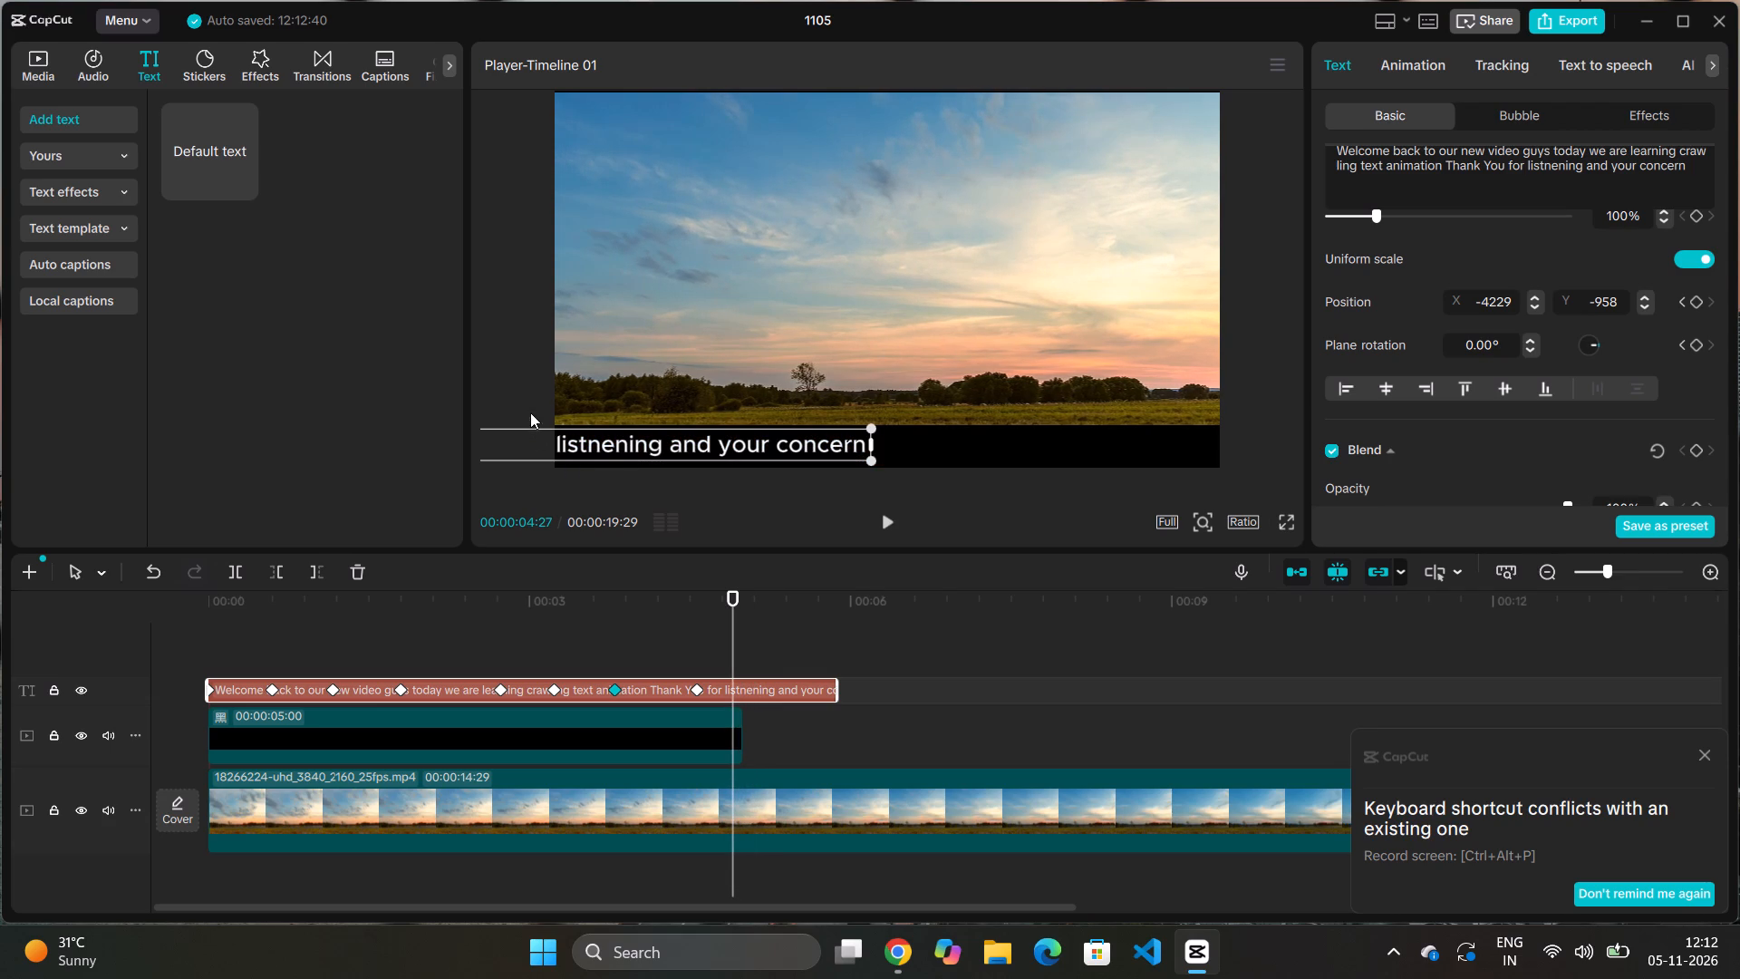
{"action": "left_click_drag", "start_coordinate": [652, 445], "coordinate": [593, 438]}
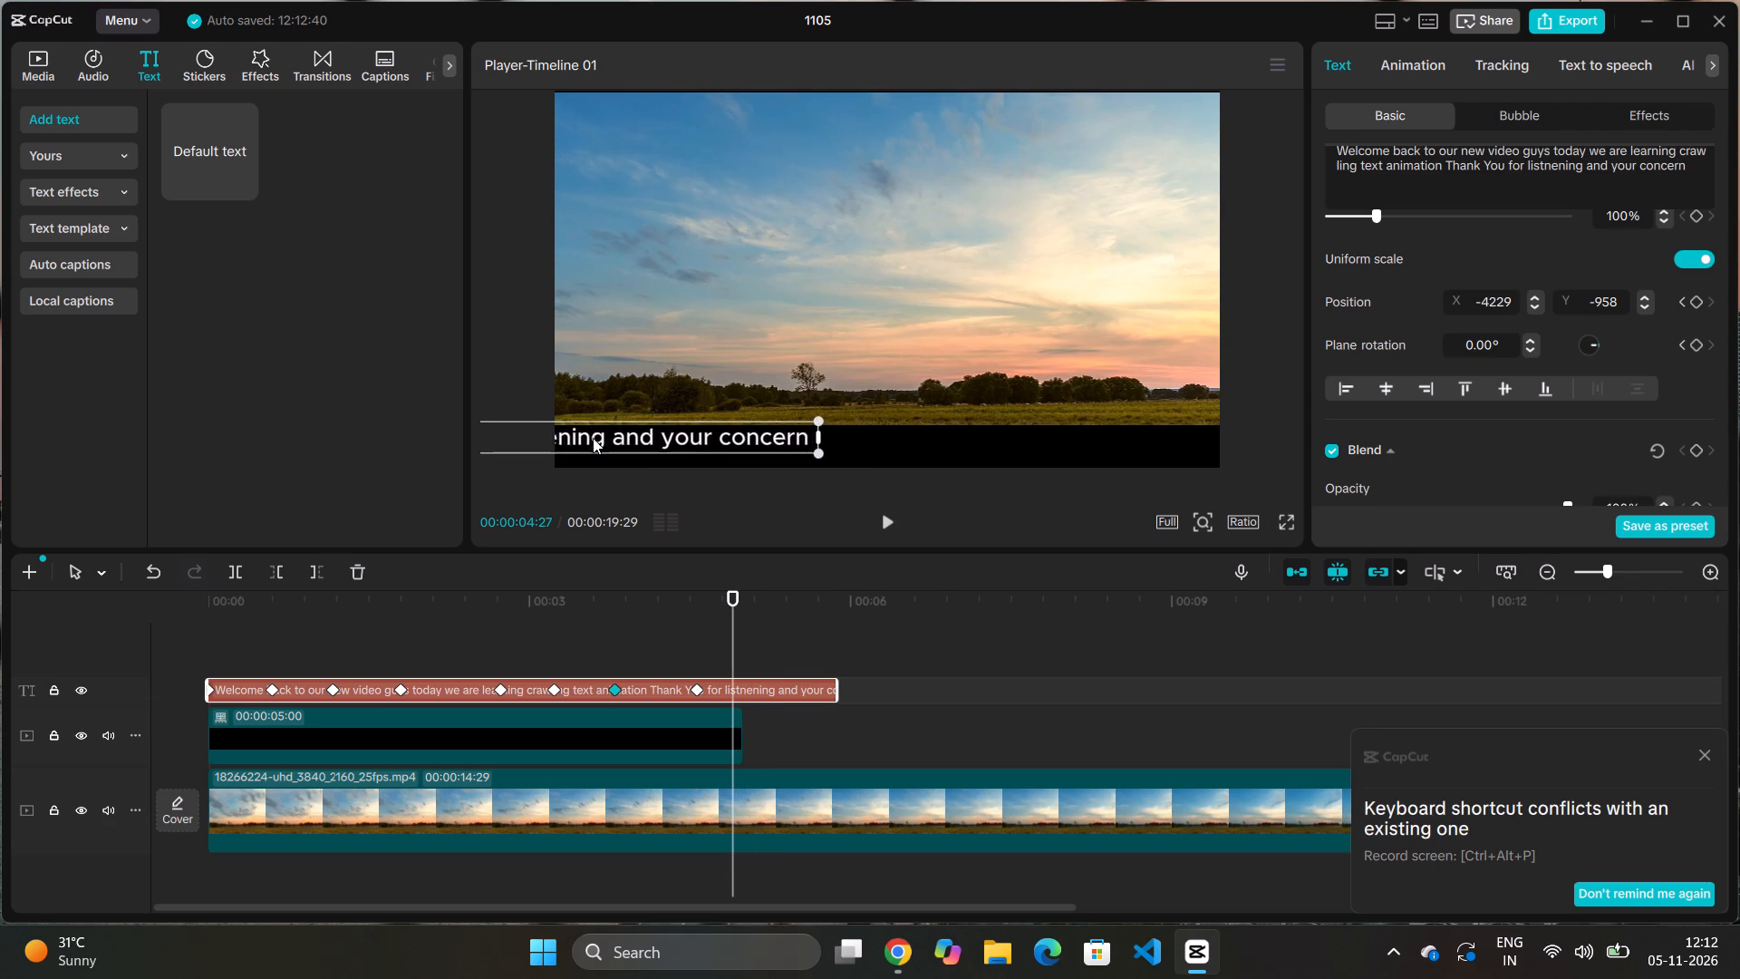
{"action": "left_click_drag", "start_coordinate": [593, 438], "coordinate": [420, 445]}
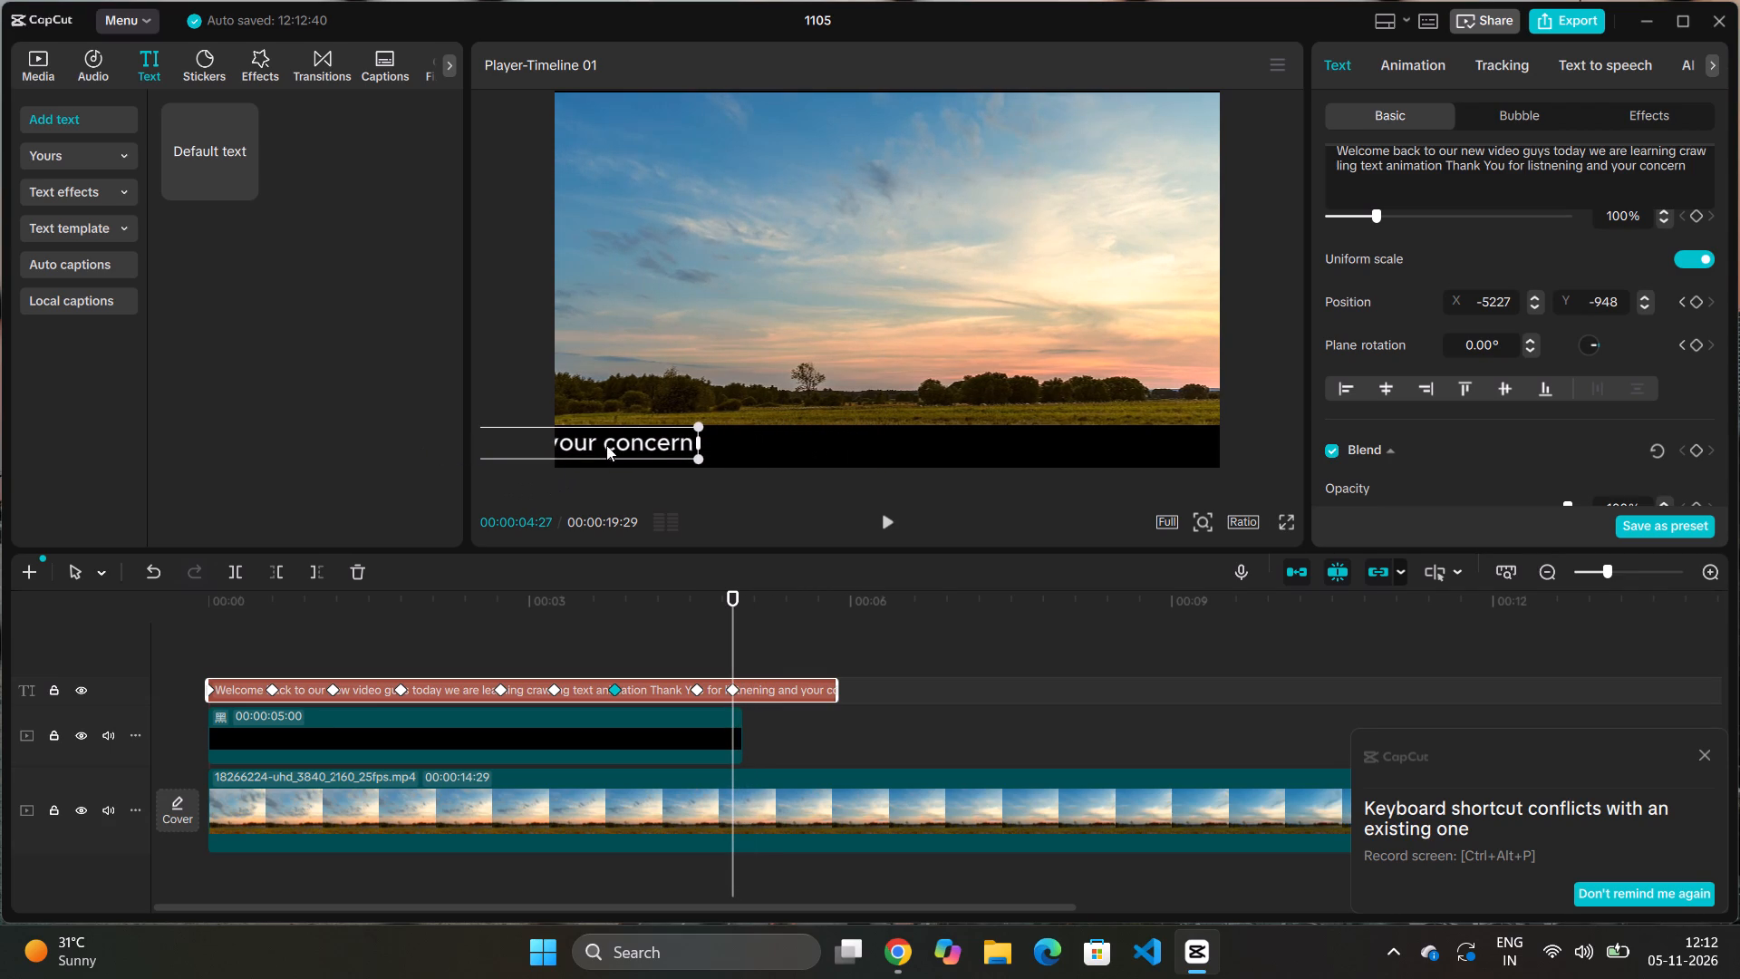
{"action": "left_click_drag", "start_coordinate": [599, 438], "coordinate": [511, 427]}
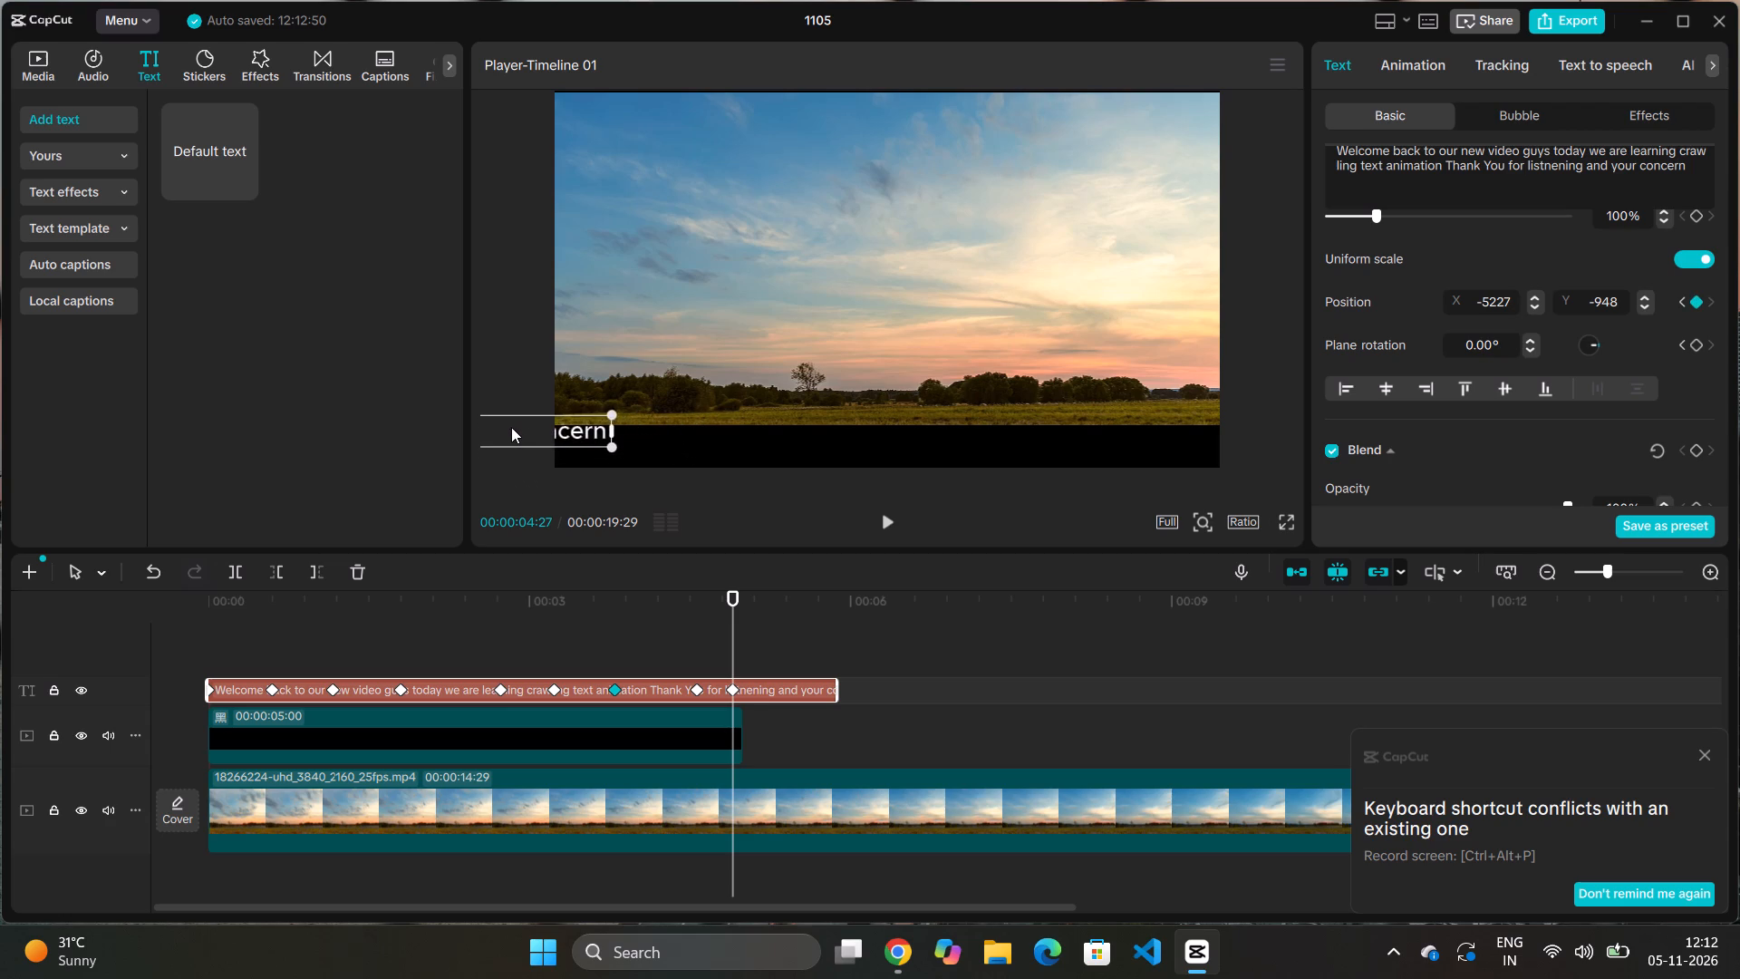
{"action": "left_click_drag", "start_coordinate": [511, 427], "coordinate": [446, 437]}
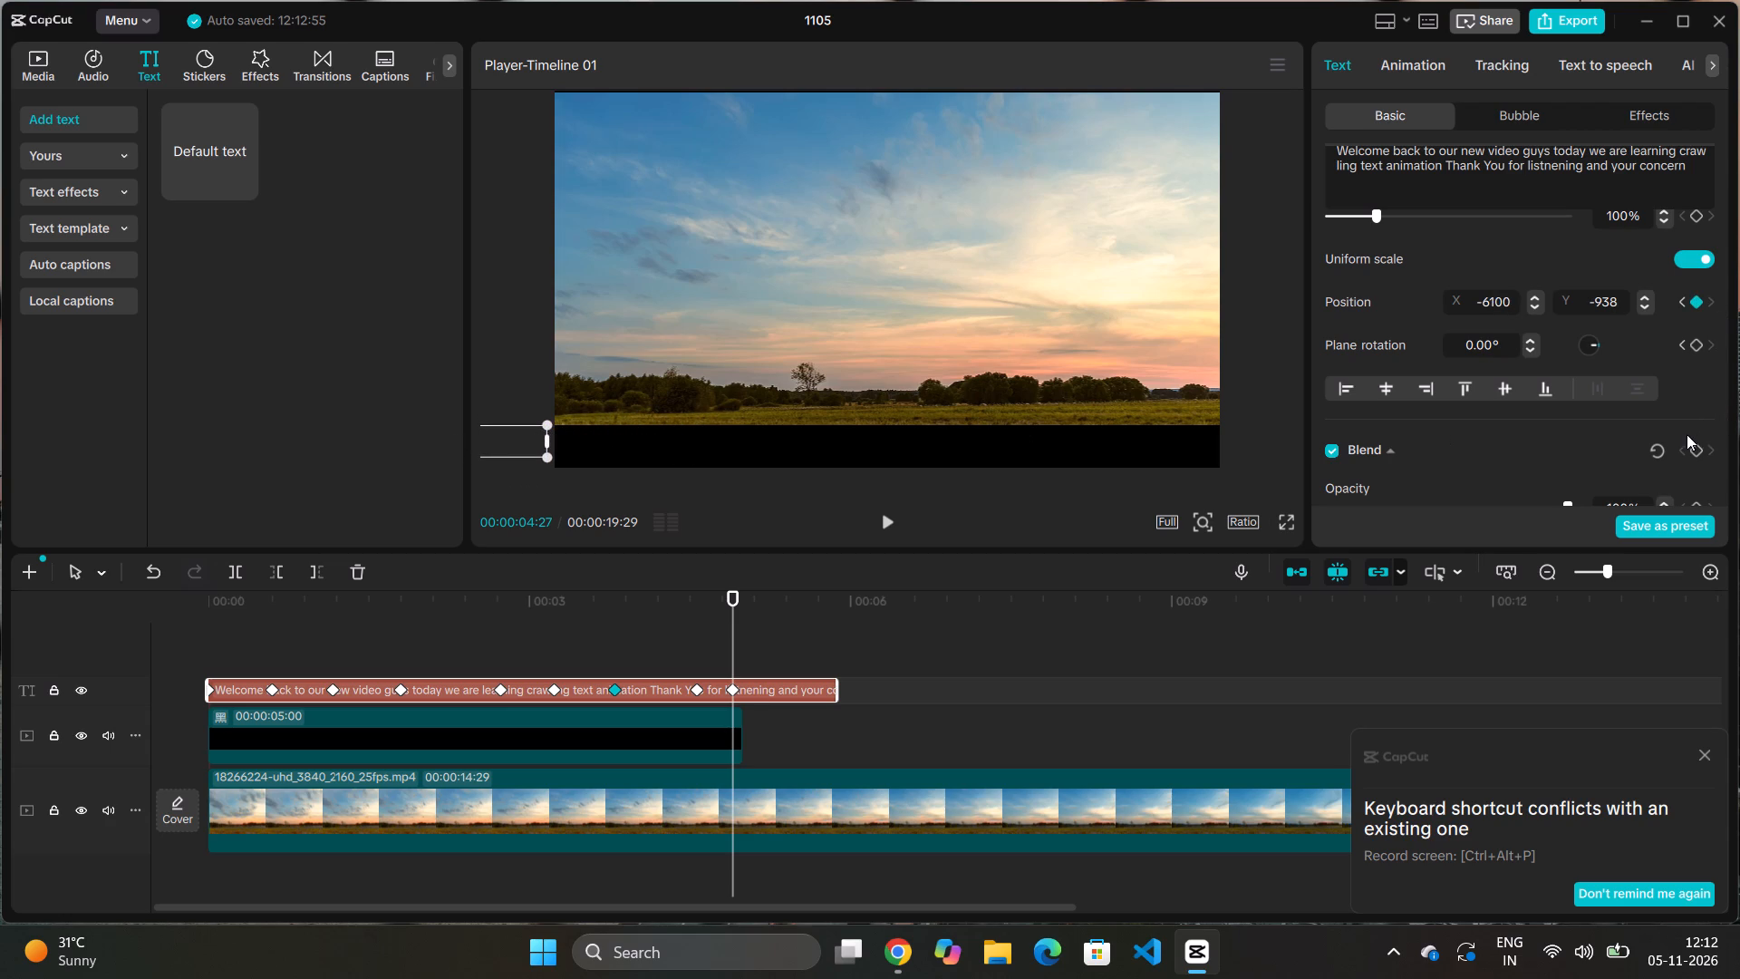
Trim the end of the text clip back to 00:00:05:00, level with the end of the black bar clip.
{"action": "key", "text": "space"}
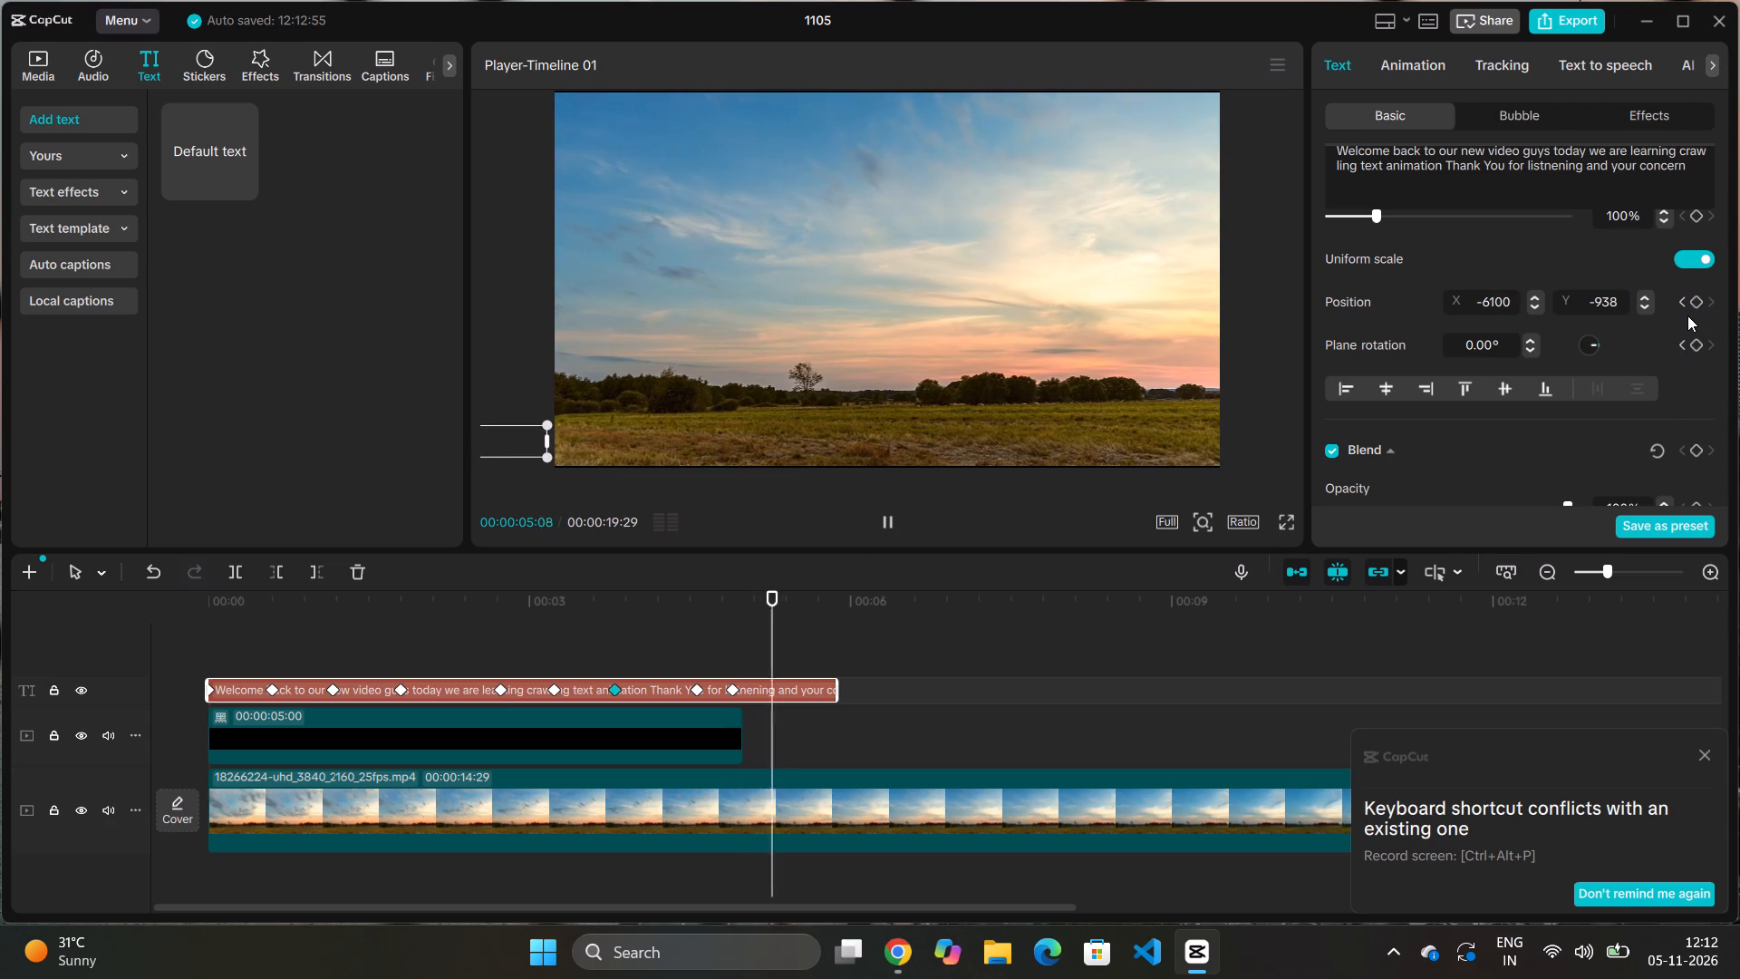
{"action": "key", "text": "space"}
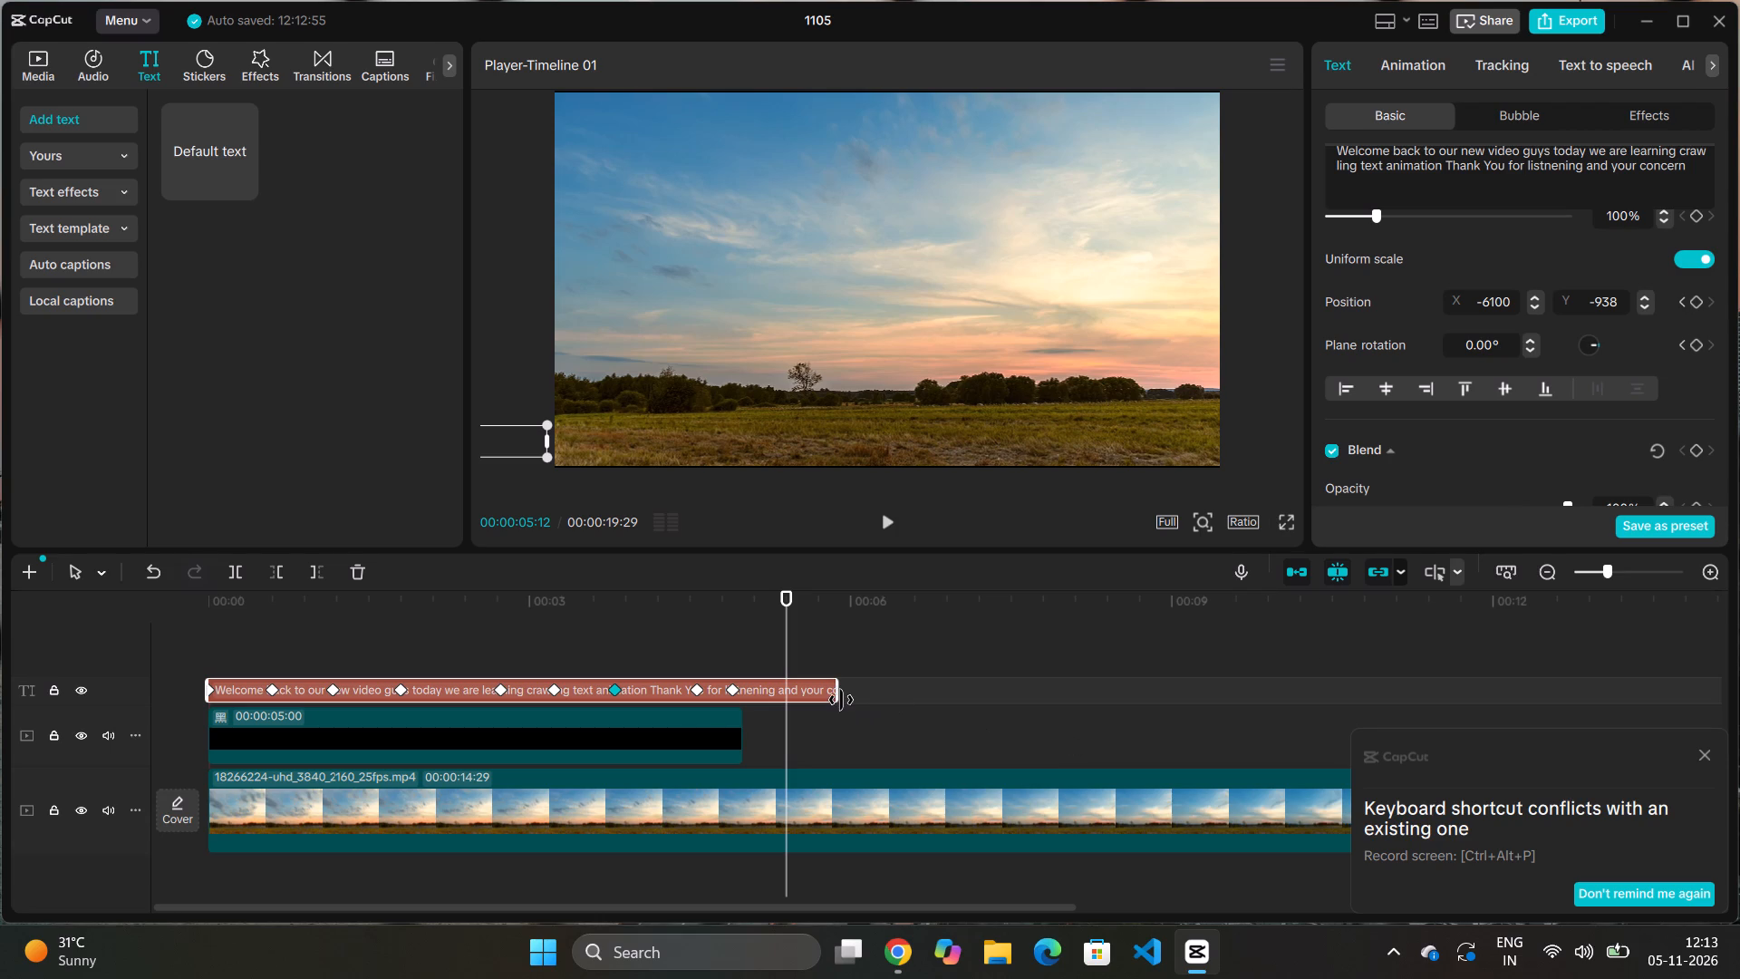
{"action": "left_click_drag", "start_coordinate": [842, 697], "coordinate": [740, 693]}
Dismiss the notification about the keyboard shortcut conflict that covers part of the timeline.
{"action": "left_click", "coordinate": [1269, 816]}
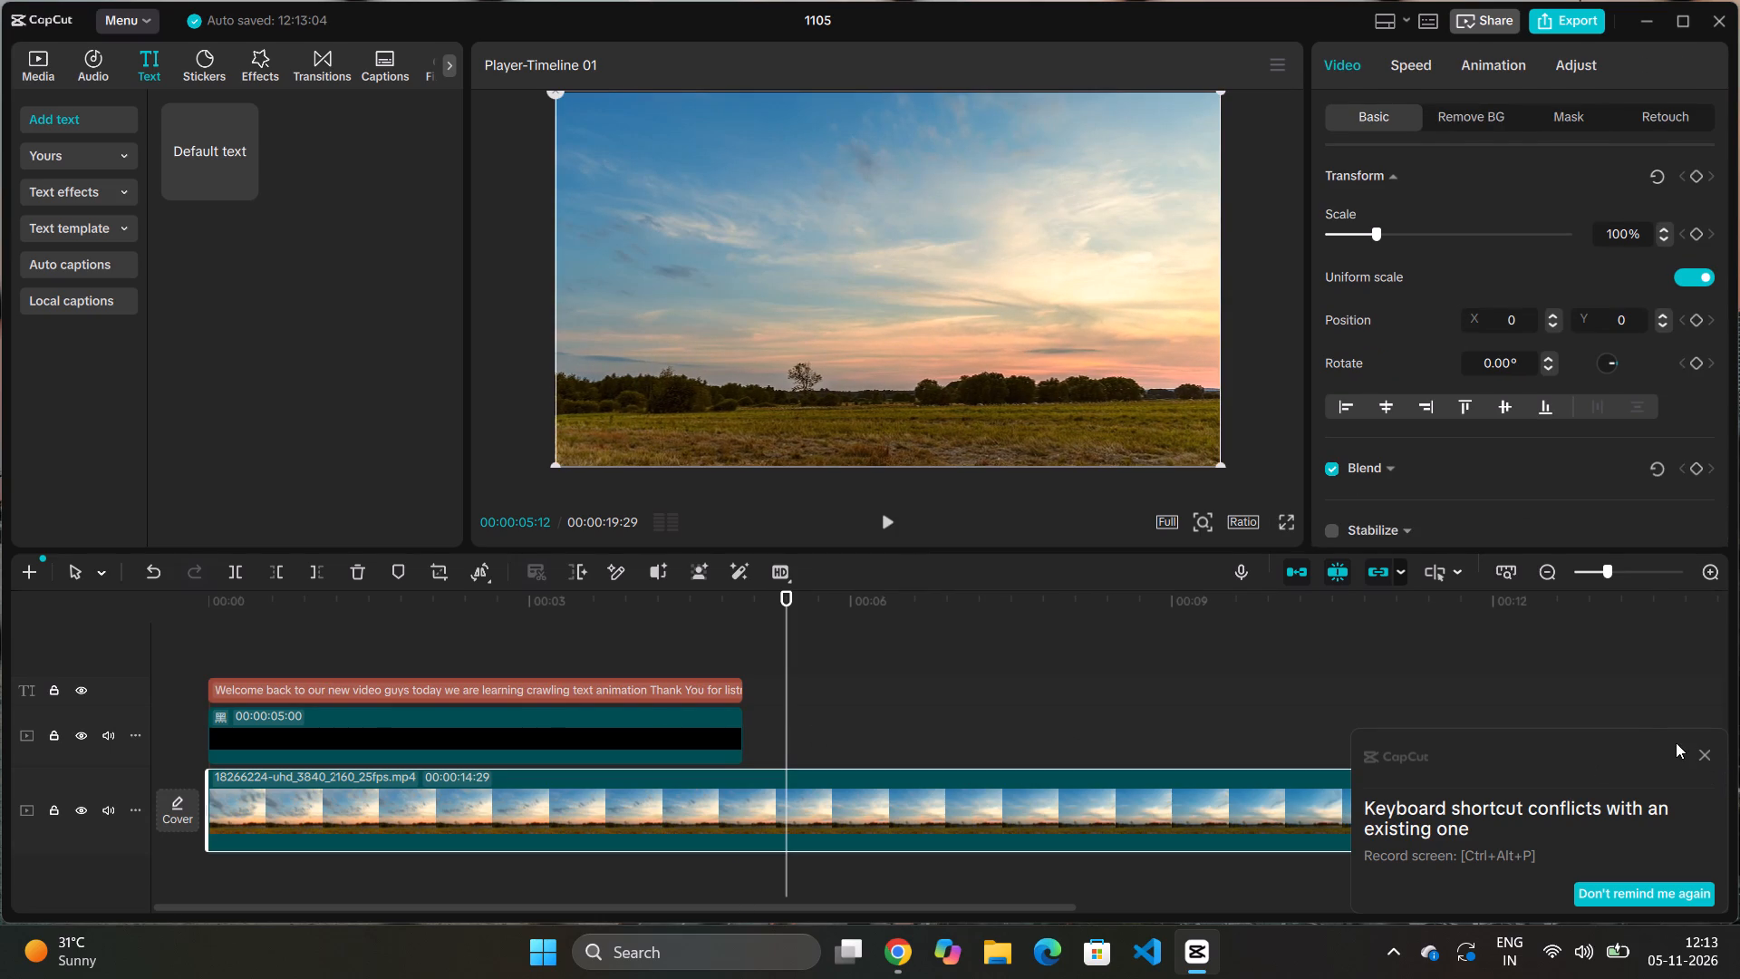
{"action": "left_click", "coordinate": [1707, 749]}
{"action": "left_click", "coordinate": [1703, 752]}
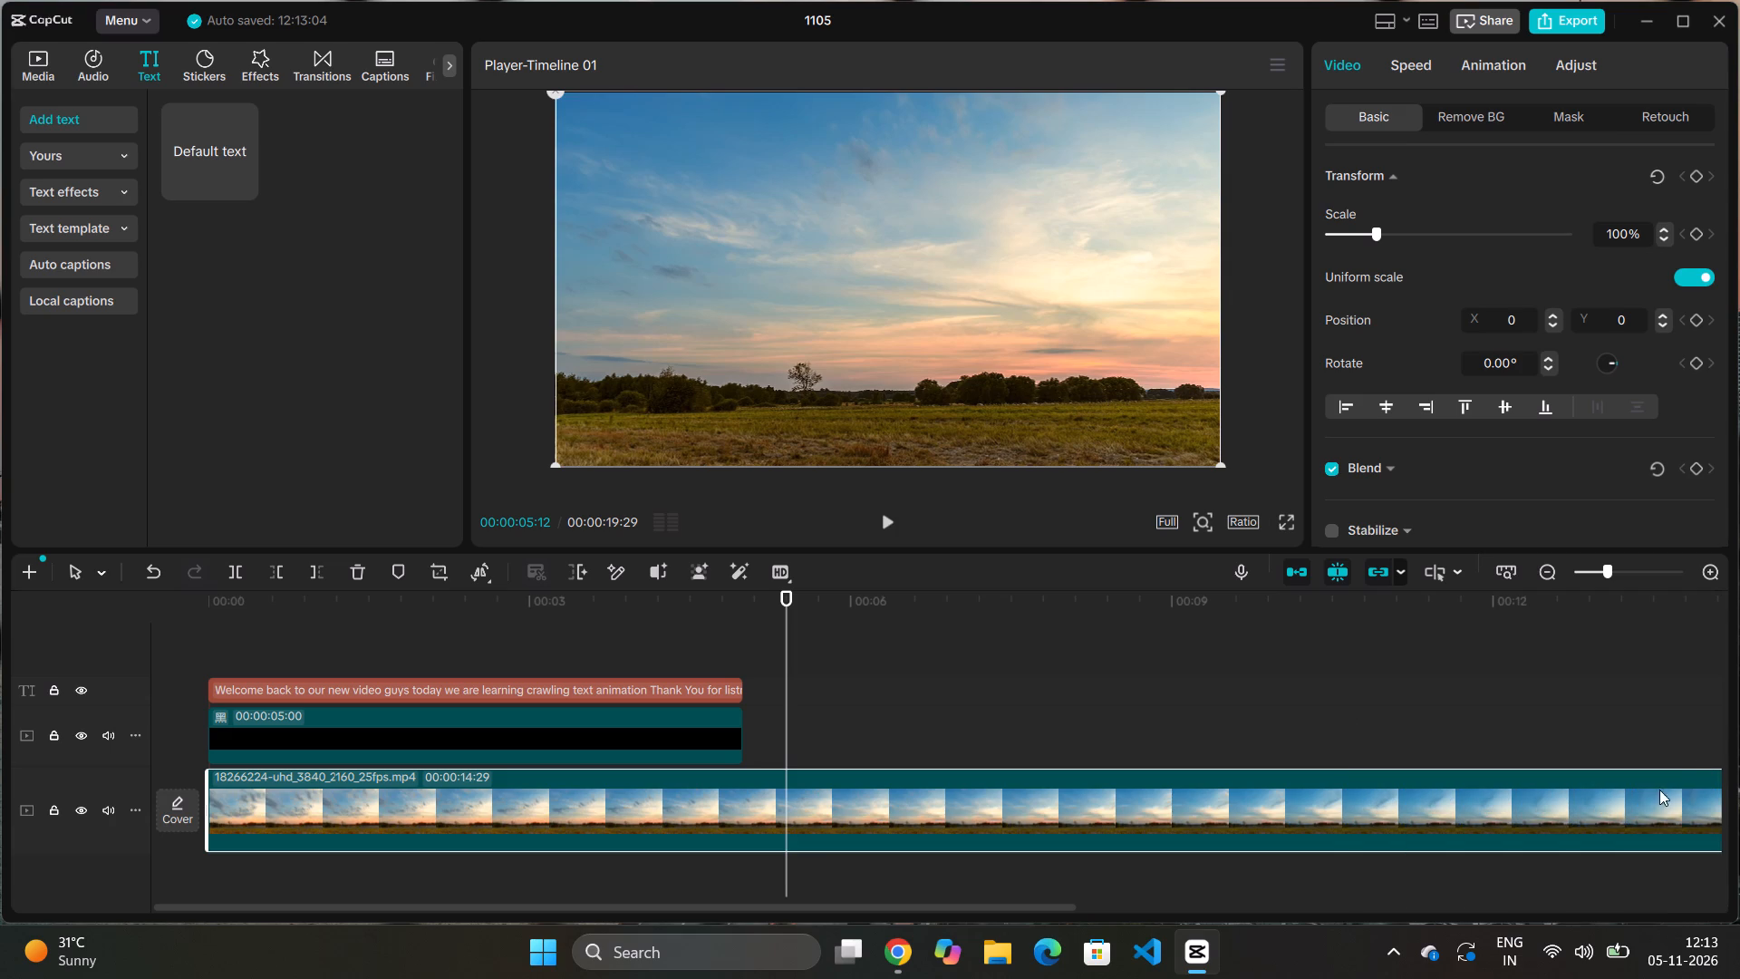
Trim the end of the sunset clip to a duration of 00:00:05:00, matching the text and black bar clips.
{"action": "scroll", "coordinate": [1571, 805], "scroll_direction": "up", "scroll_amount": 2, "text": "ctrl"}
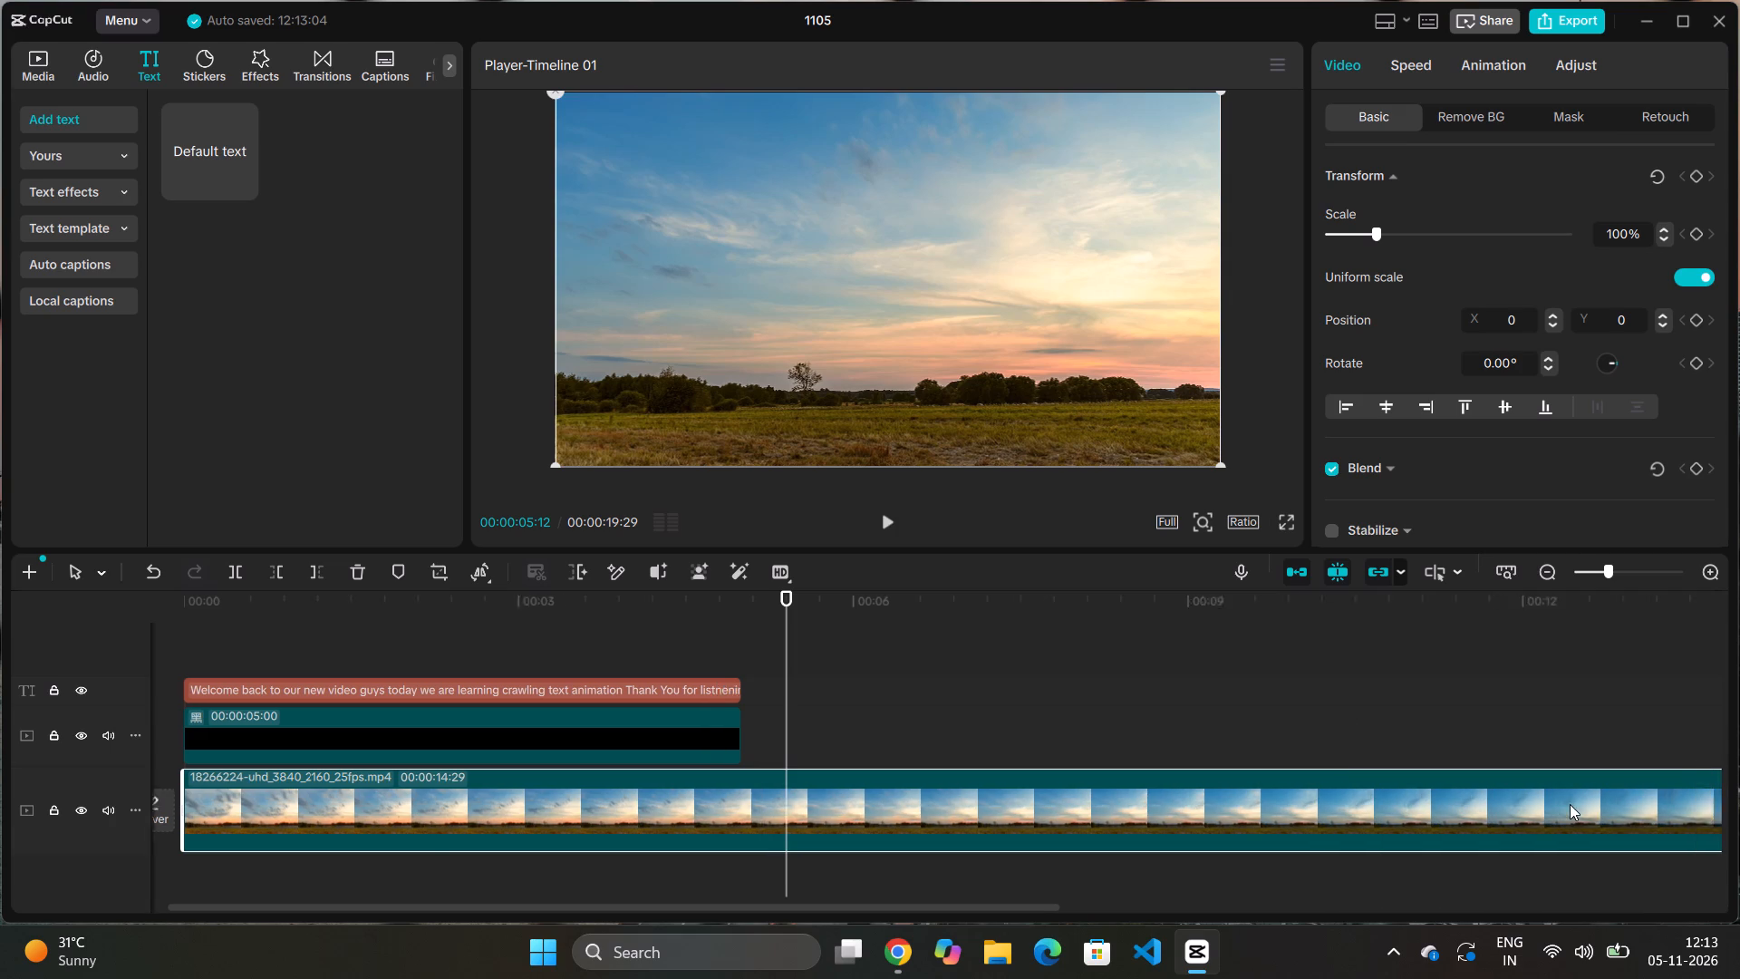
{"action": "scroll", "coordinate": [1570, 804], "scroll_direction": "up", "scroll_amount": 6, "text": "ctrl"}
{"action": "scroll", "coordinate": [1568, 799], "scroll_direction": "down", "scroll_amount": 10, "text": "ctrl"}
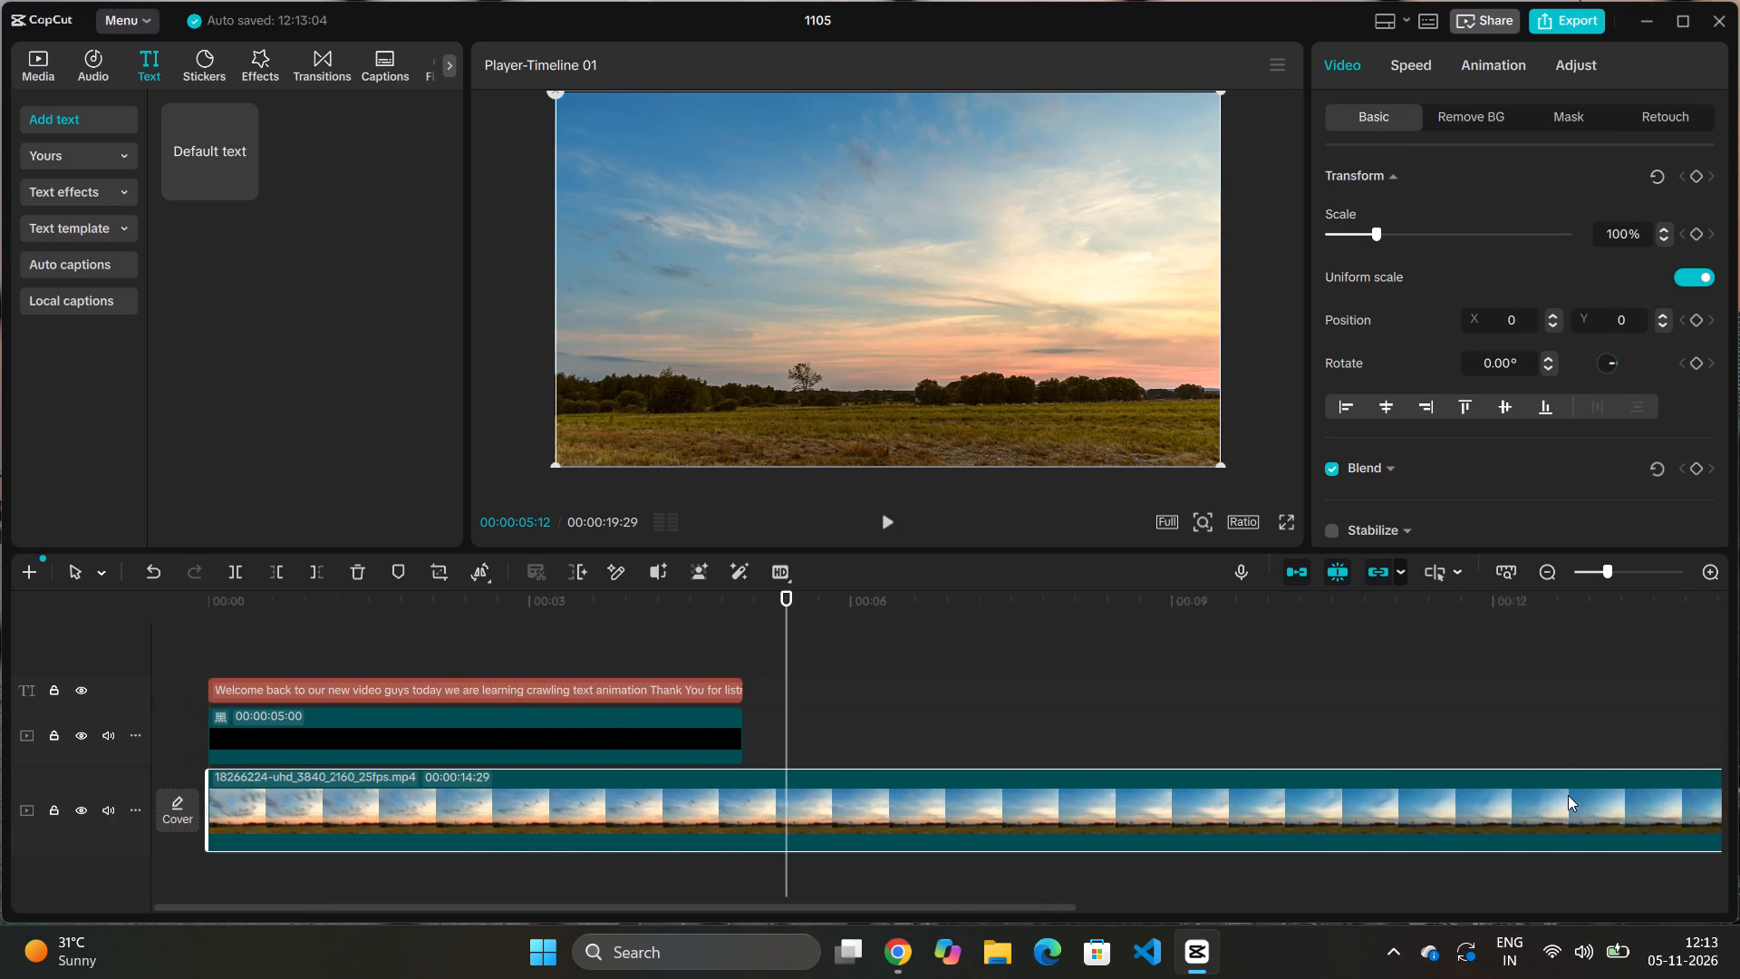
{"action": "scroll", "coordinate": [1568, 795], "scroll_direction": "down", "scroll_amount": 3, "text": "ctrl"}
{"action": "left_click_drag", "start_coordinate": [1476, 794], "coordinate": [1219, 811]}
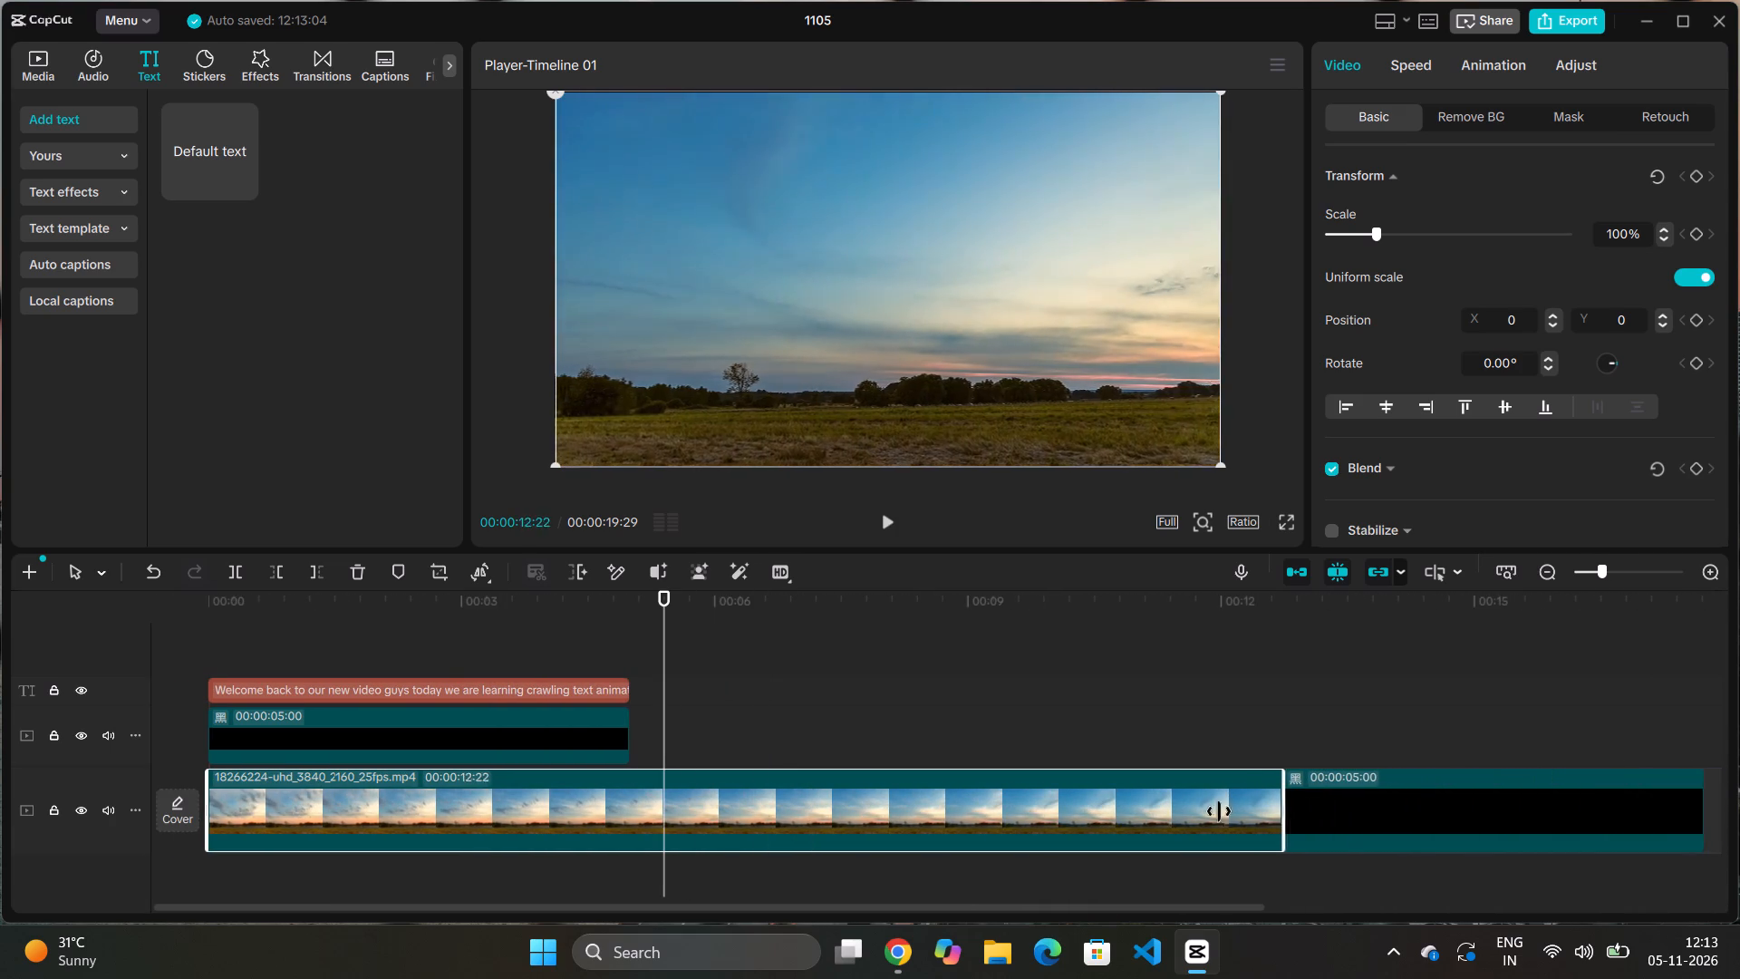
{"action": "left_click_drag", "start_coordinate": [1219, 811], "coordinate": [605, 872]}
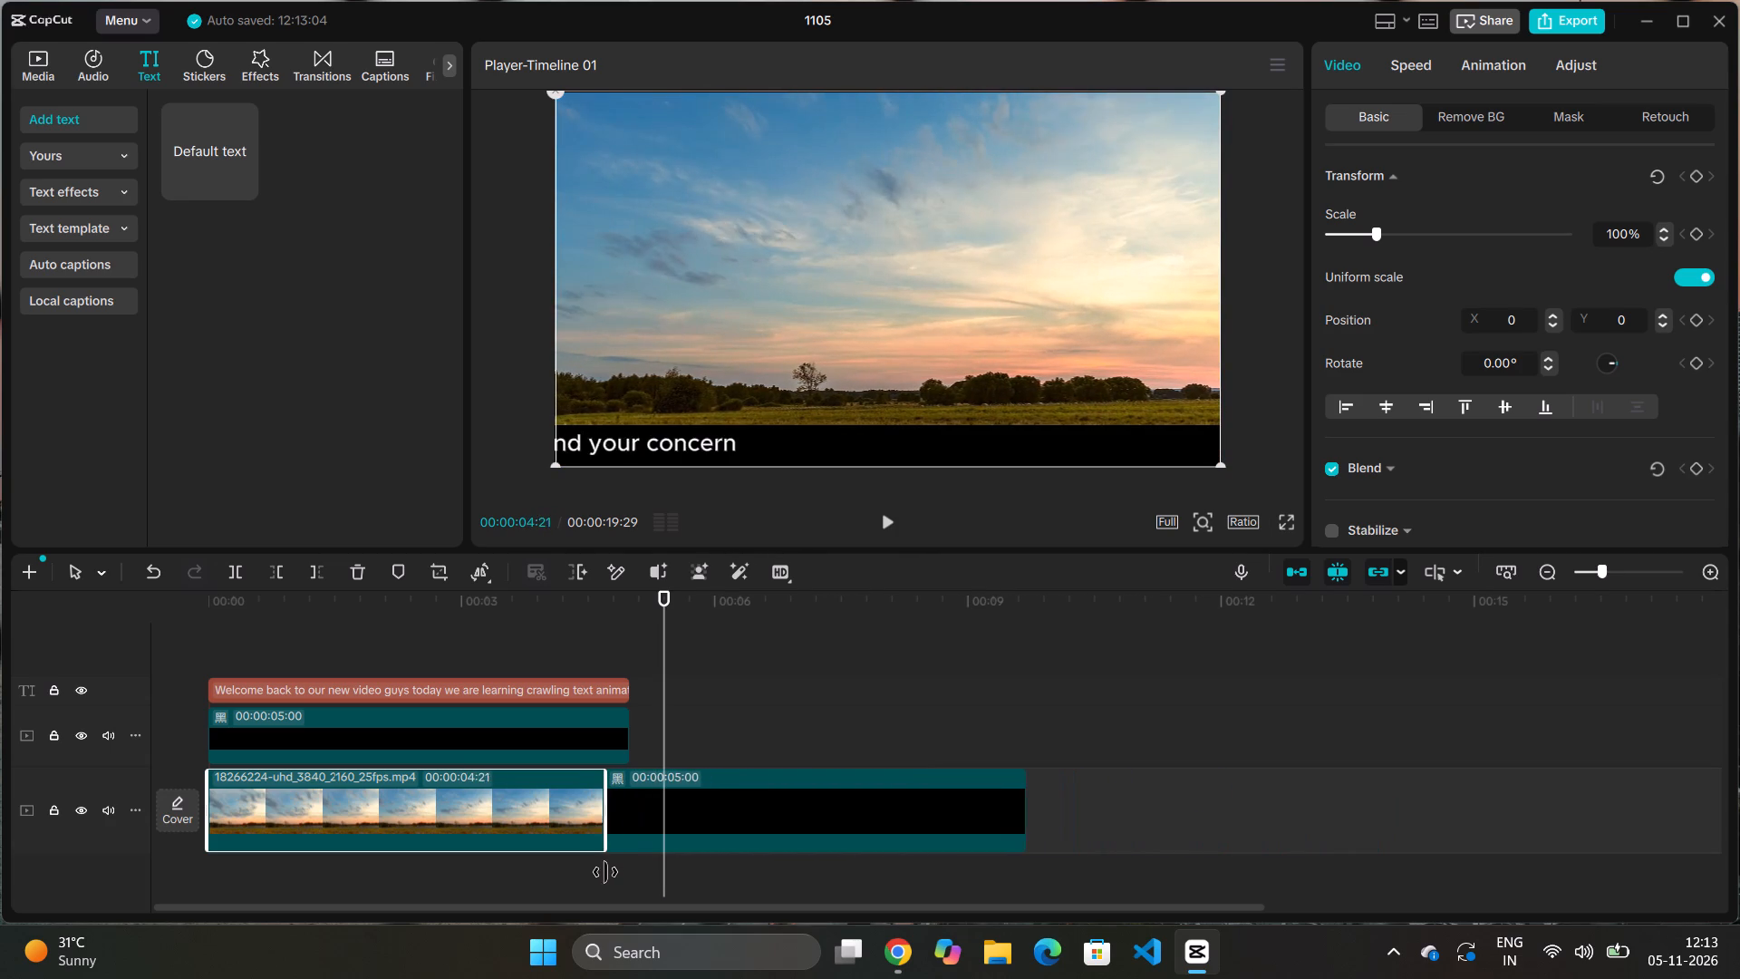
{"action": "left_click_drag", "start_coordinate": [605, 872], "coordinate": [624, 870]}
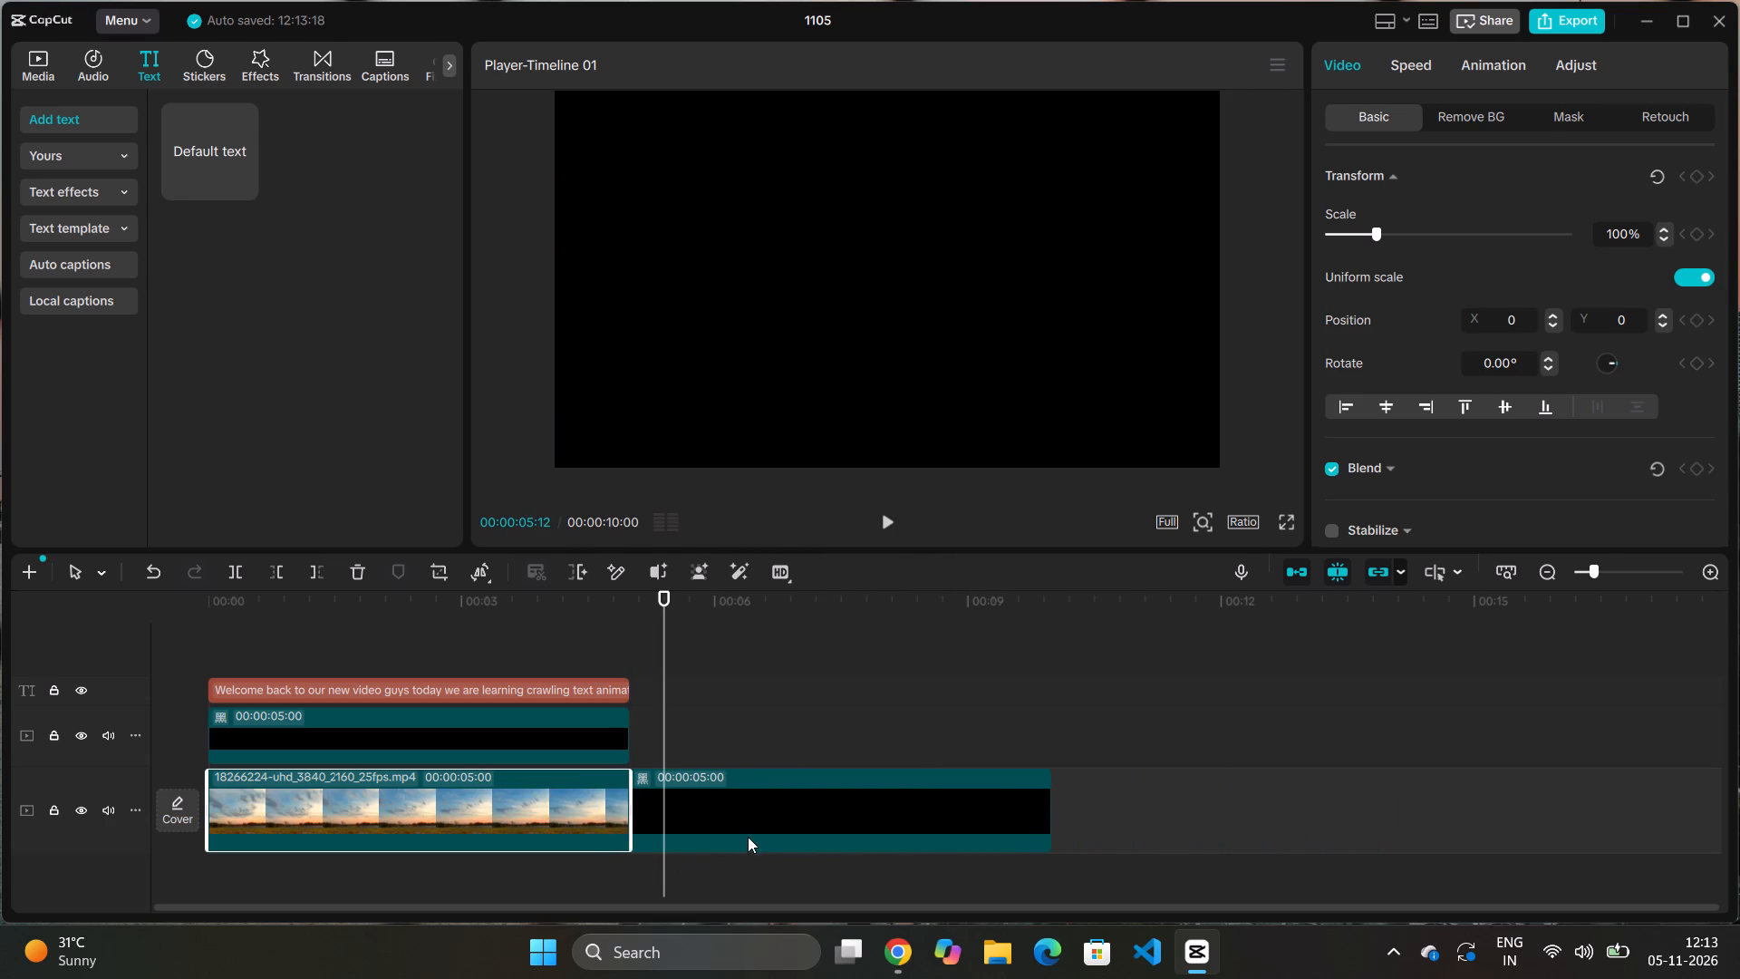
Delete the black clip that follows the sunset clip on the main track.
{"action": "left_click", "coordinate": [749, 834]}
{"action": "key", "text": "BackSpace"}
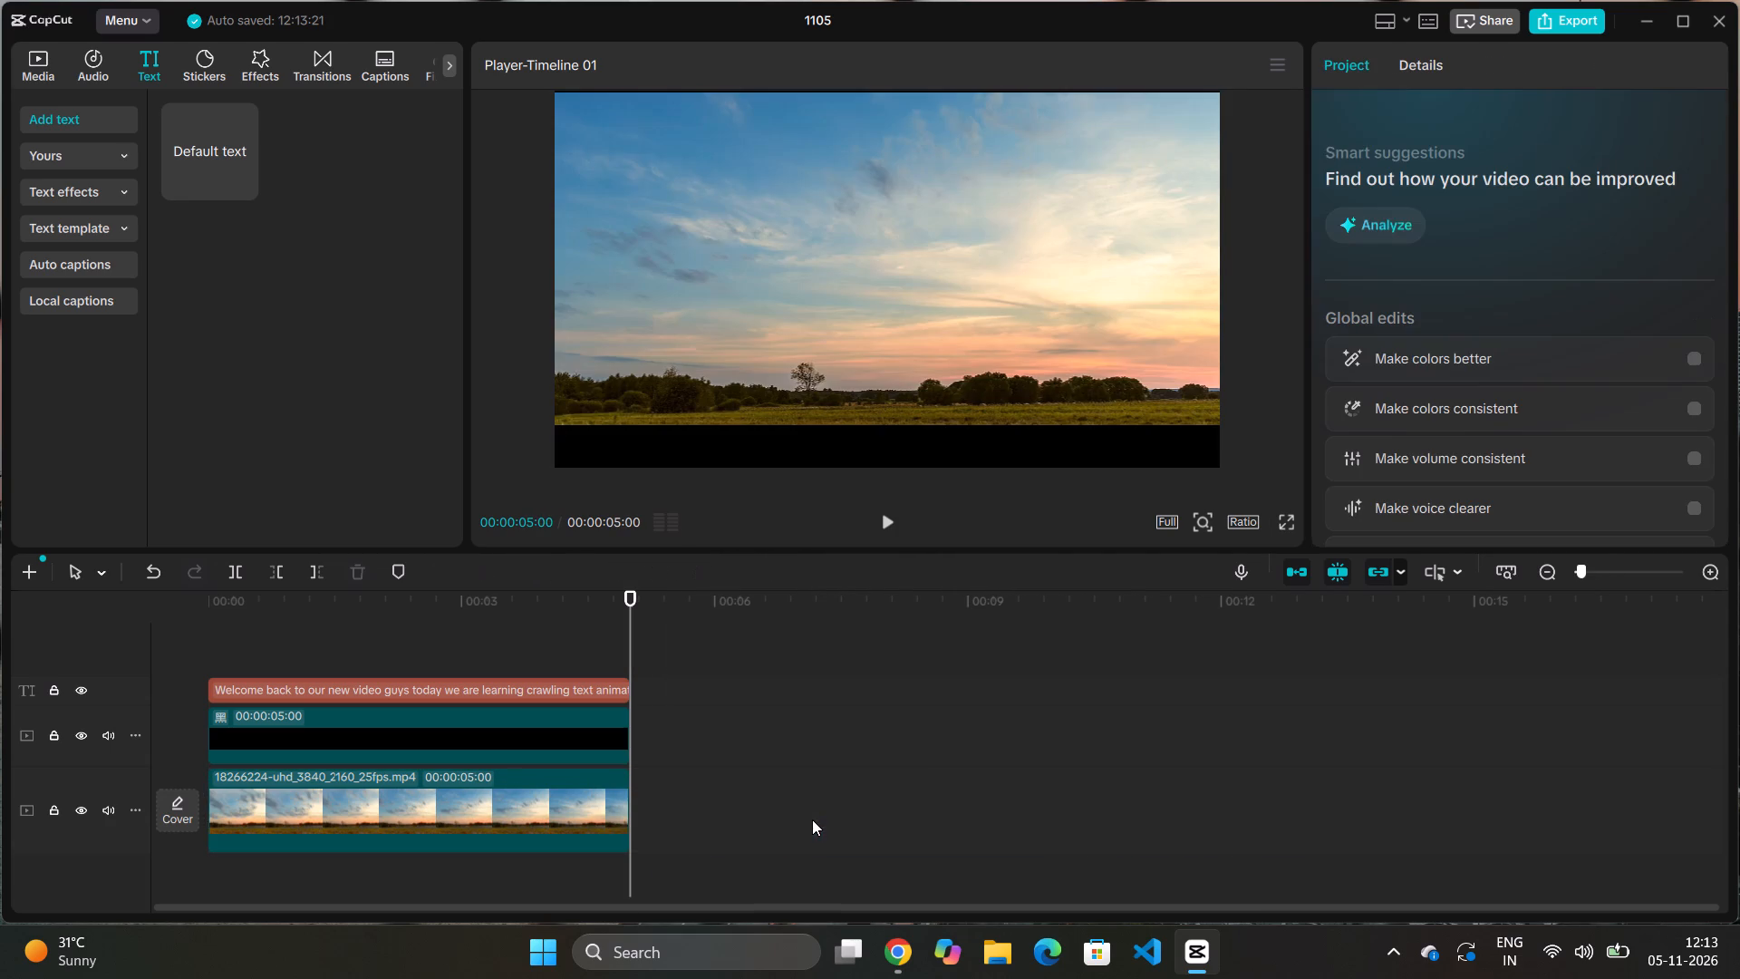
Open the preview in full screen, try to play the crawling text there, and return to the editor.
{"action": "left_click", "coordinate": [1300, 520]}
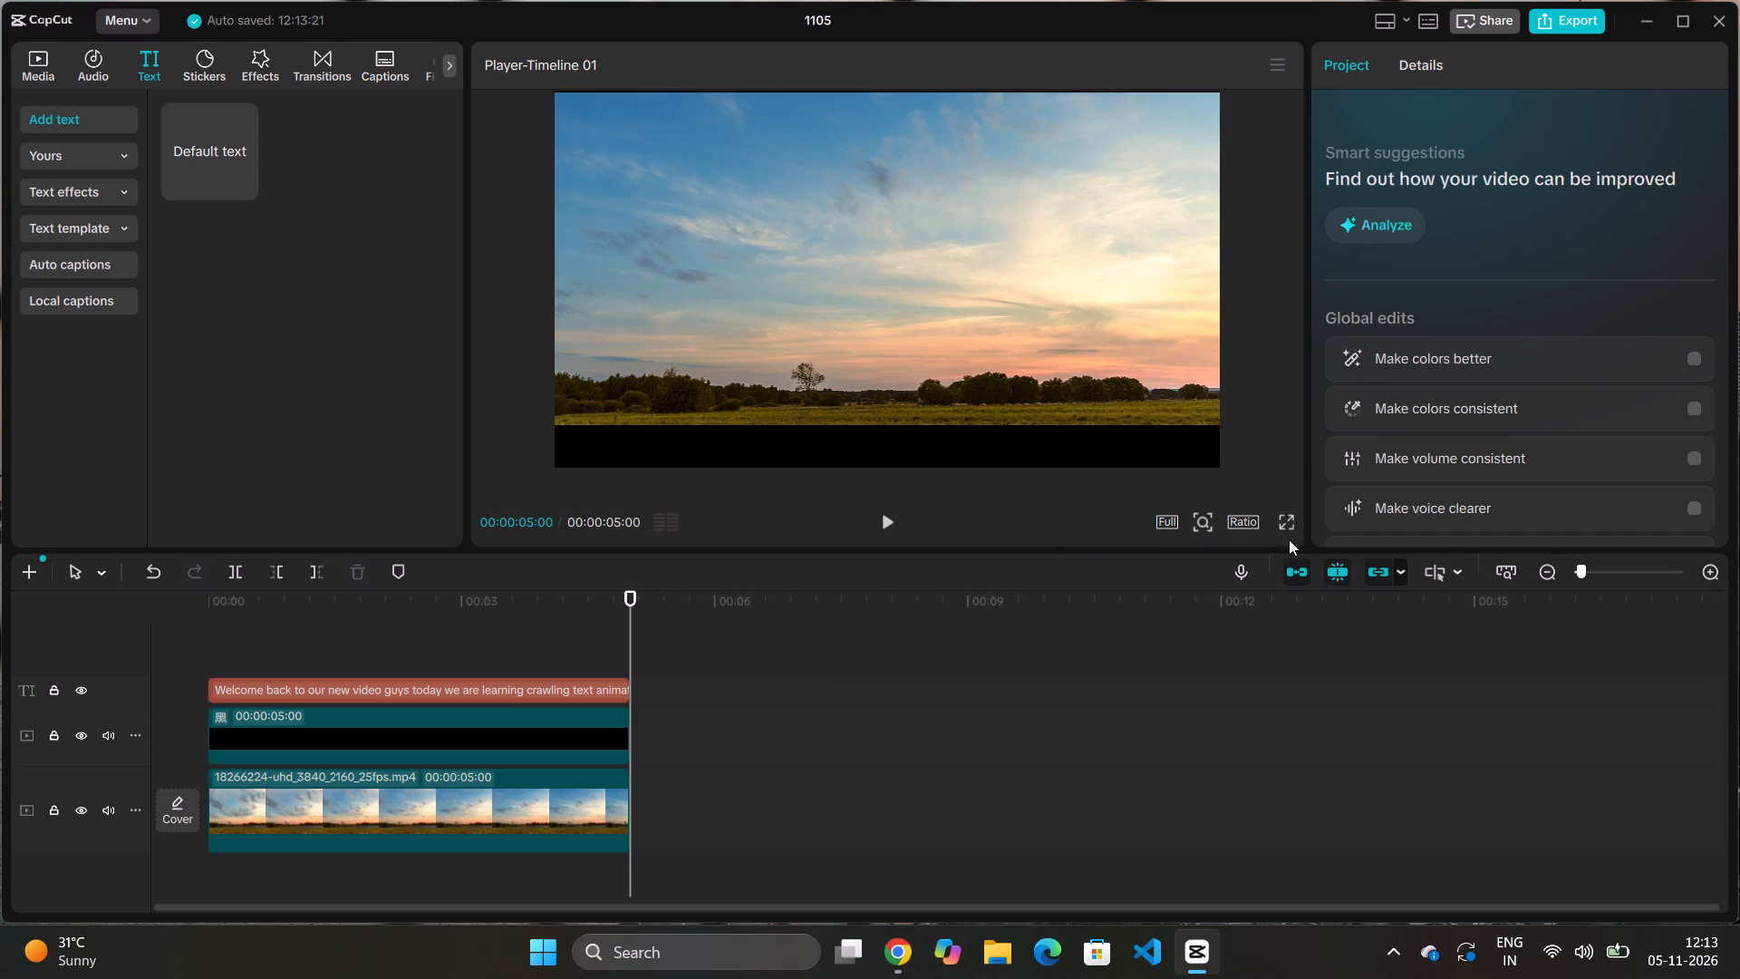
{"action": "left_click", "coordinate": [1283, 531]}
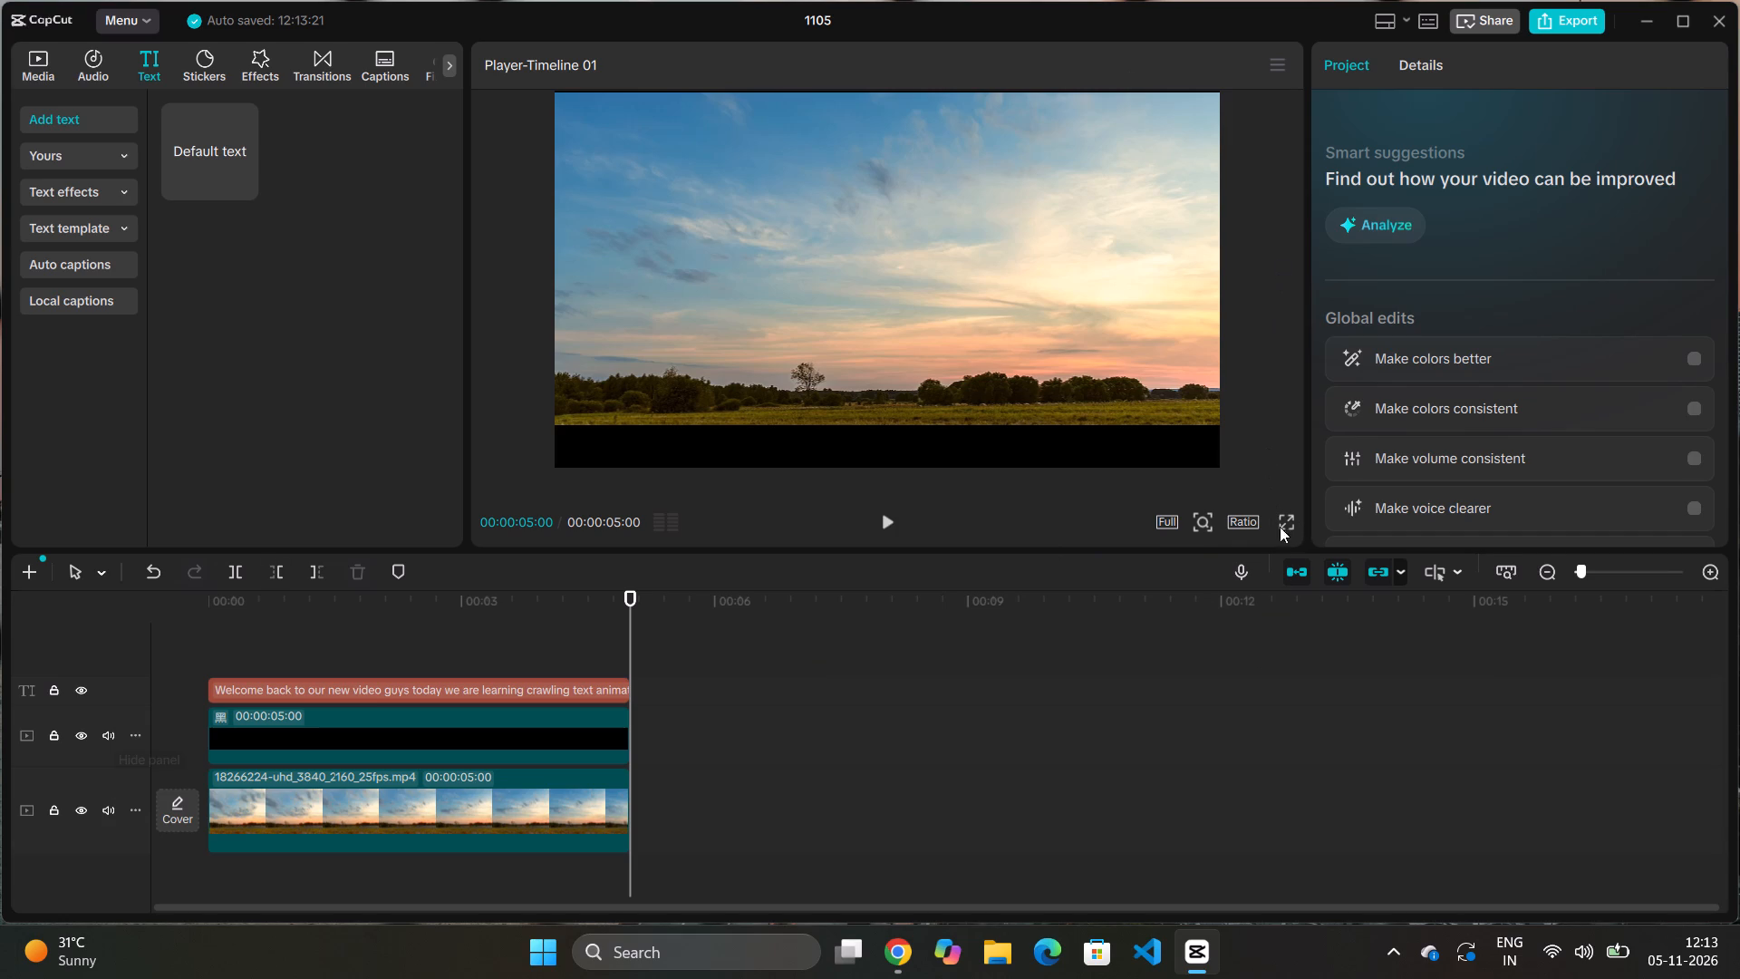
{"action": "left_click", "coordinate": [1285, 523]}
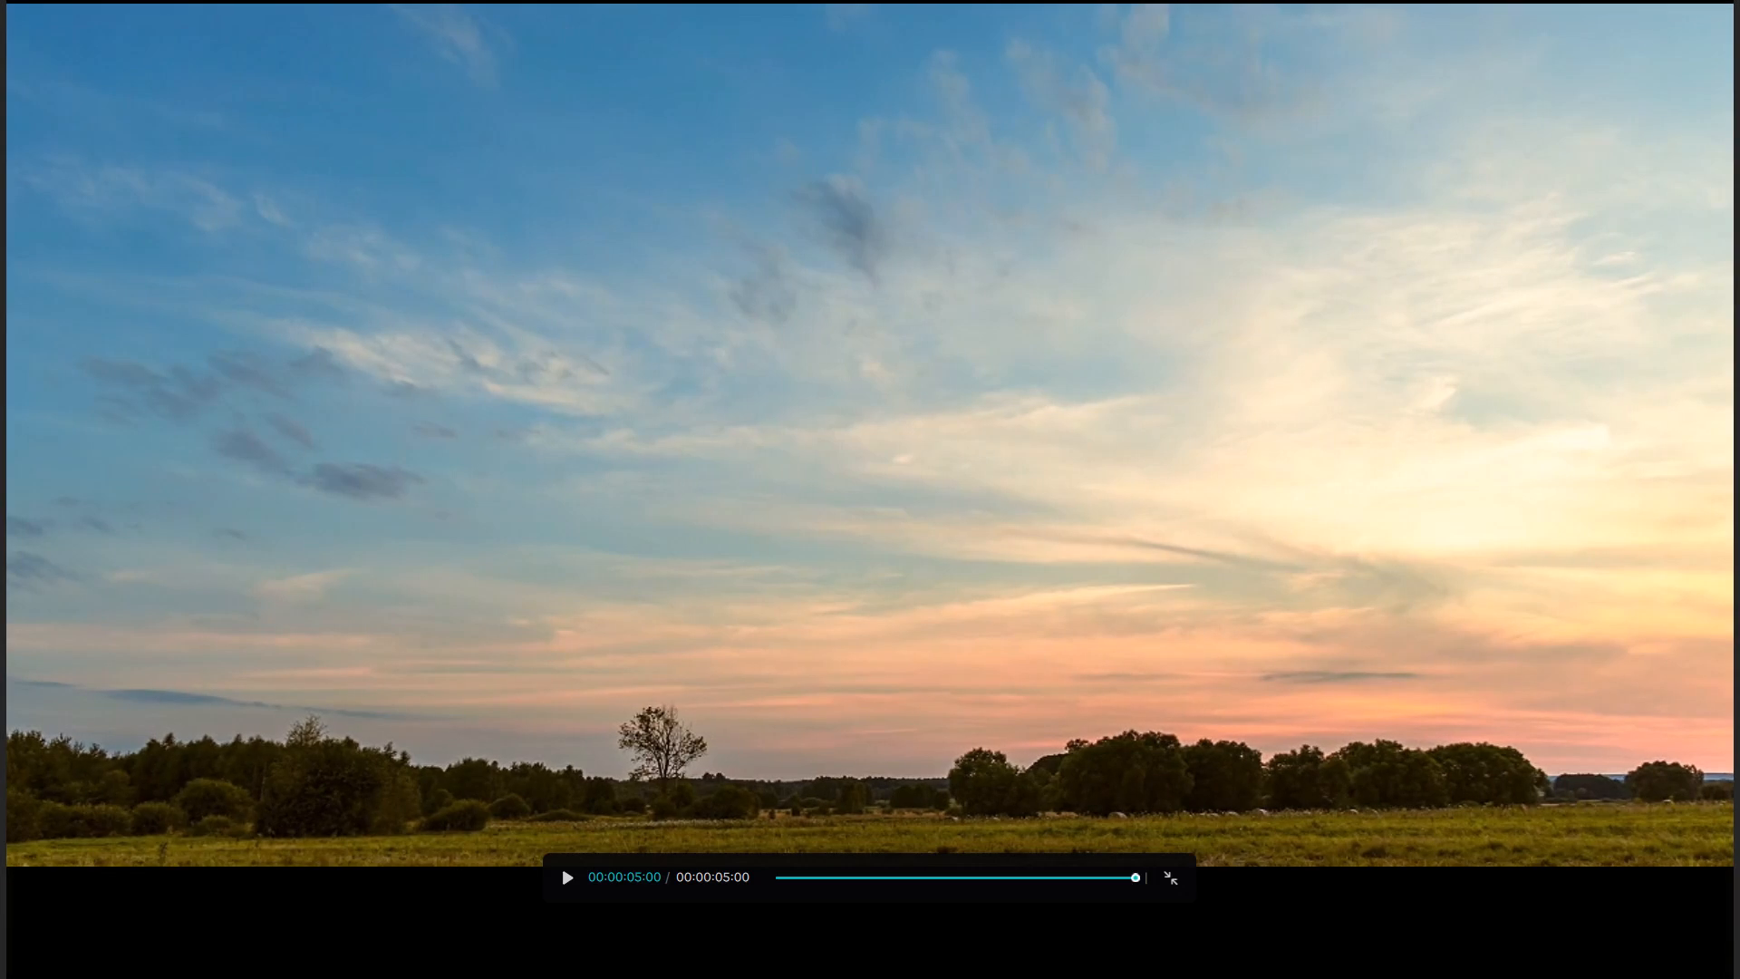
{"action": "left_click", "coordinate": [567, 877]}
{"action": "key", "text": "alt+Tab"}
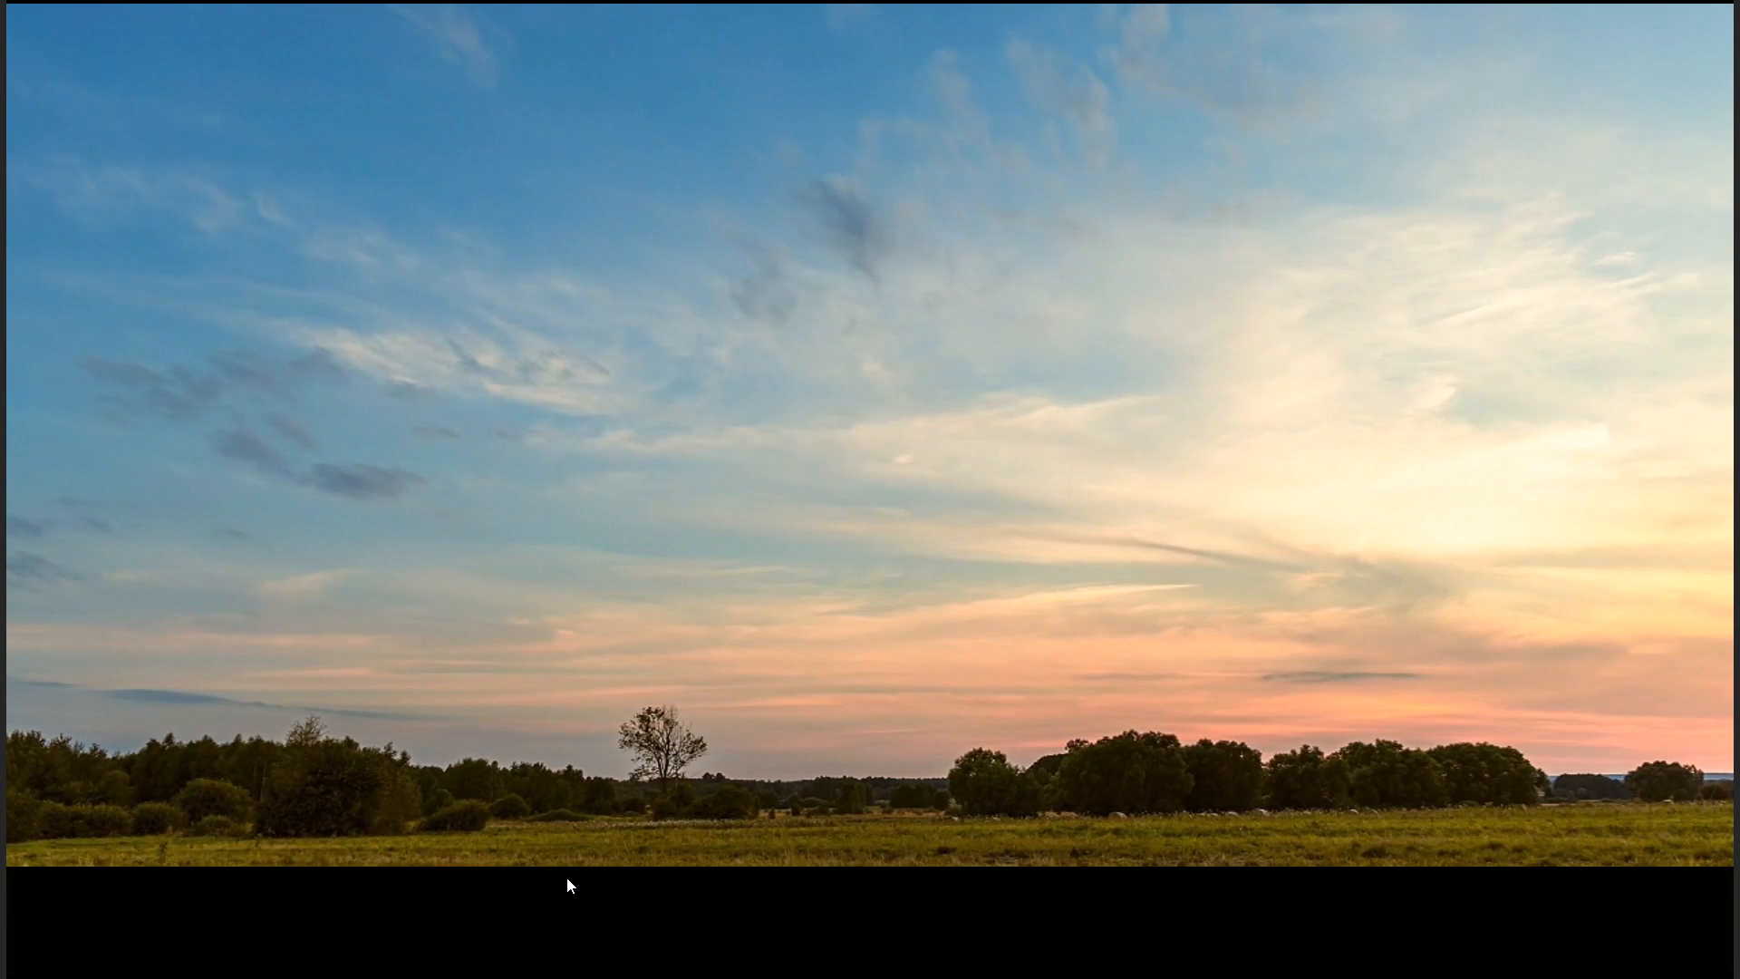
{"action": "key", "text": "Escape"}
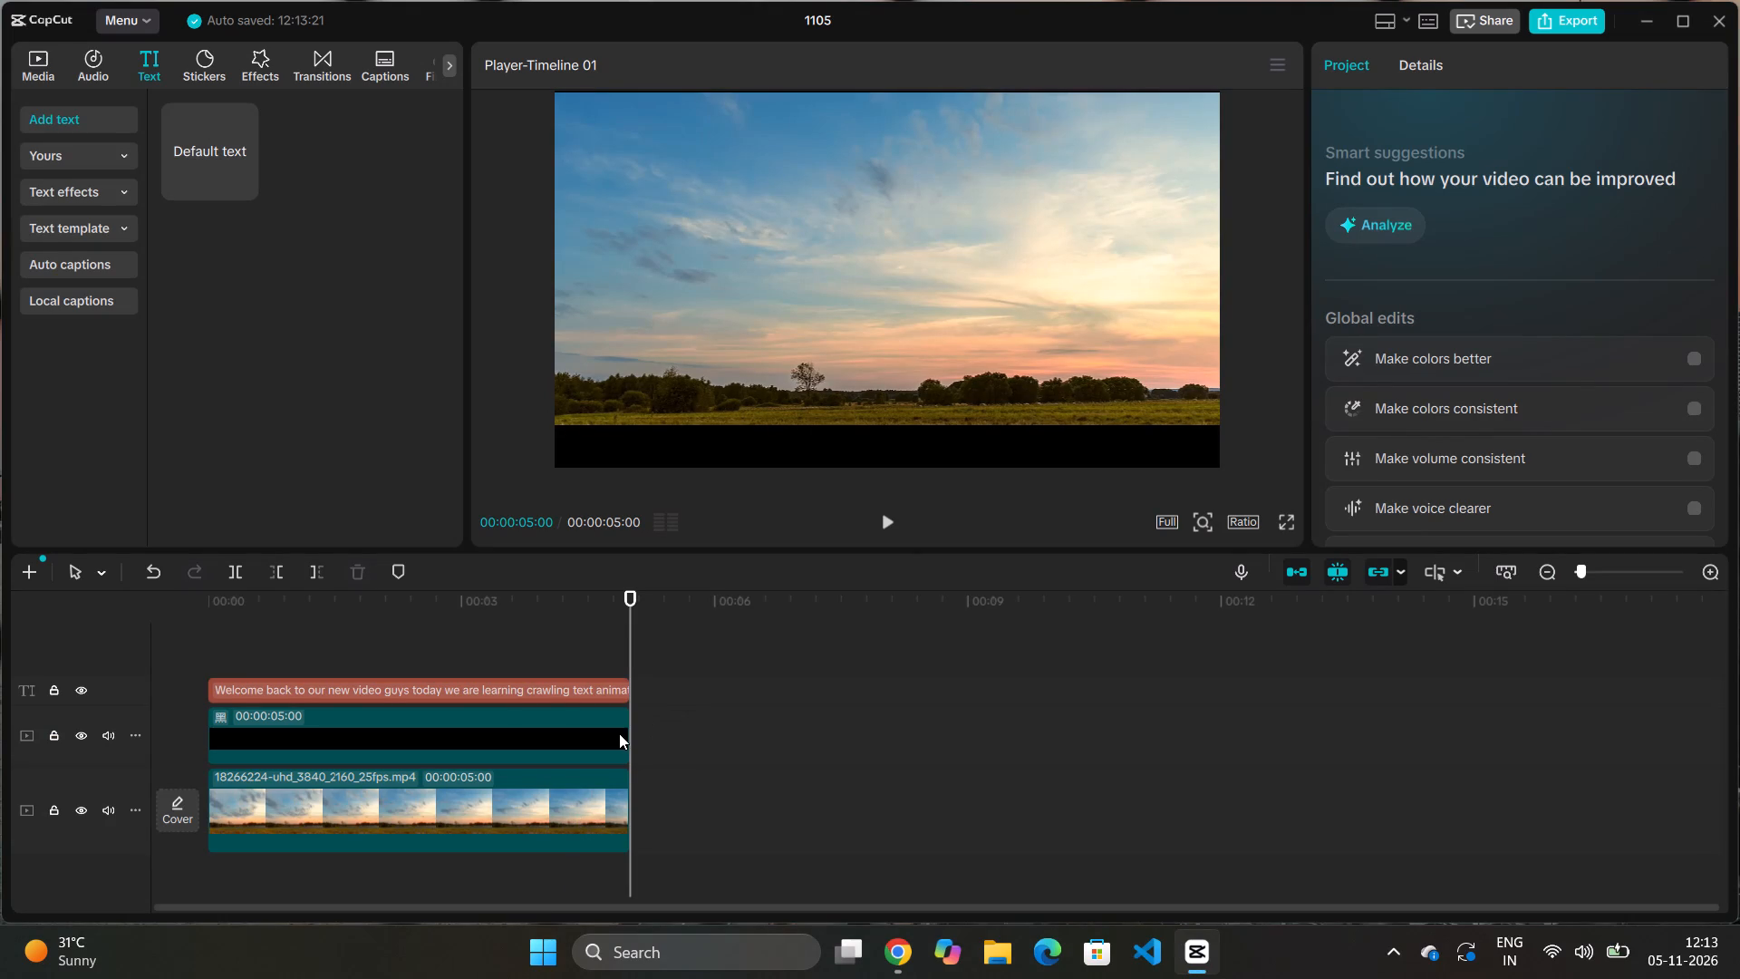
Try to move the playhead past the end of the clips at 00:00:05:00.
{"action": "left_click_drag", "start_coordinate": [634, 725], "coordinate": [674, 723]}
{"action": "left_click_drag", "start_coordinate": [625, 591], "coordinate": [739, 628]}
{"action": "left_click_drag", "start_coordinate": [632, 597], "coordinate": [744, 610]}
Select the text clip and shift its last position keyframe from 00:00:04:27 to the clip's end, at about 00:00:05:00.
{"action": "left_click", "coordinate": [610, 690]}
{"action": "left_click_drag", "start_coordinate": [626, 692], "coordinate": [678, 703]}
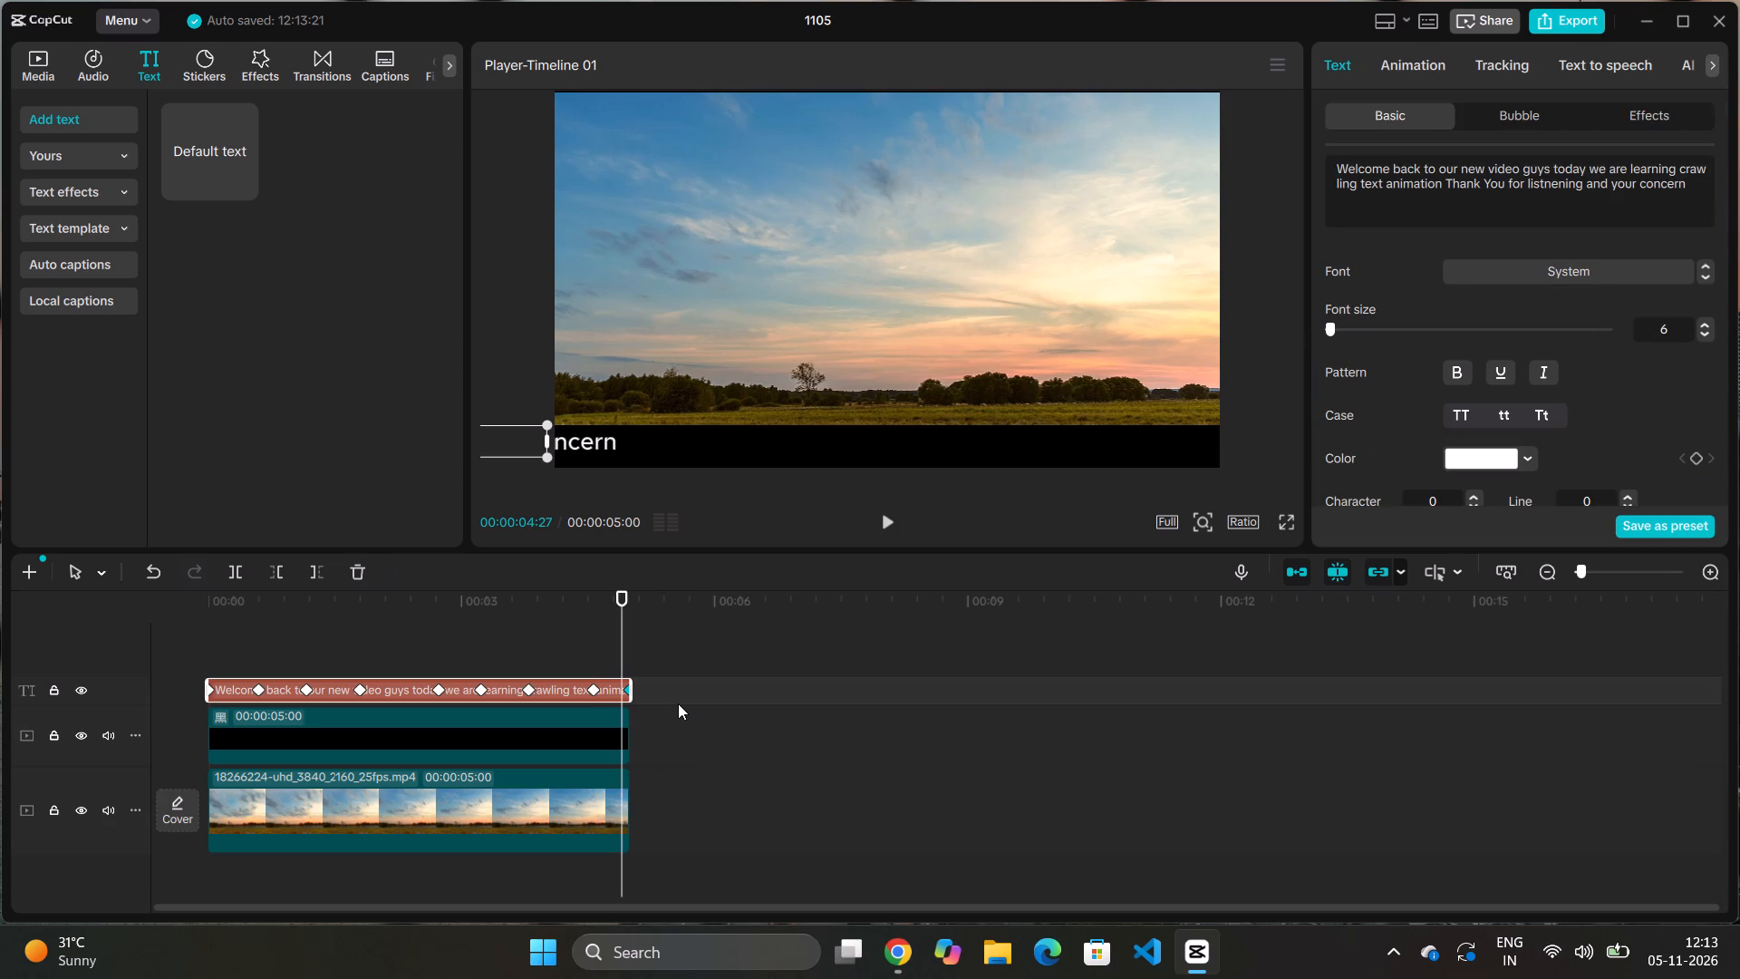
{"action": "left_click_drag", "start_coordinate": [678, 703], "coordinate": [678, 704]}
{"action": "left_click_drag", "start_coordinate": [627, 686], "coordinate": [755, 718]}
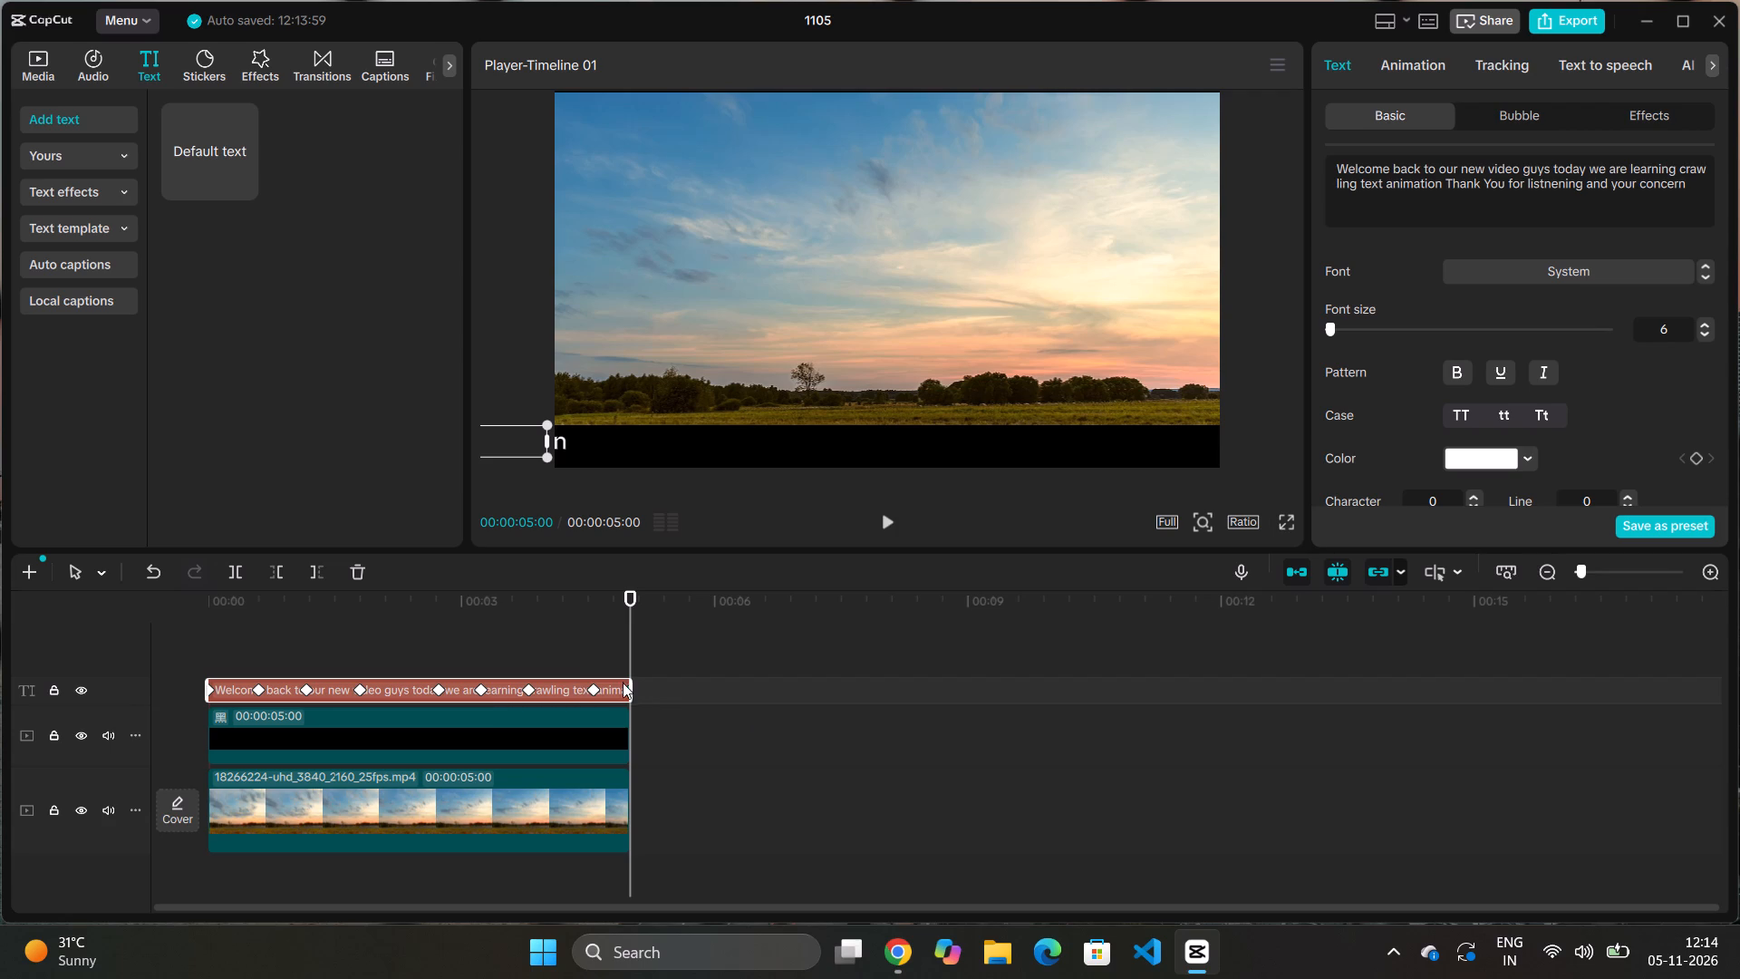
Extend the end of the welcome text clip to about 00:00:09:11 on the timeline.
{"action": "left_click_drag", "start_coordinate": [630, 689], "coordinate": [1013, 764]}
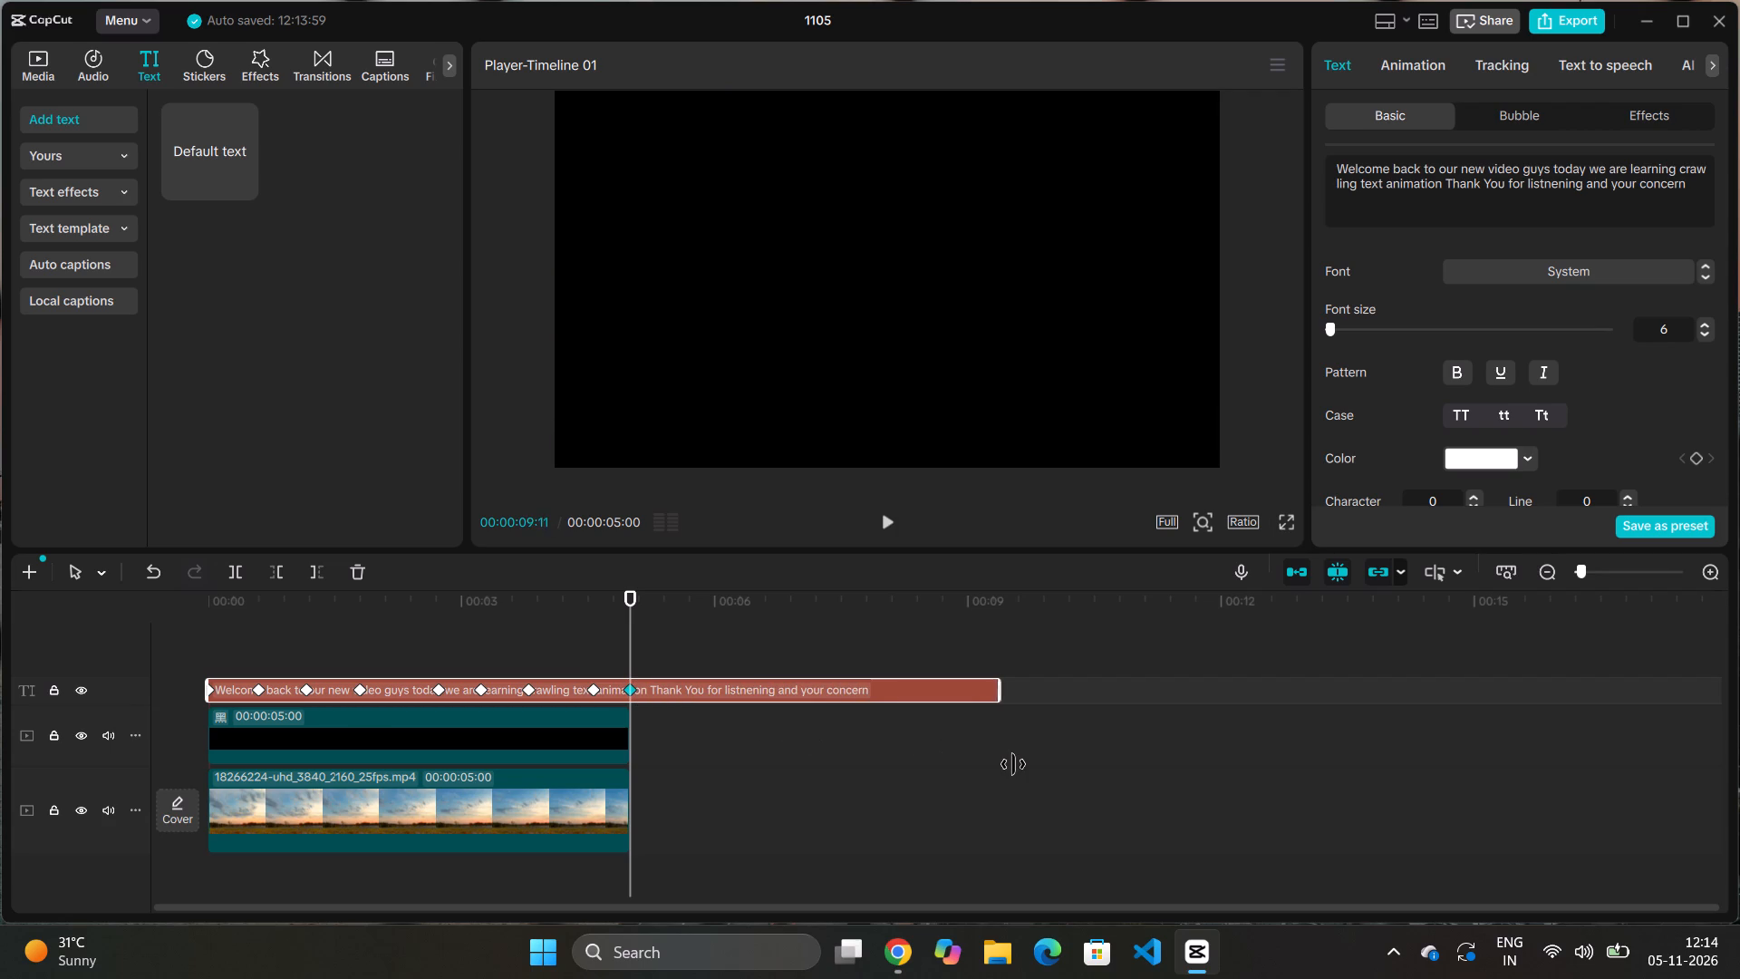
{"action": "left_click_drag", "start_coordinate": [1013, 764], "coordinate": [994, 764]}
Extend the black bar clip to 00:00:09:11 so it ends together with the text clip.
{"action": "left_click", "coordinate": [555, 728]}
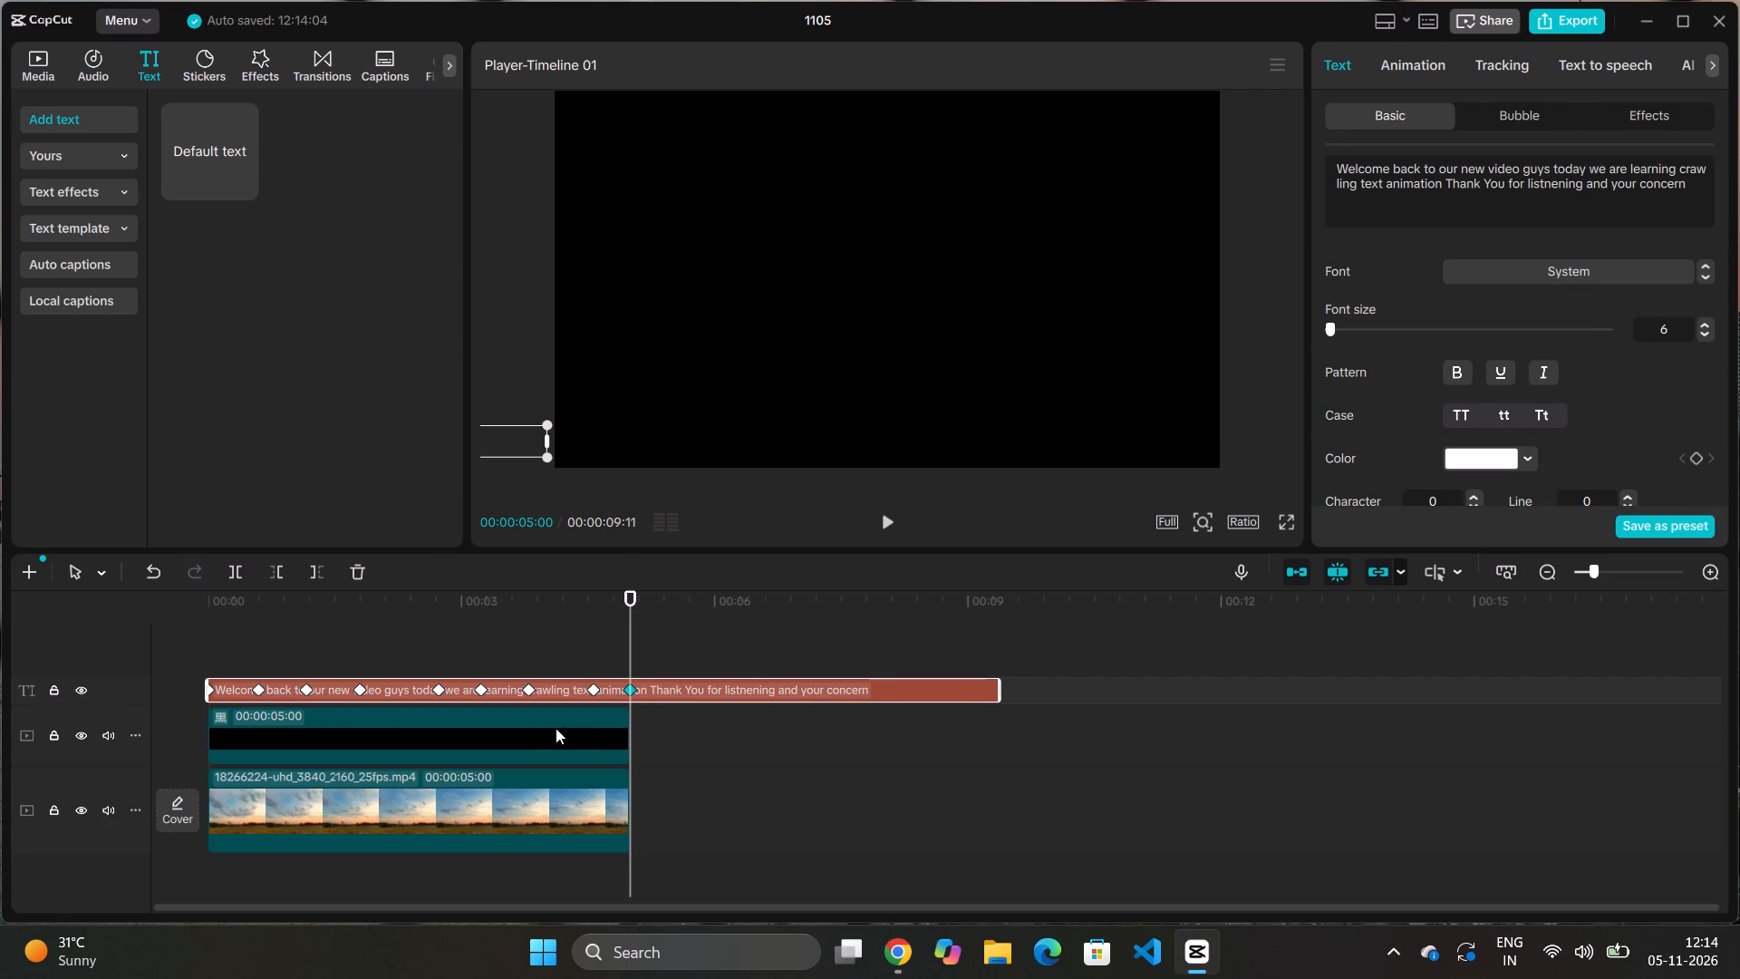
{"action": "left_click_drag", "start_coordinate": [623, 732], "coordinate": [661, 731]}
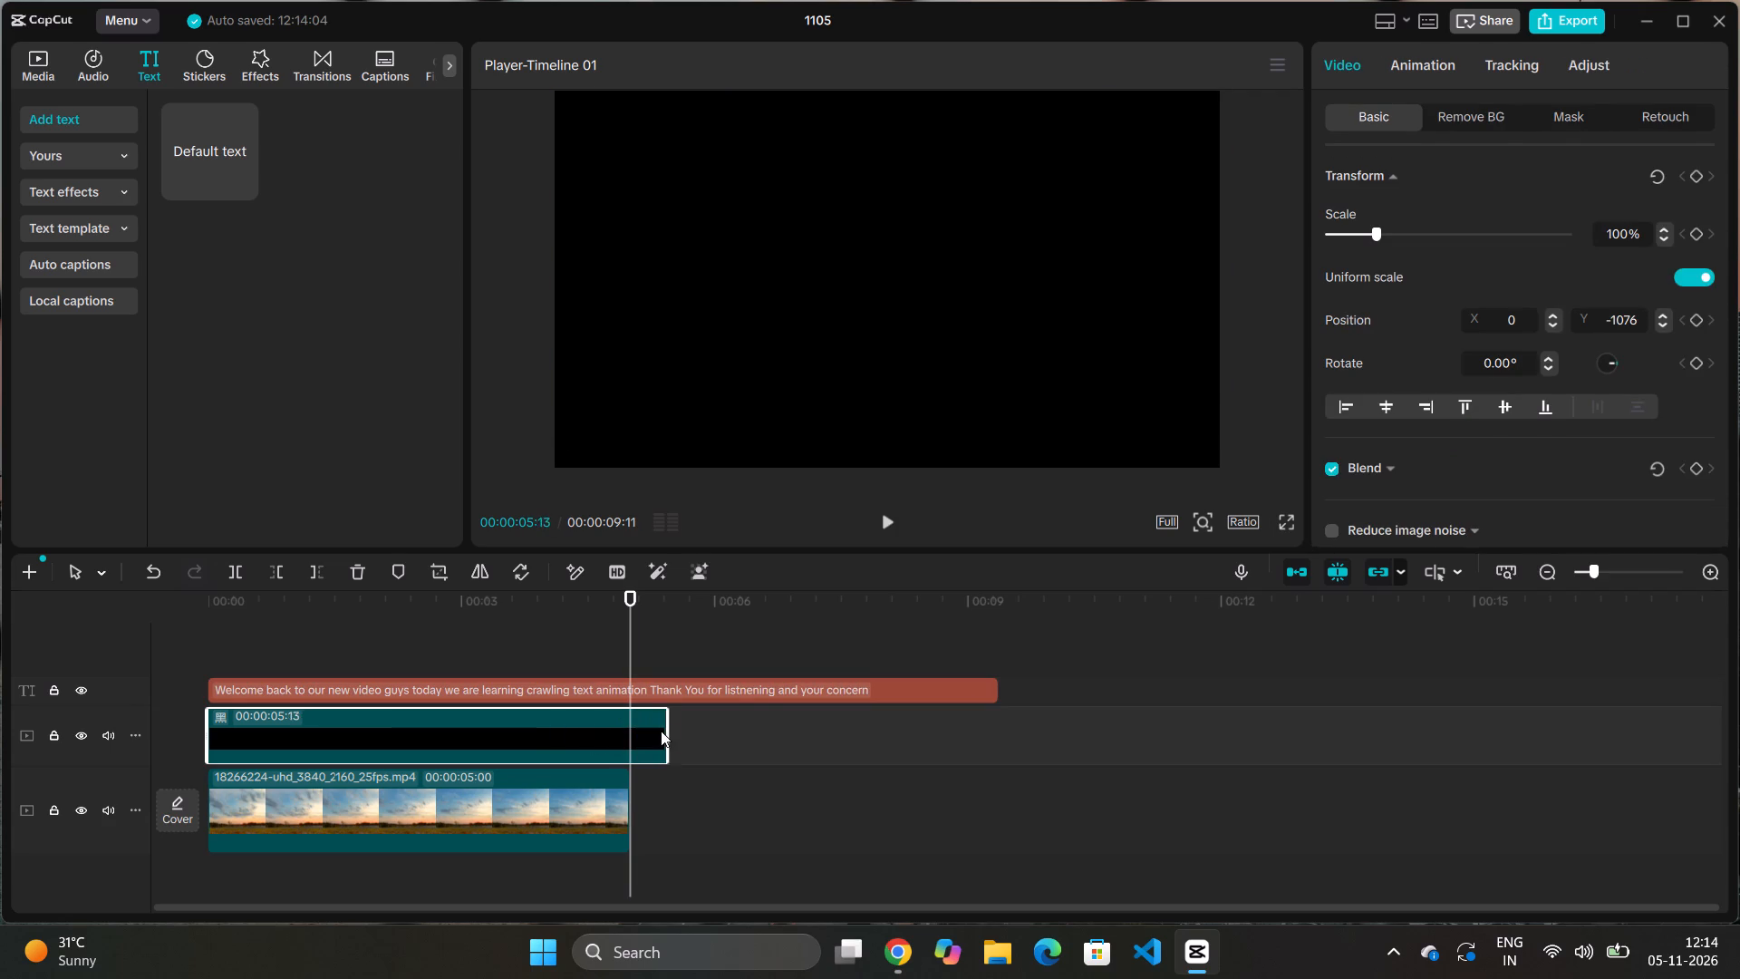
{"action": "left_click_drag", "start_coordinate": [661, 731], "coordinate": [996, 845]}
Extend the sunset clip on the main track to 00:00:09:11, matching the end of the clips above it.
{"action": "left_click", "coordinate": [575, 815]}
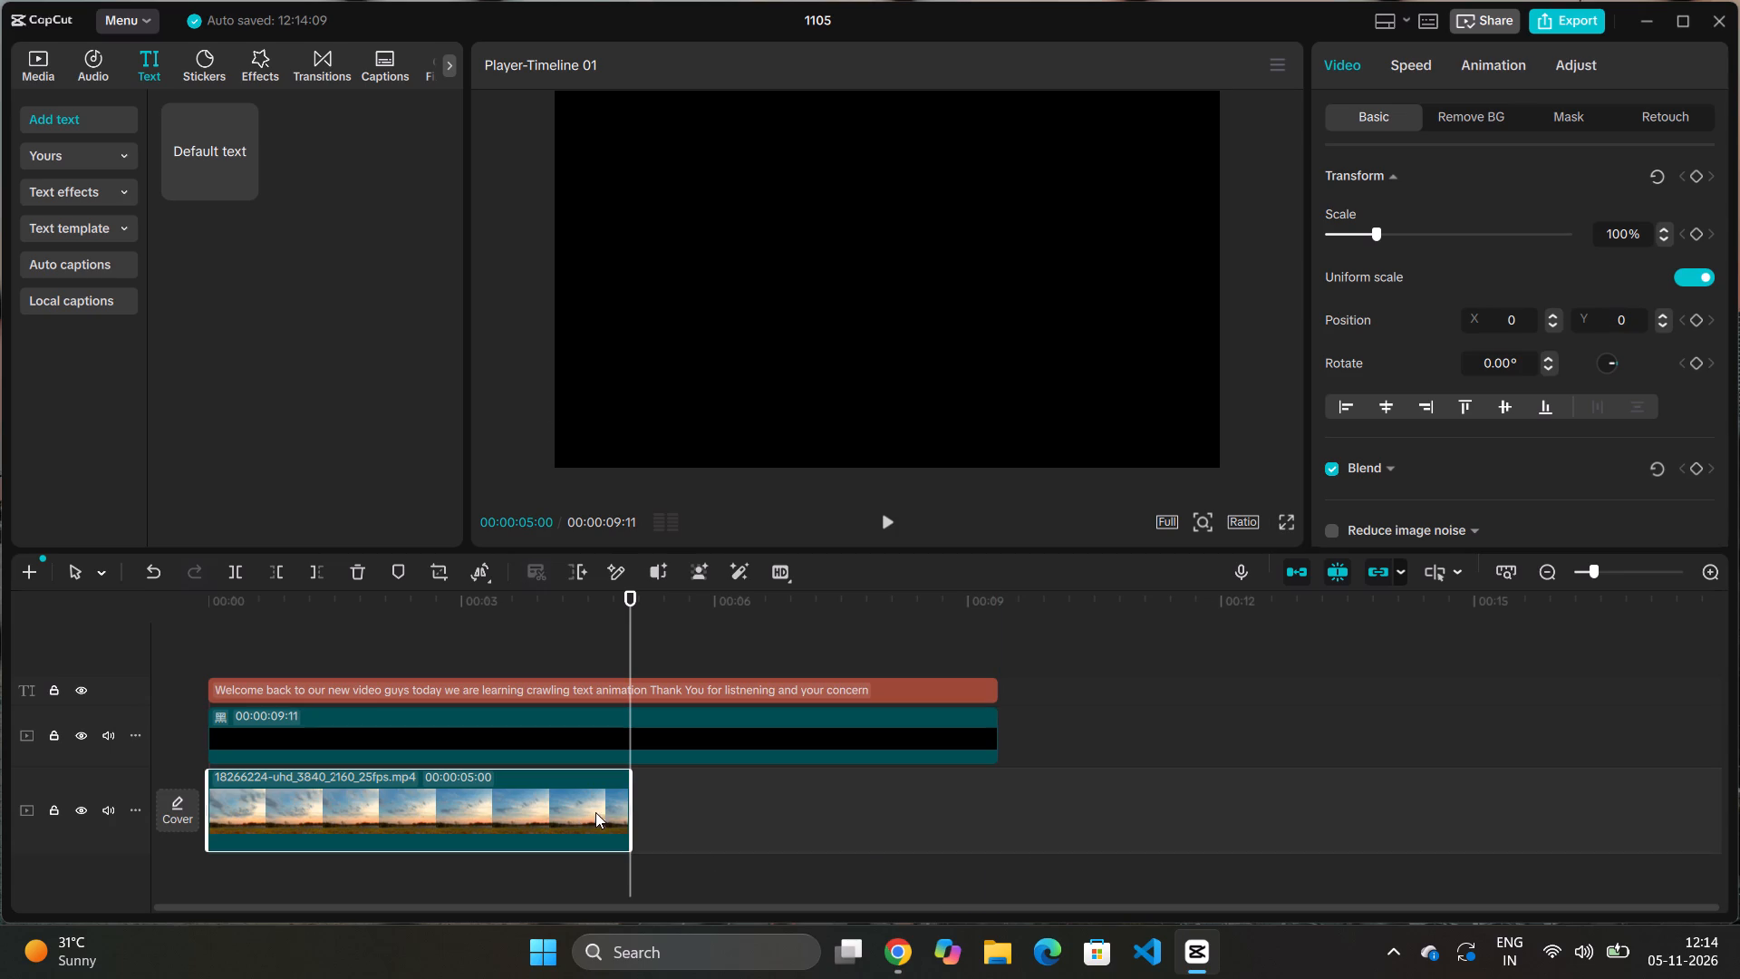
{"action": "left_click_drag", "start_coordinate": [632, 791], "coordinate": [888, 821]}
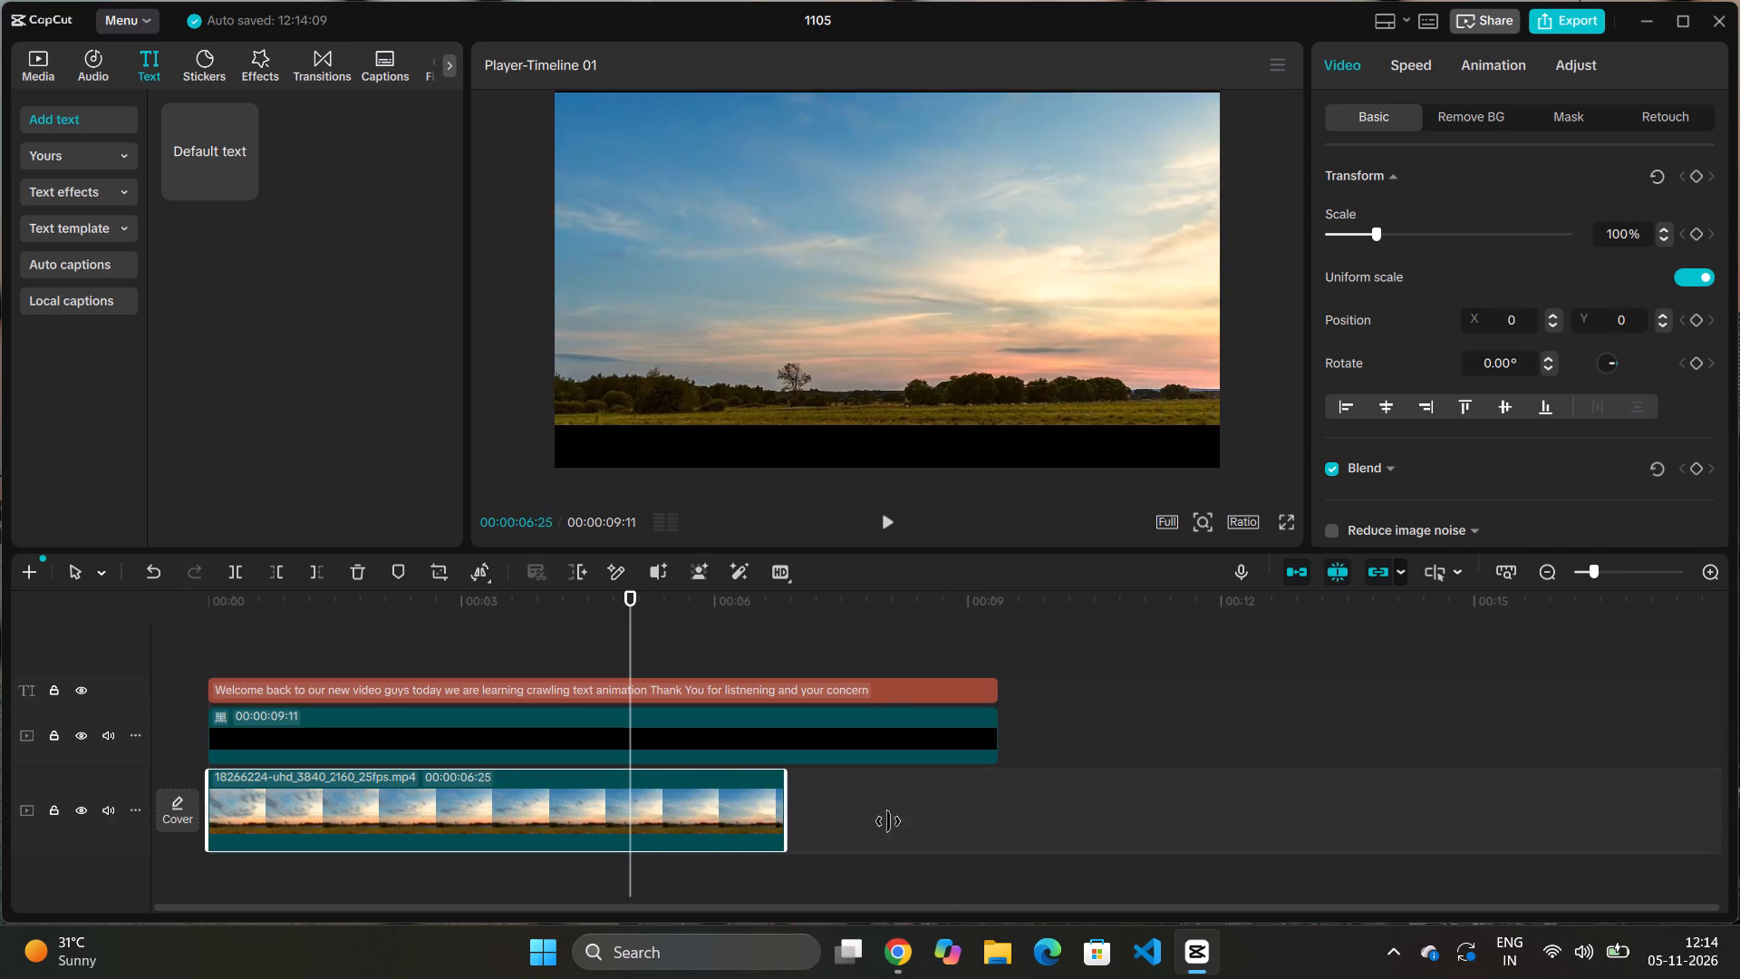
{"action": "left_click_drag", "start_coordinate": [888, 821], "coordinate": [994, 841]}
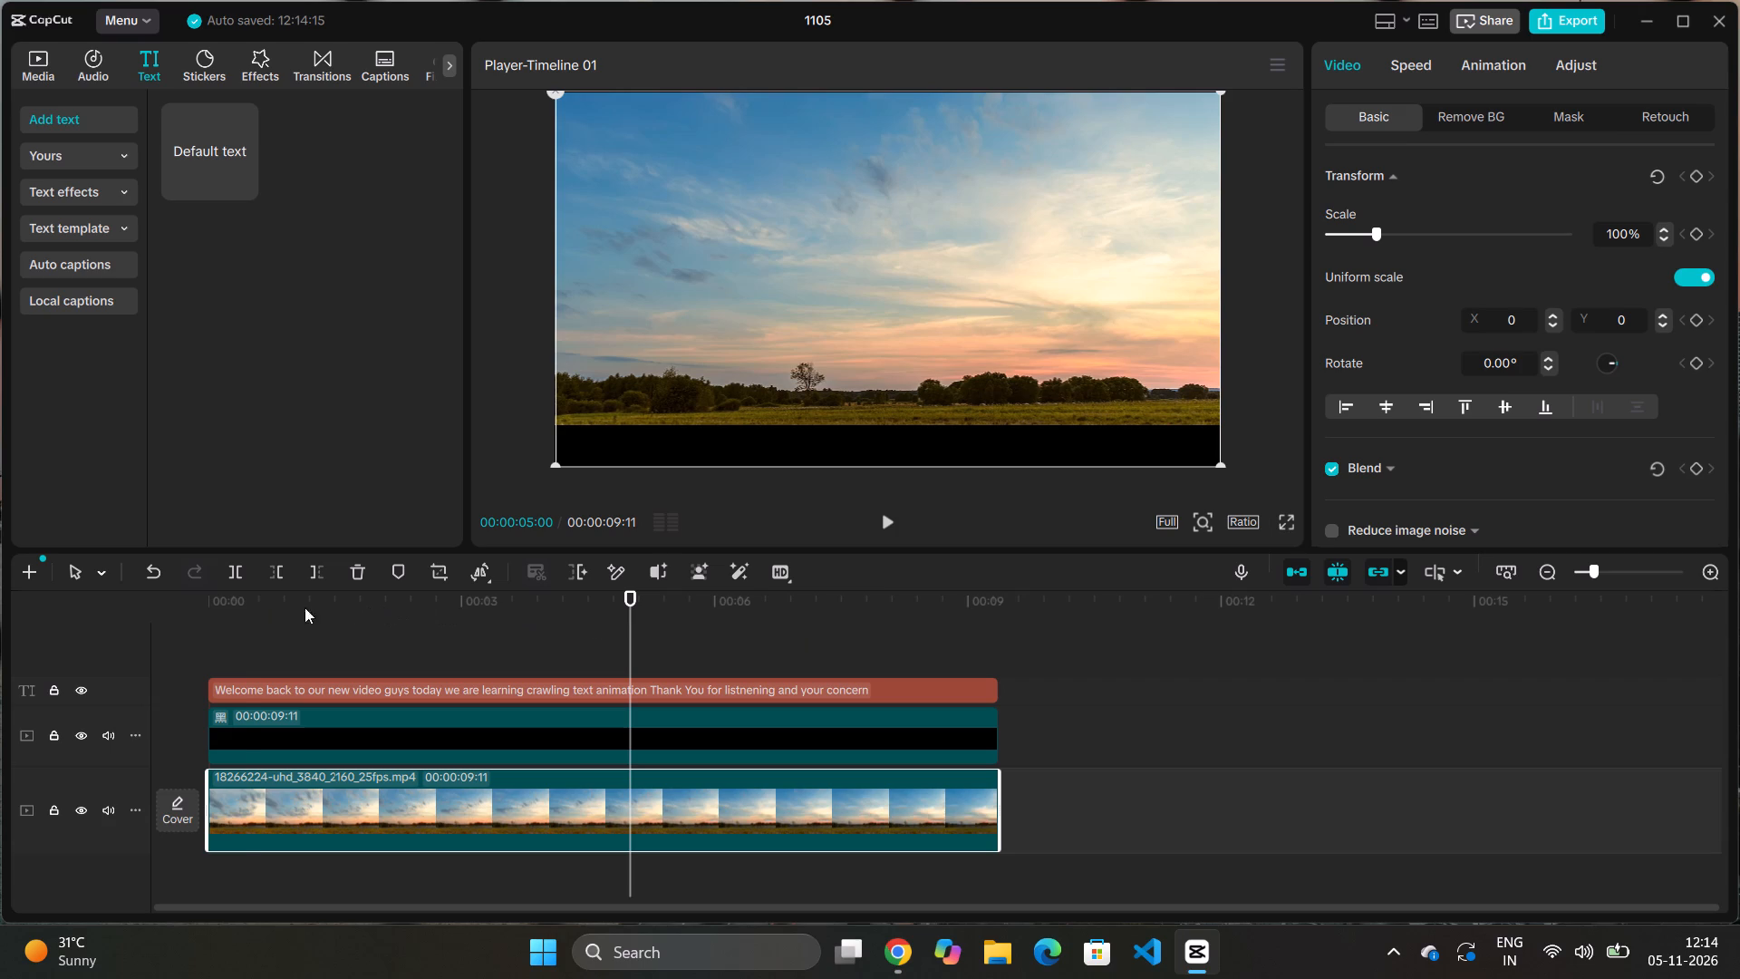
Return the playhead to 00:00:00:00 and play the lengthened crawling text animation from the start.
{"action": "left_click", "coordinate": [245, 612]}
{"action": "left_click", "coordinate": [245, 612]}
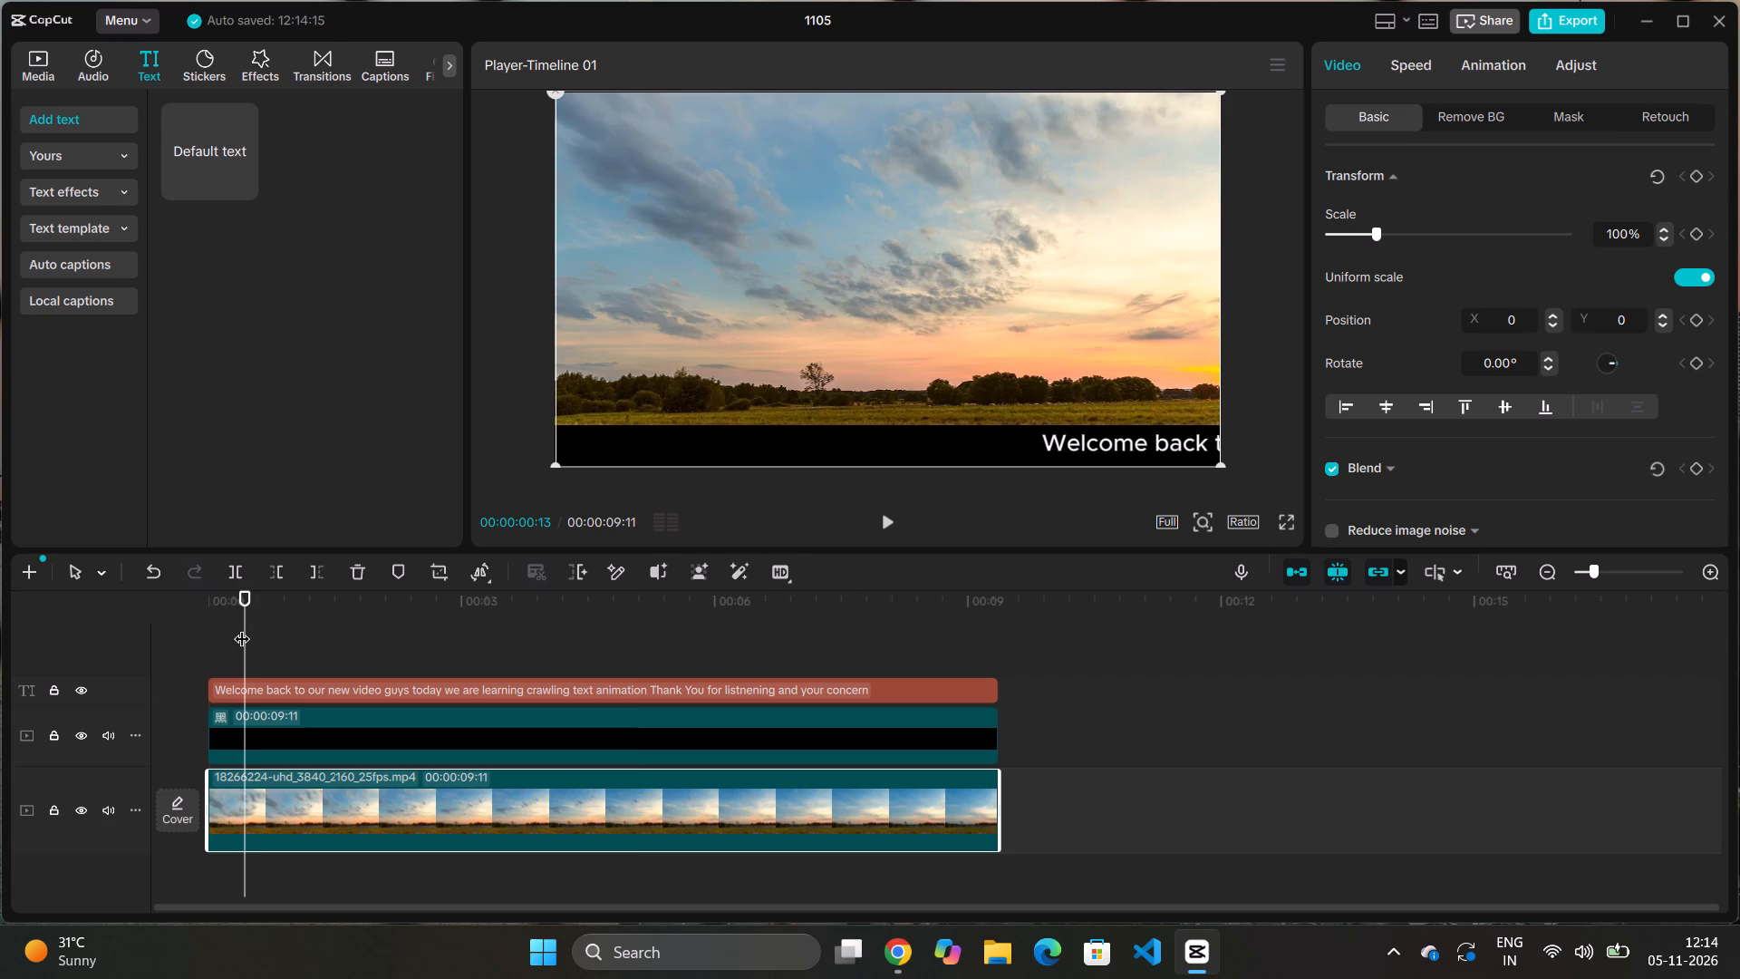
{"action": "left_click_drag", "start_coordinate": [242, 627], "coordinate": [191, 631]}
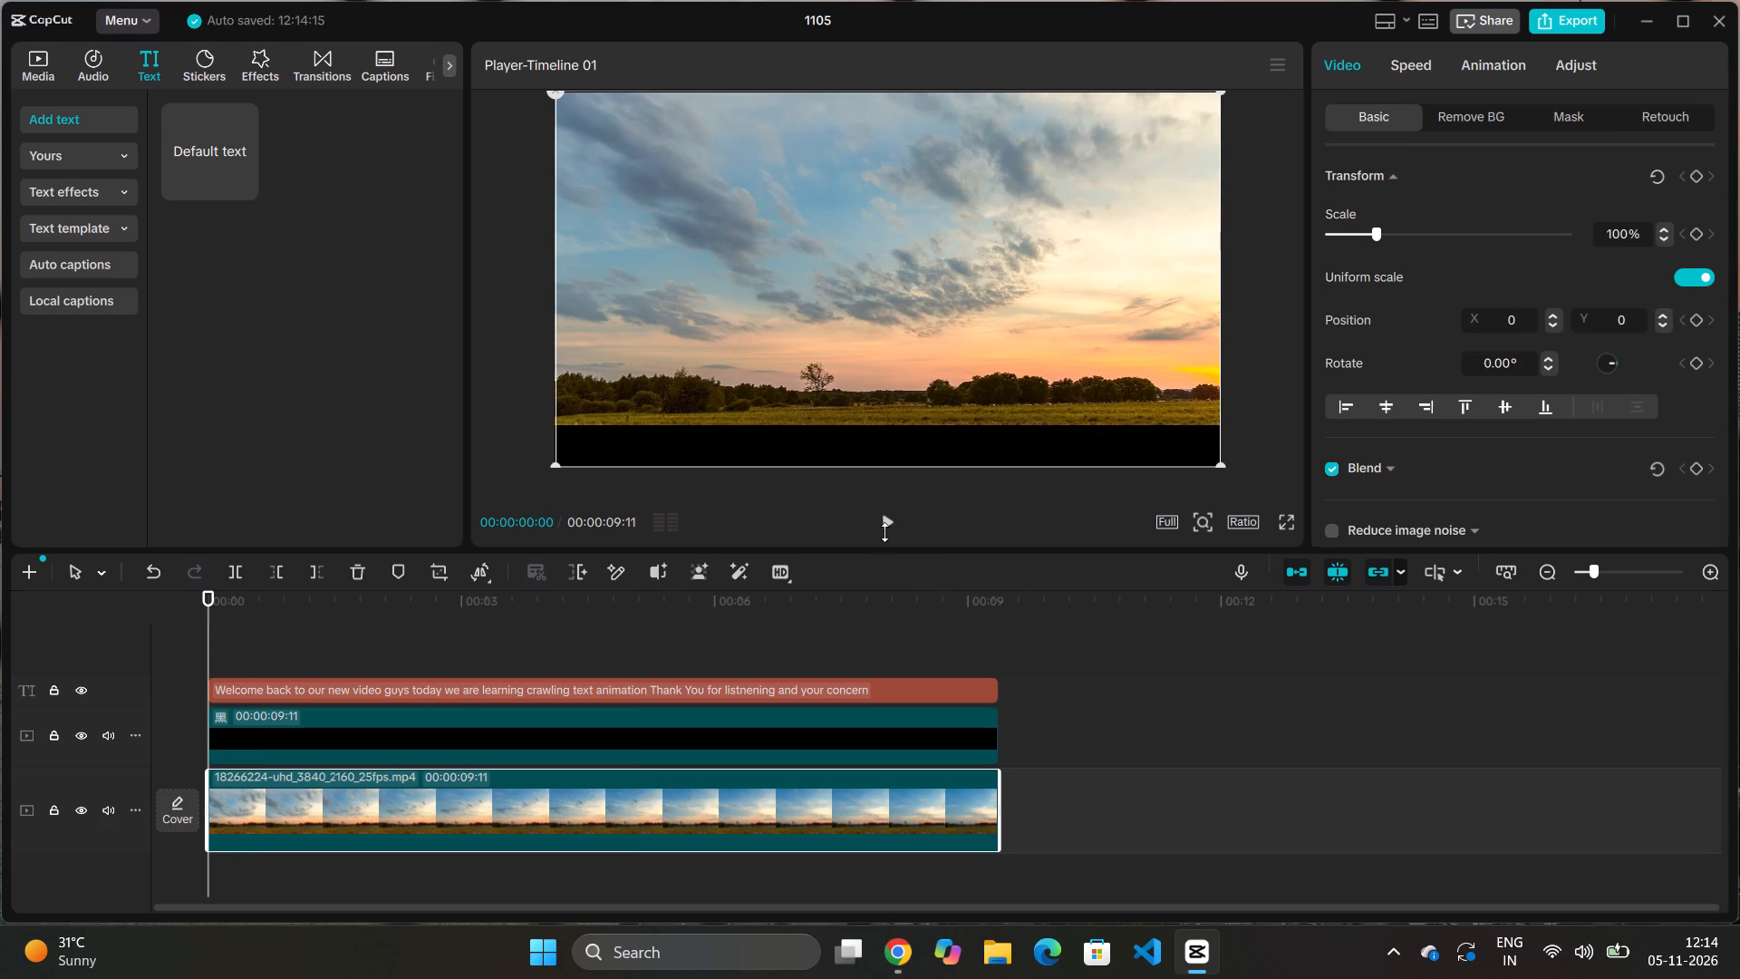
{"action": "left_click", "coordinate": [888, 525]}
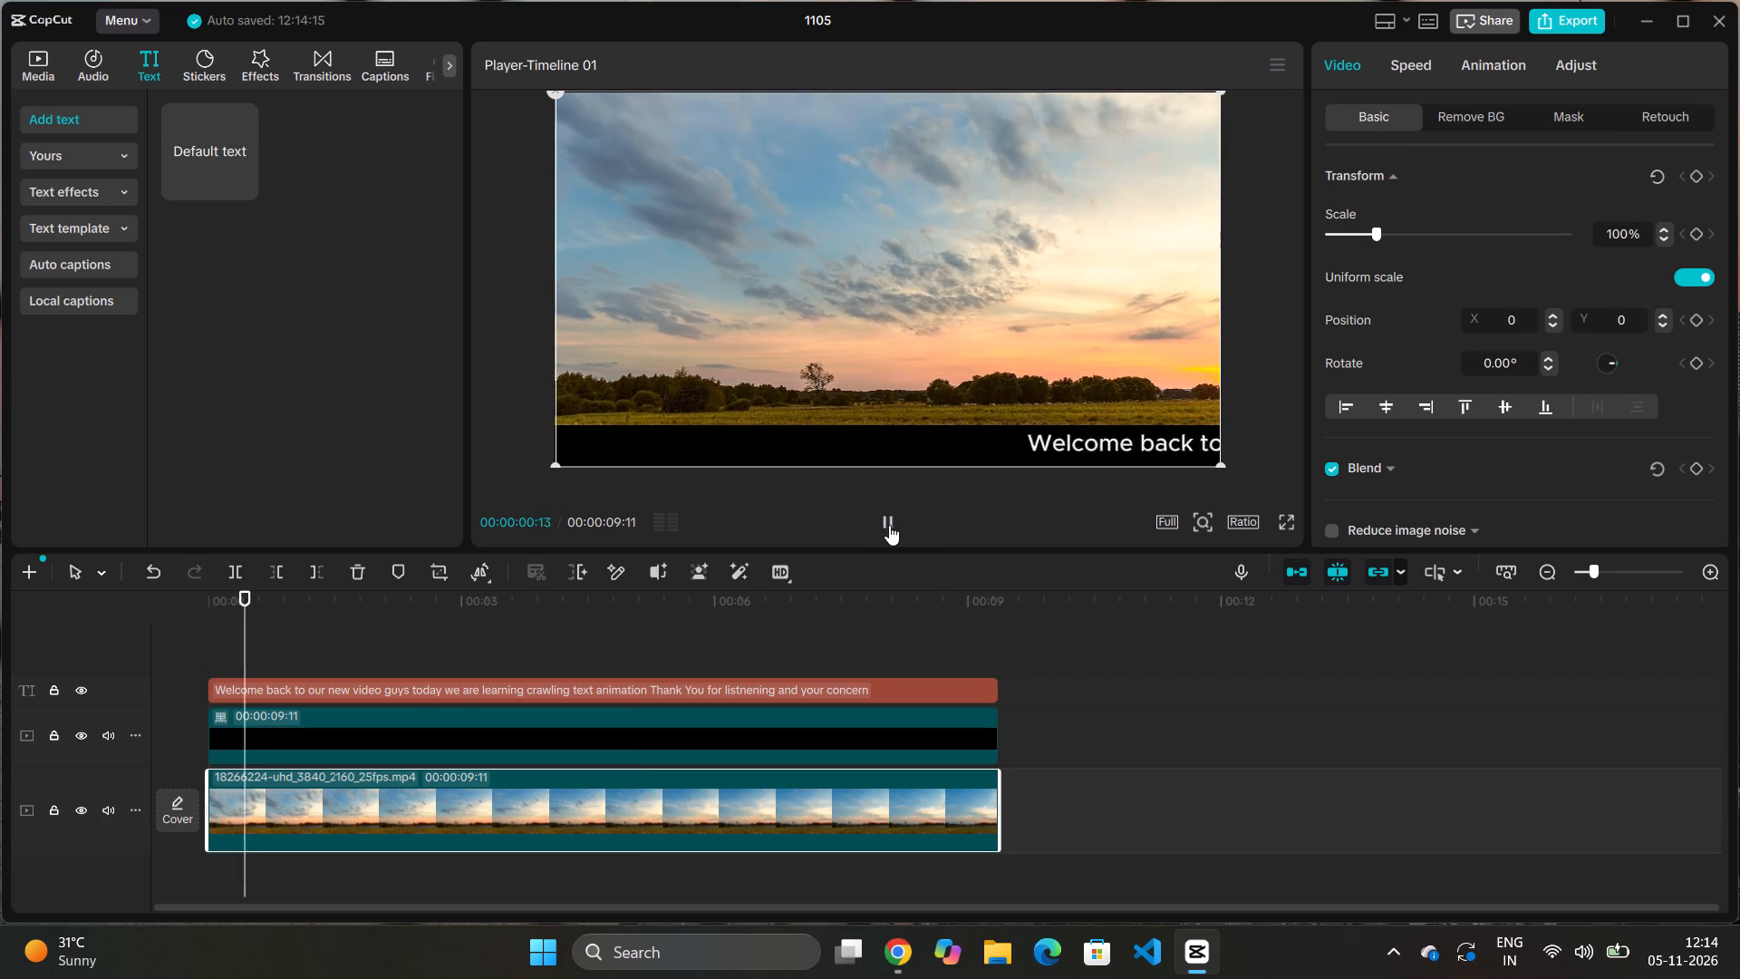
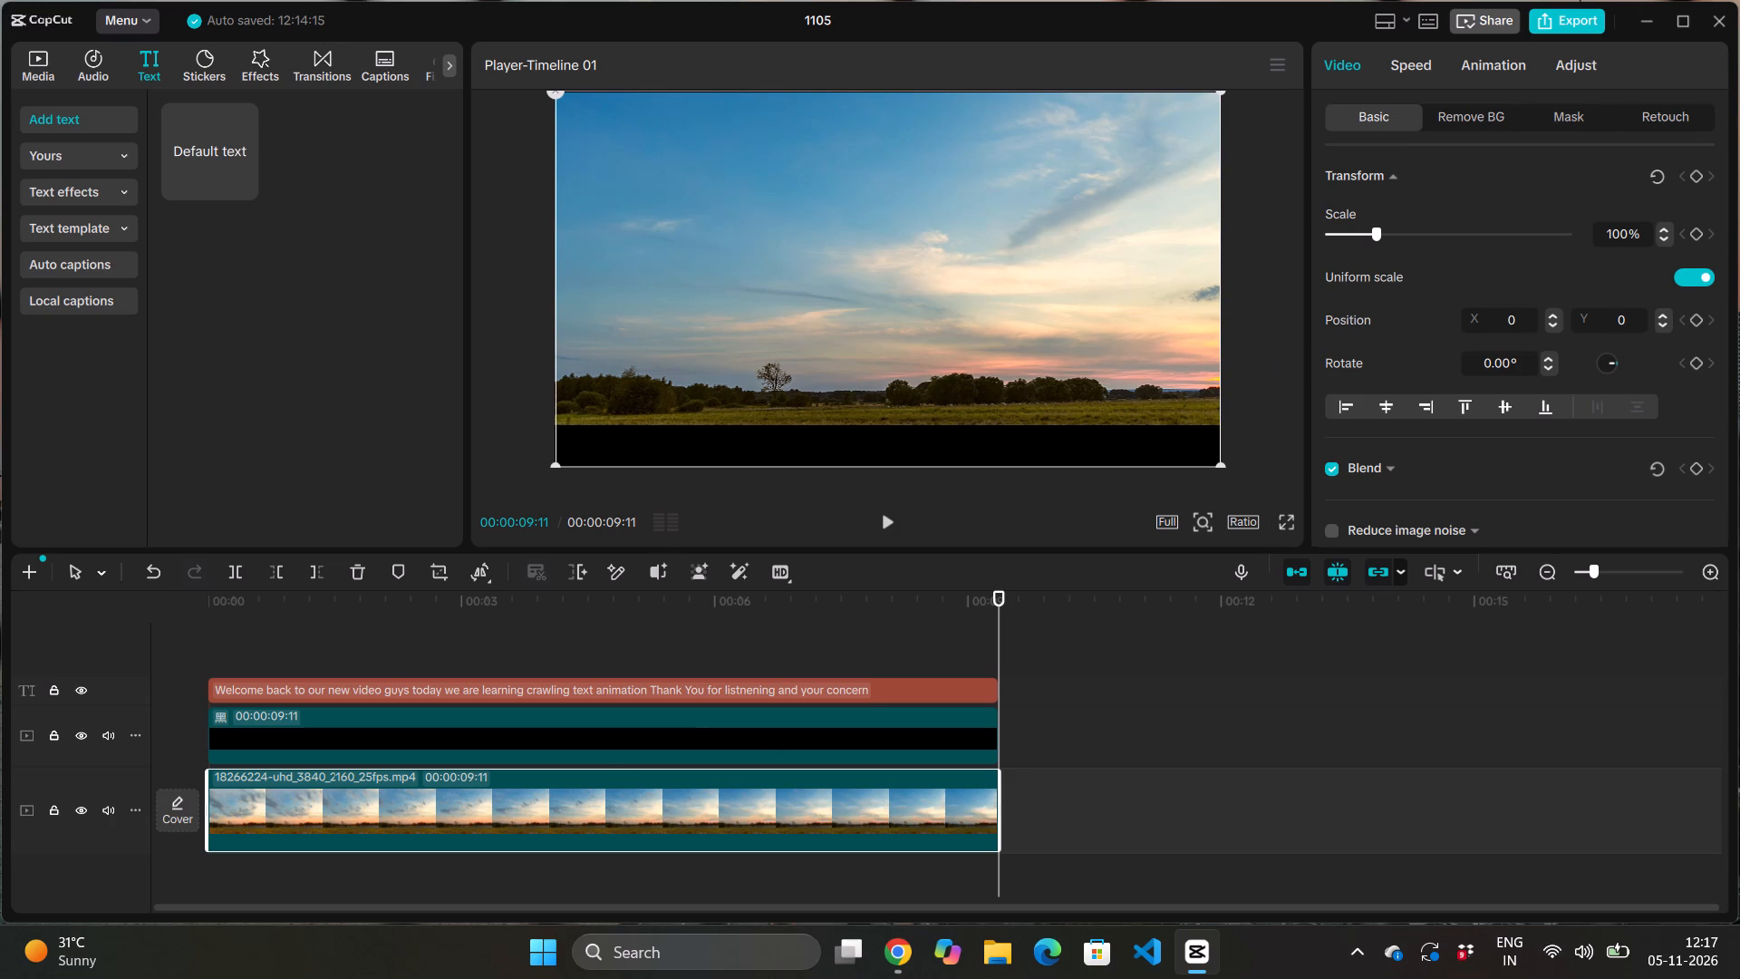
Switch to Chrome, maximize the window and search the web for "running video clip for editing".
{"action": "left_click", "coordinate": [905, 944]}
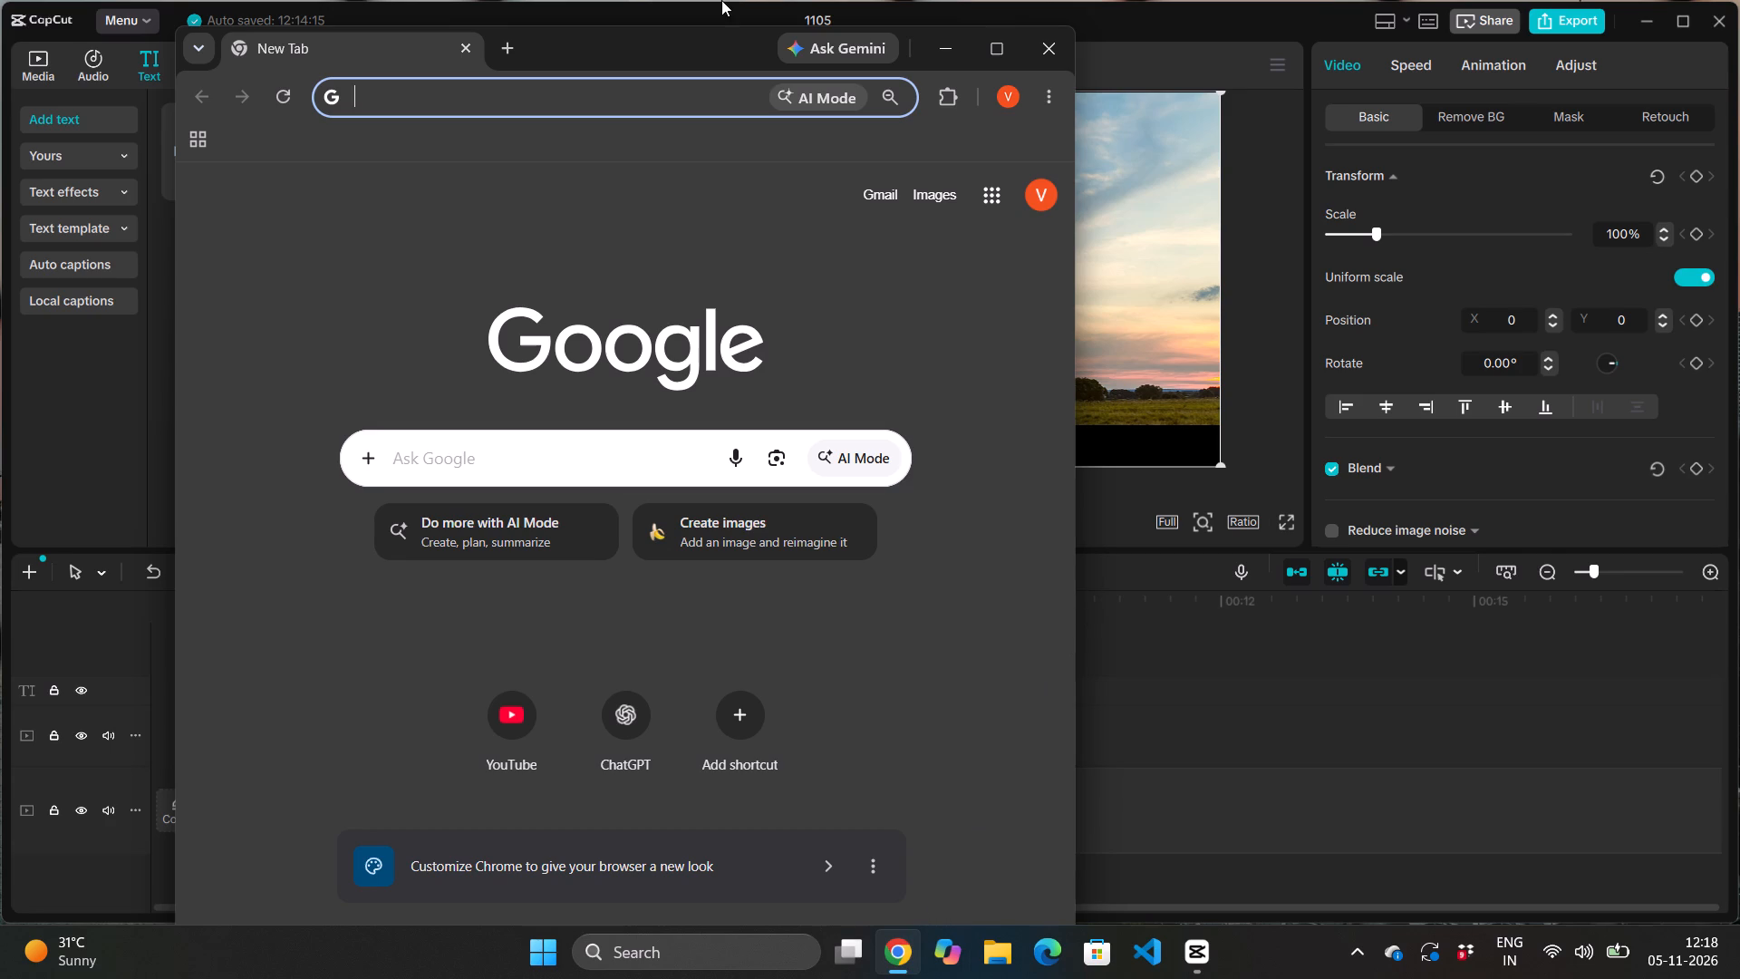
{"action": "left_click", "coordinate": [988, 48]}
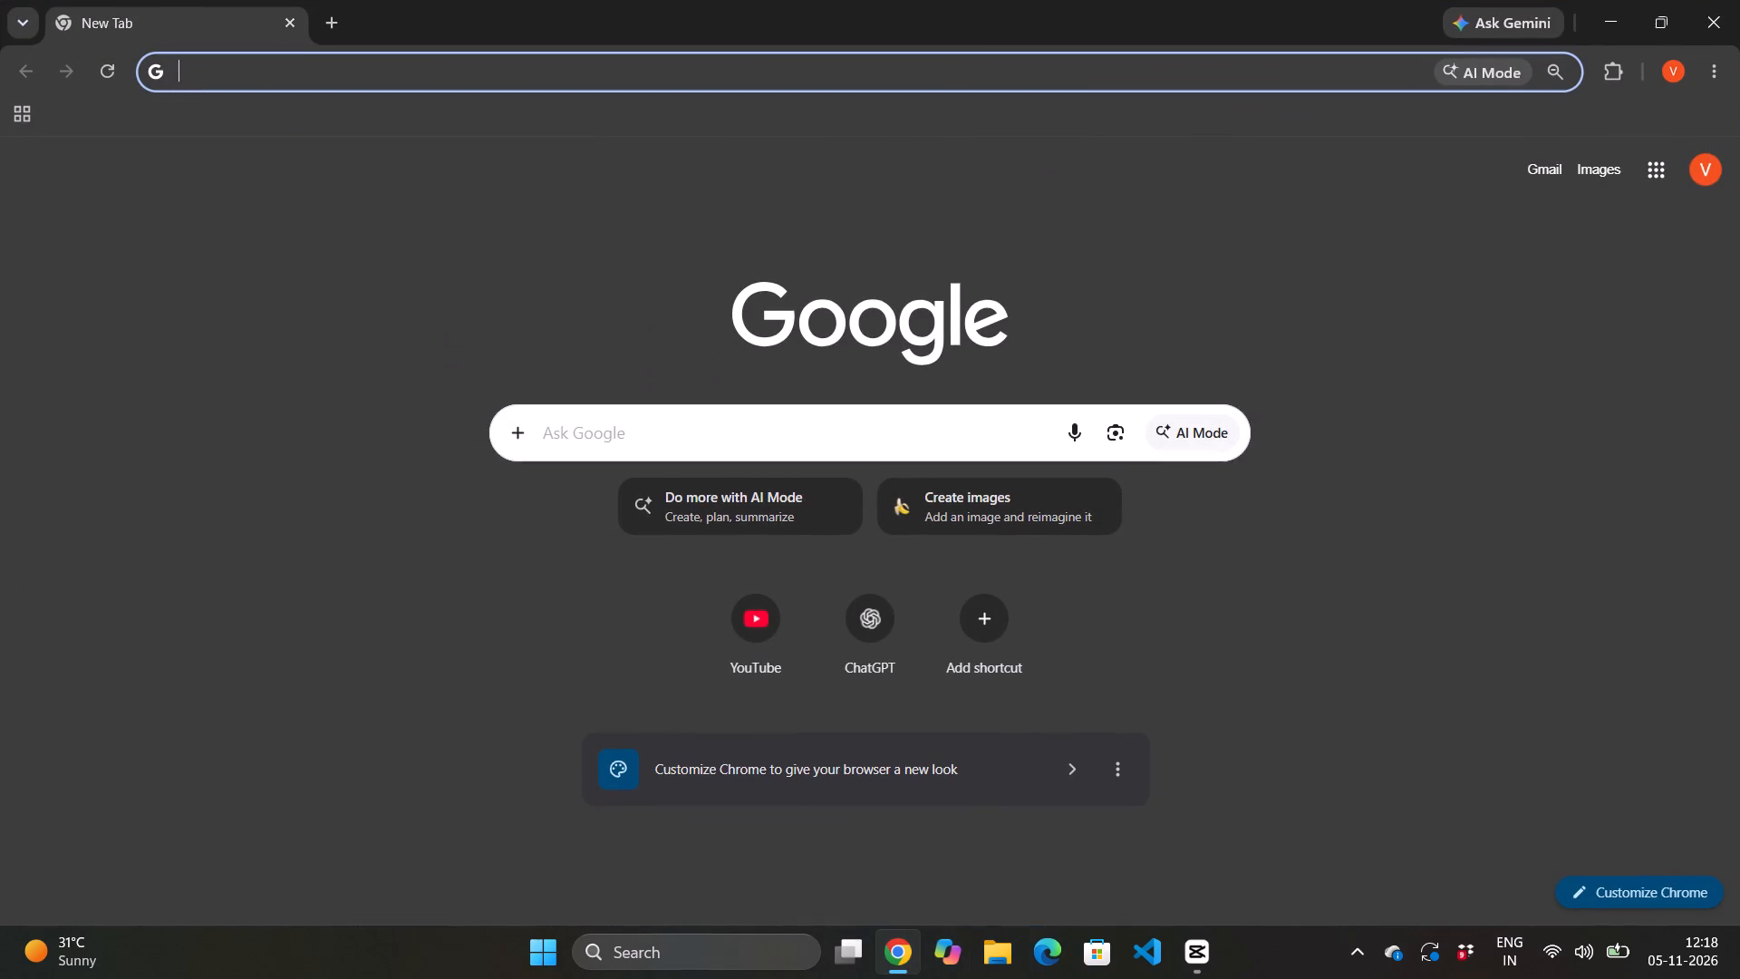
{"action": "type", "text": "running video"}
{"action": "key", "text": "space"}
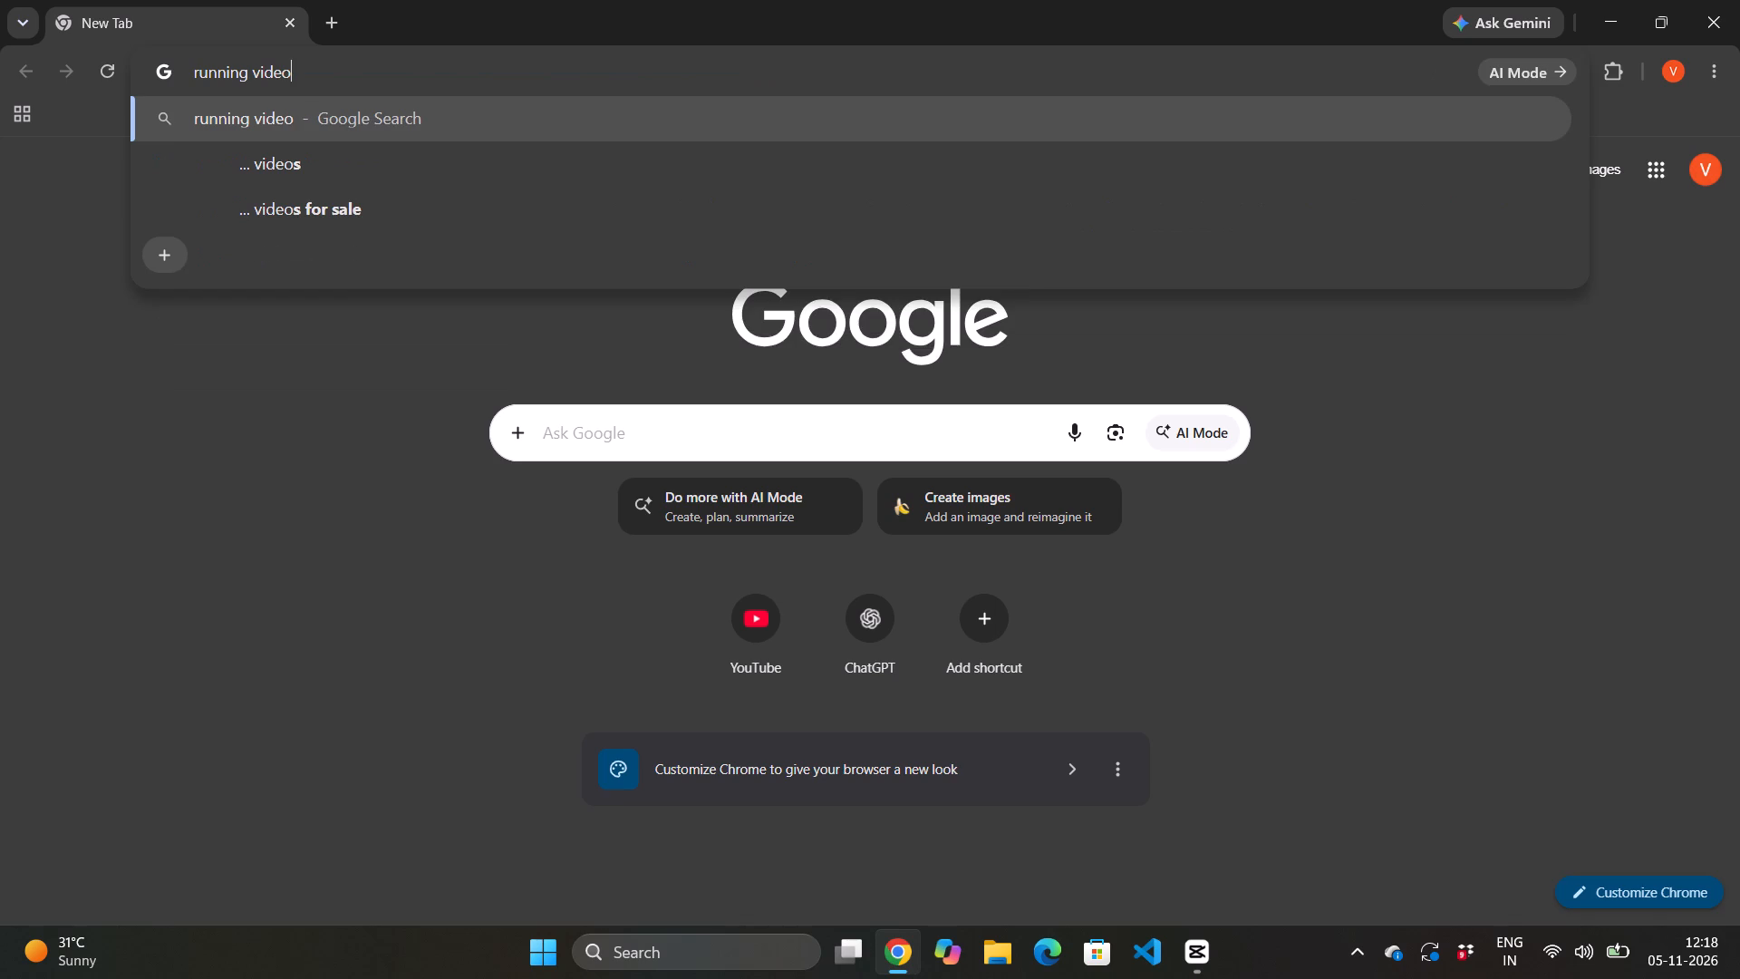
{"action": "type", "text": "clip for edd"}
{"action": "key", "text": "BackSpace"}
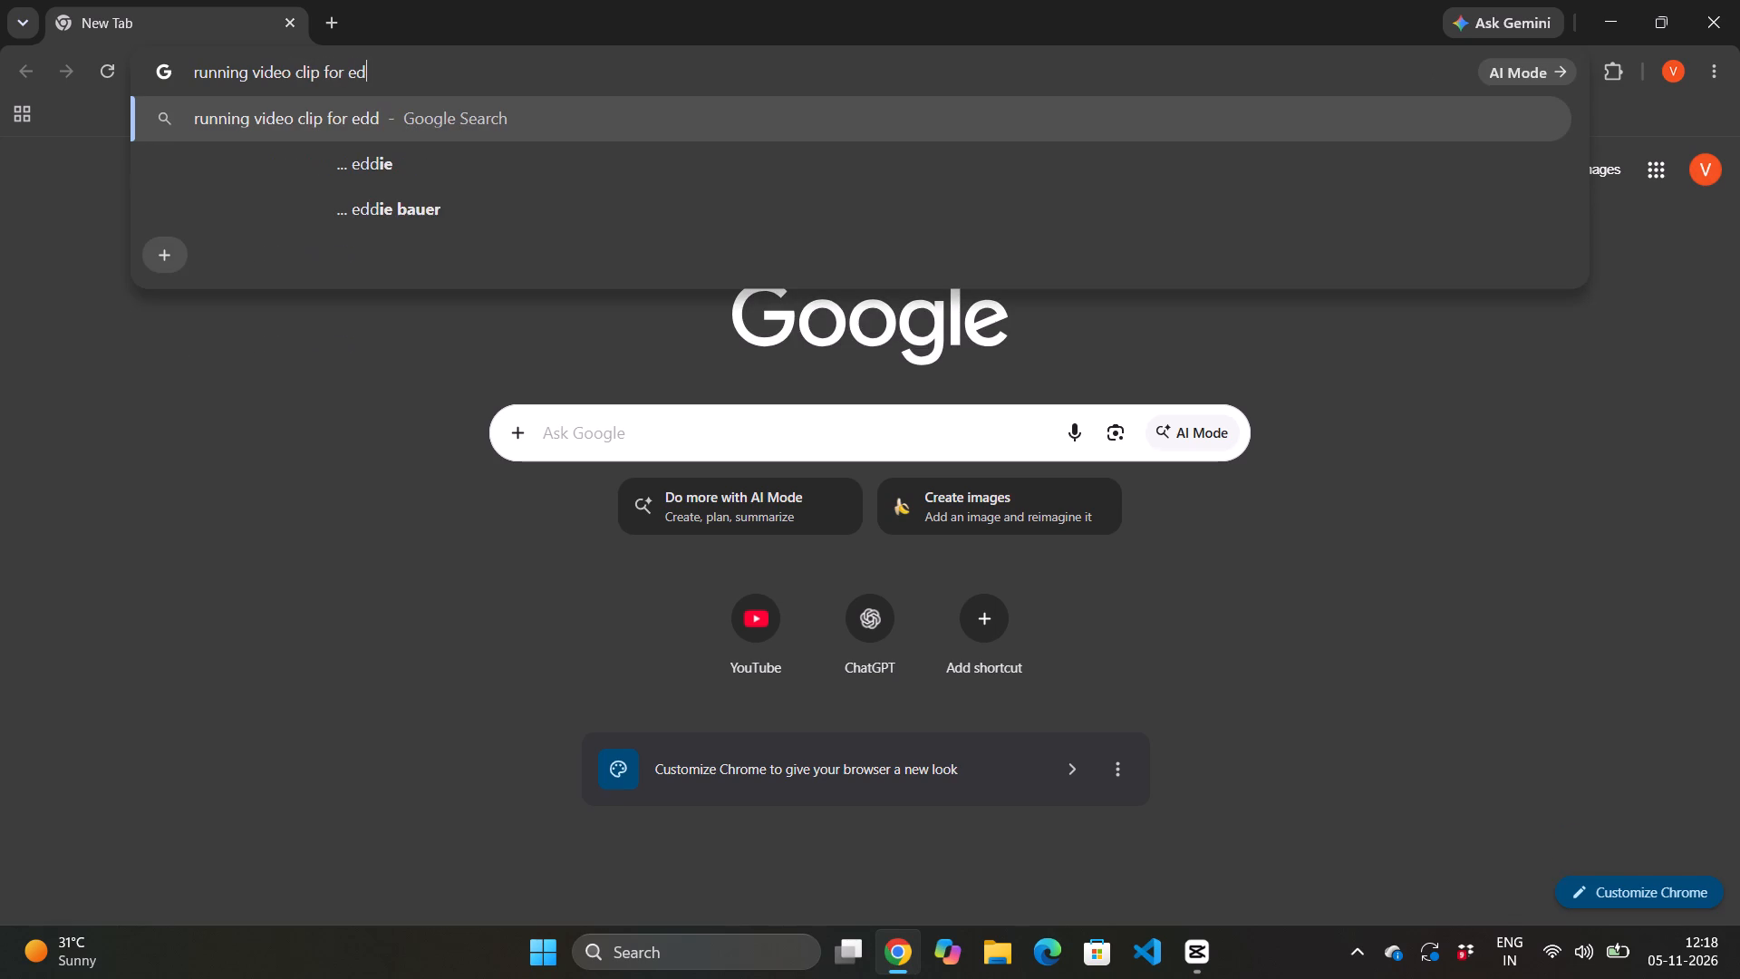
{"action": "type", "text": "iting"}
{"action": "key", "text": "Return"}
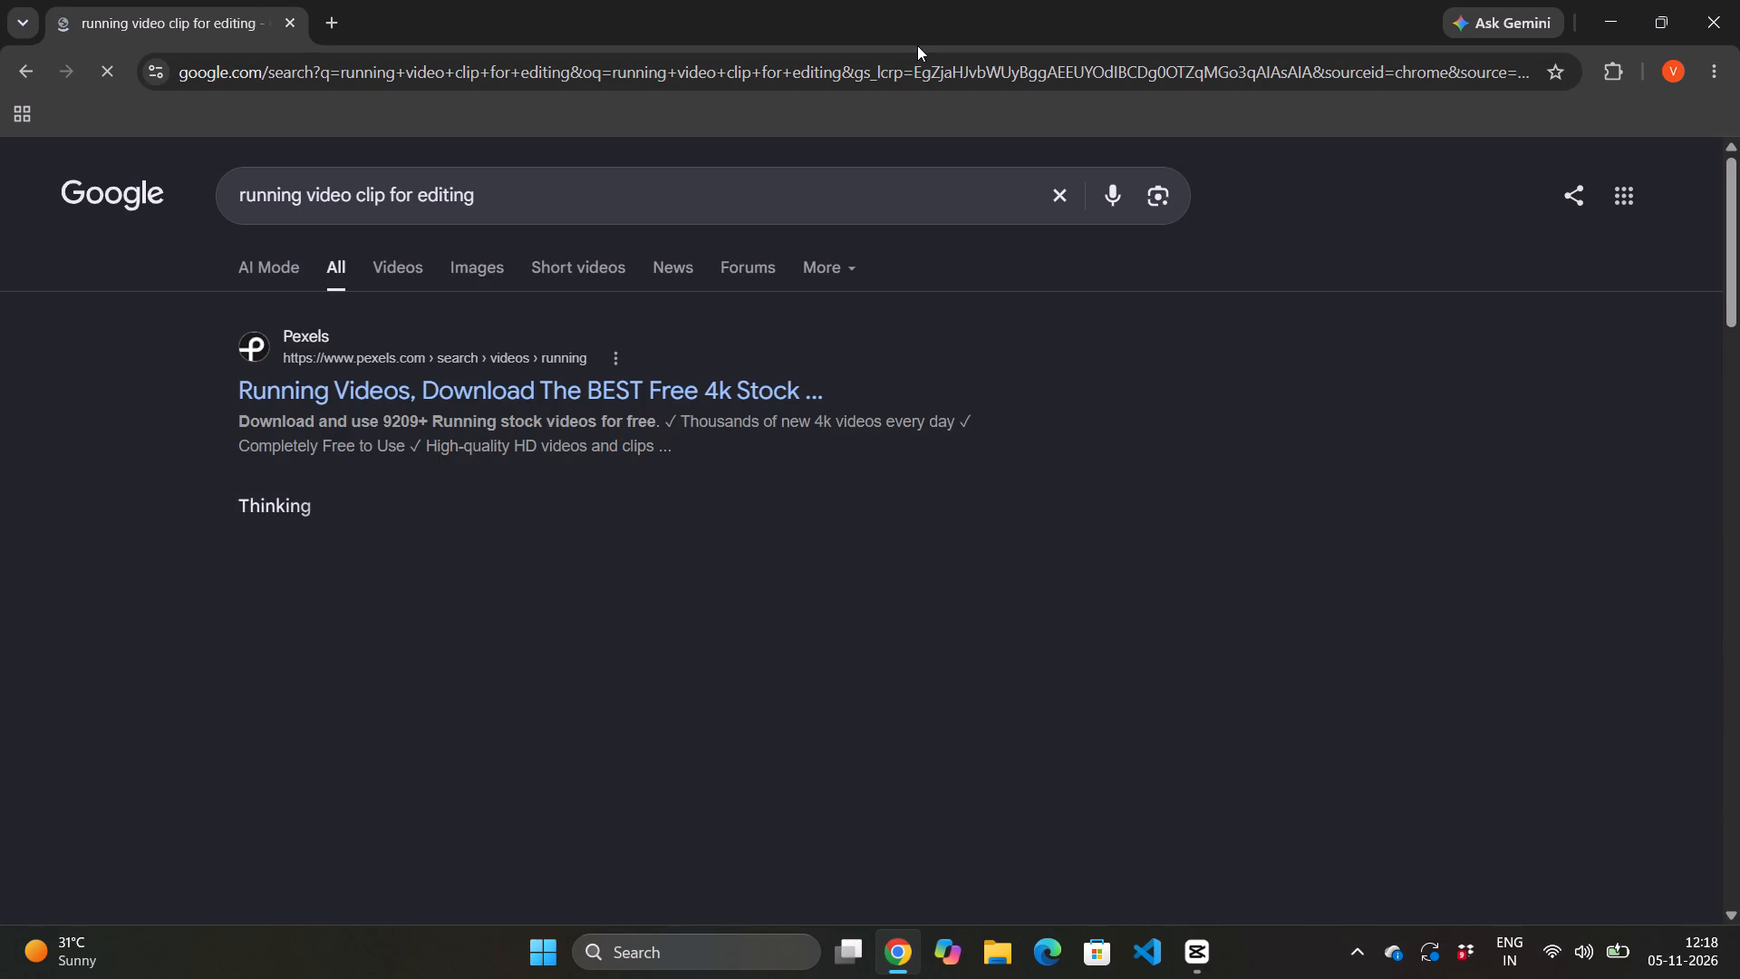
Open the Pexels search result for free running videos.
{"action": "left_click", "coordinate": [478, 400]}
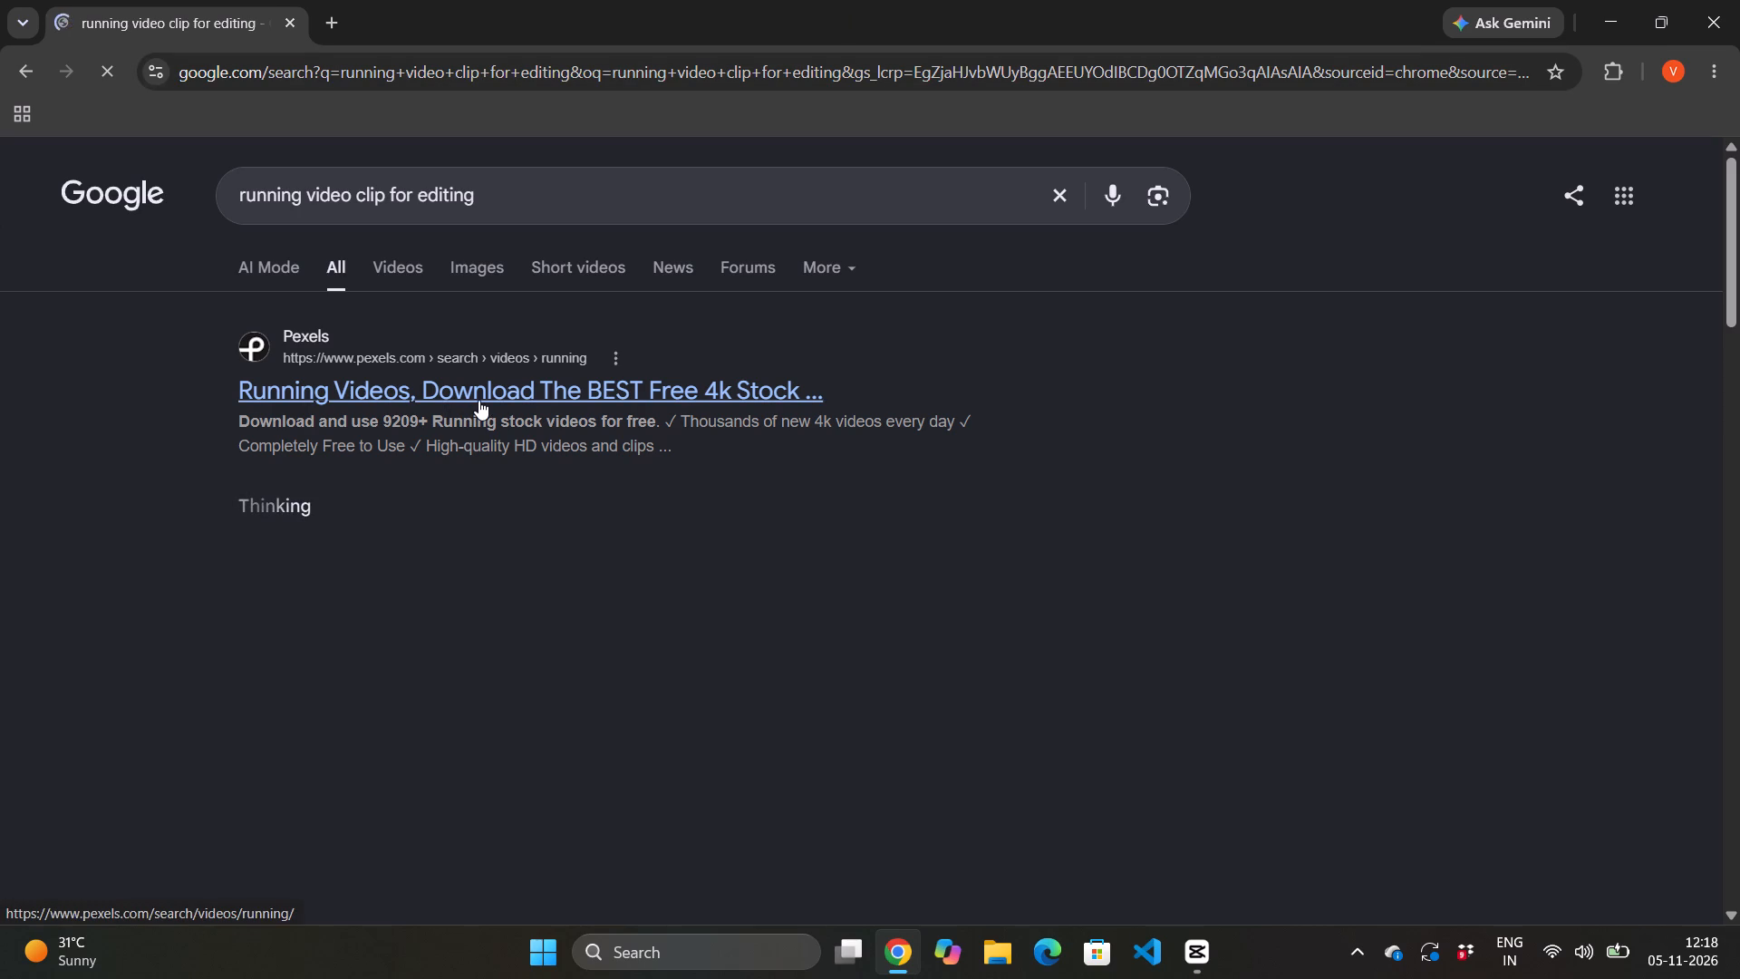
{"action": "left_click", "coordinate": [478, 400]}
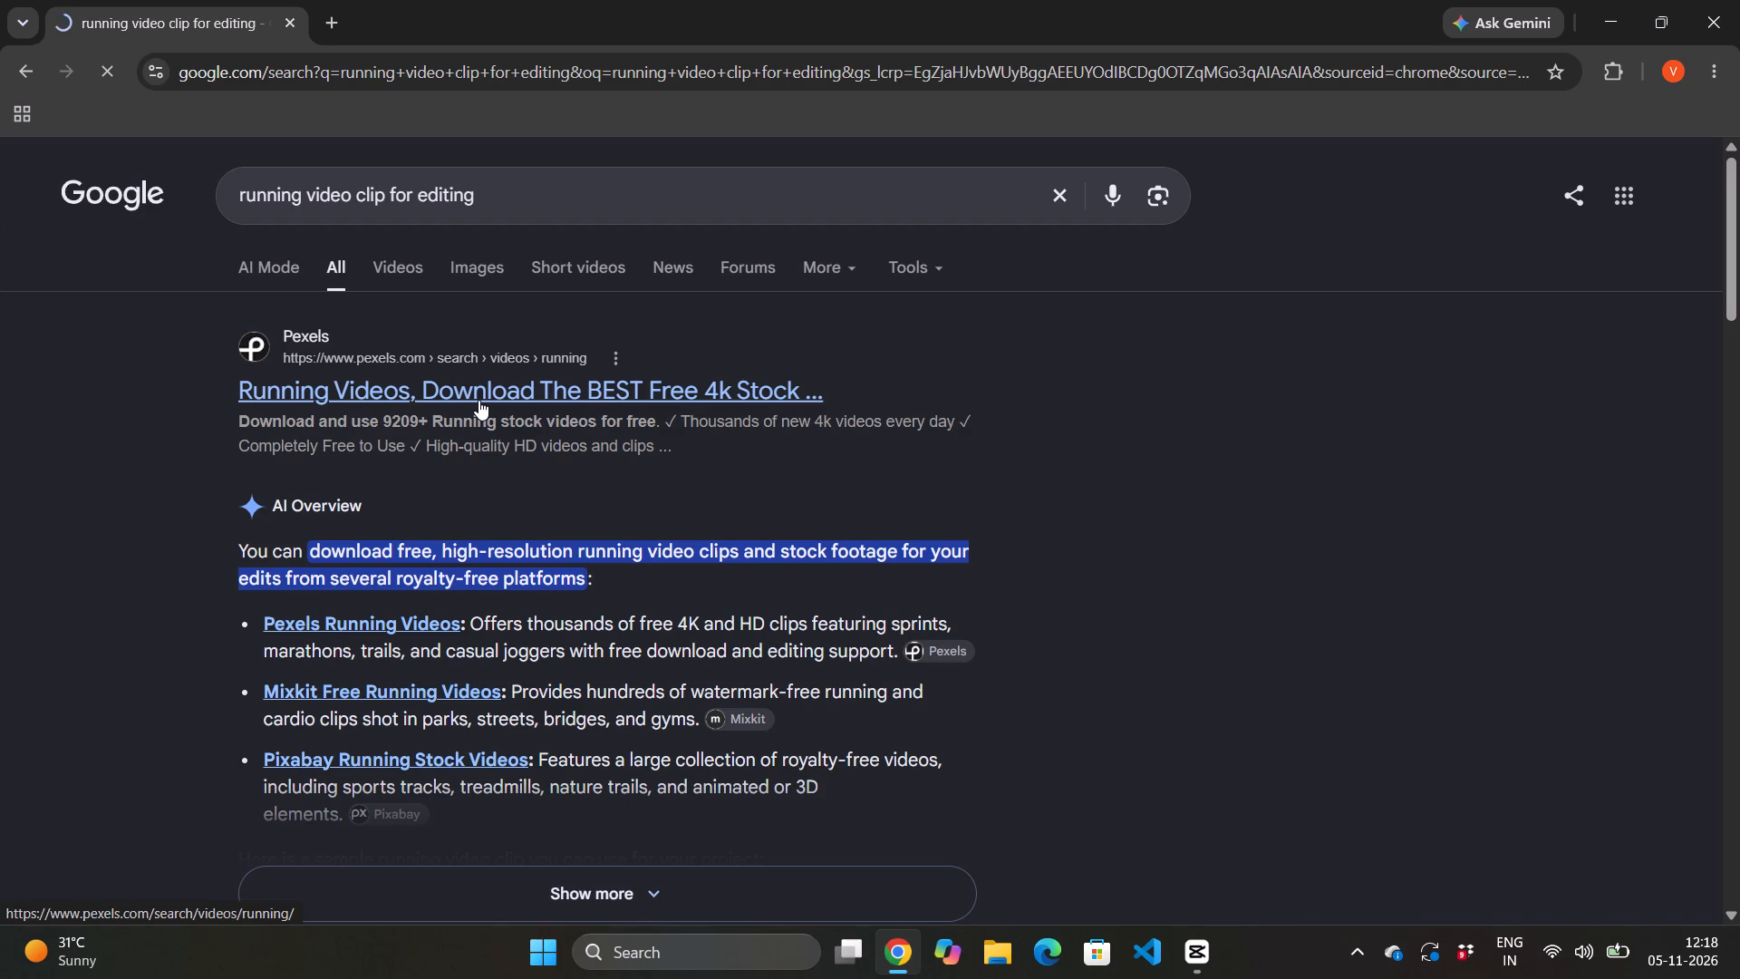
{"action": "left_click", "coordinate": [478, 400]}
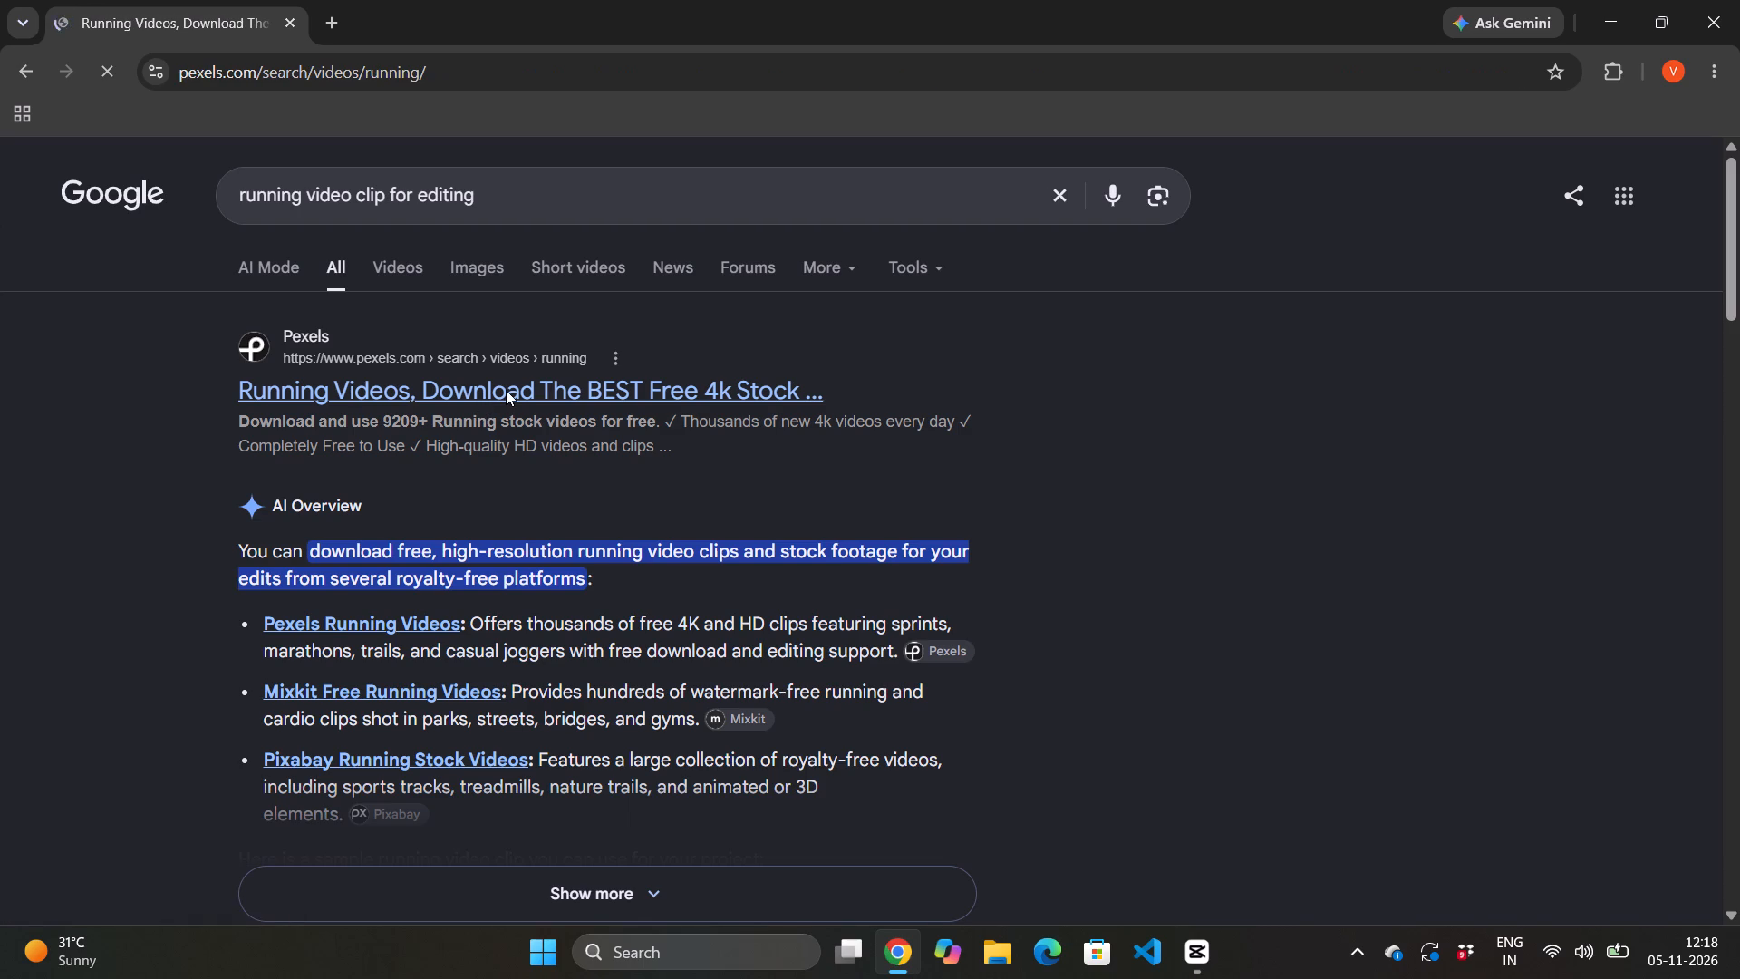
{"action": "left_click", "coordinate": [506, 390]}
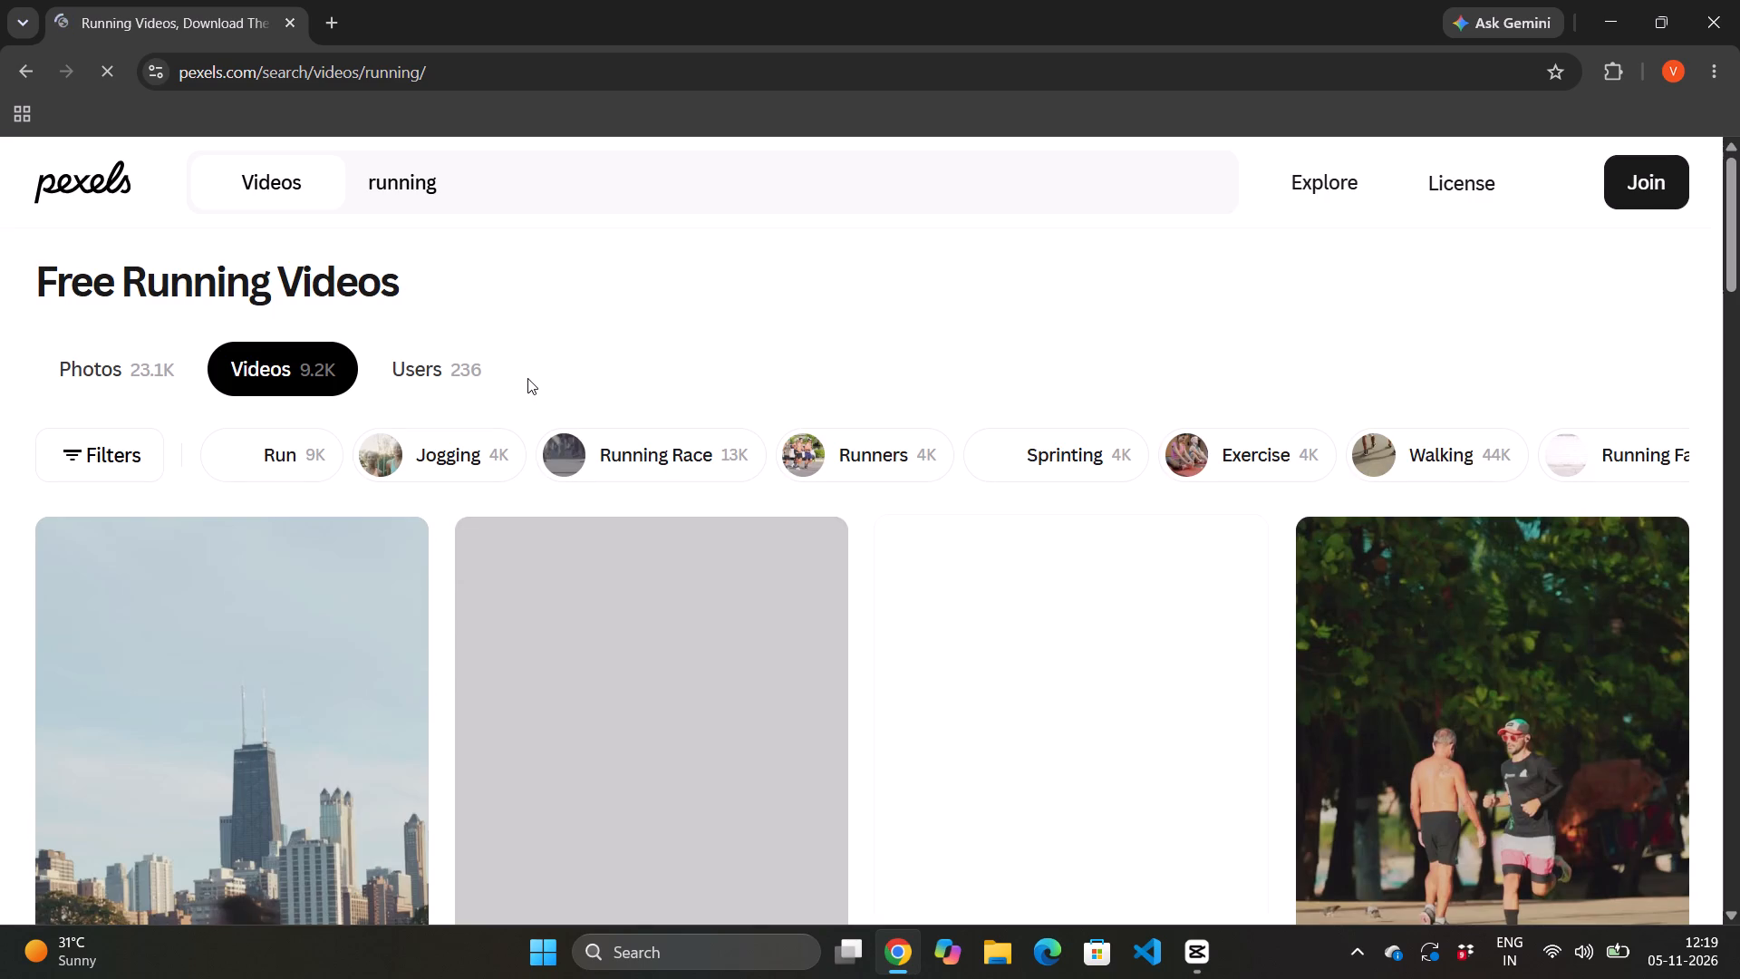
Browse the Pexels running videos and download the clip of a man running on a beach at sunset, dismissing the thank-you pop-up.
{"action": "scroll", "coordinate": [527, 378], "scroll_direction": "down", "scroll_amount": 3}
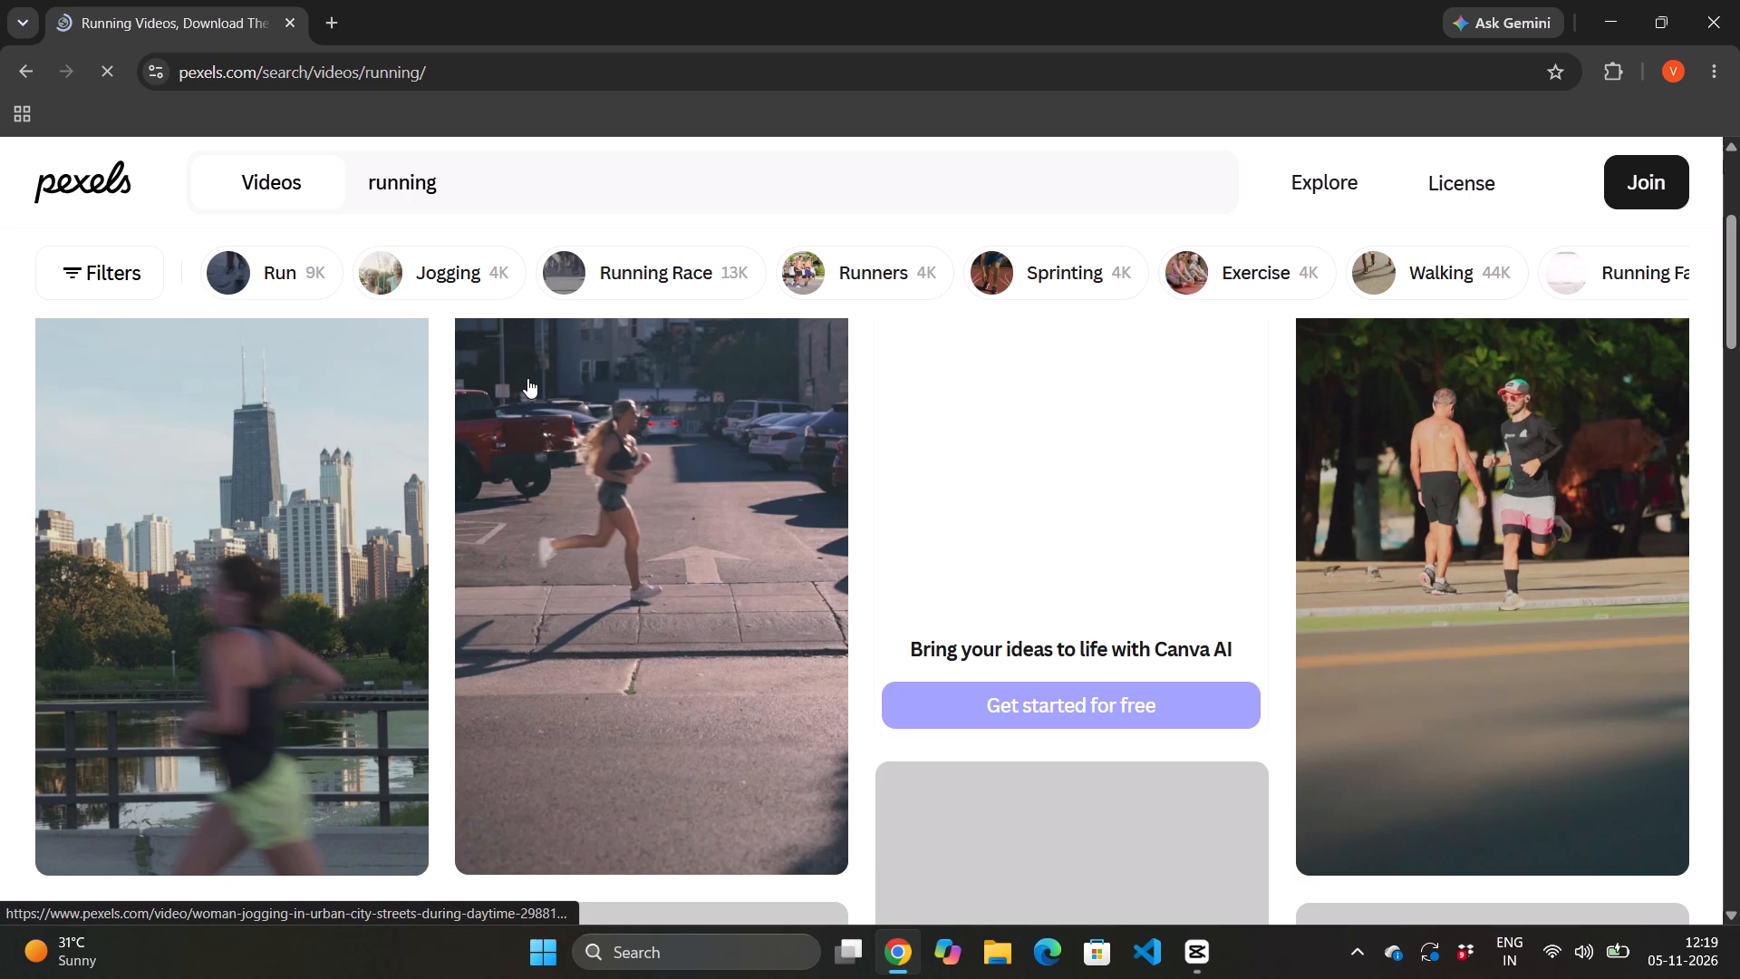
{"action": "scroll", "coordinate": [527, 378], "scroll_direction": "down", "scroll_amount": 4}
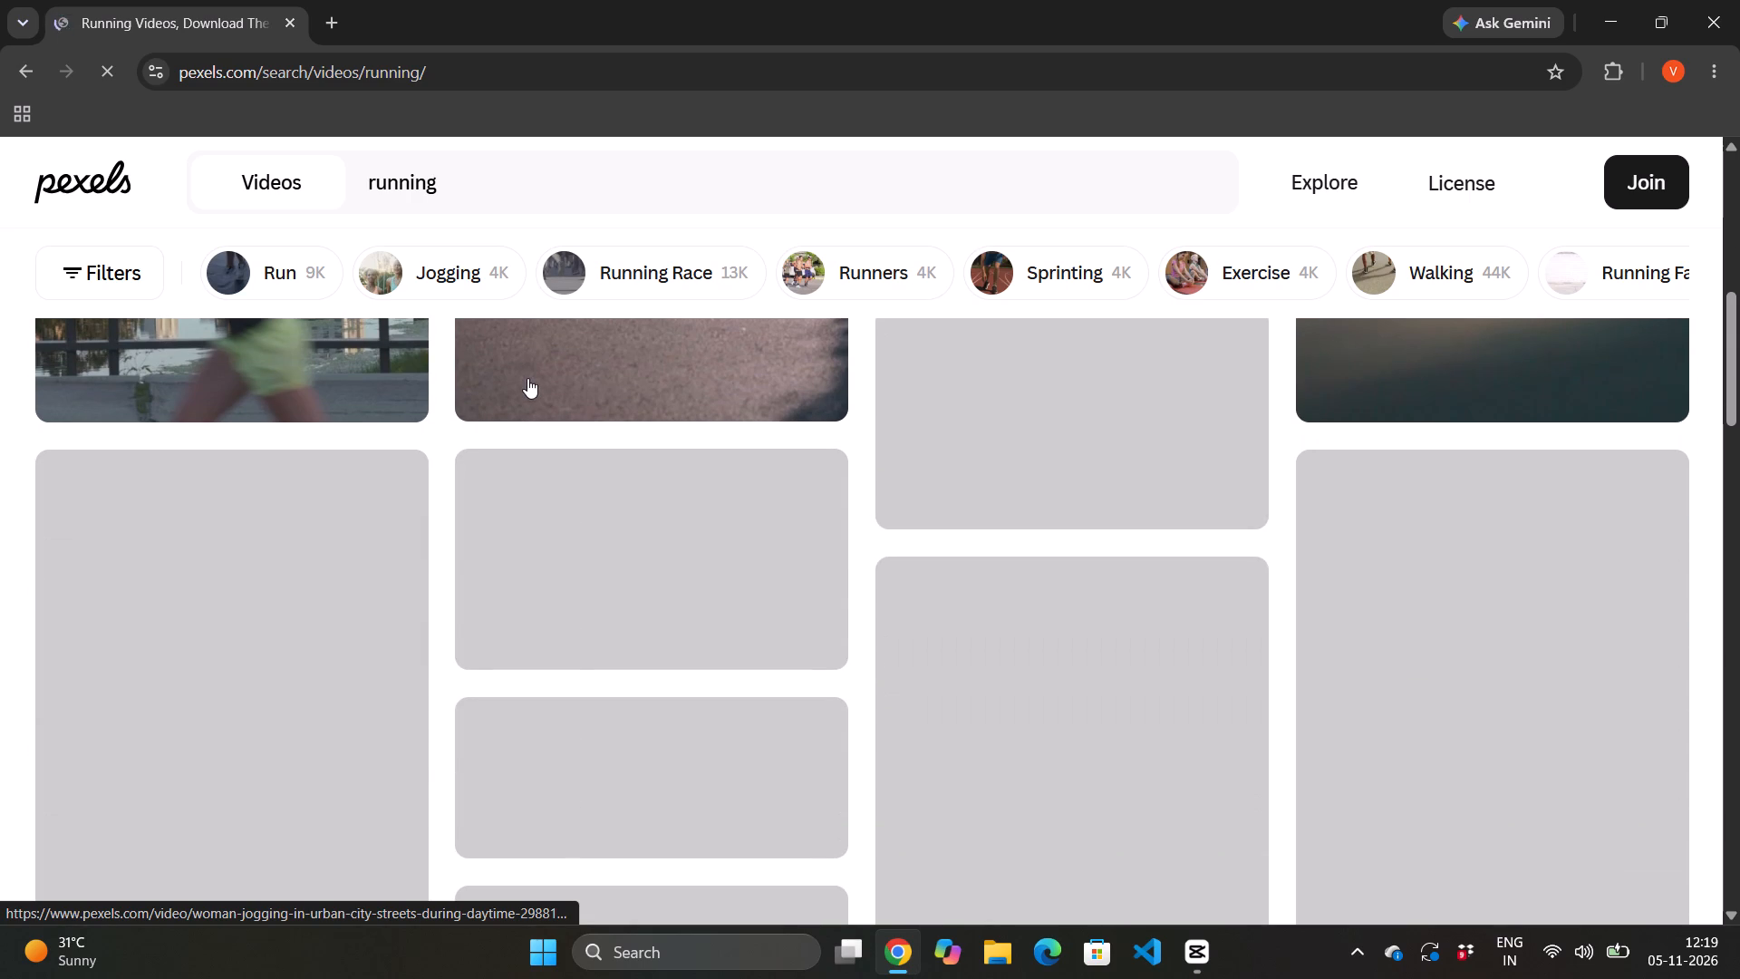
{"action": "scroll", "coordinate": [527, 378], "scroll_direction": "down", "scroll_amount": 2}
{"action": "scroll", "coordinate": [527, 378], "scroll_direction": "up", "scroll_amount": 8}
{"action": "scroll", "coordinate": [527, 378], "scroll_direction": "down", "scroll_amount": 4}
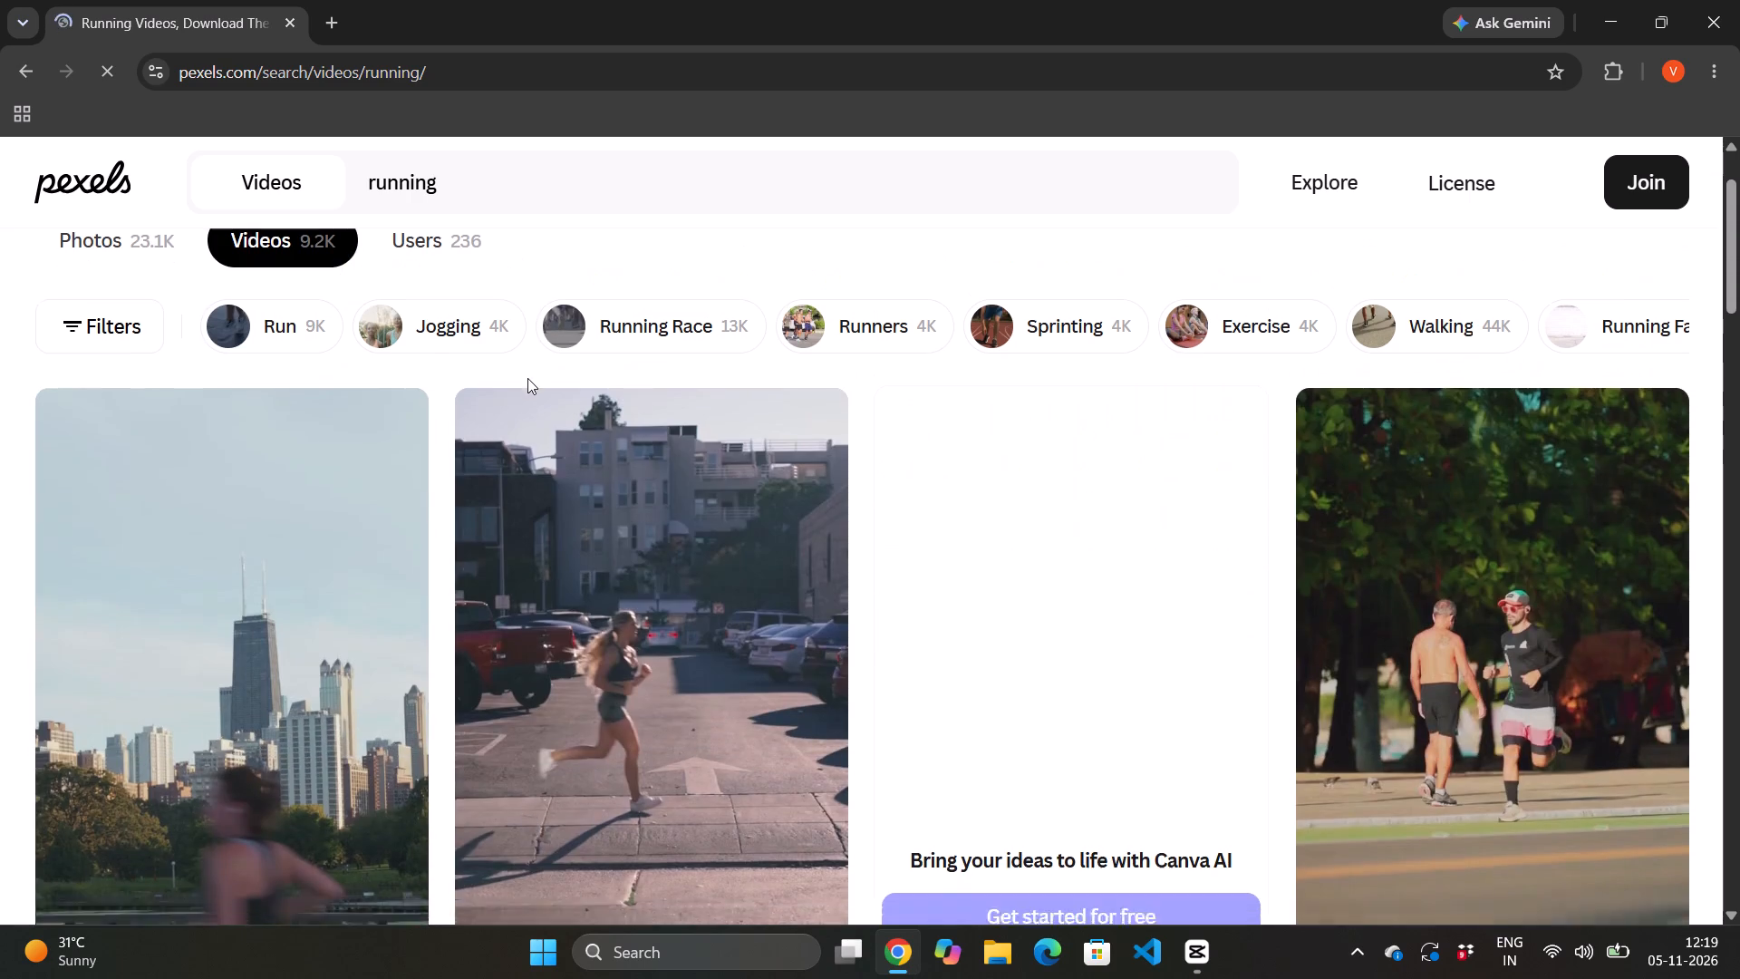
{"action": "scroll", "coordinate": [527, 378], "scroll_direction": "down", "scroll_amount": 1}
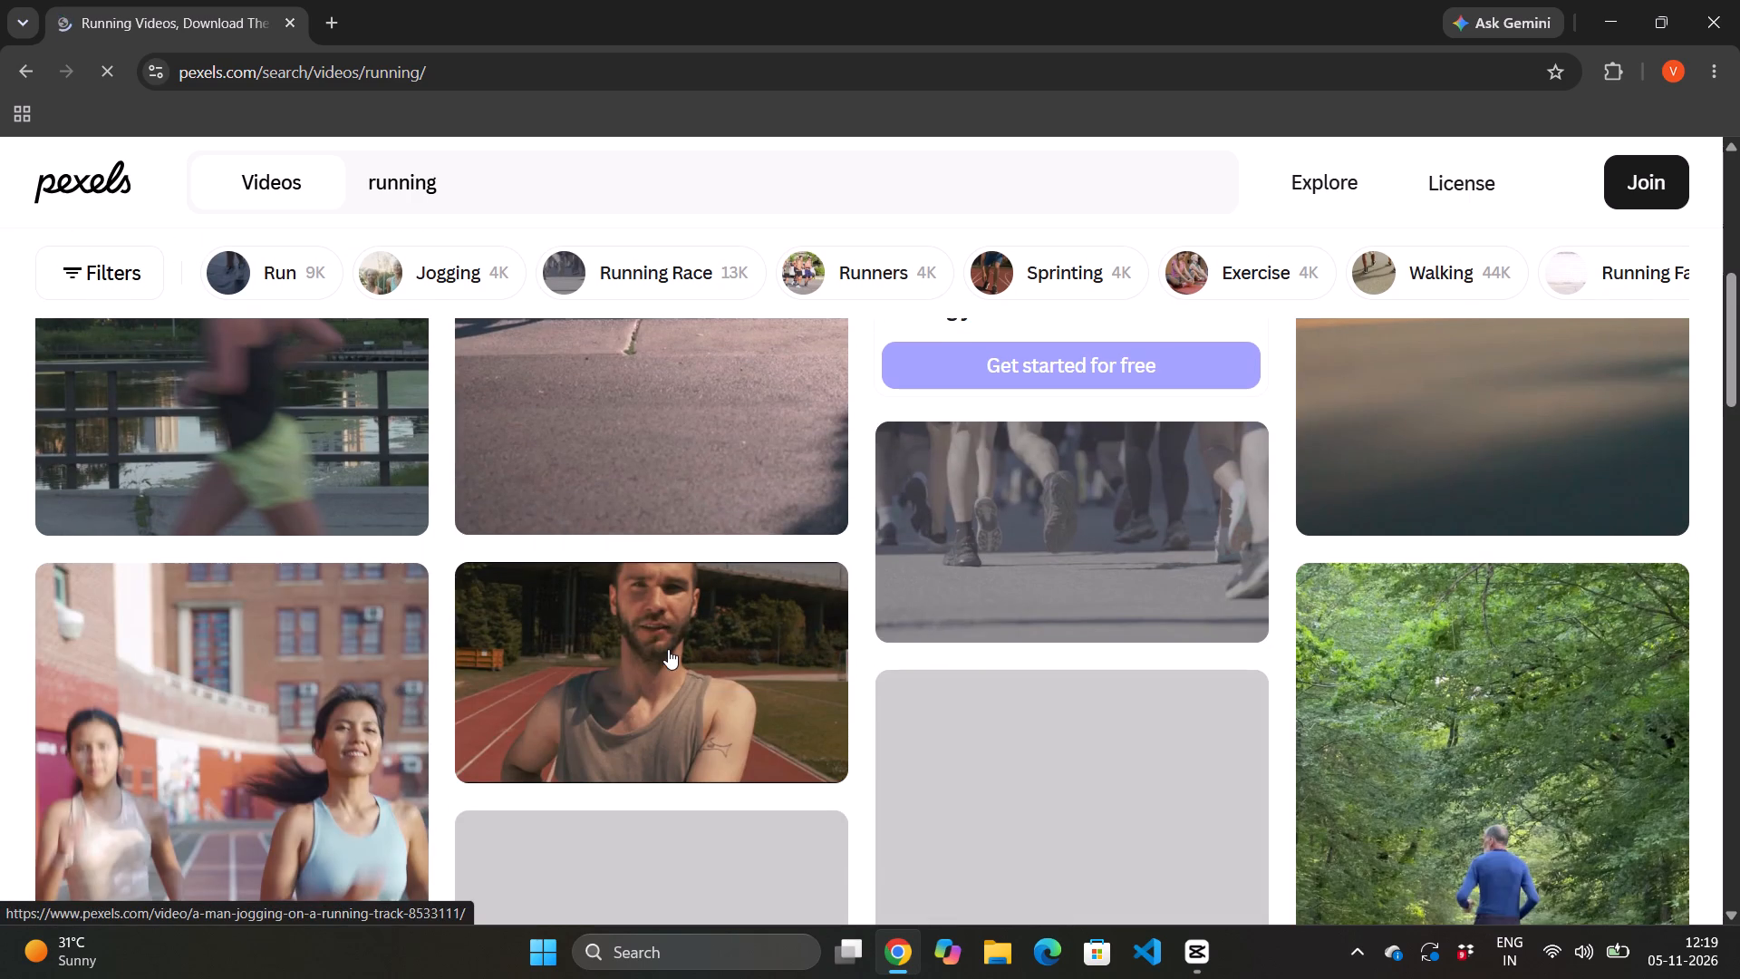
{"action": "scroll", "coordinate": [669, 647], "scroll_direction": "down", "scroll_amount": 5}
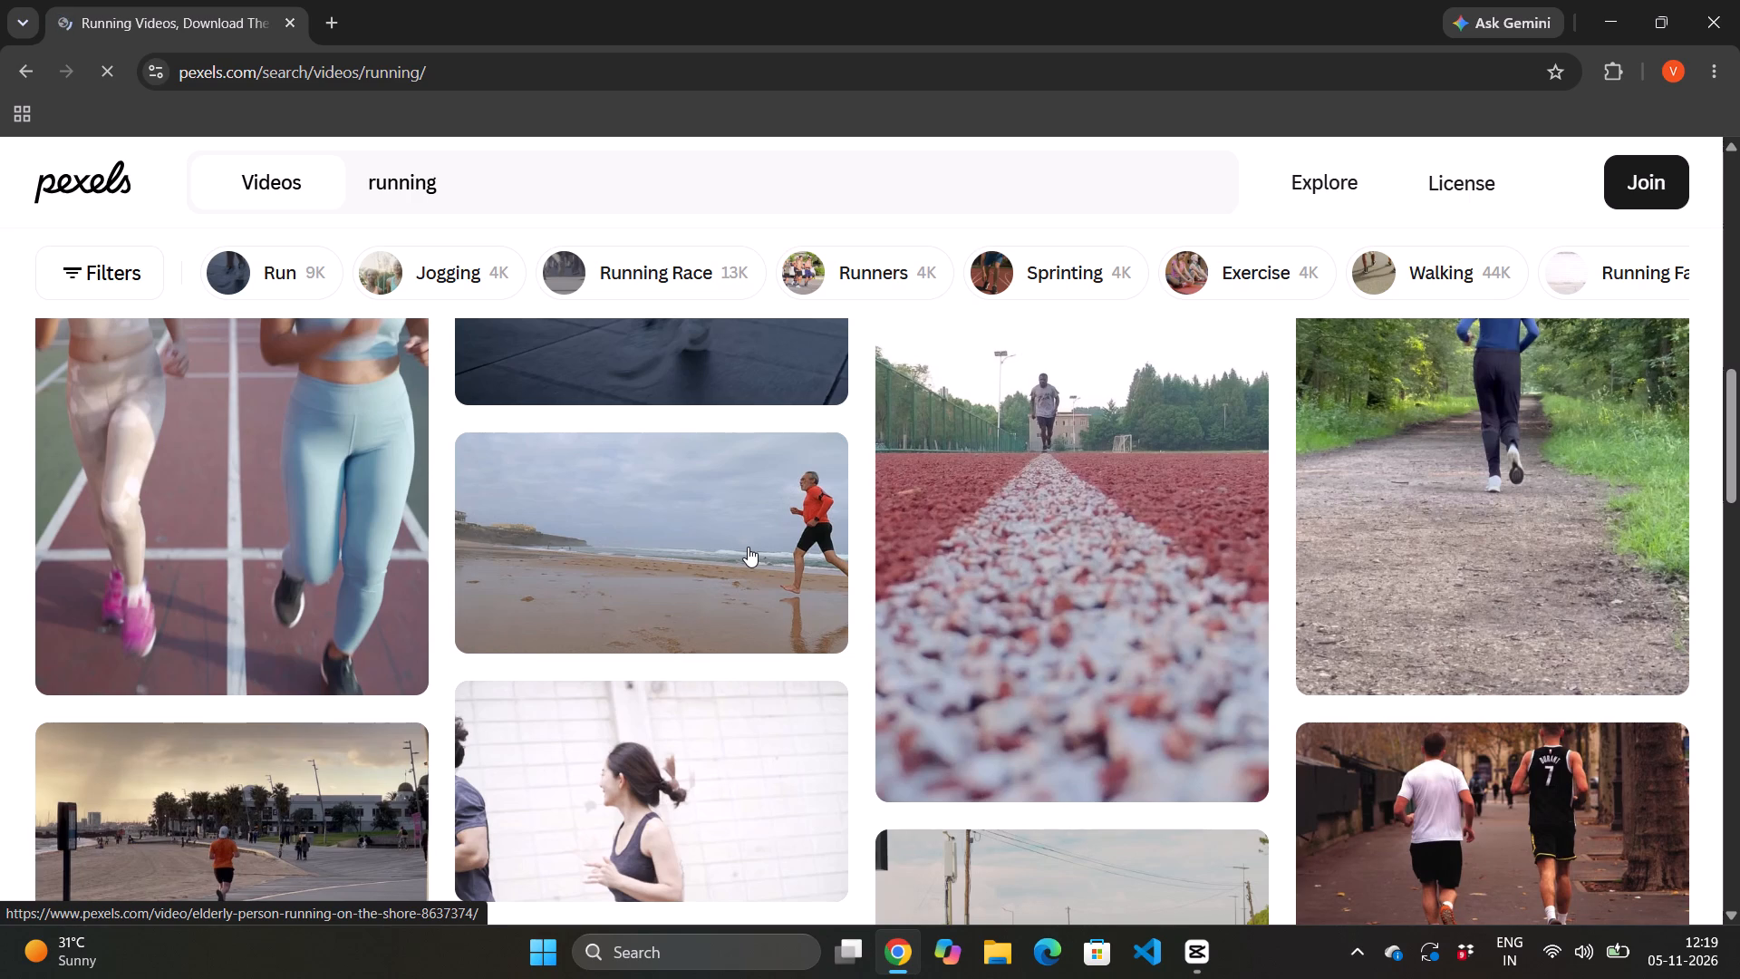
{"action": "scroll", "coordinate": [748, 547], "scroll_direction": "down", "scroll_amount": 2}
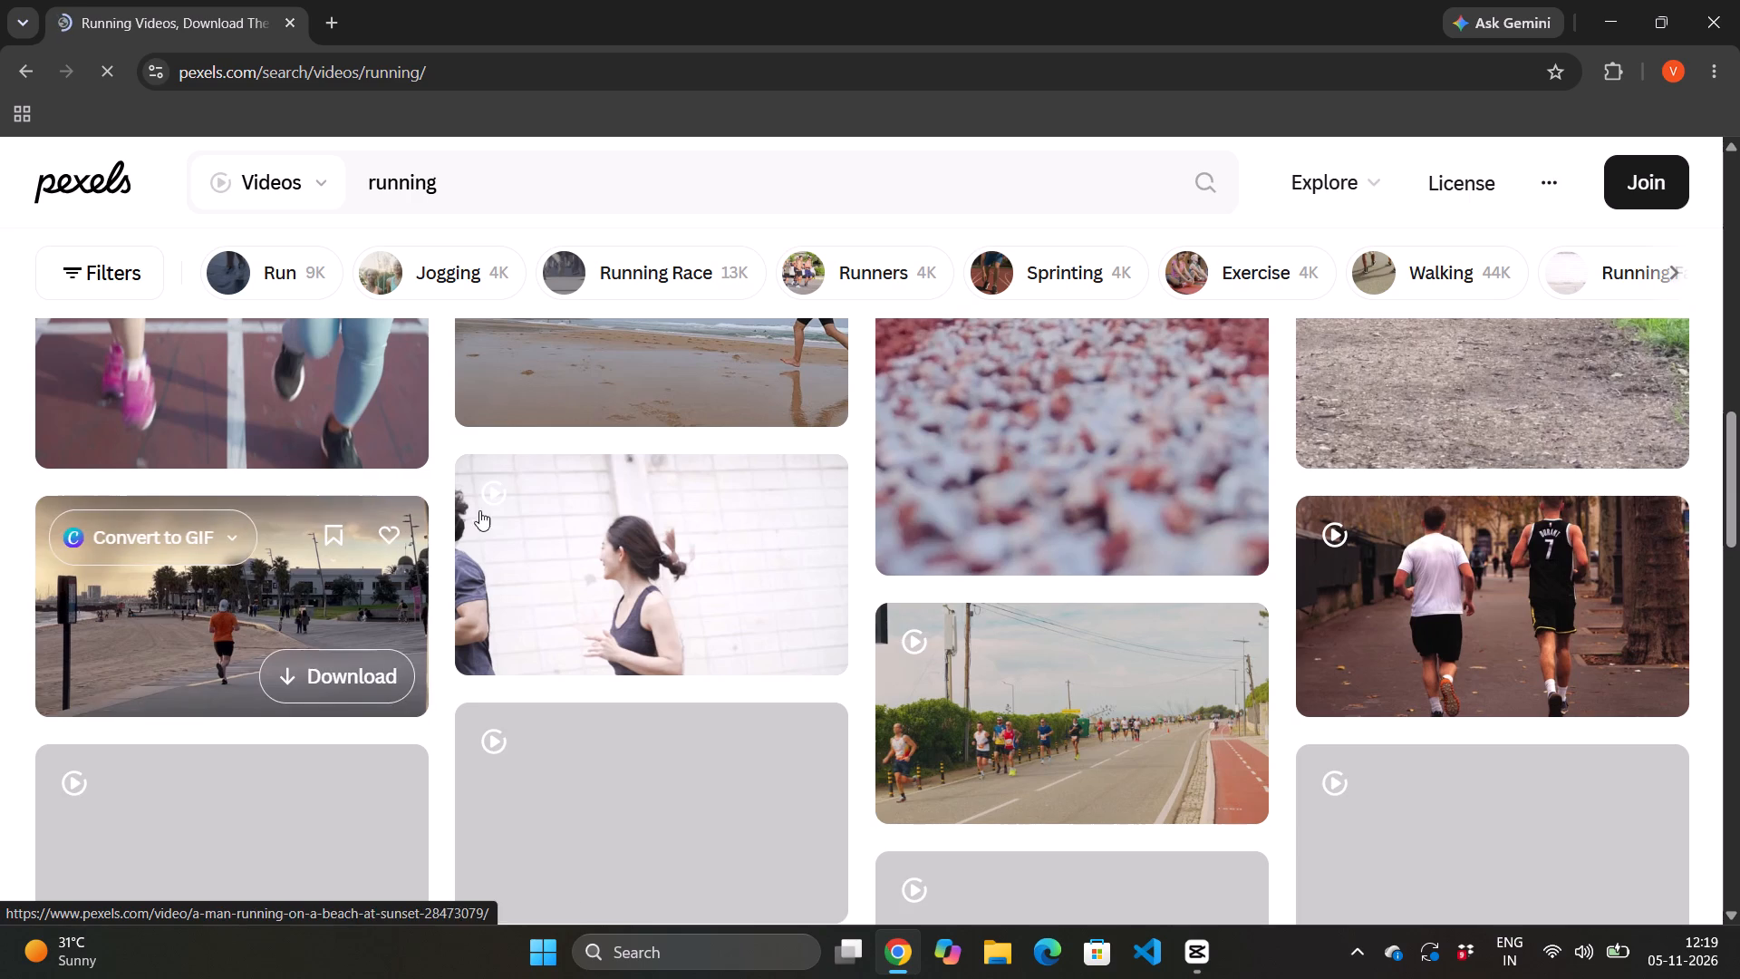
{"action": "scroll", "coordinate": [519, 497], "scroll_direction": "up", "scroll_amount": 3}
{"action": "scroll", "coordinate": [652, 622], "scroll_direction": "down", "scroll_amount": 3}
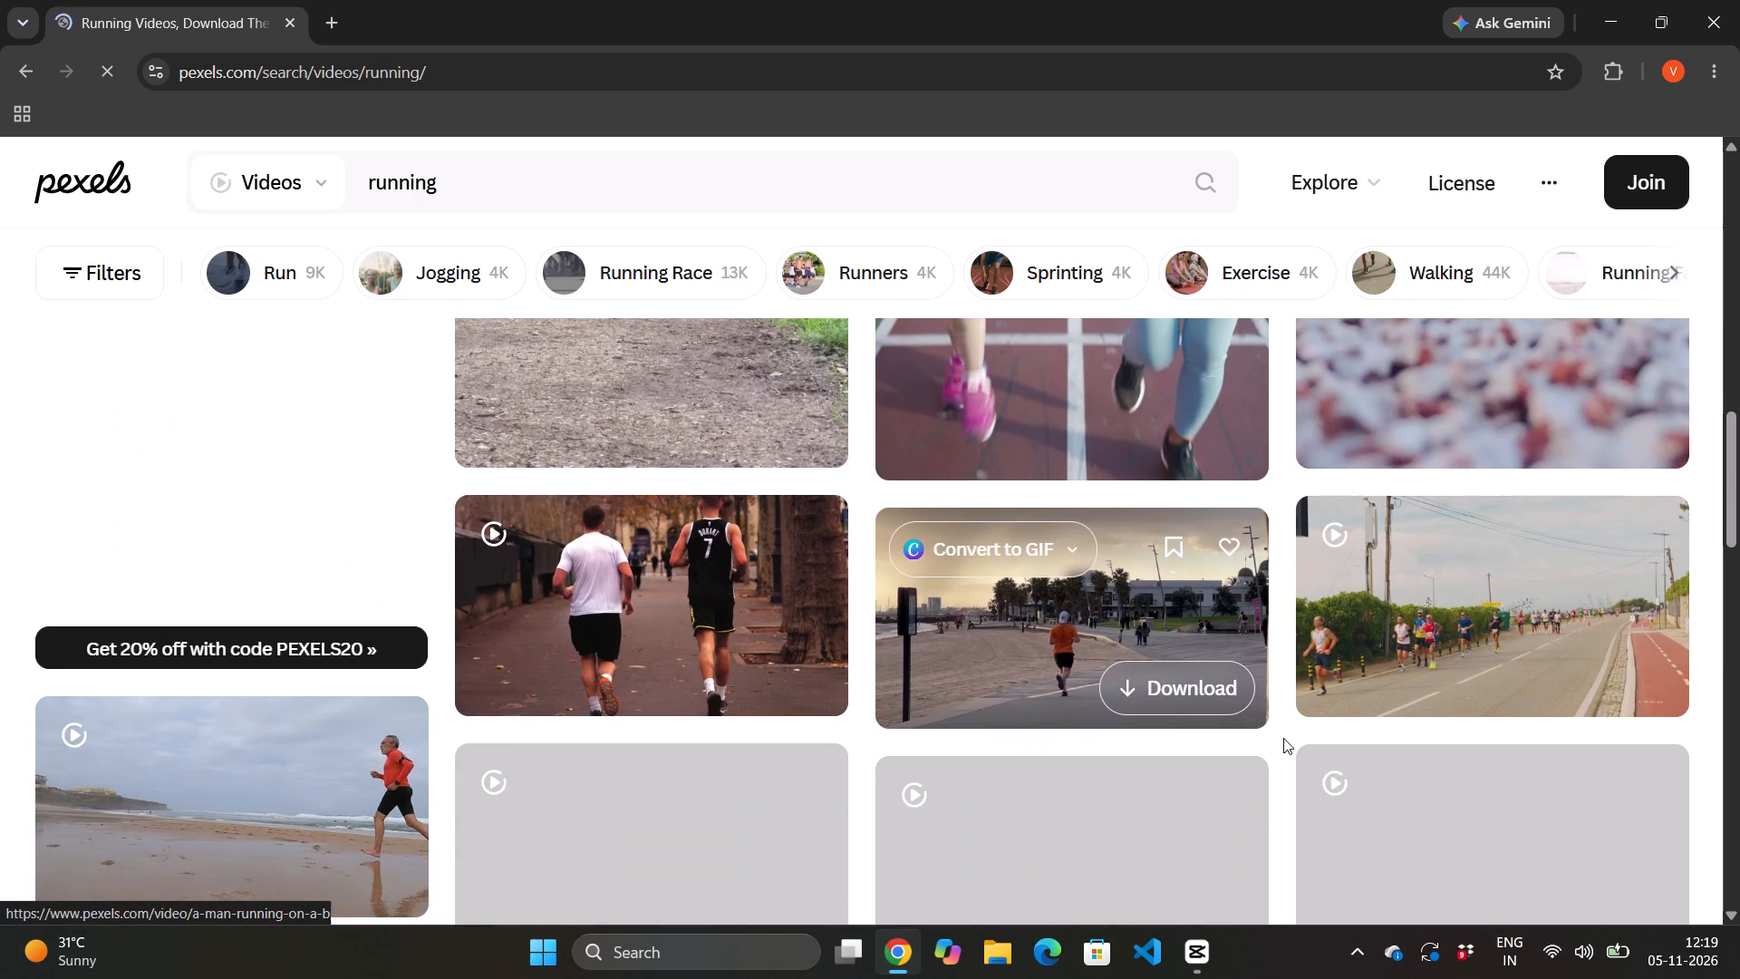
{"action": "scroll", "coordinate": [1212, 693], "scroll_direction": "down", "scroll_amount": 5}
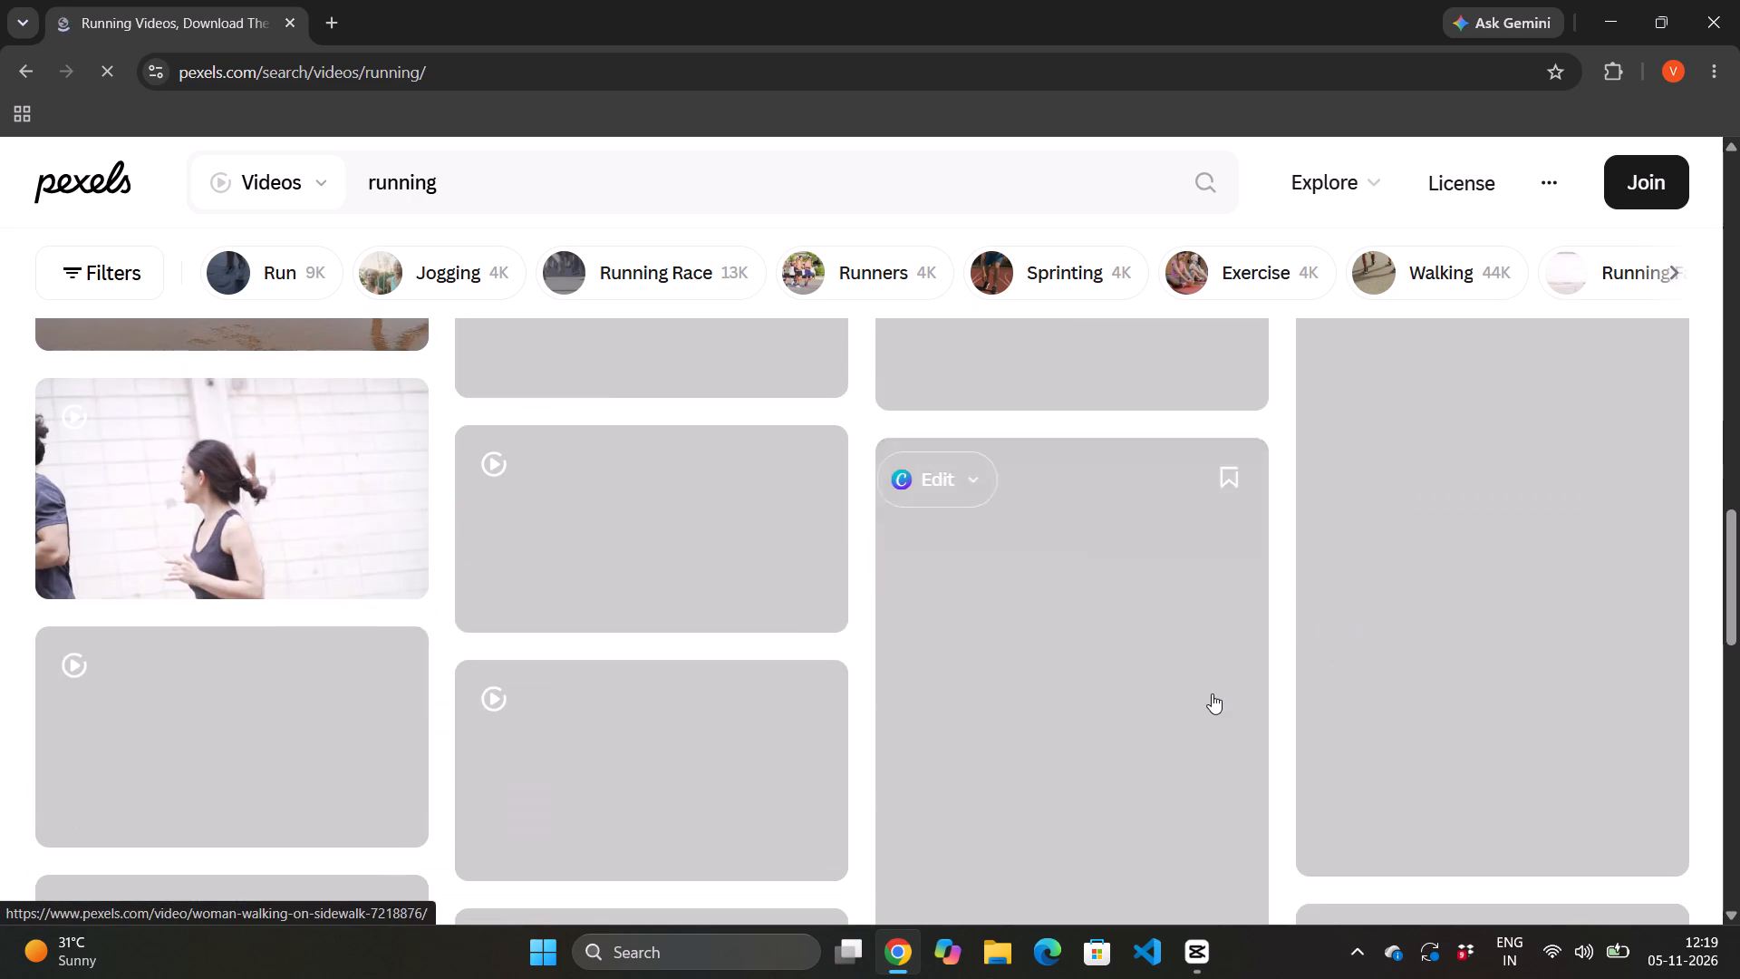
{"action": "scroll", "coordinate": [1212, 693], "scroll_direction": "up", "scroll_amount": 5}
{"action": "left_click", "coordinate": [1212, 693]}
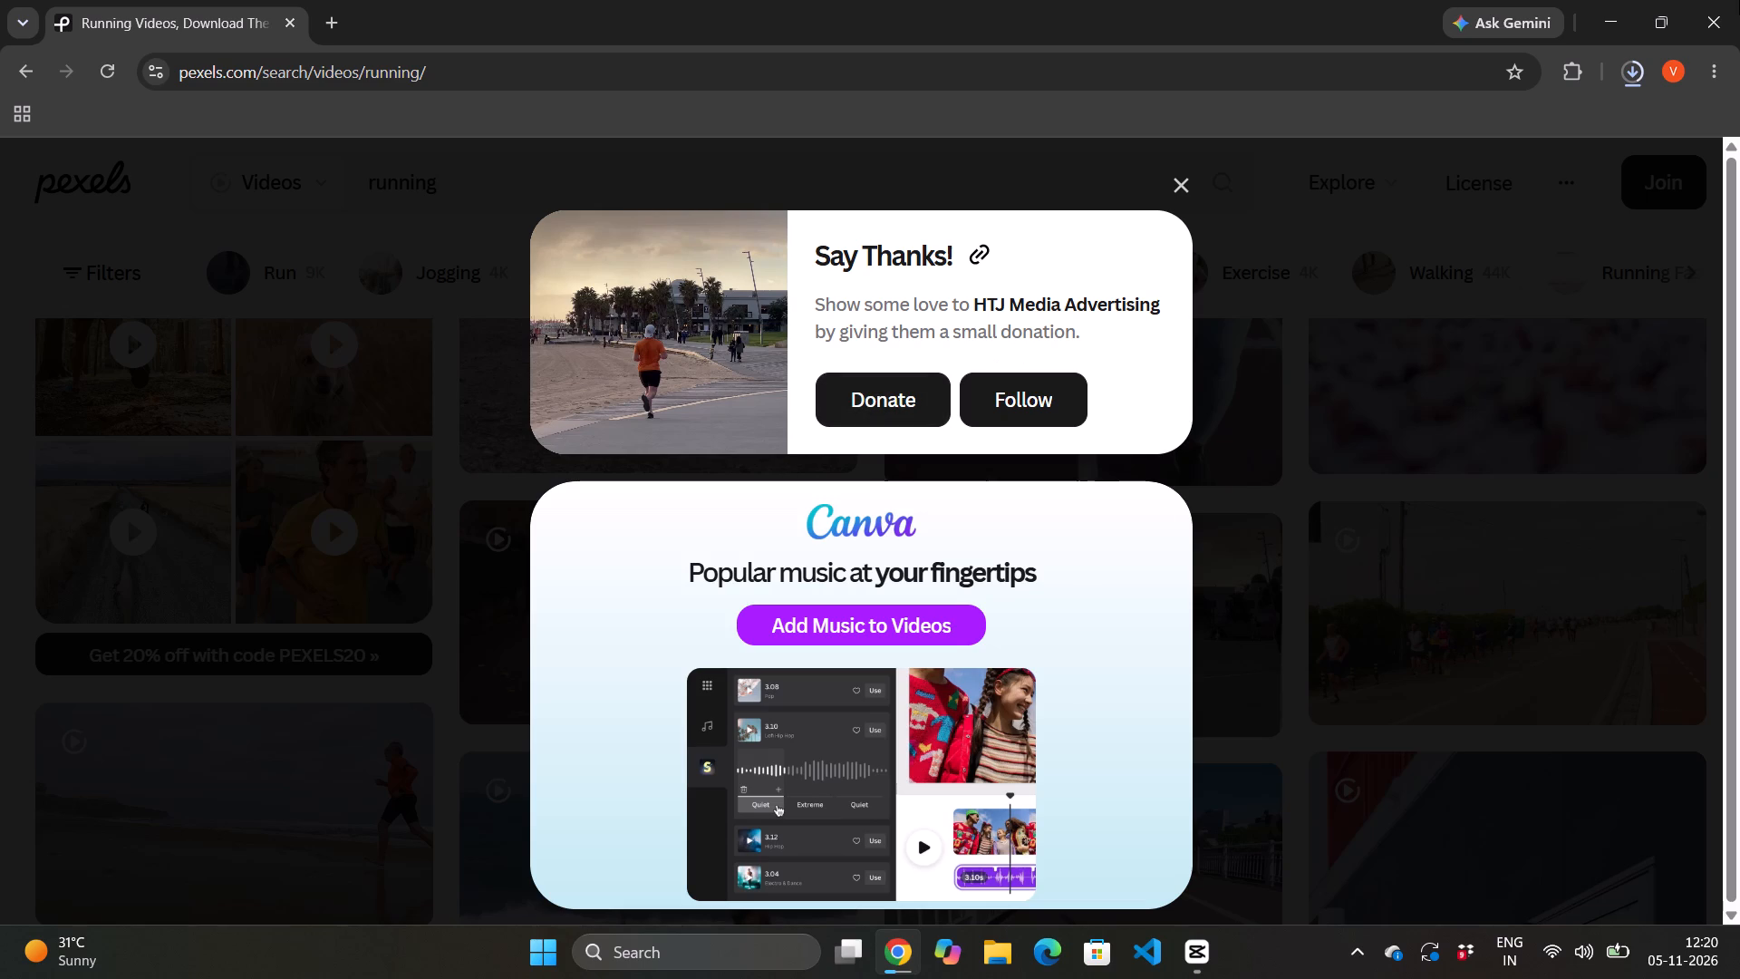
{"action": "left_click", "coordinate": [1634, 68]}
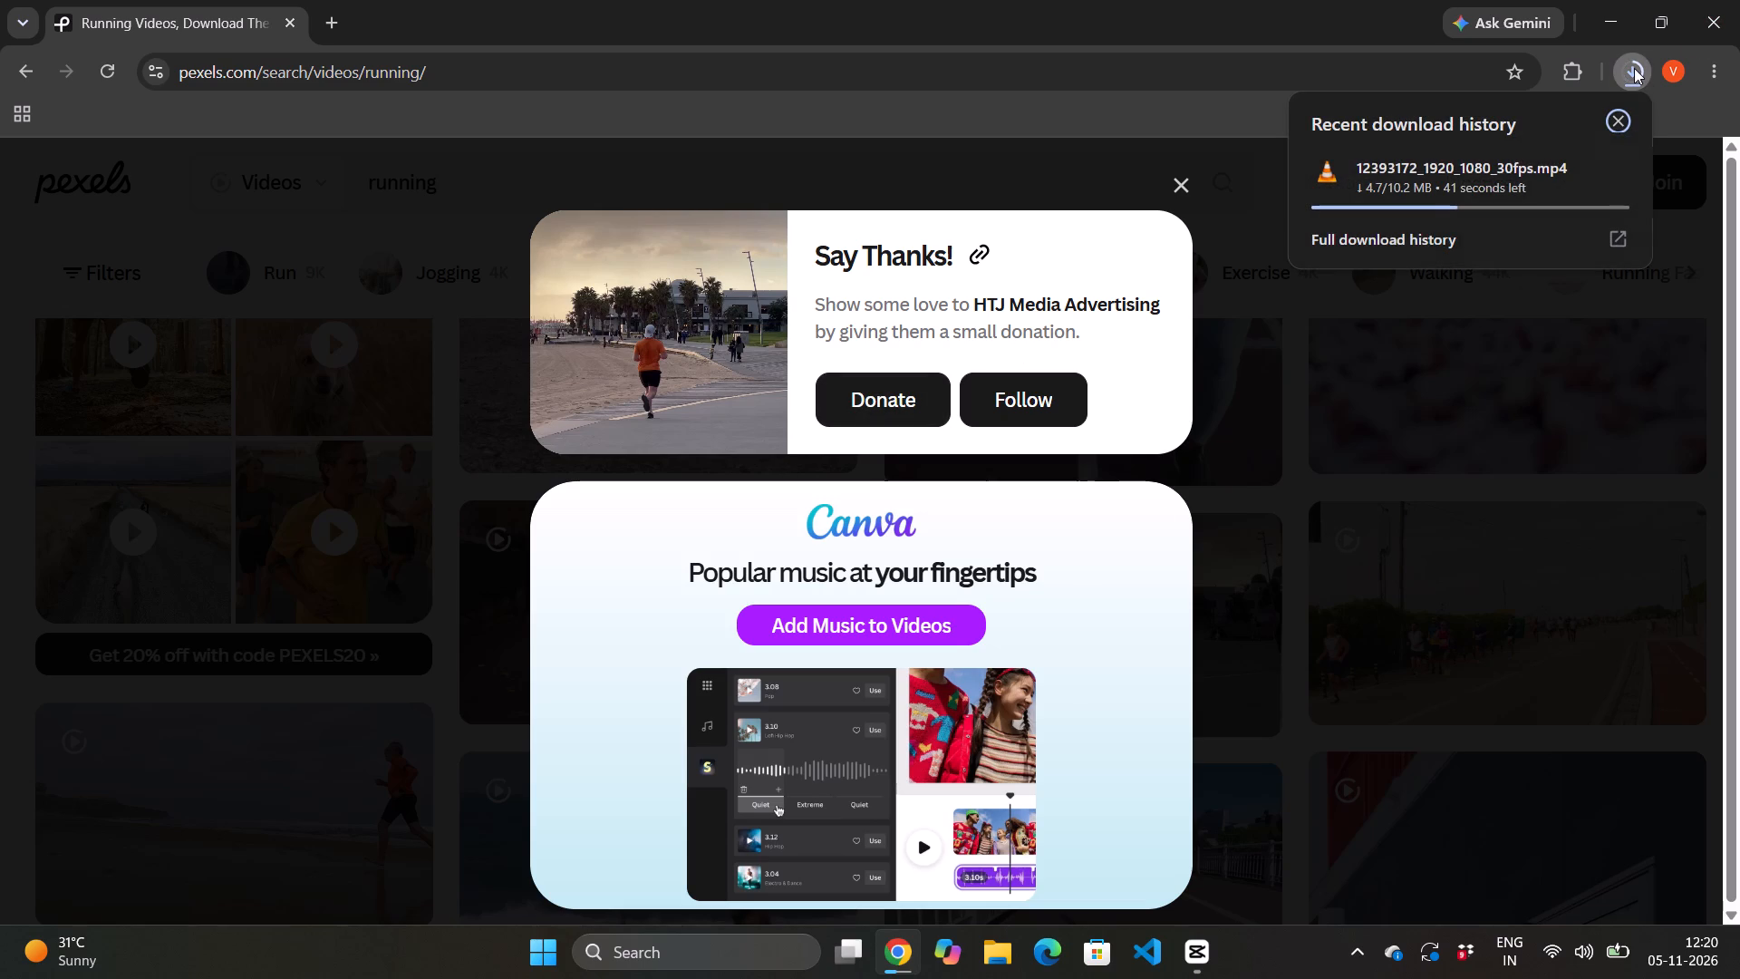
{"action": "left_click", "coordinate": [1184, 193]}
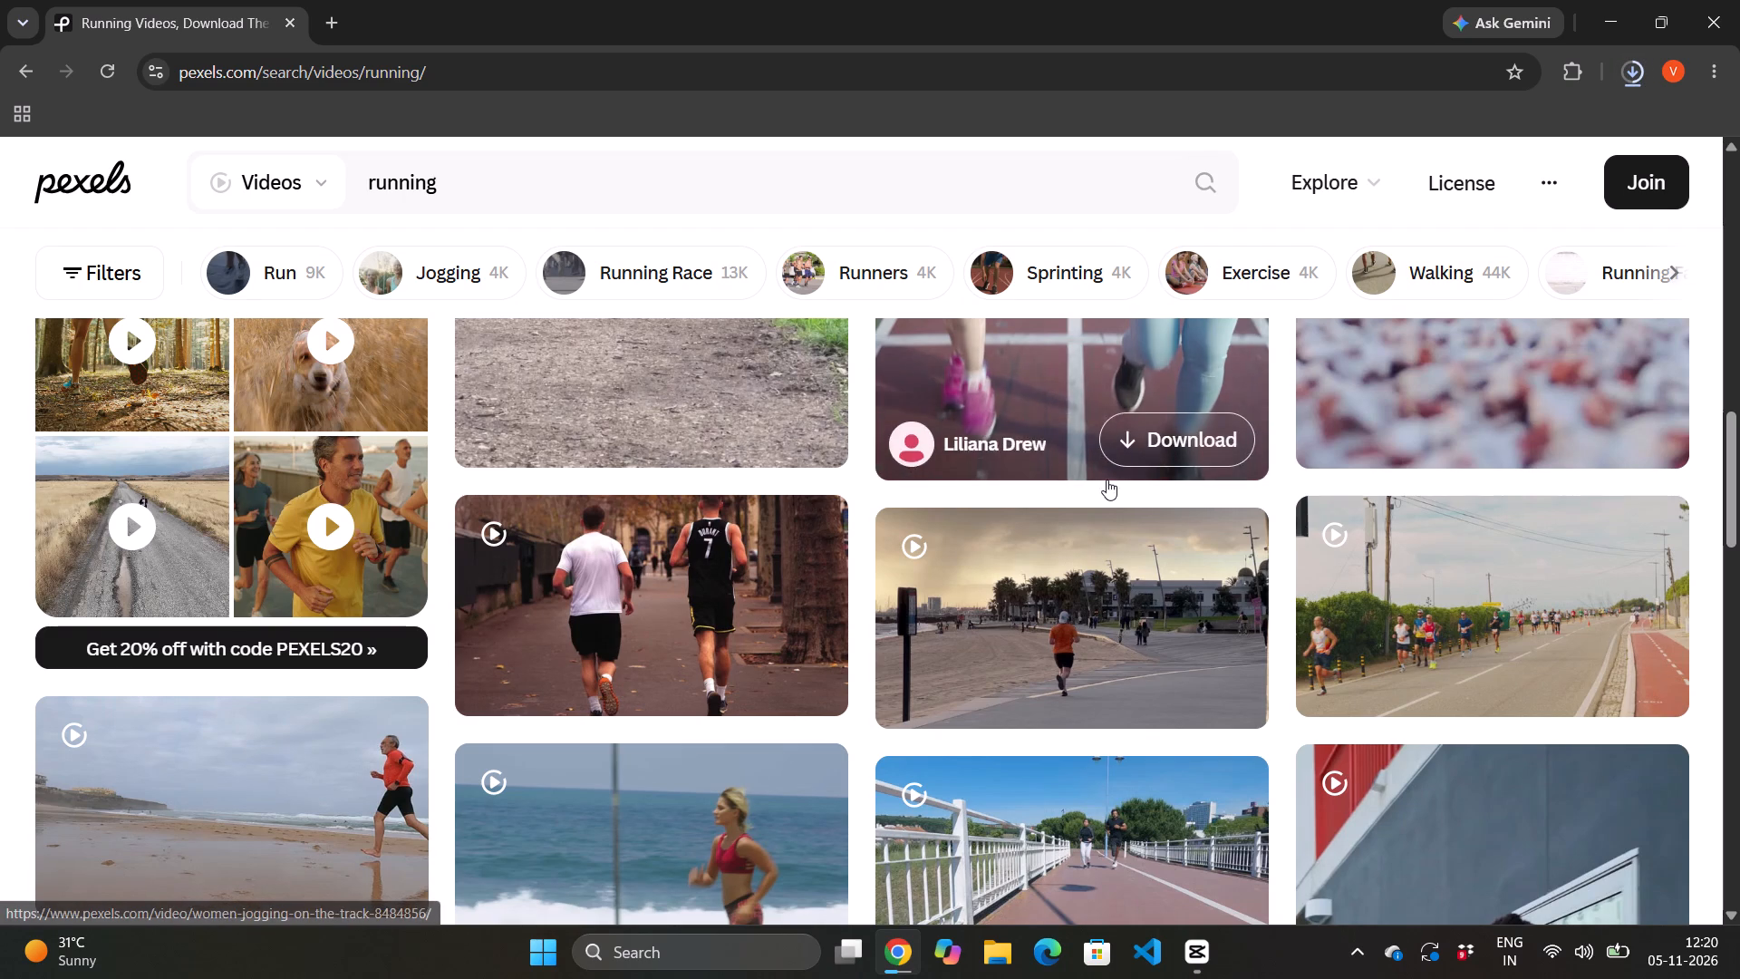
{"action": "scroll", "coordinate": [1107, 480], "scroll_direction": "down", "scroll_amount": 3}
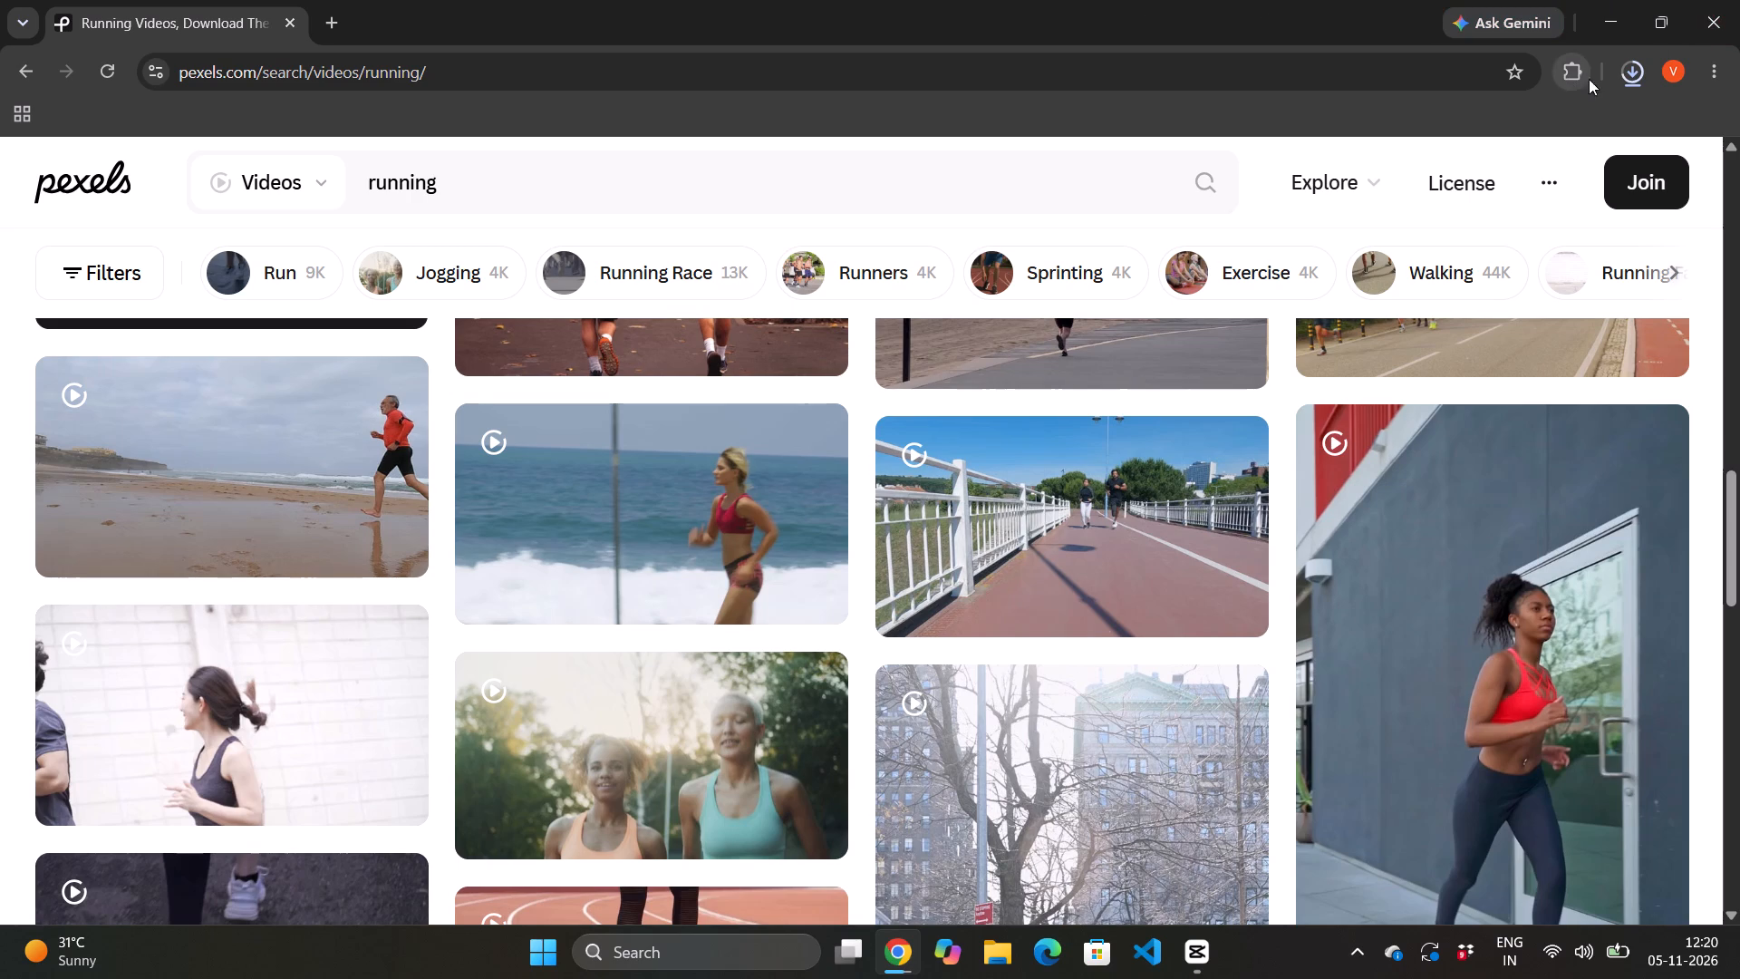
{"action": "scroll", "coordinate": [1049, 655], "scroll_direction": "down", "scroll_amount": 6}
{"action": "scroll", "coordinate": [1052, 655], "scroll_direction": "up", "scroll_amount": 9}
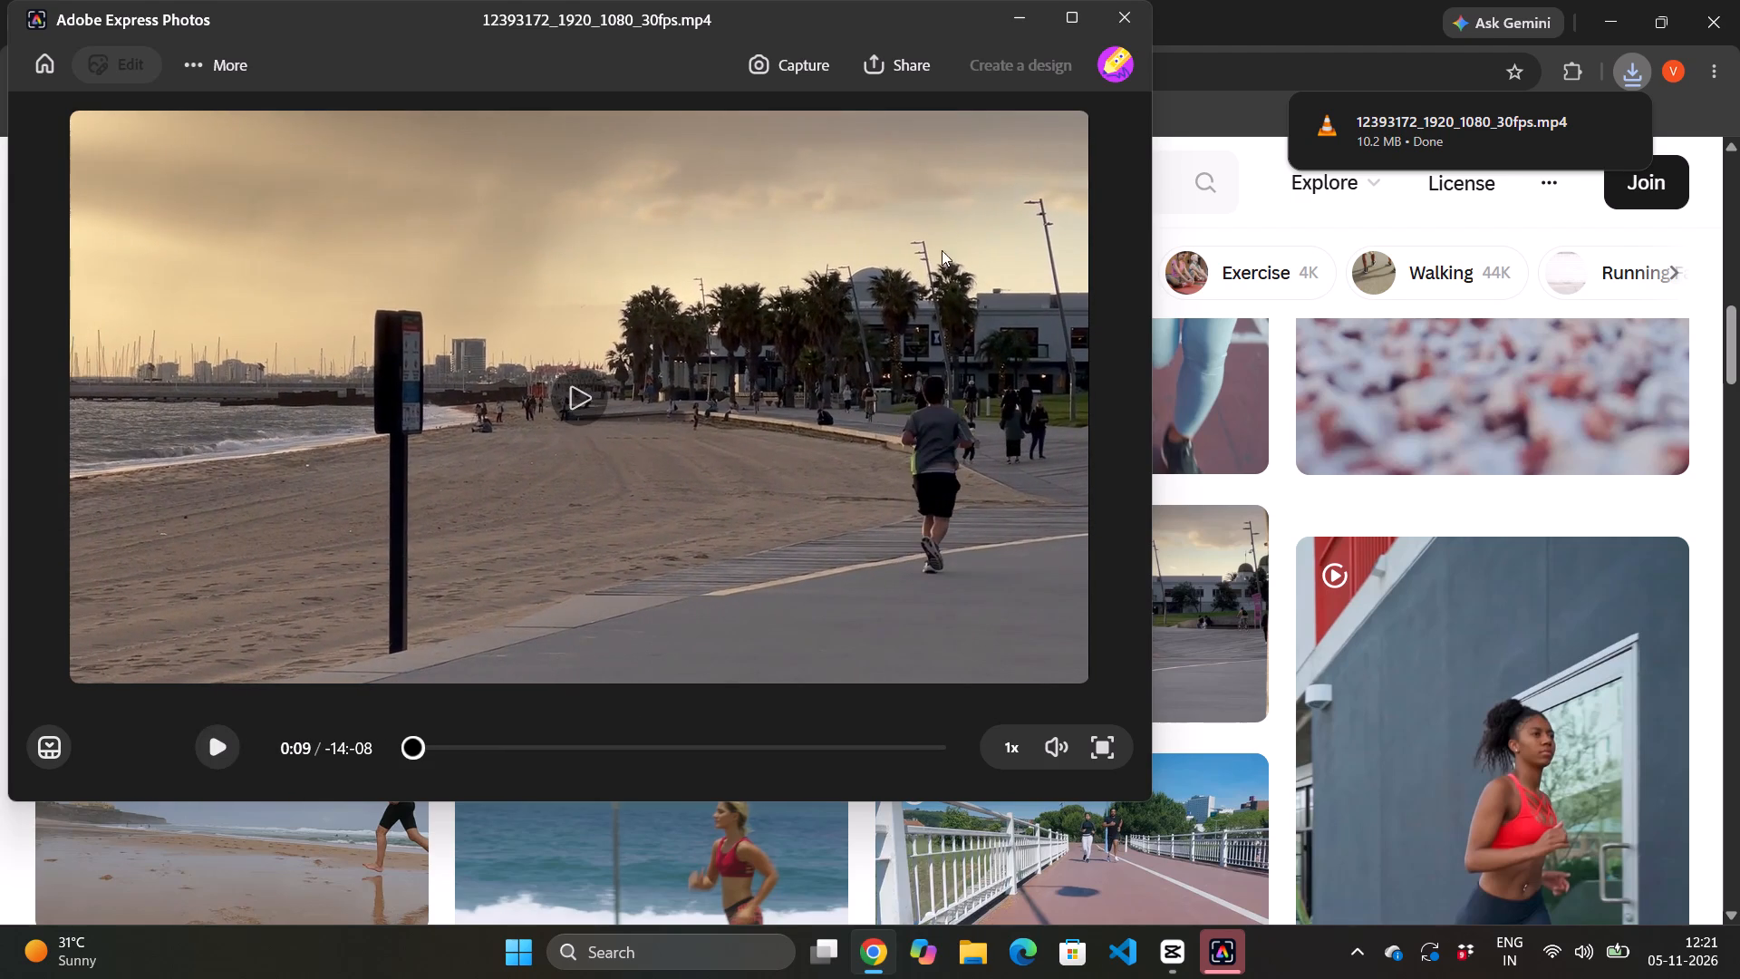
Play the downloaded clip 12393172_1920_1080_30fps.mp4 in the video viewer to preview it, and put the viewer away.
{"action": "left_click", "coordinate": [590, 387]}
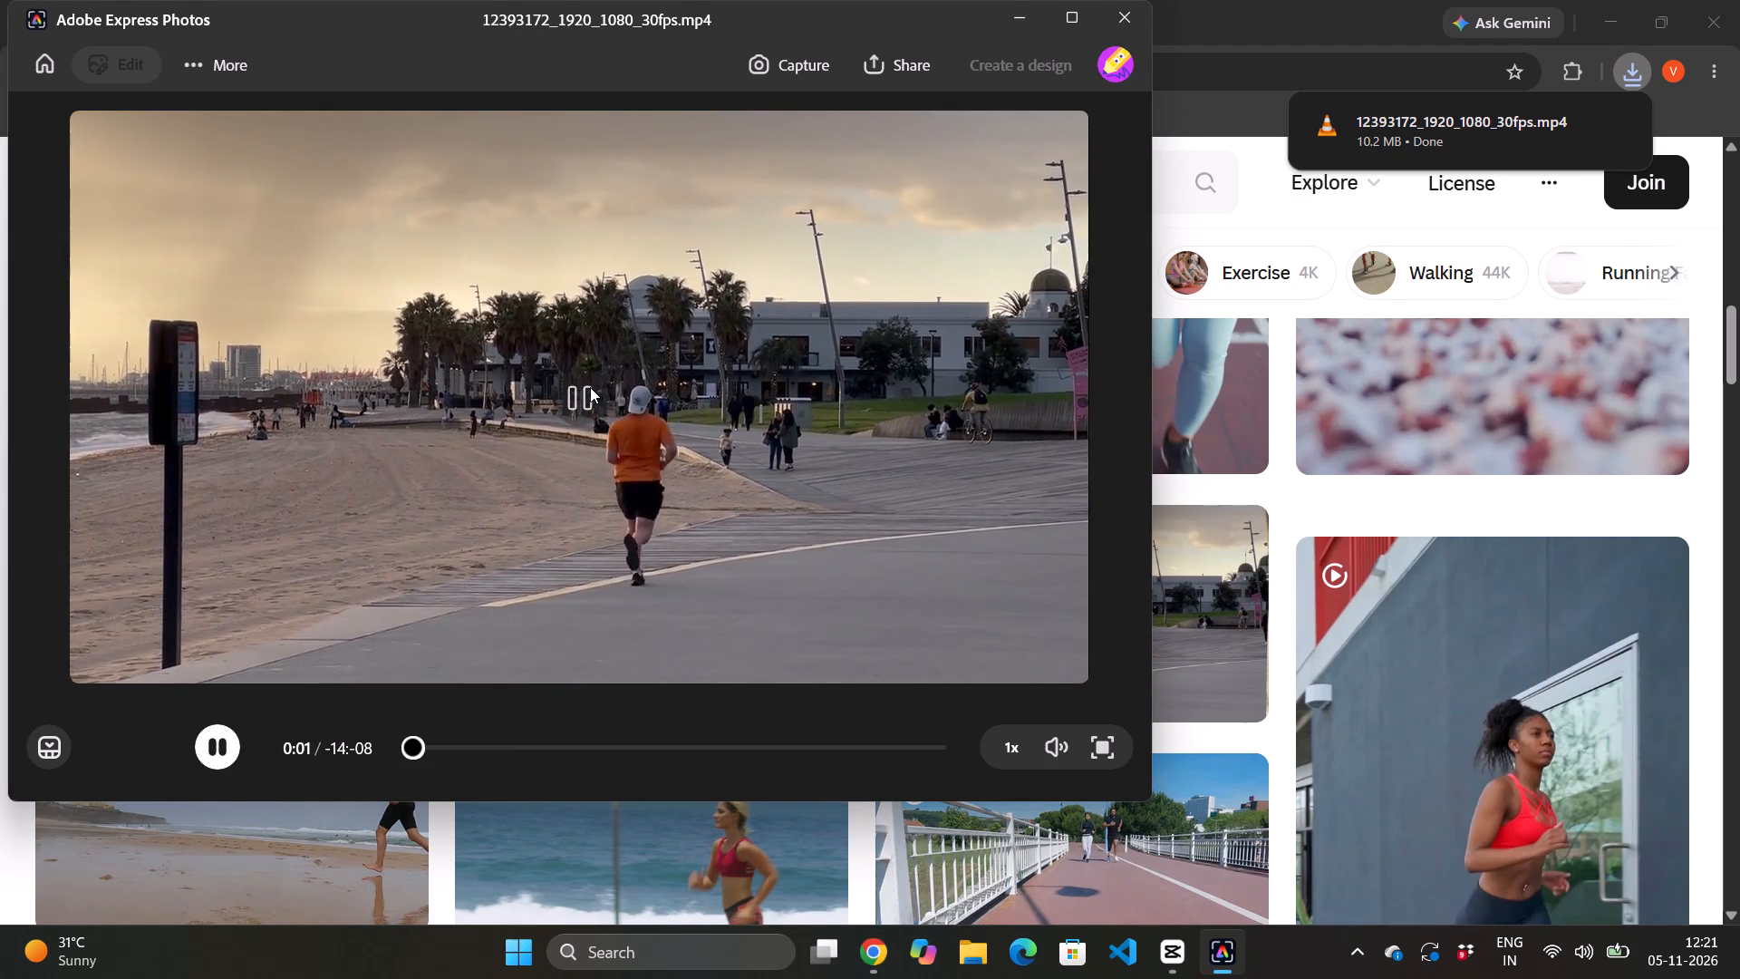
{"action": "left_click", "coordinate": [1121, 26]}
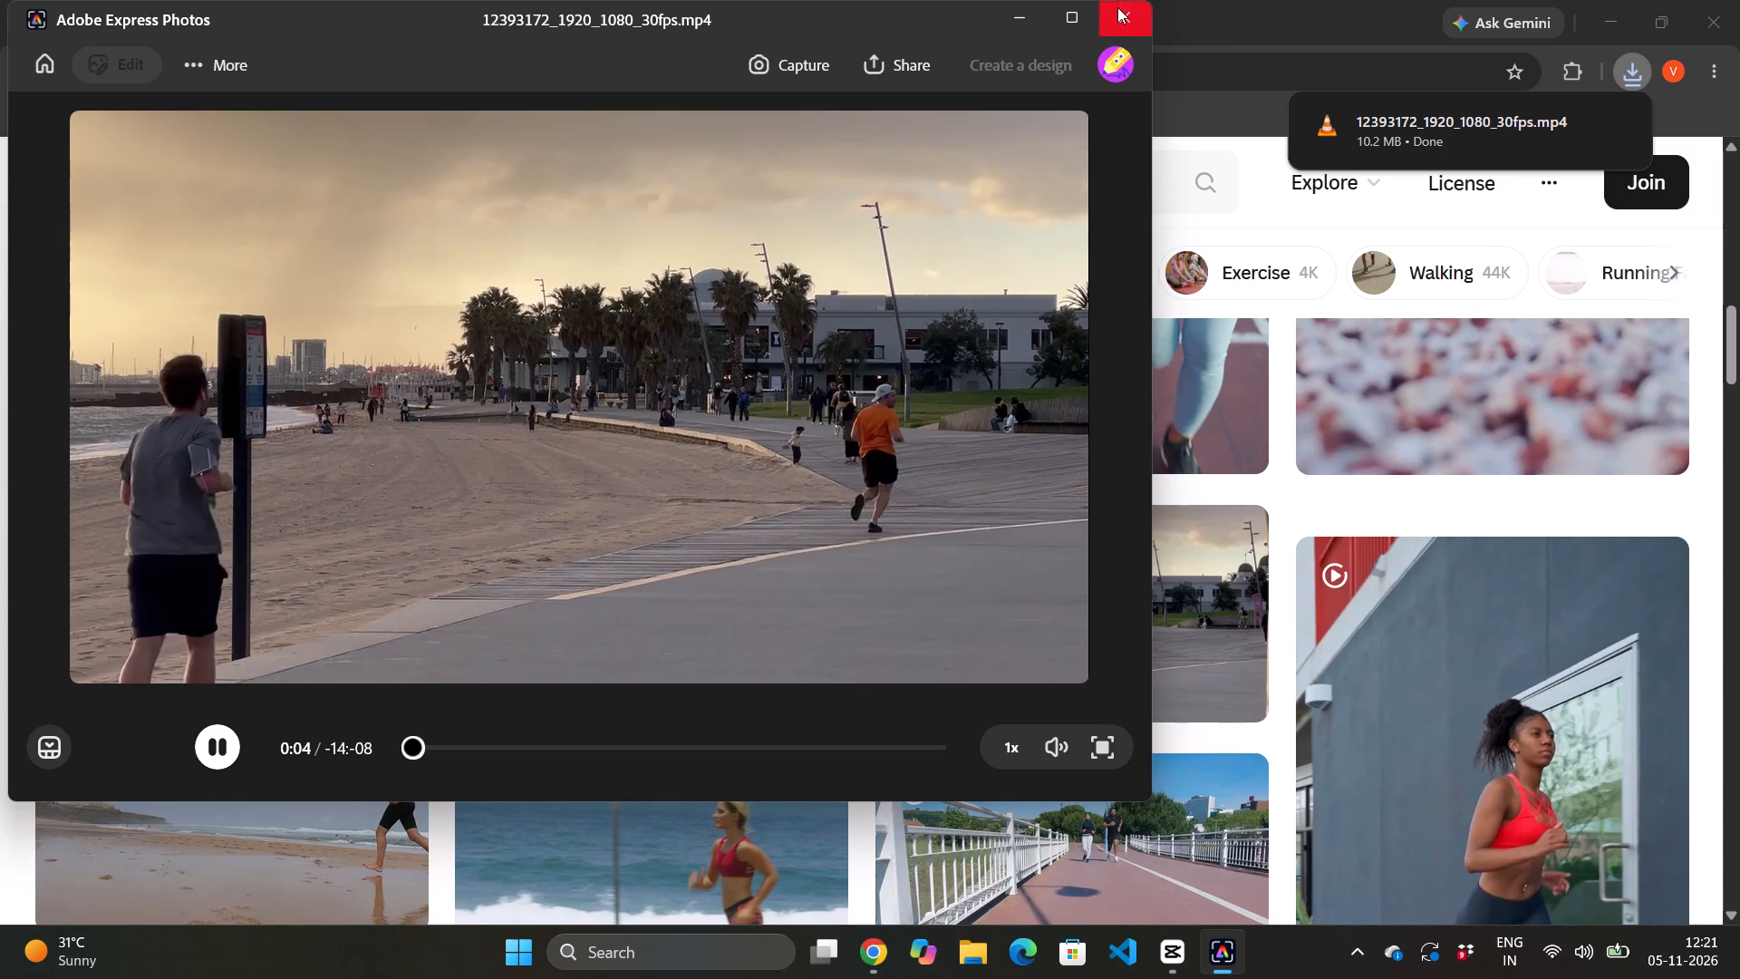
{"action": "left_click", "coordinate": [1117, 7]}
{"action": "left_click", "coordinate": [1119, 8]}
{"action": "left_click", "coordinate": [1034, 17]}
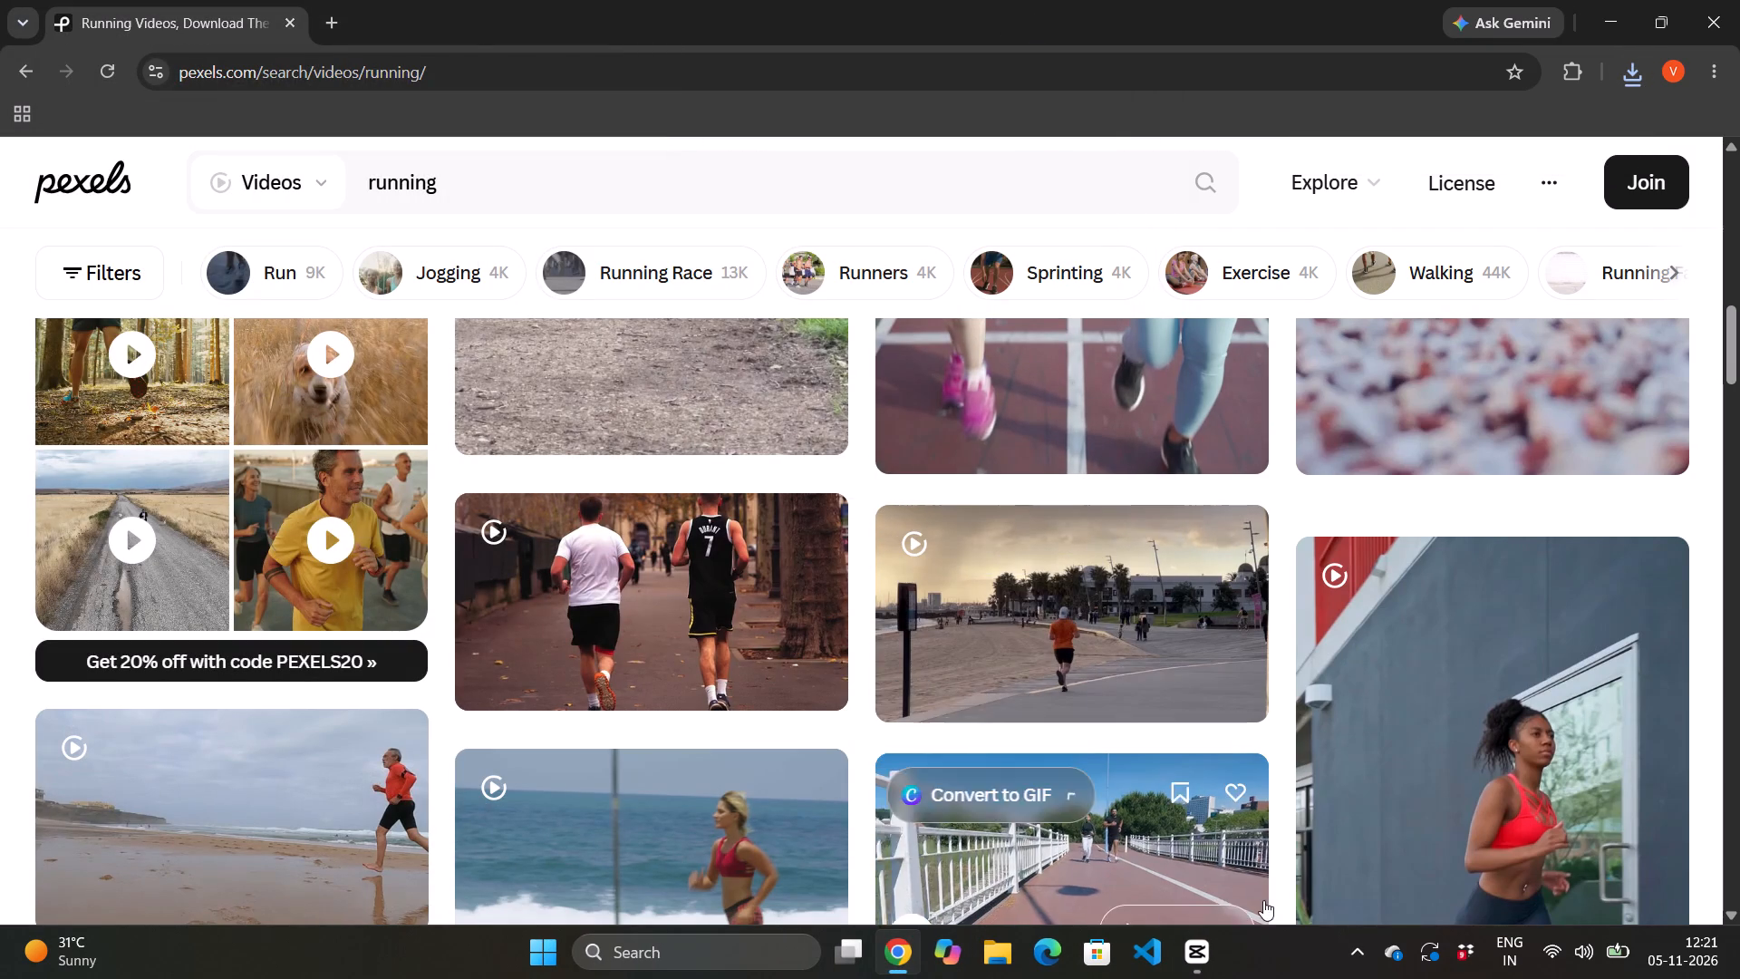
Switch back to CapCut, close the crawling text project and create a new empty project.
{"action": "left_click", "coordinate": [1185, 948]}
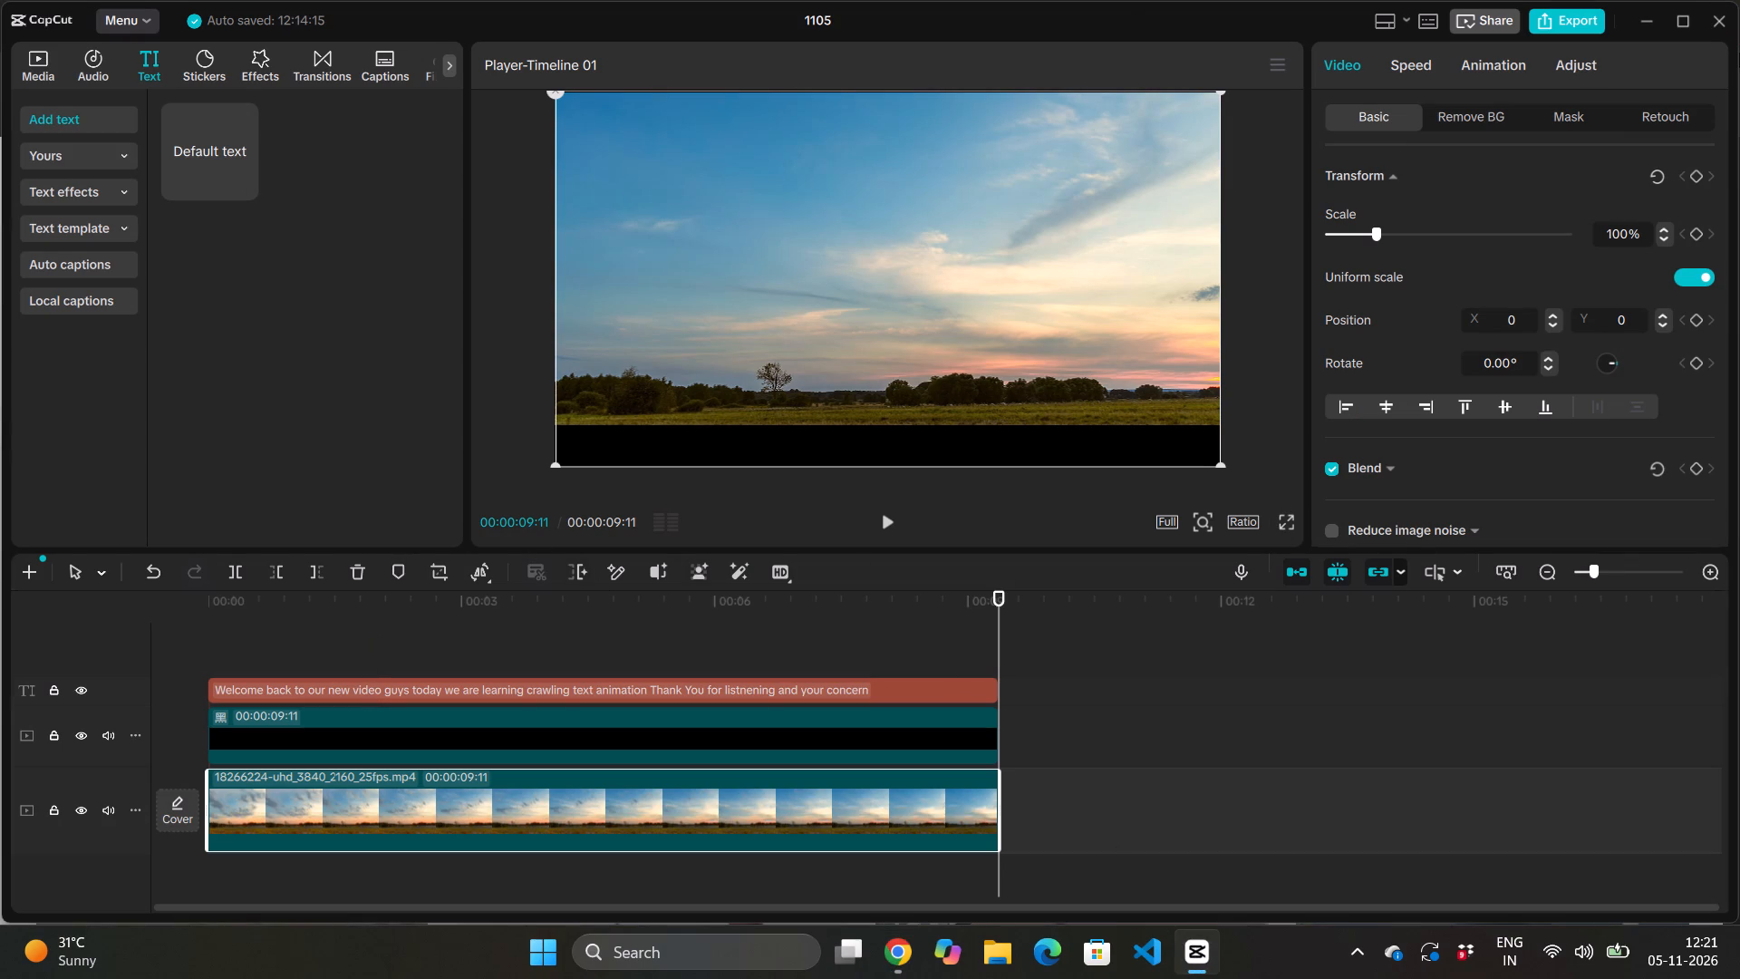
{"action": "left_click", "coordinate": [1720, 18]}
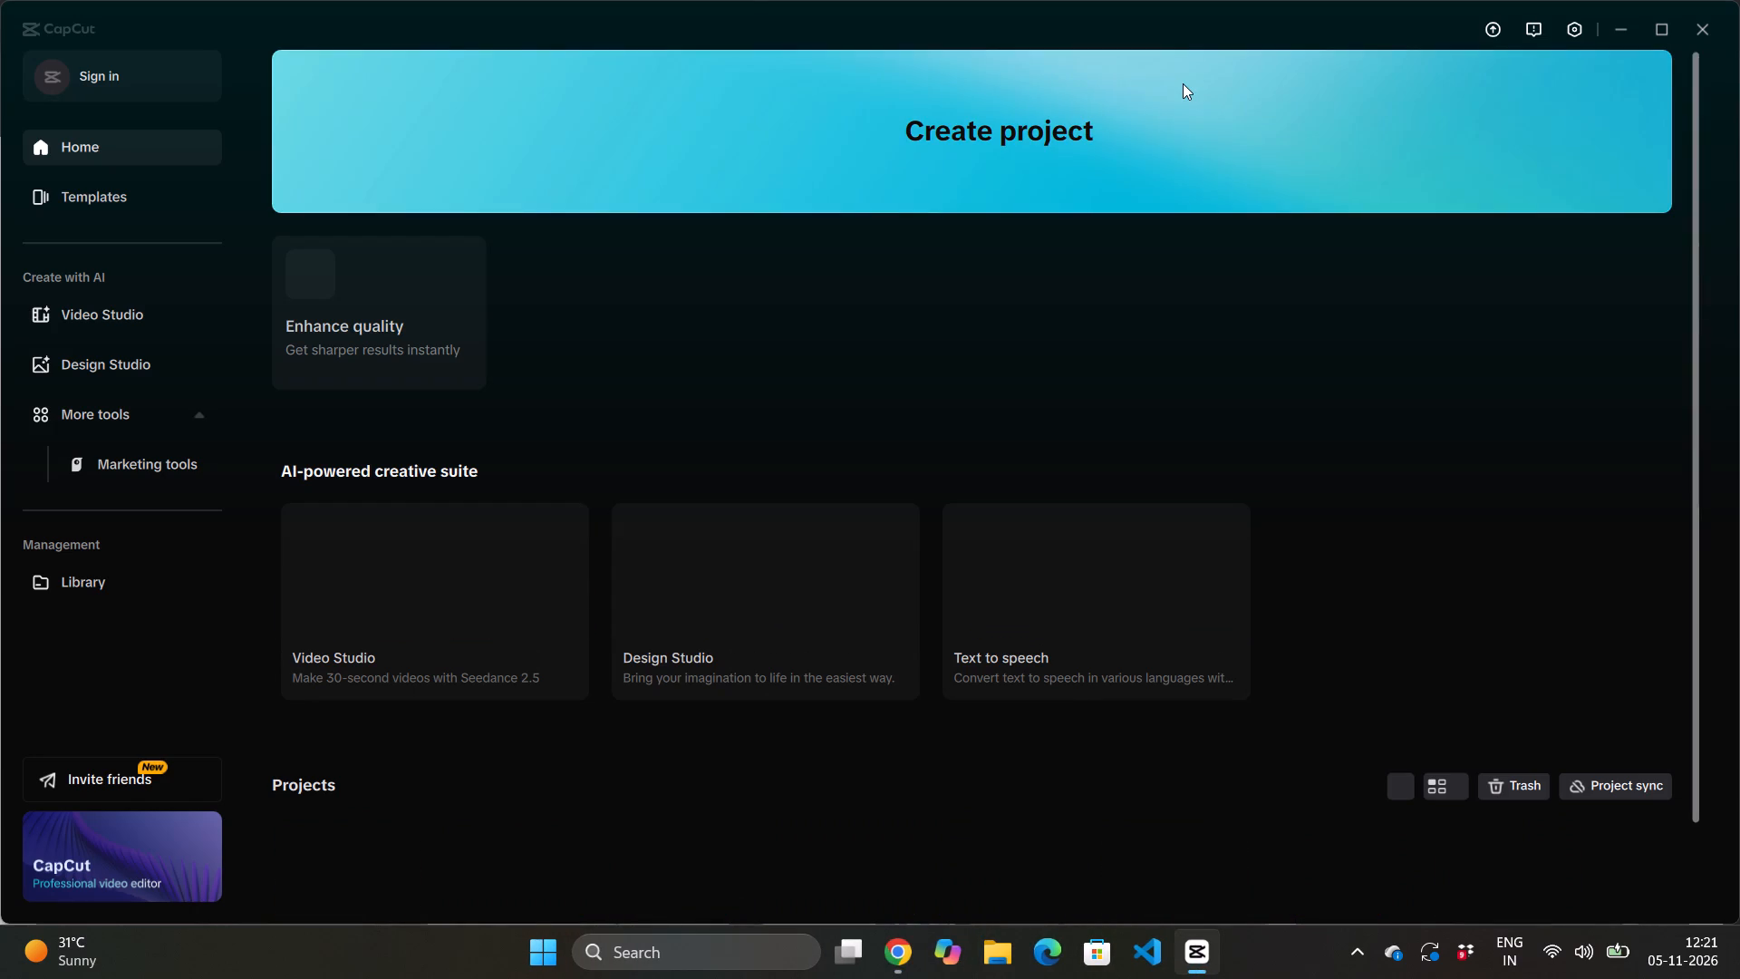
{"action": "left_click", "coordinate": [1183, 83]}
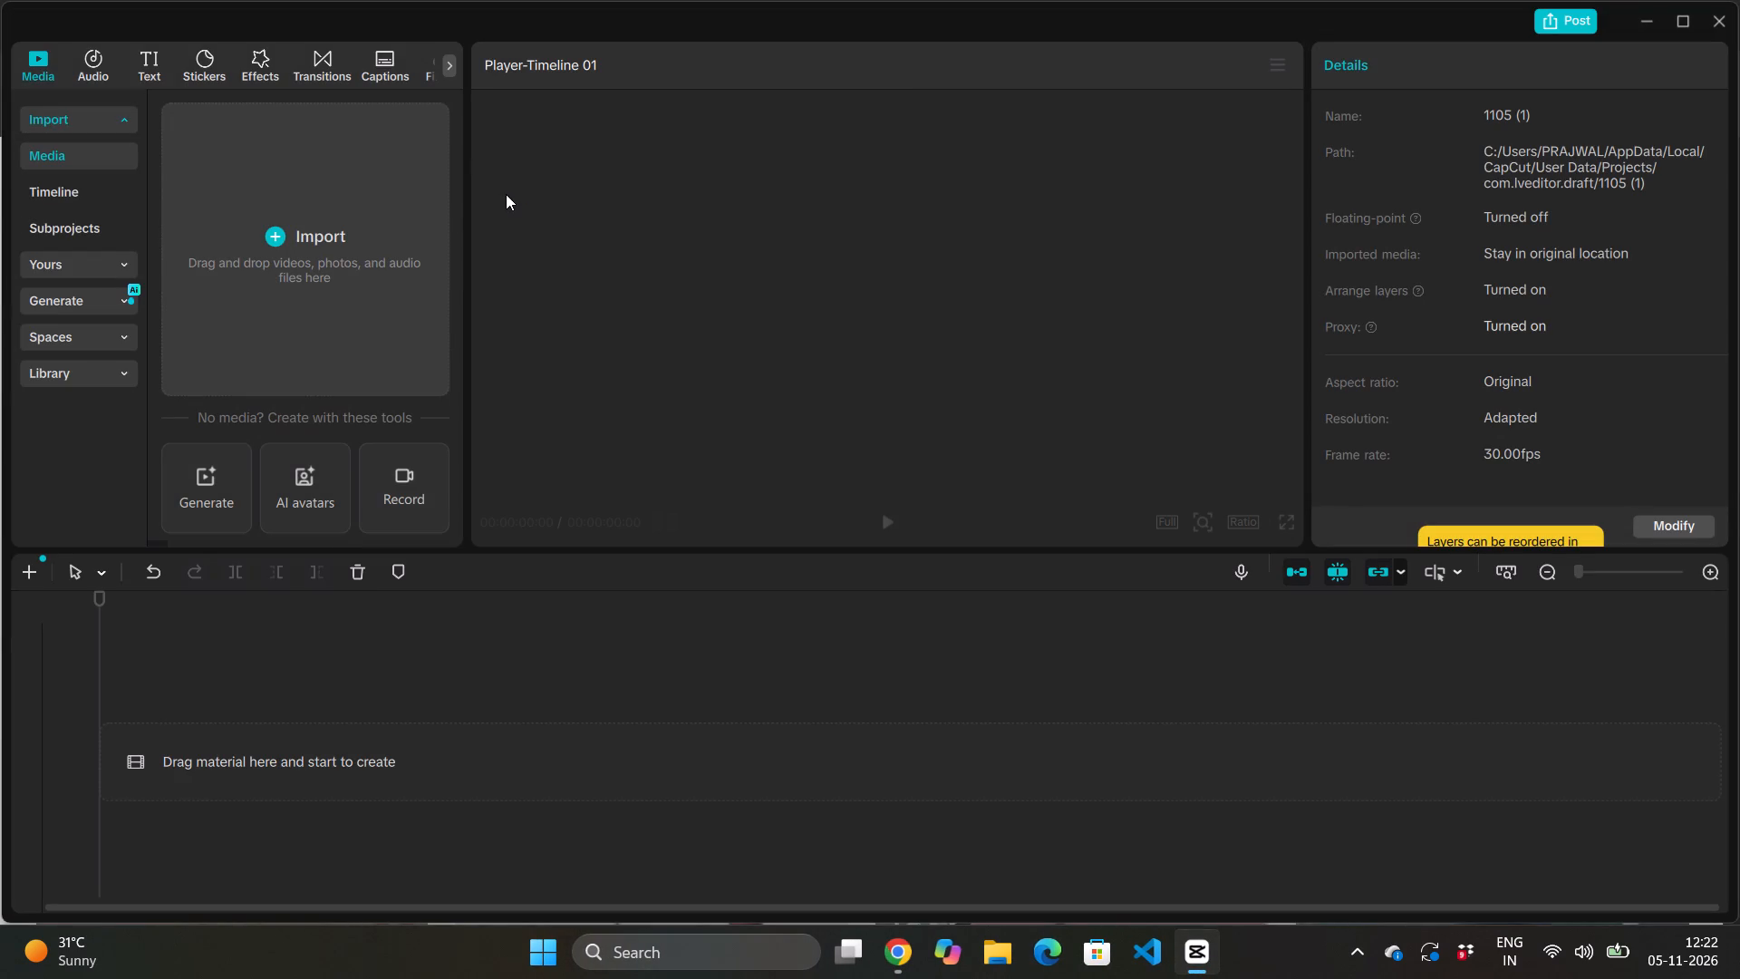
Import the video 12393172_1920_1080_30fps from the Downloads folder into the new project's media.
{"action": "left_click", "coordinate": [256, 216]}
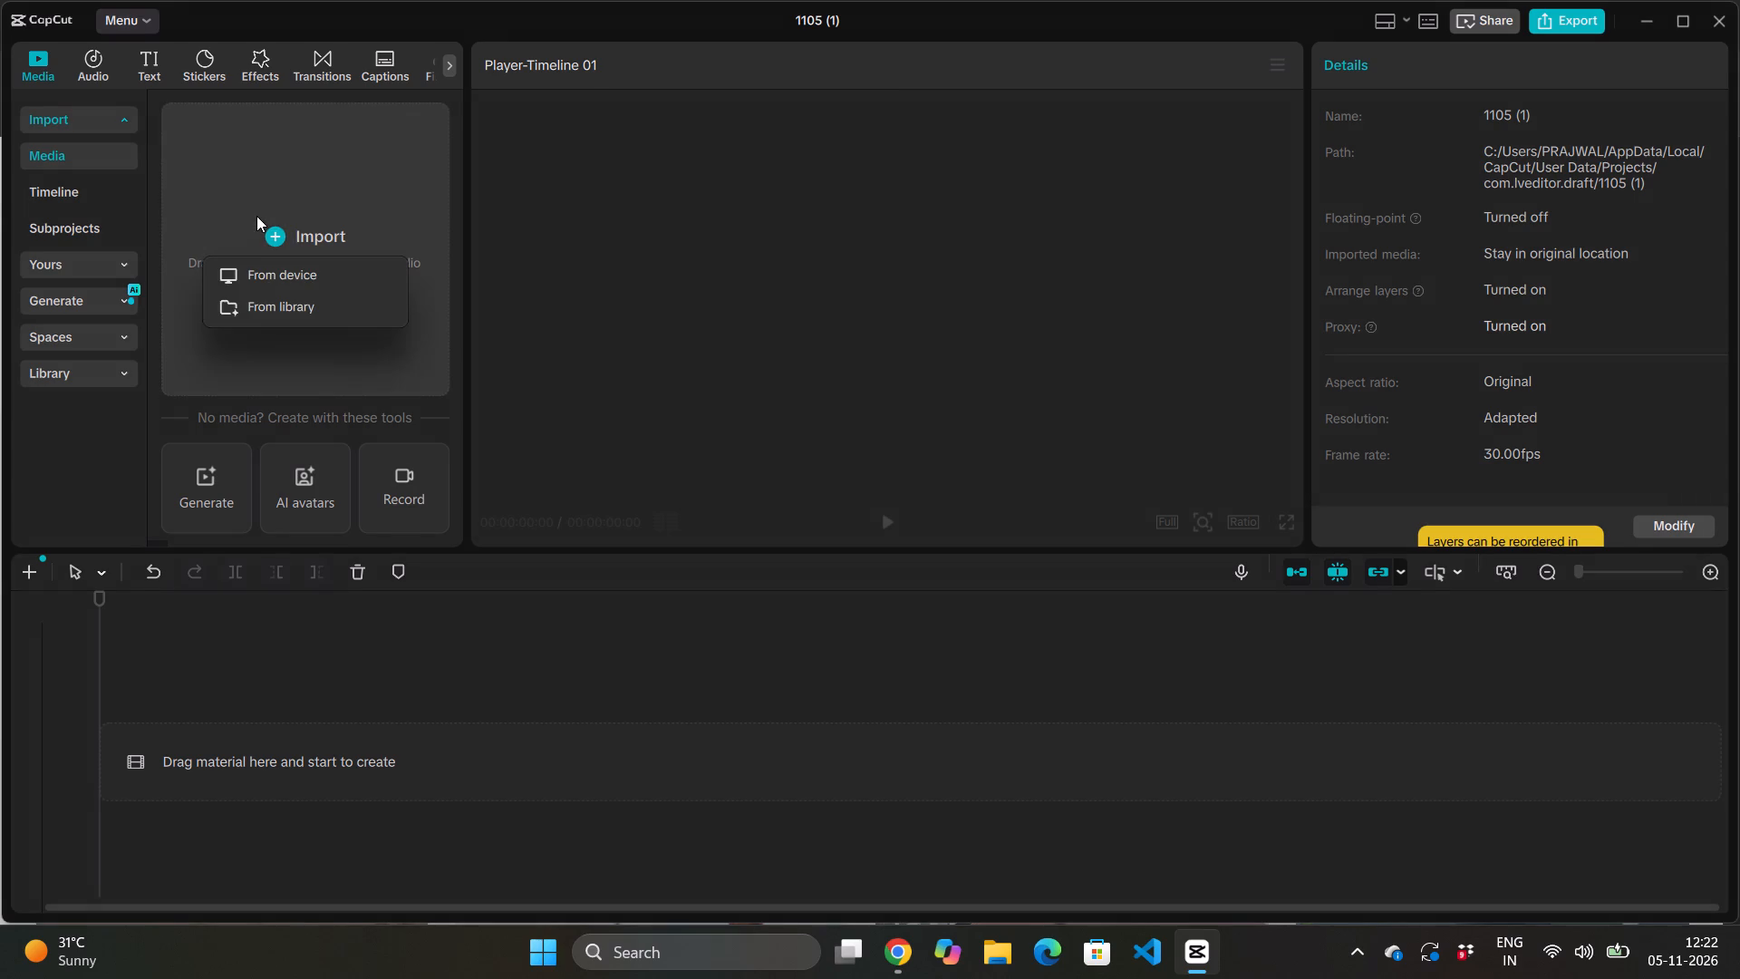
{"action": "left_click", "coordinate": [296, 263]}
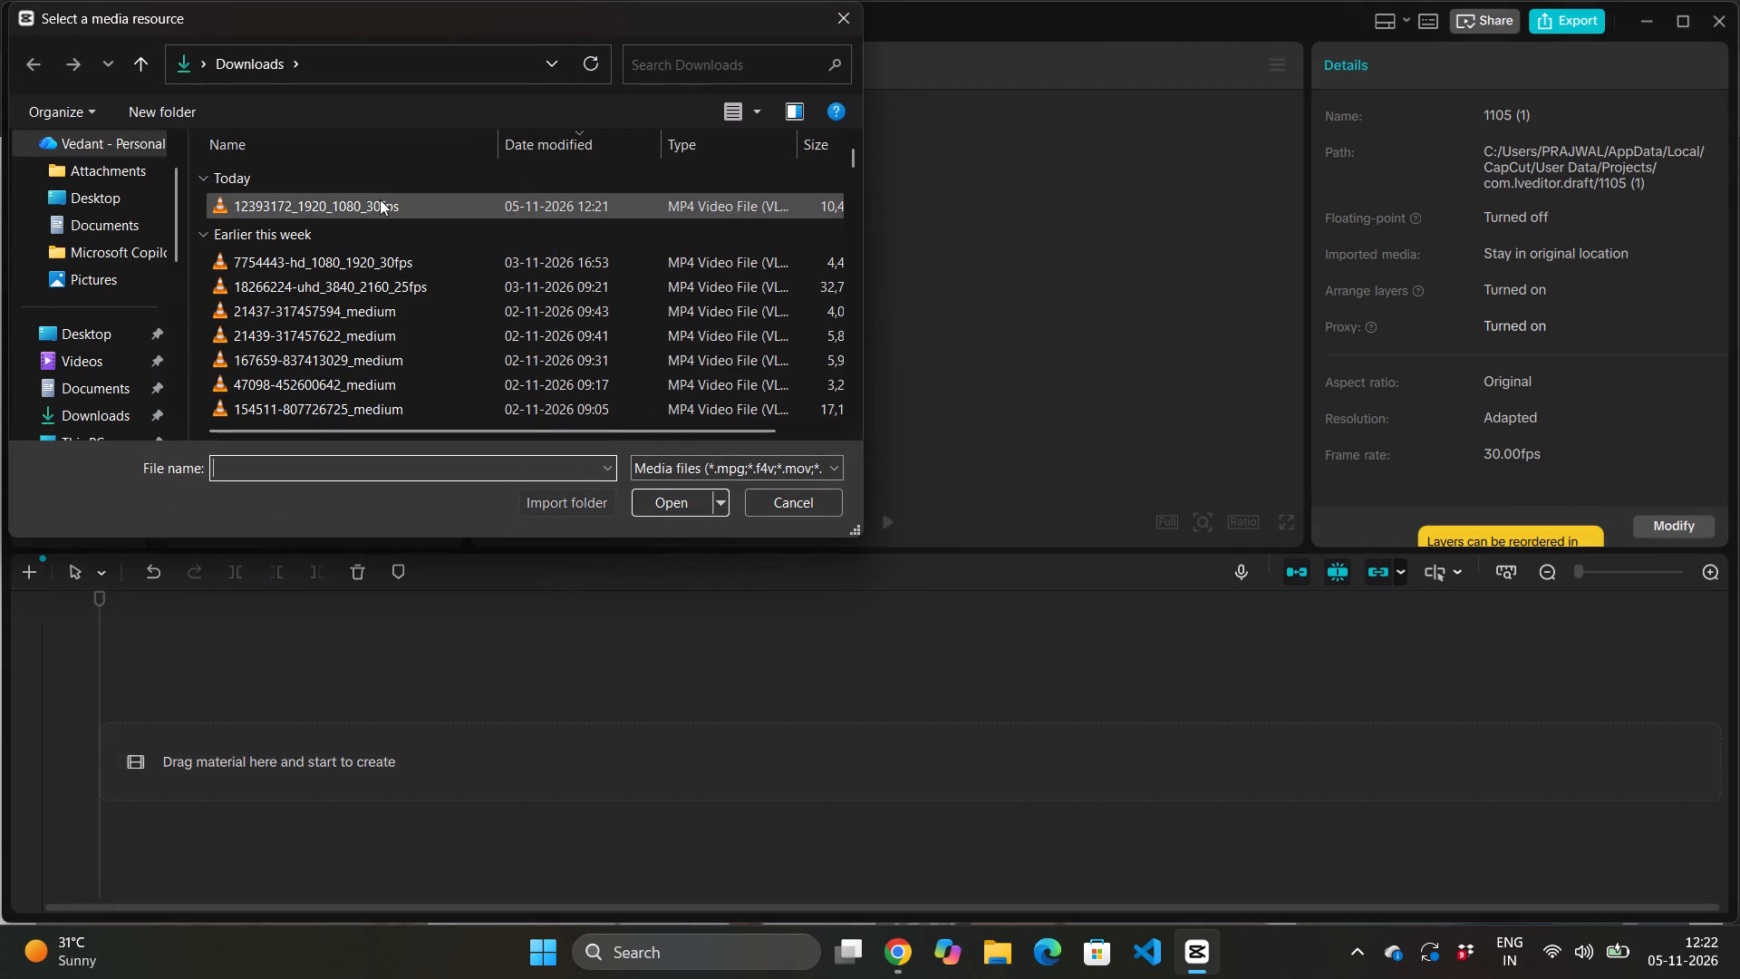
{"action": "double_click", "coordinate": [380, 199]}
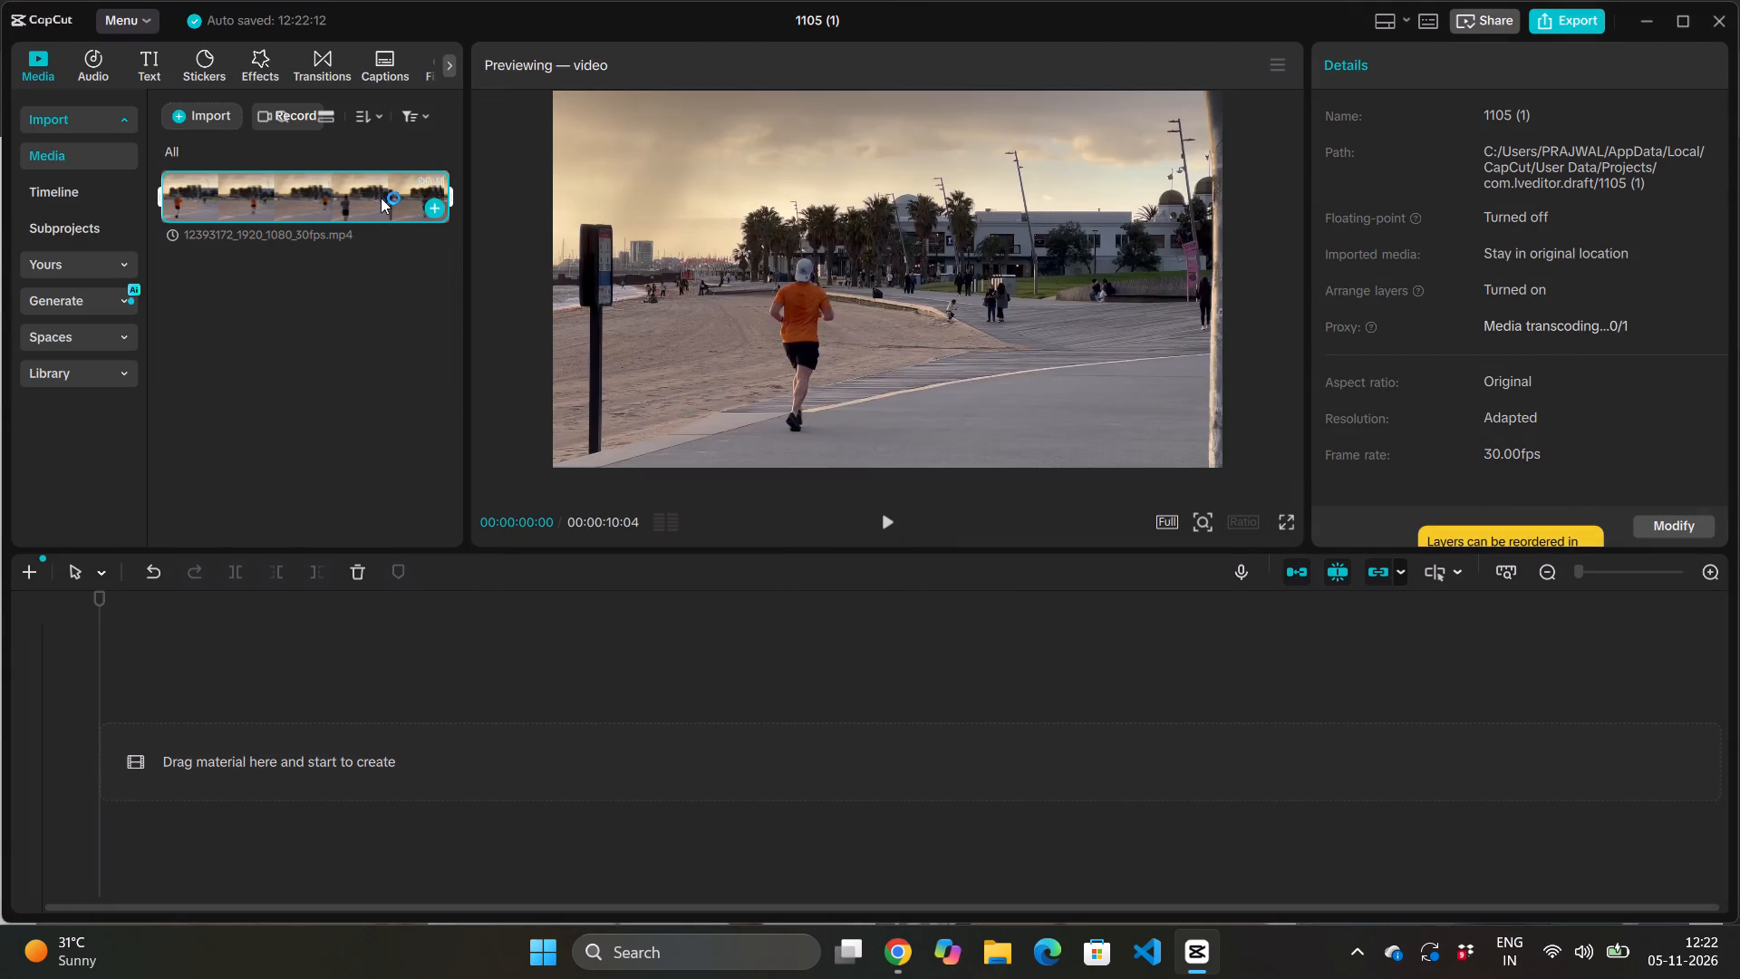
Import the video 1.mp4 from the Downloads folder into the project's media.
{"action": "left_click", "coordinate": [215, 105]}
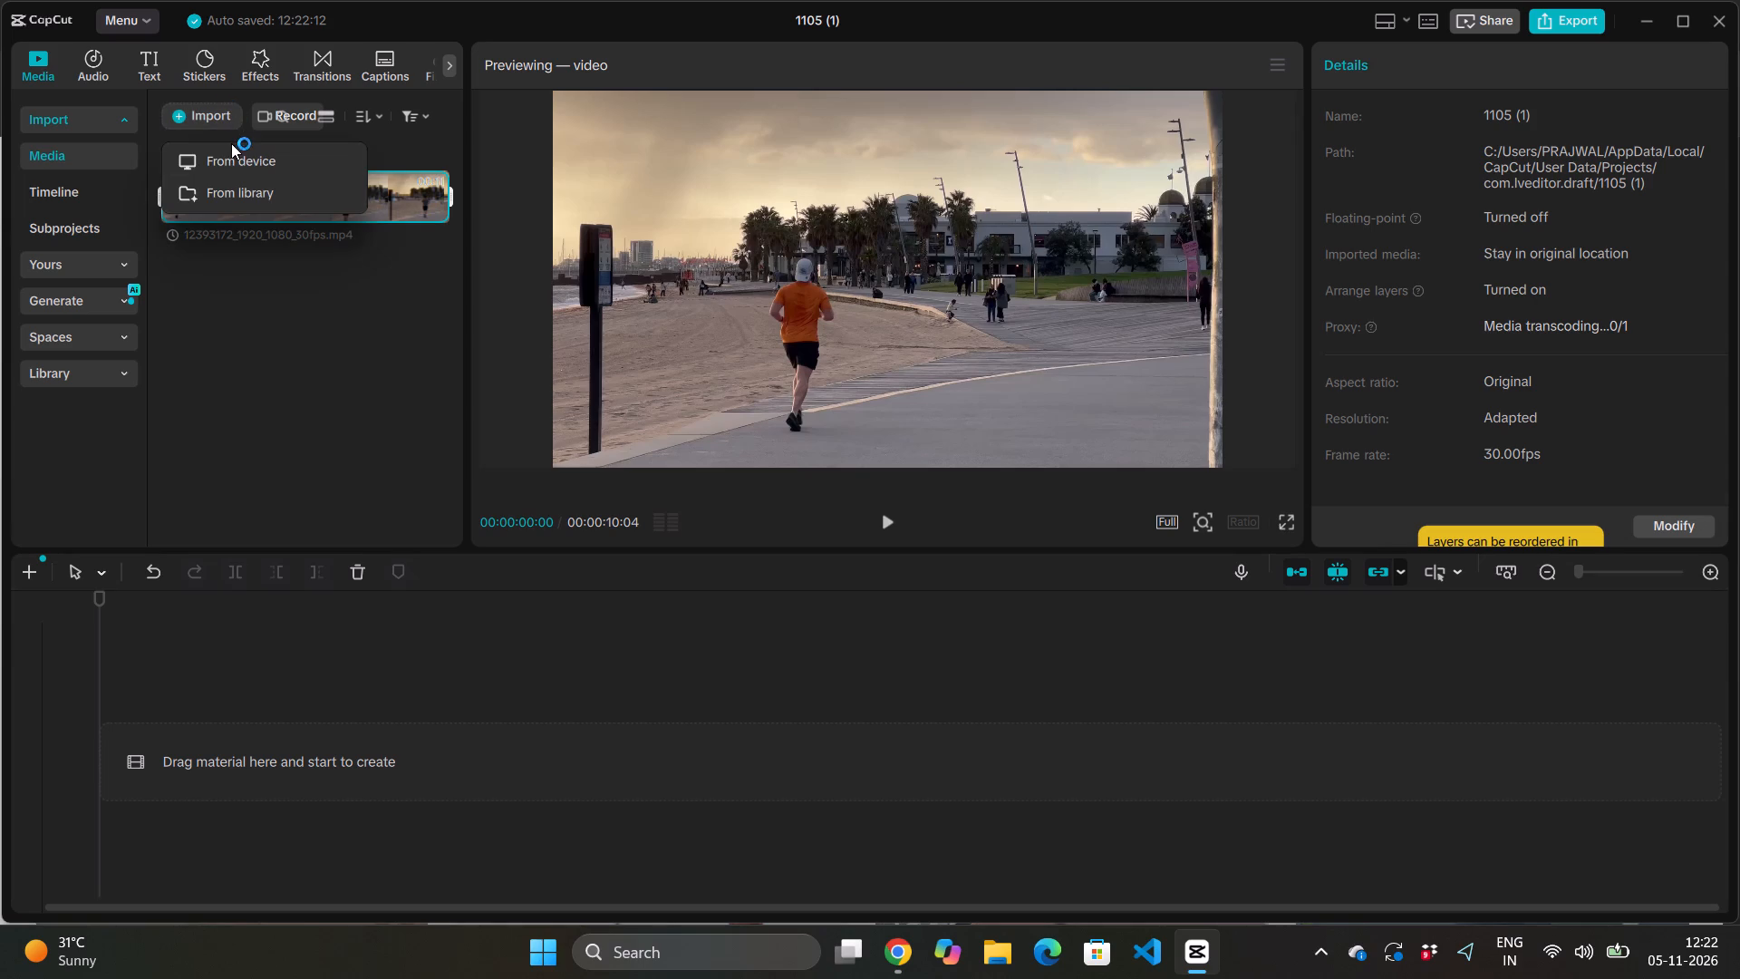
{"action": "left_click", "coordinate": [236, 156]}
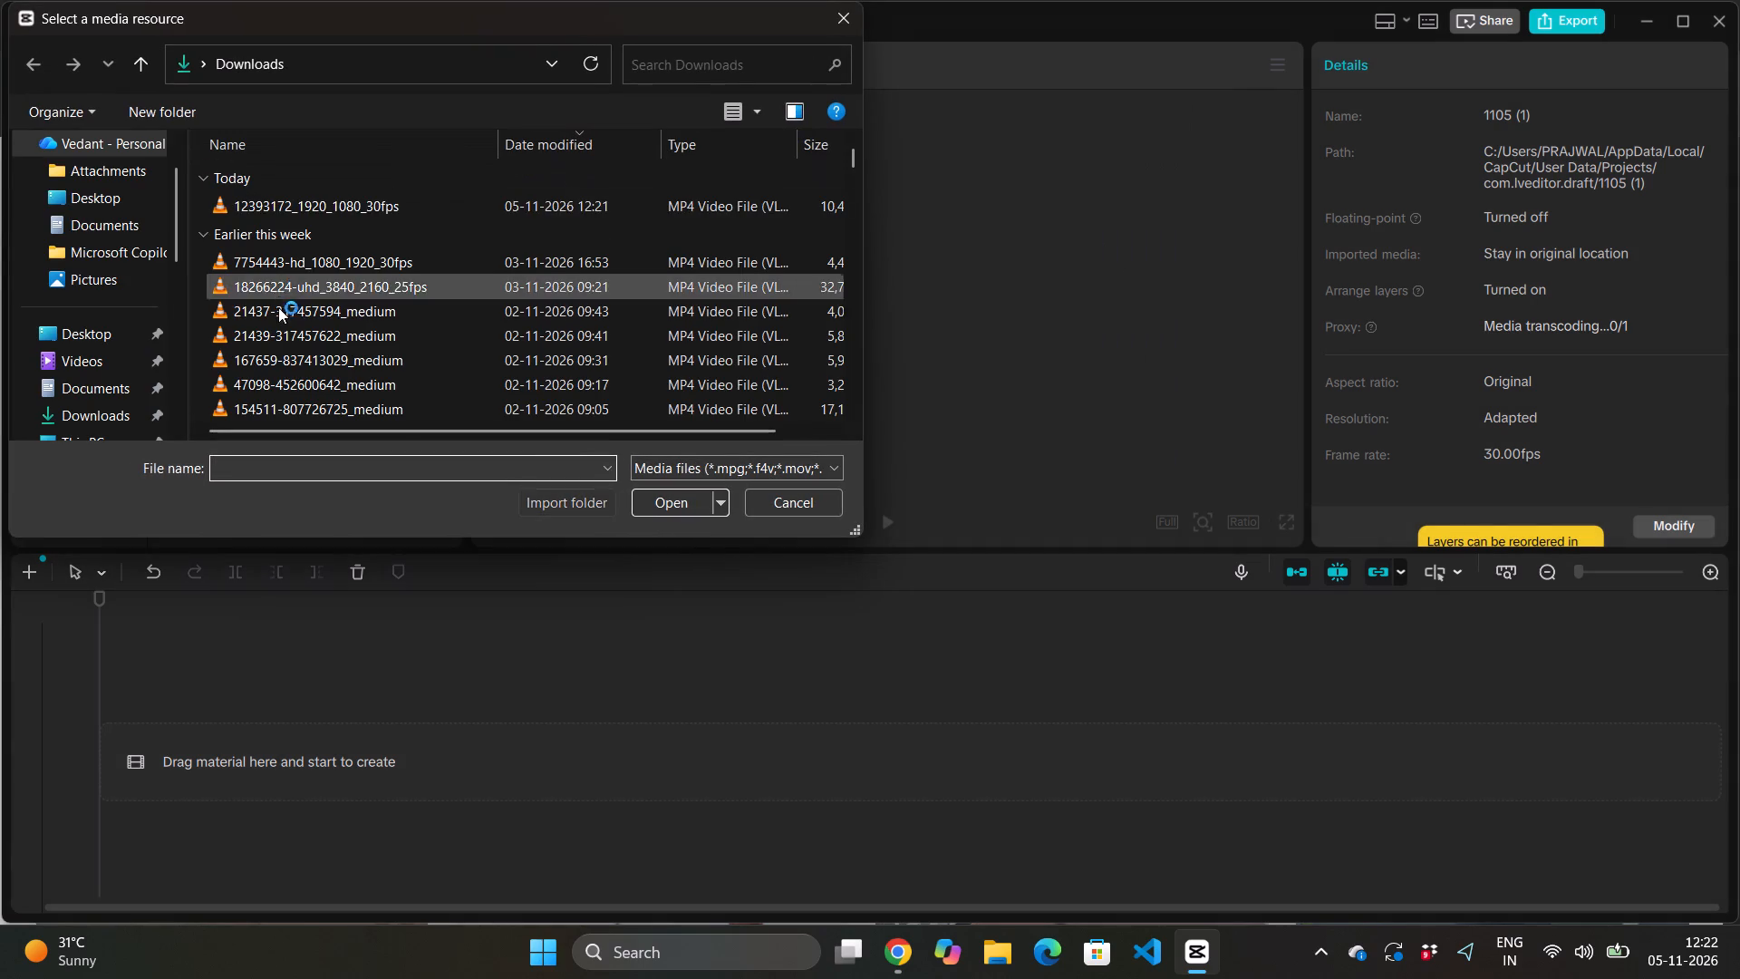
{"action": "scroll", "coordinate": [312, 388], "scroll_direction": "down", "scroll_amount": 12}
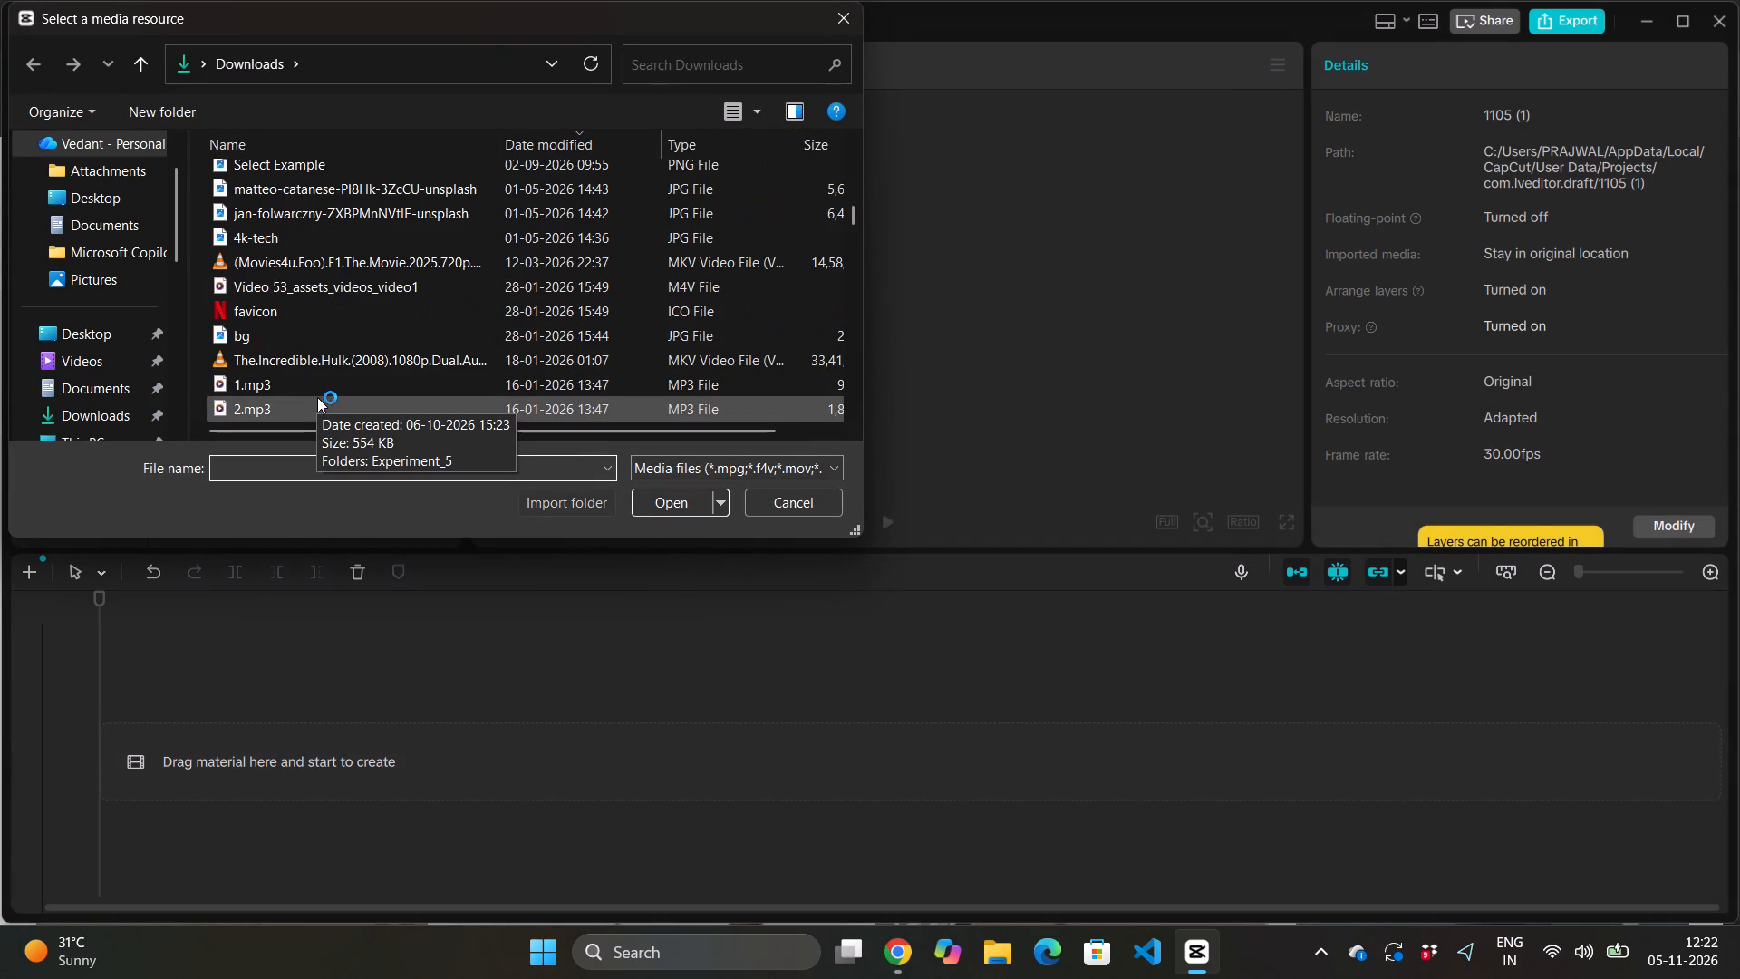
{"action": "scroll", "coordinate": [317, 397], "scroll_direction": "down", "scroll_amount": 3}
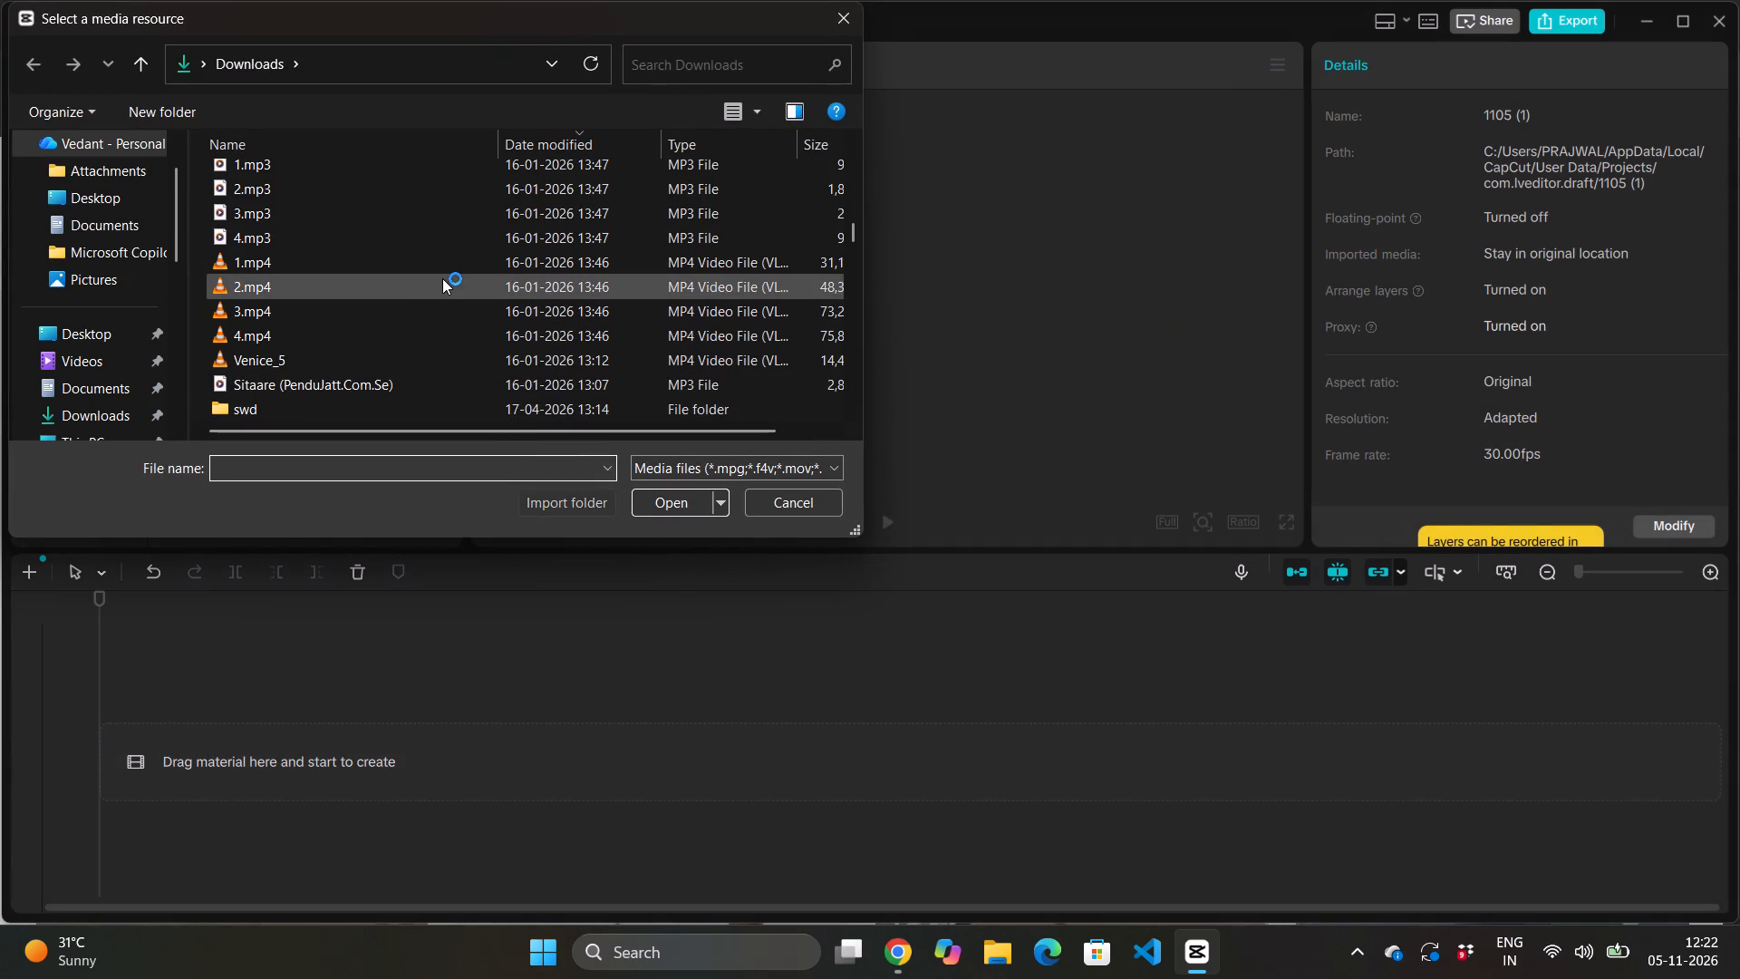
{"action": "double_click", "coordinate": [469, 251]}
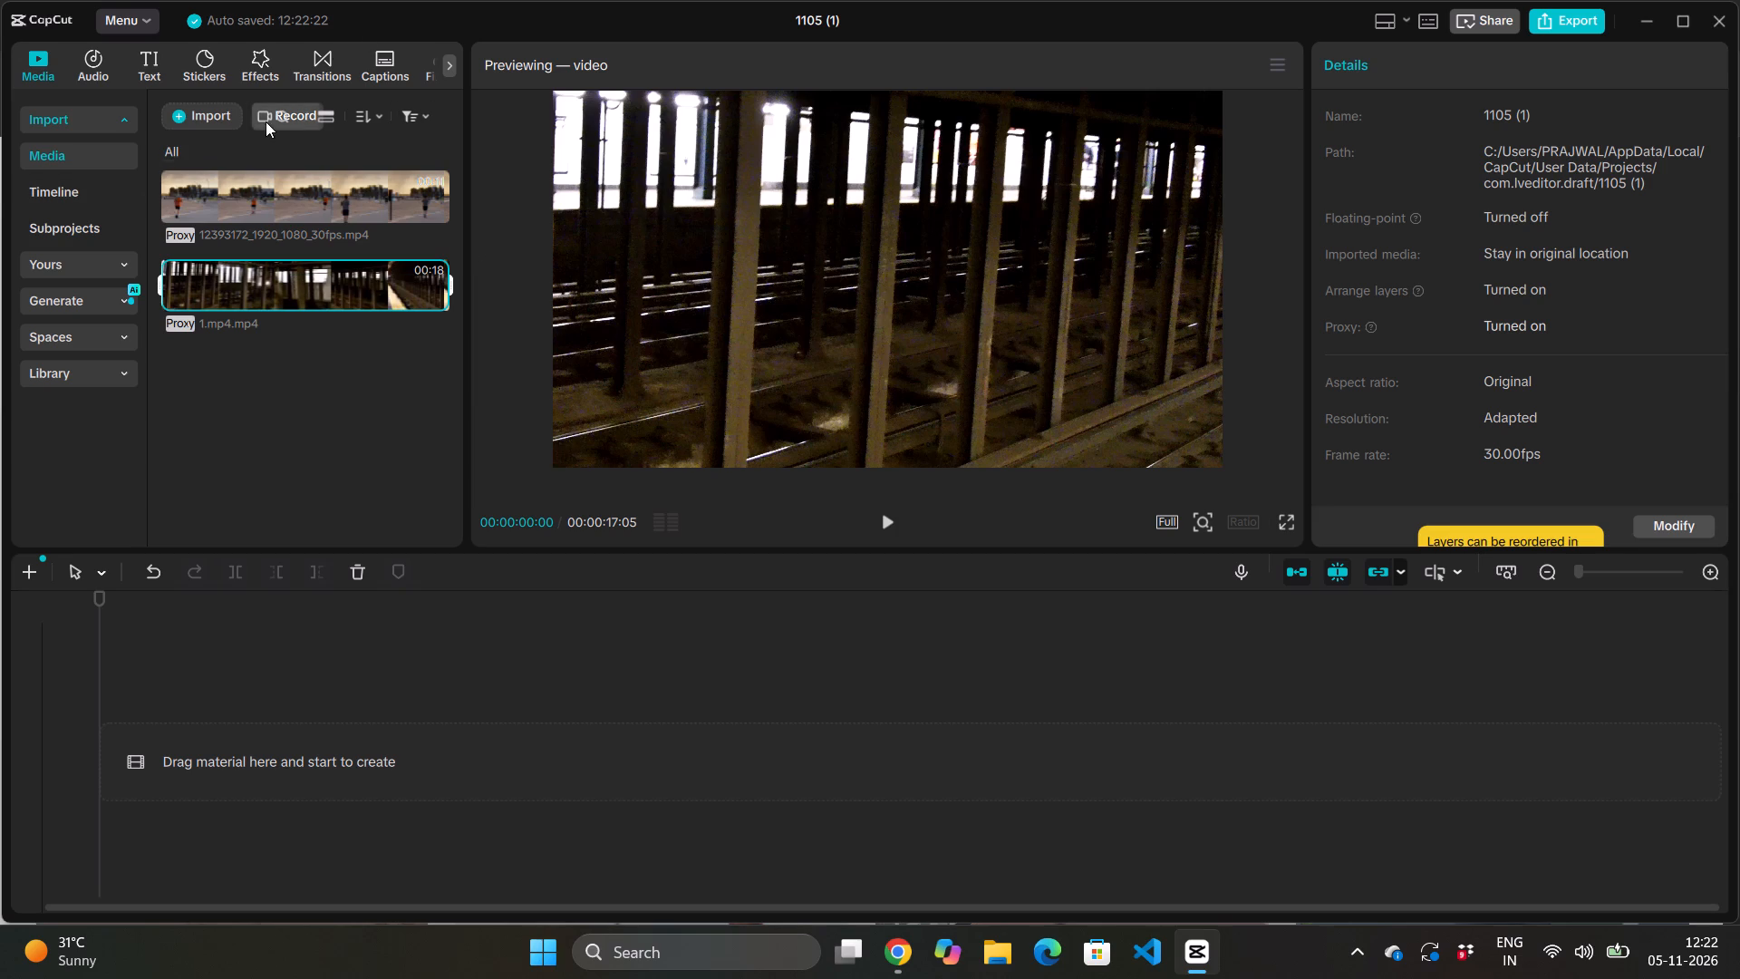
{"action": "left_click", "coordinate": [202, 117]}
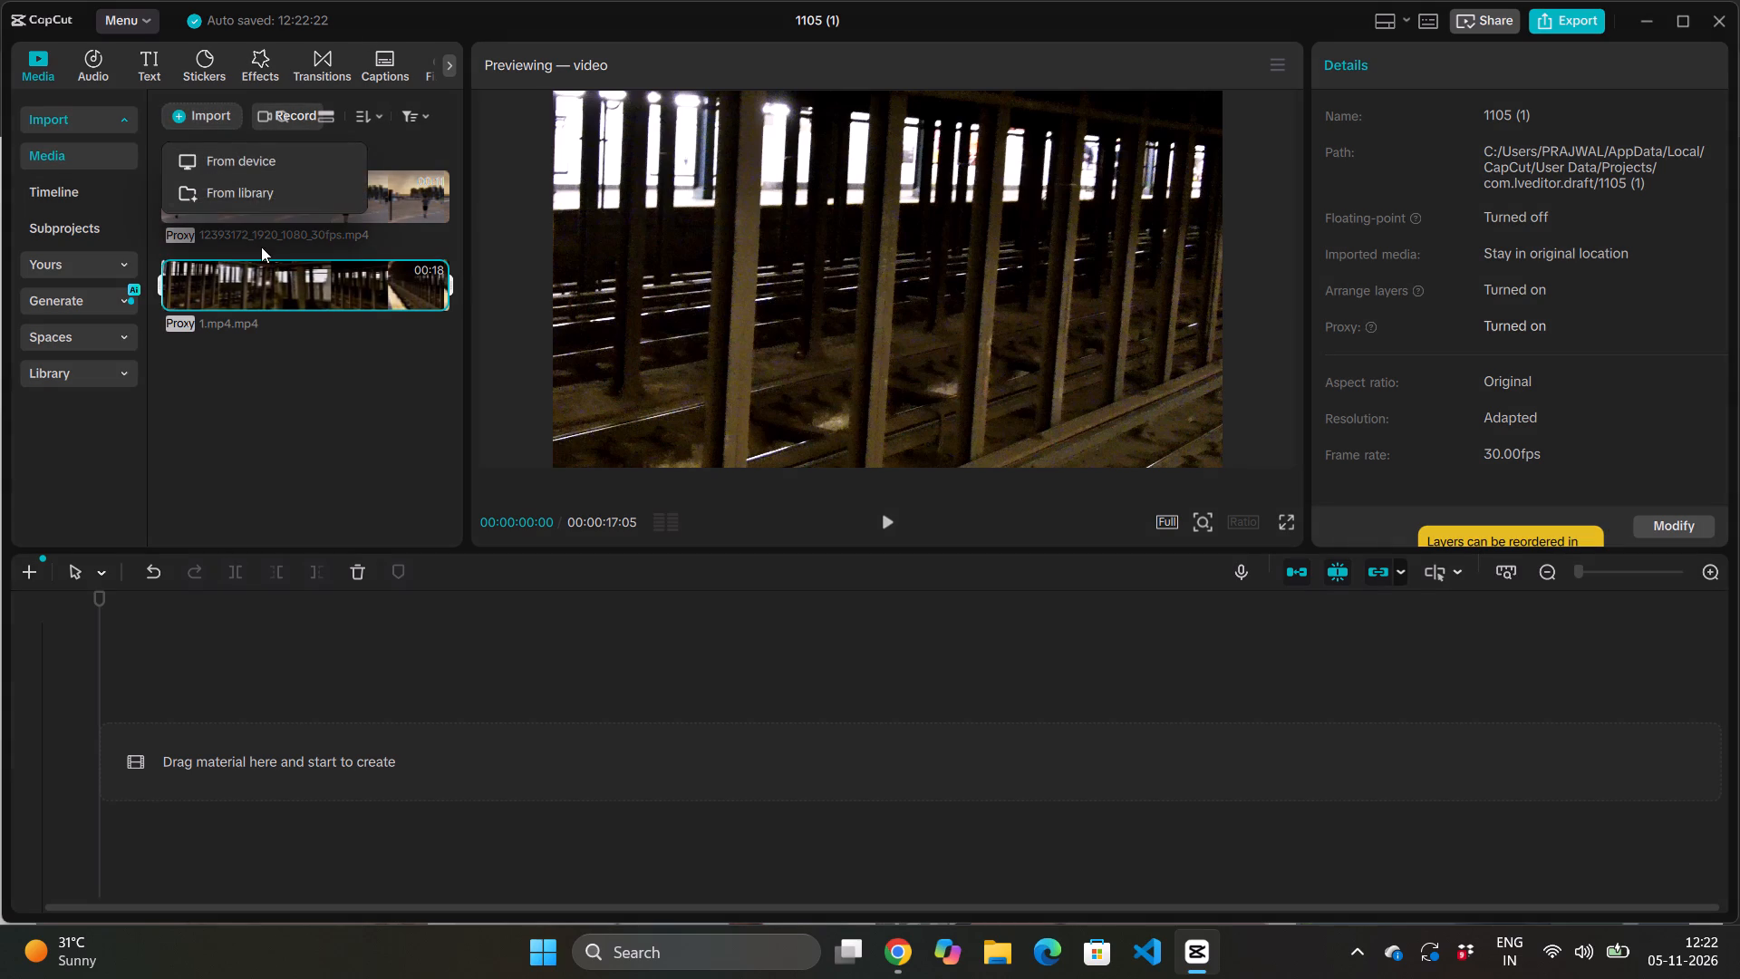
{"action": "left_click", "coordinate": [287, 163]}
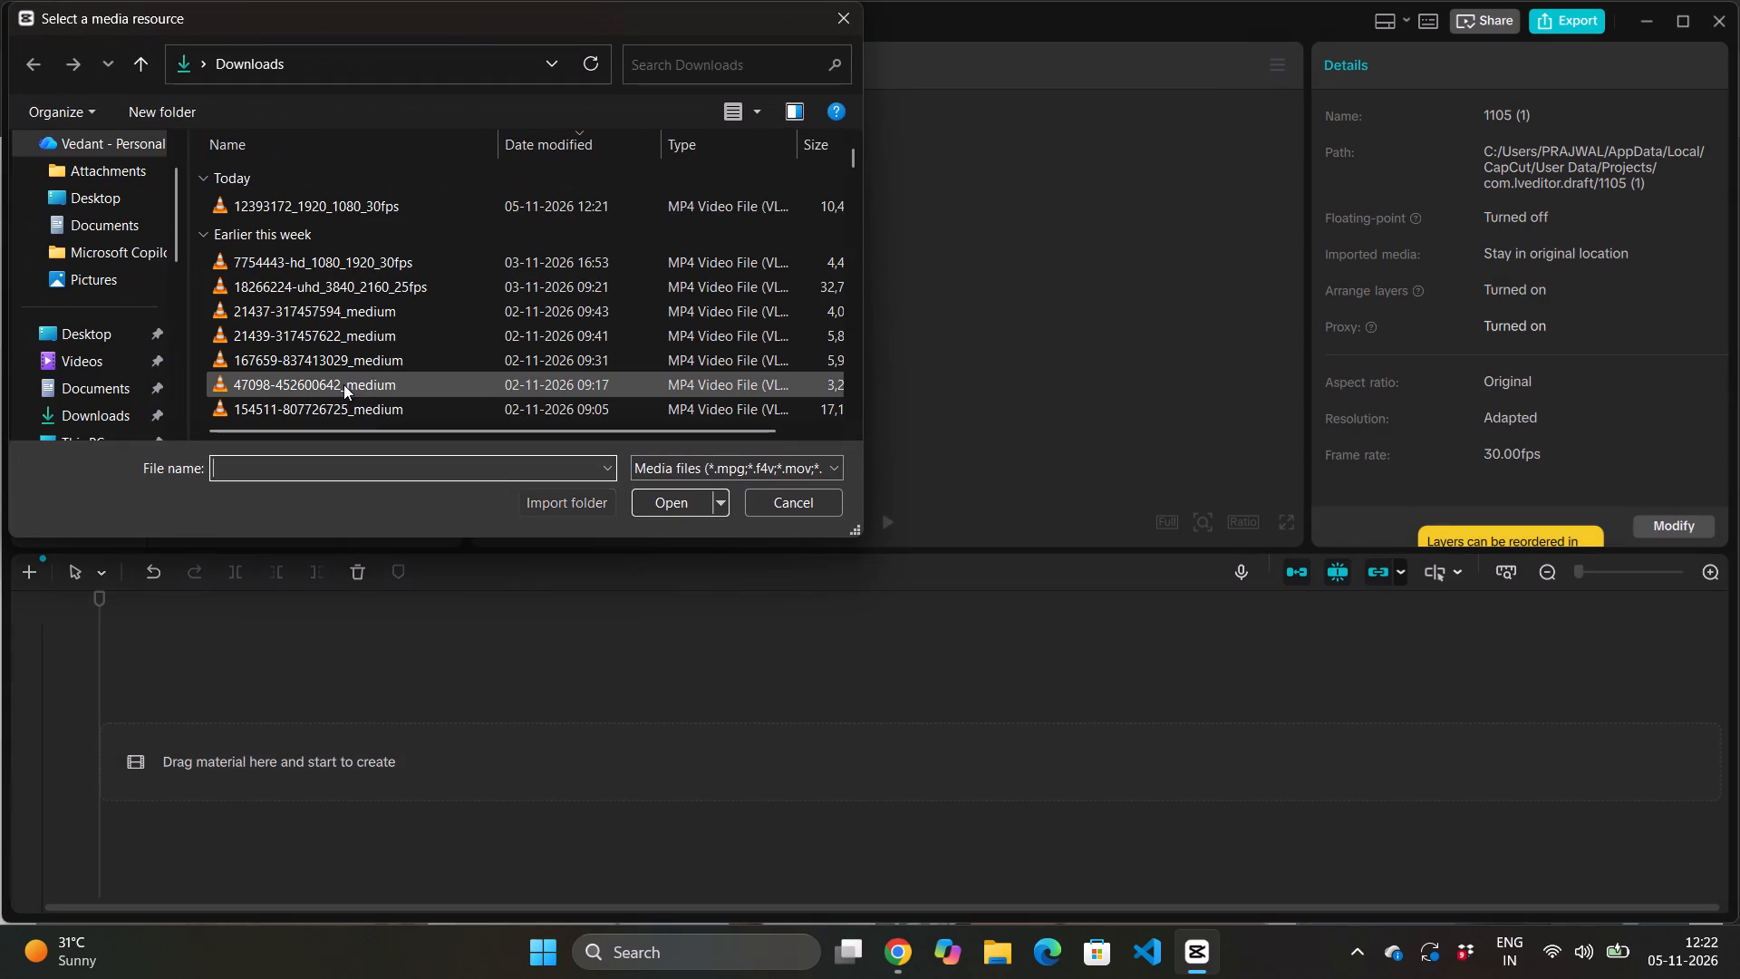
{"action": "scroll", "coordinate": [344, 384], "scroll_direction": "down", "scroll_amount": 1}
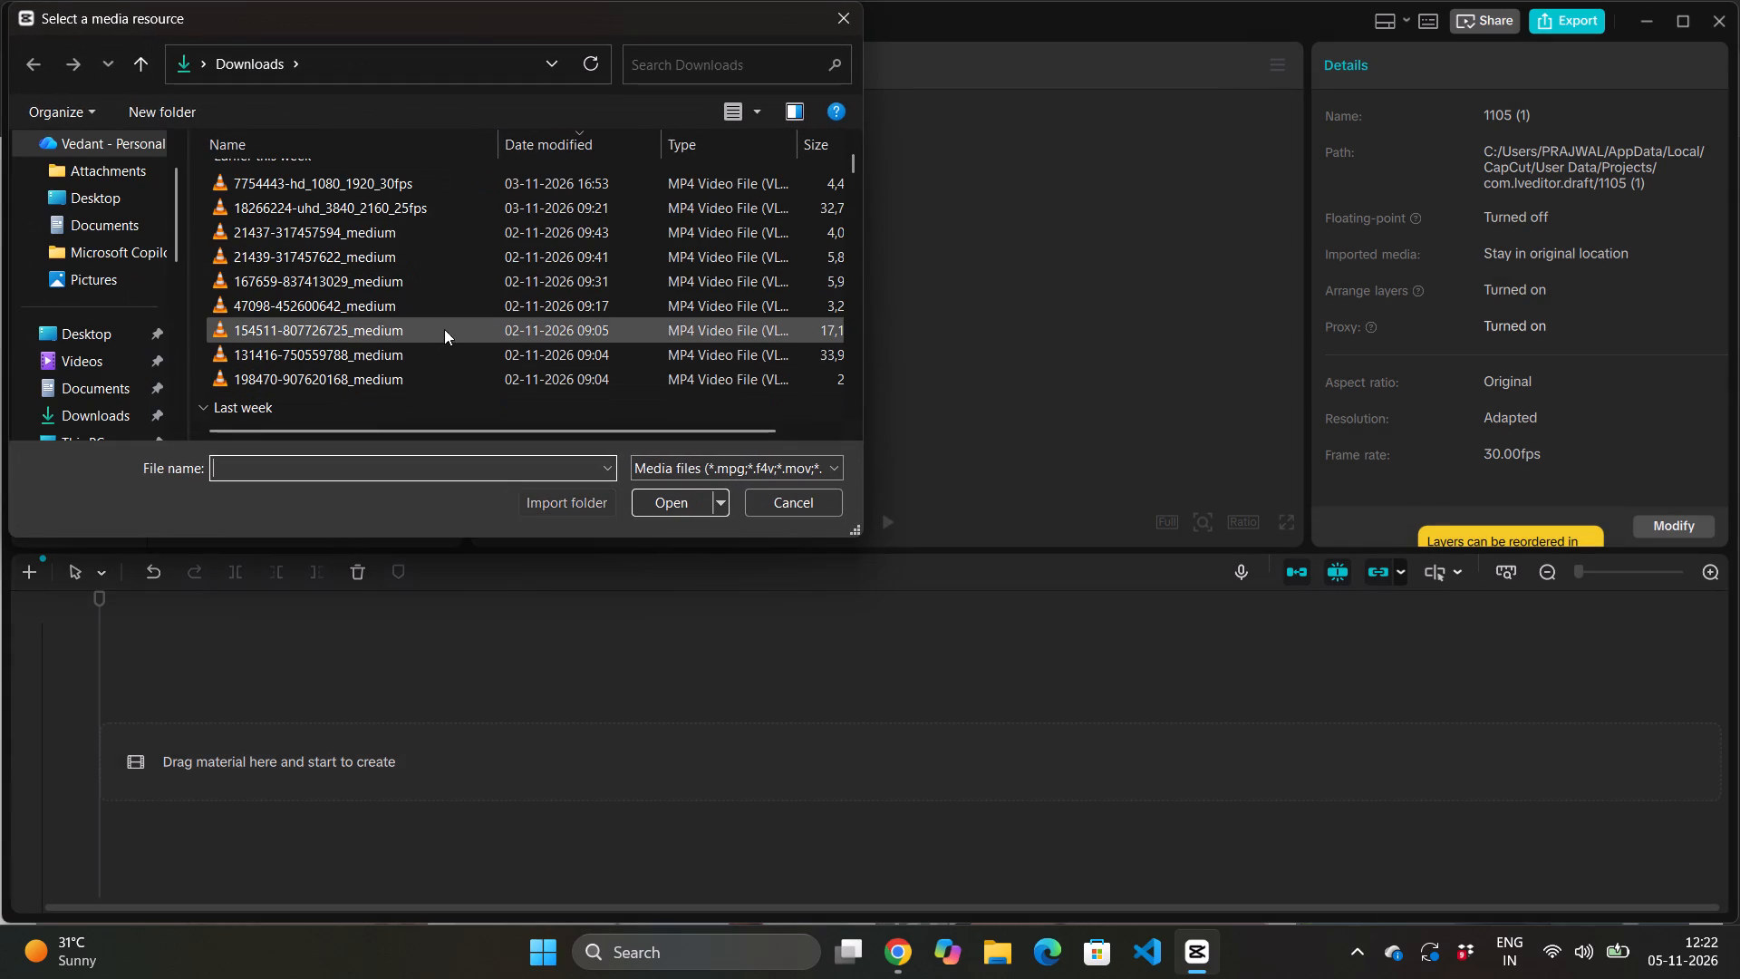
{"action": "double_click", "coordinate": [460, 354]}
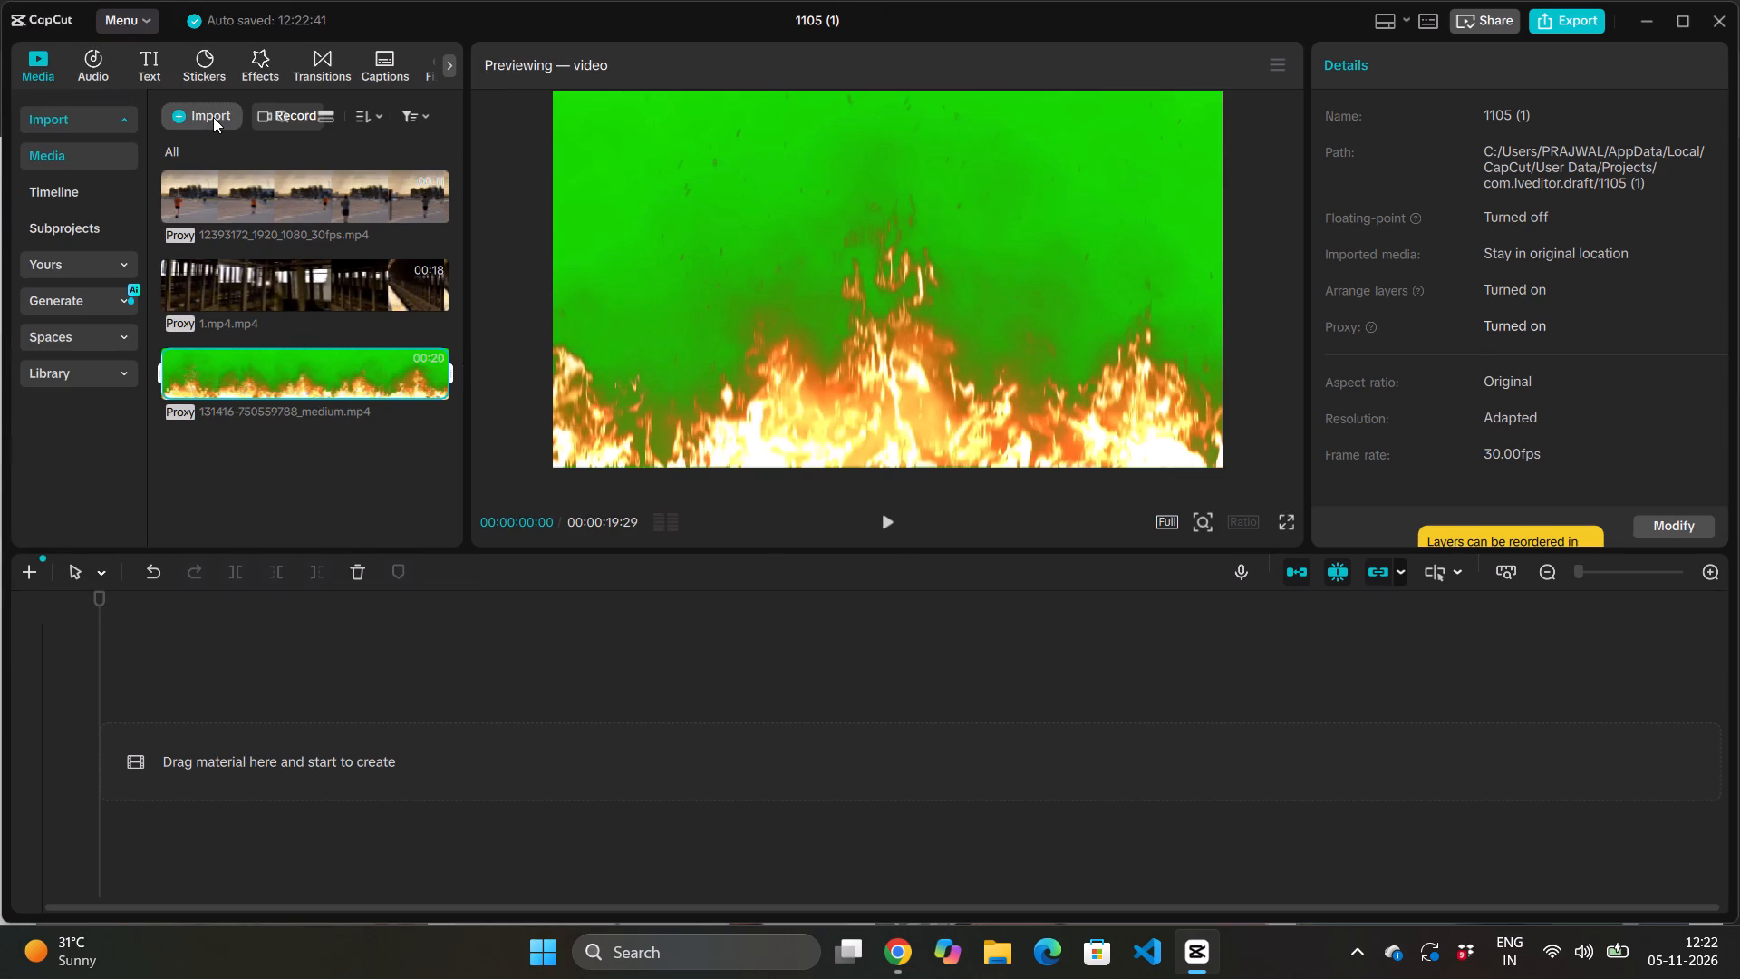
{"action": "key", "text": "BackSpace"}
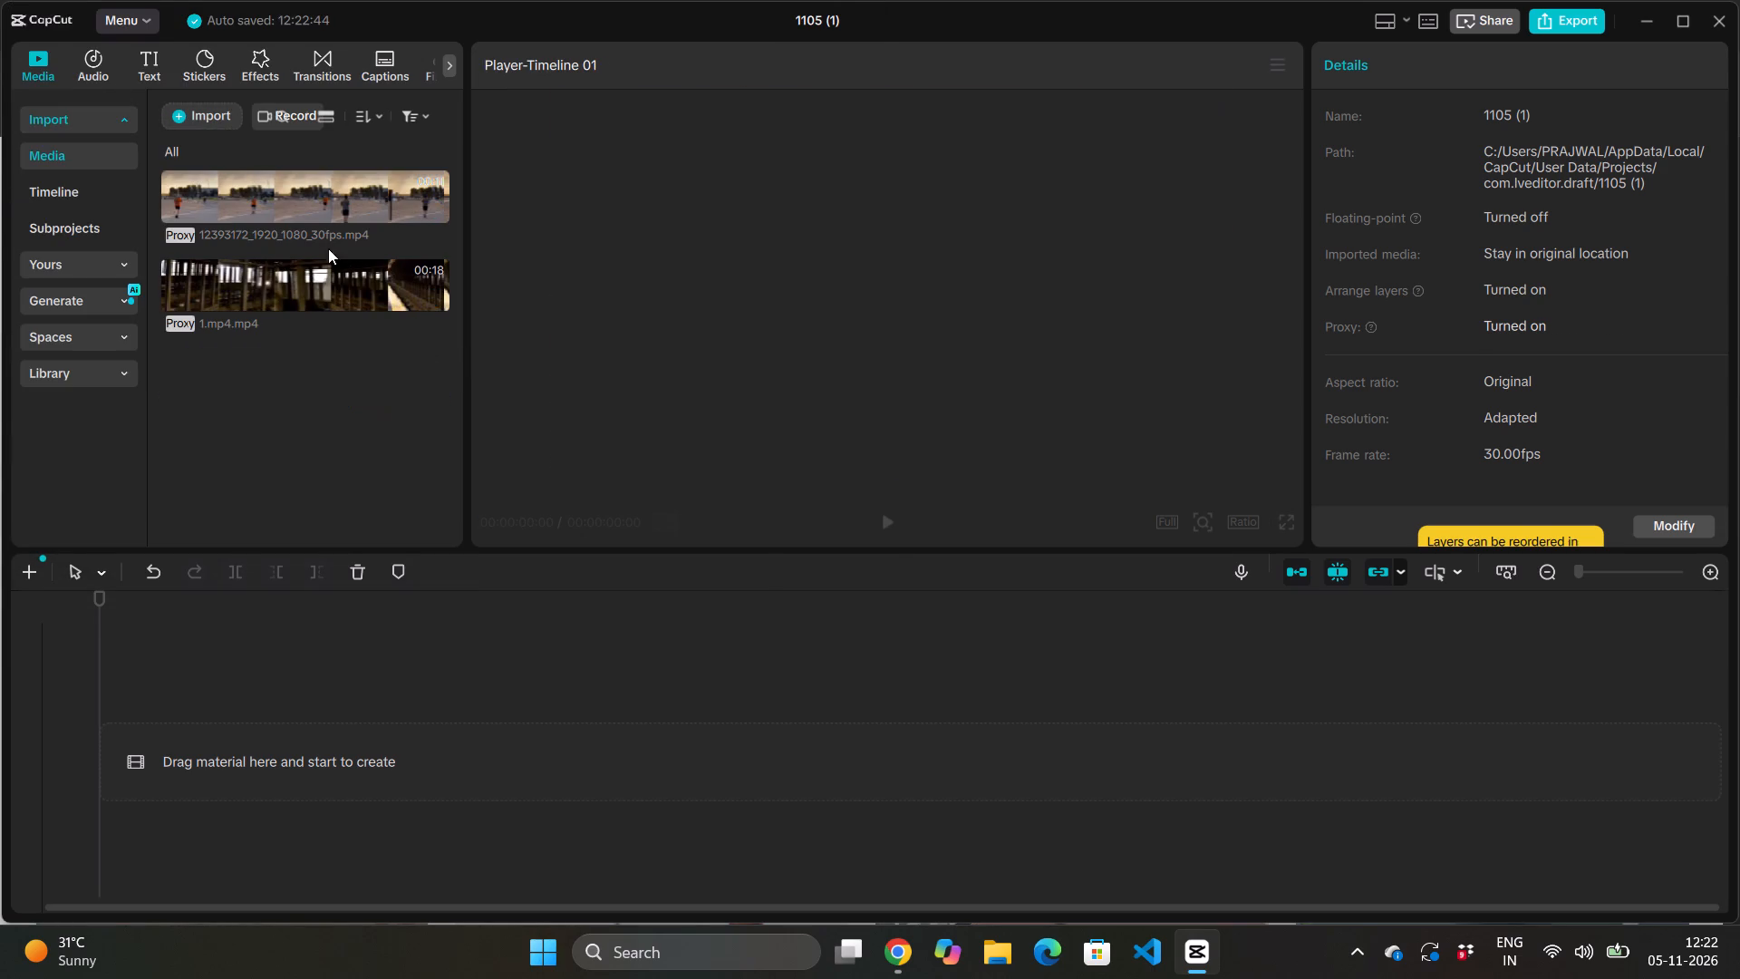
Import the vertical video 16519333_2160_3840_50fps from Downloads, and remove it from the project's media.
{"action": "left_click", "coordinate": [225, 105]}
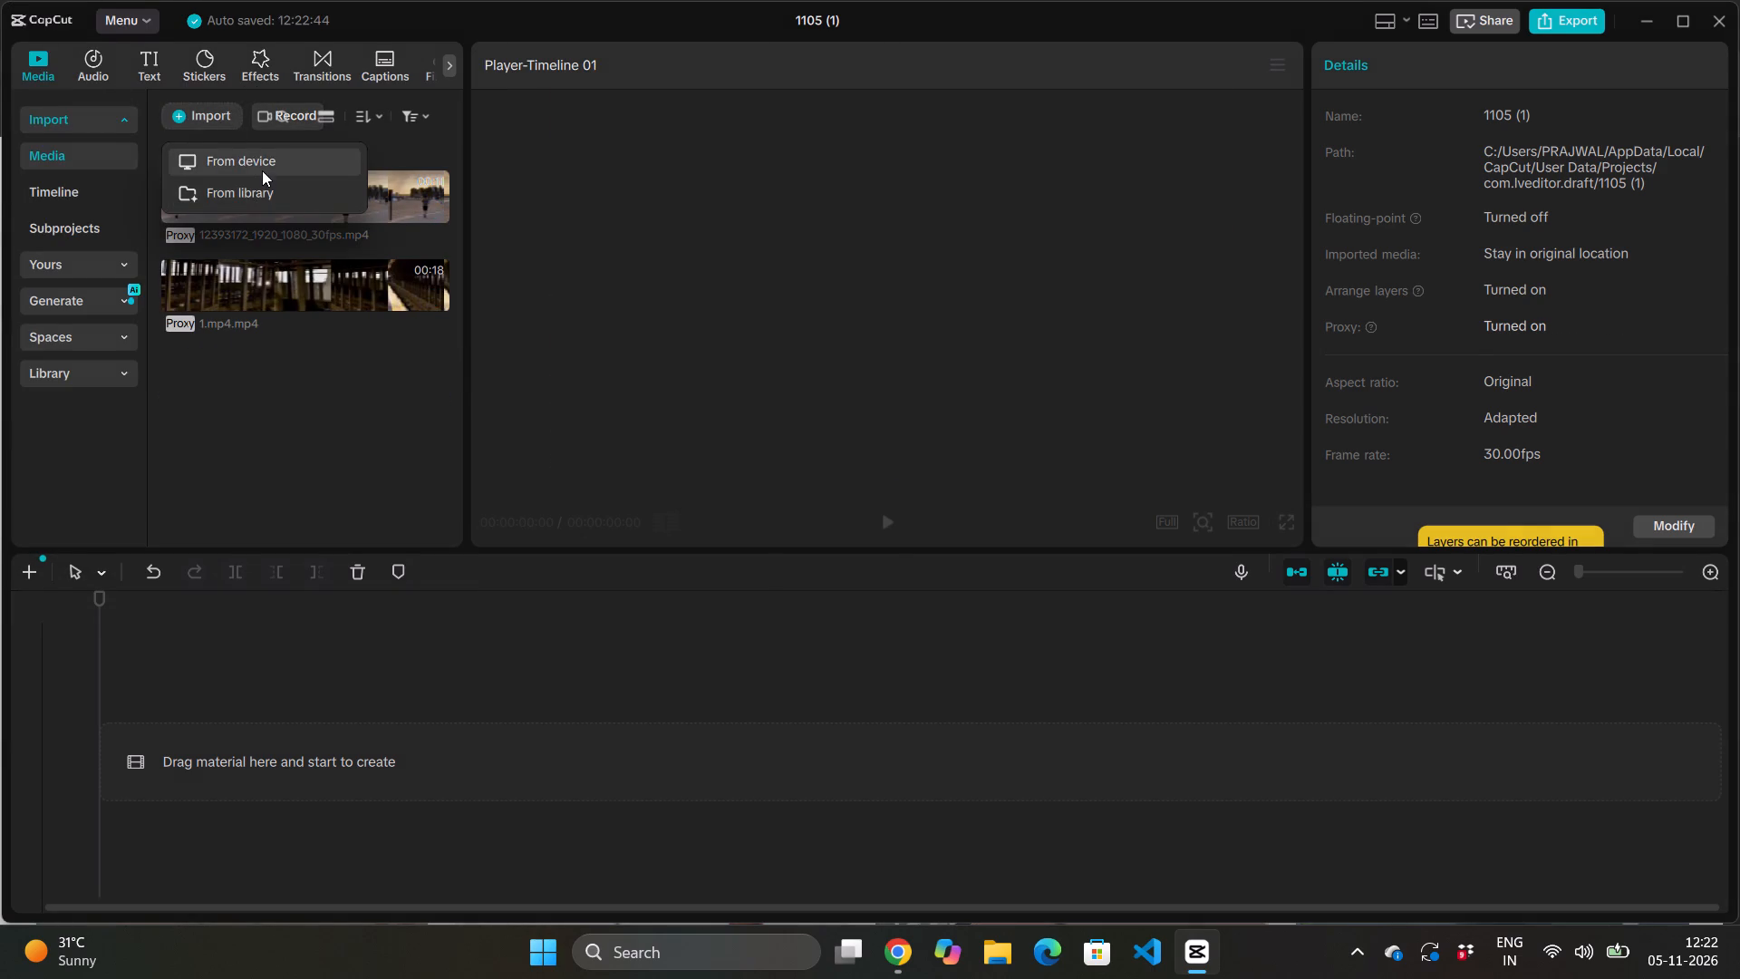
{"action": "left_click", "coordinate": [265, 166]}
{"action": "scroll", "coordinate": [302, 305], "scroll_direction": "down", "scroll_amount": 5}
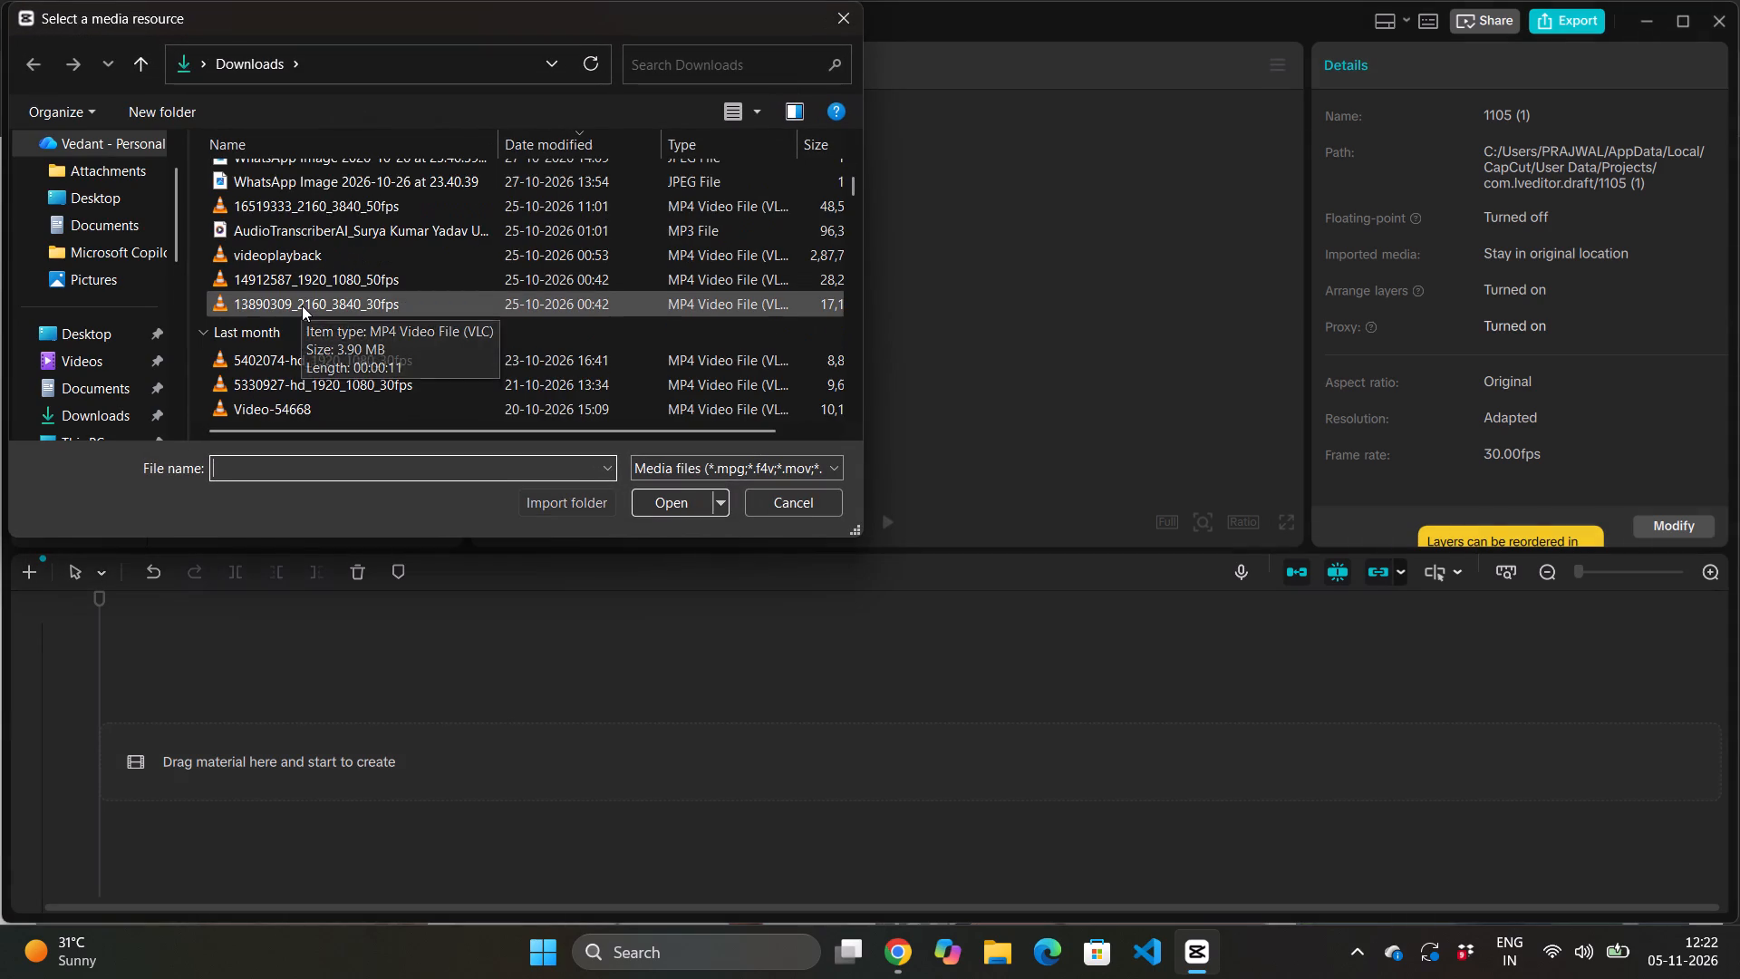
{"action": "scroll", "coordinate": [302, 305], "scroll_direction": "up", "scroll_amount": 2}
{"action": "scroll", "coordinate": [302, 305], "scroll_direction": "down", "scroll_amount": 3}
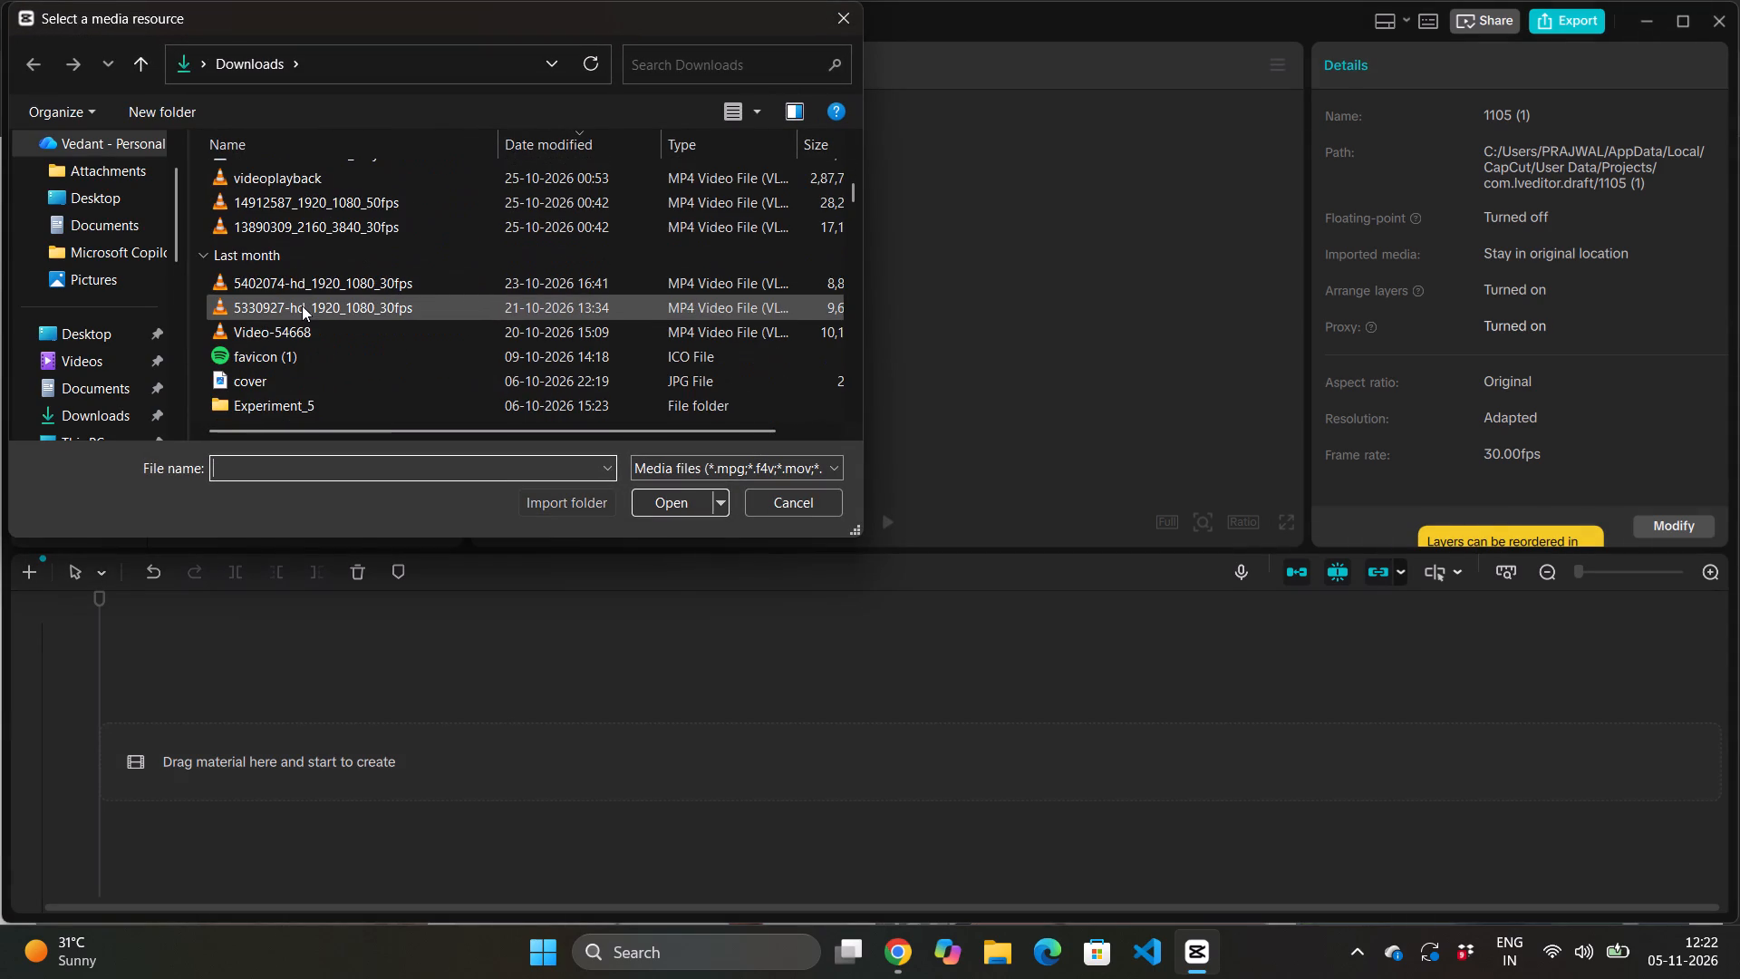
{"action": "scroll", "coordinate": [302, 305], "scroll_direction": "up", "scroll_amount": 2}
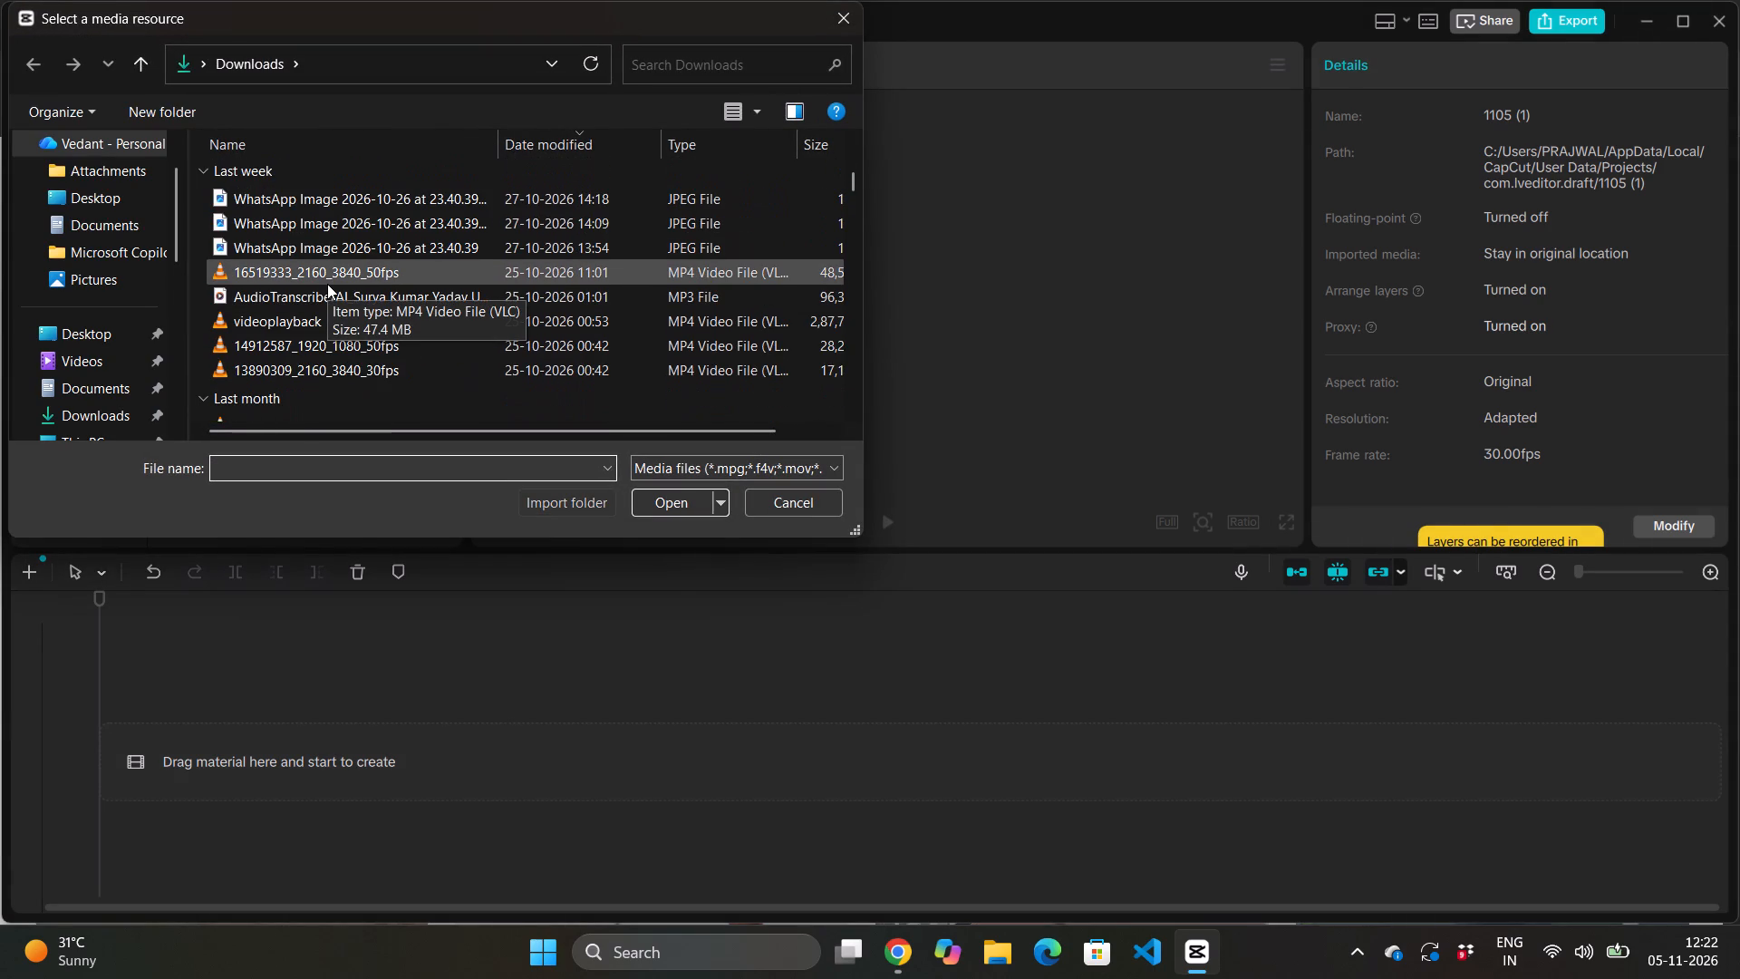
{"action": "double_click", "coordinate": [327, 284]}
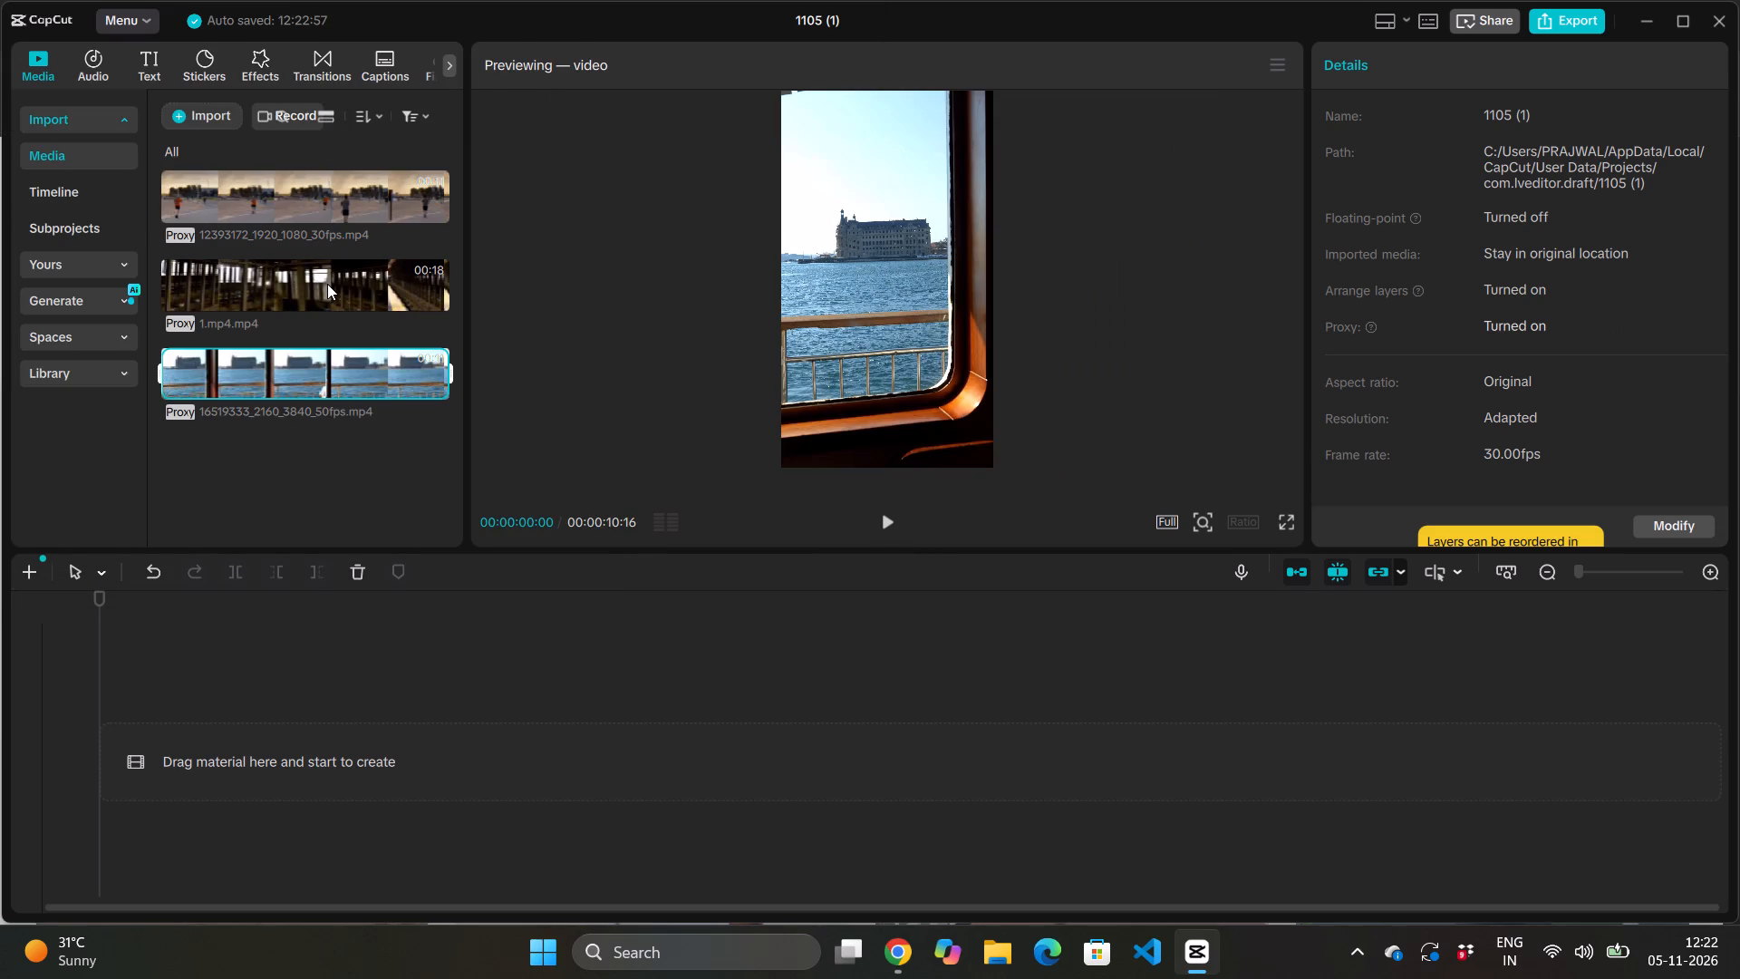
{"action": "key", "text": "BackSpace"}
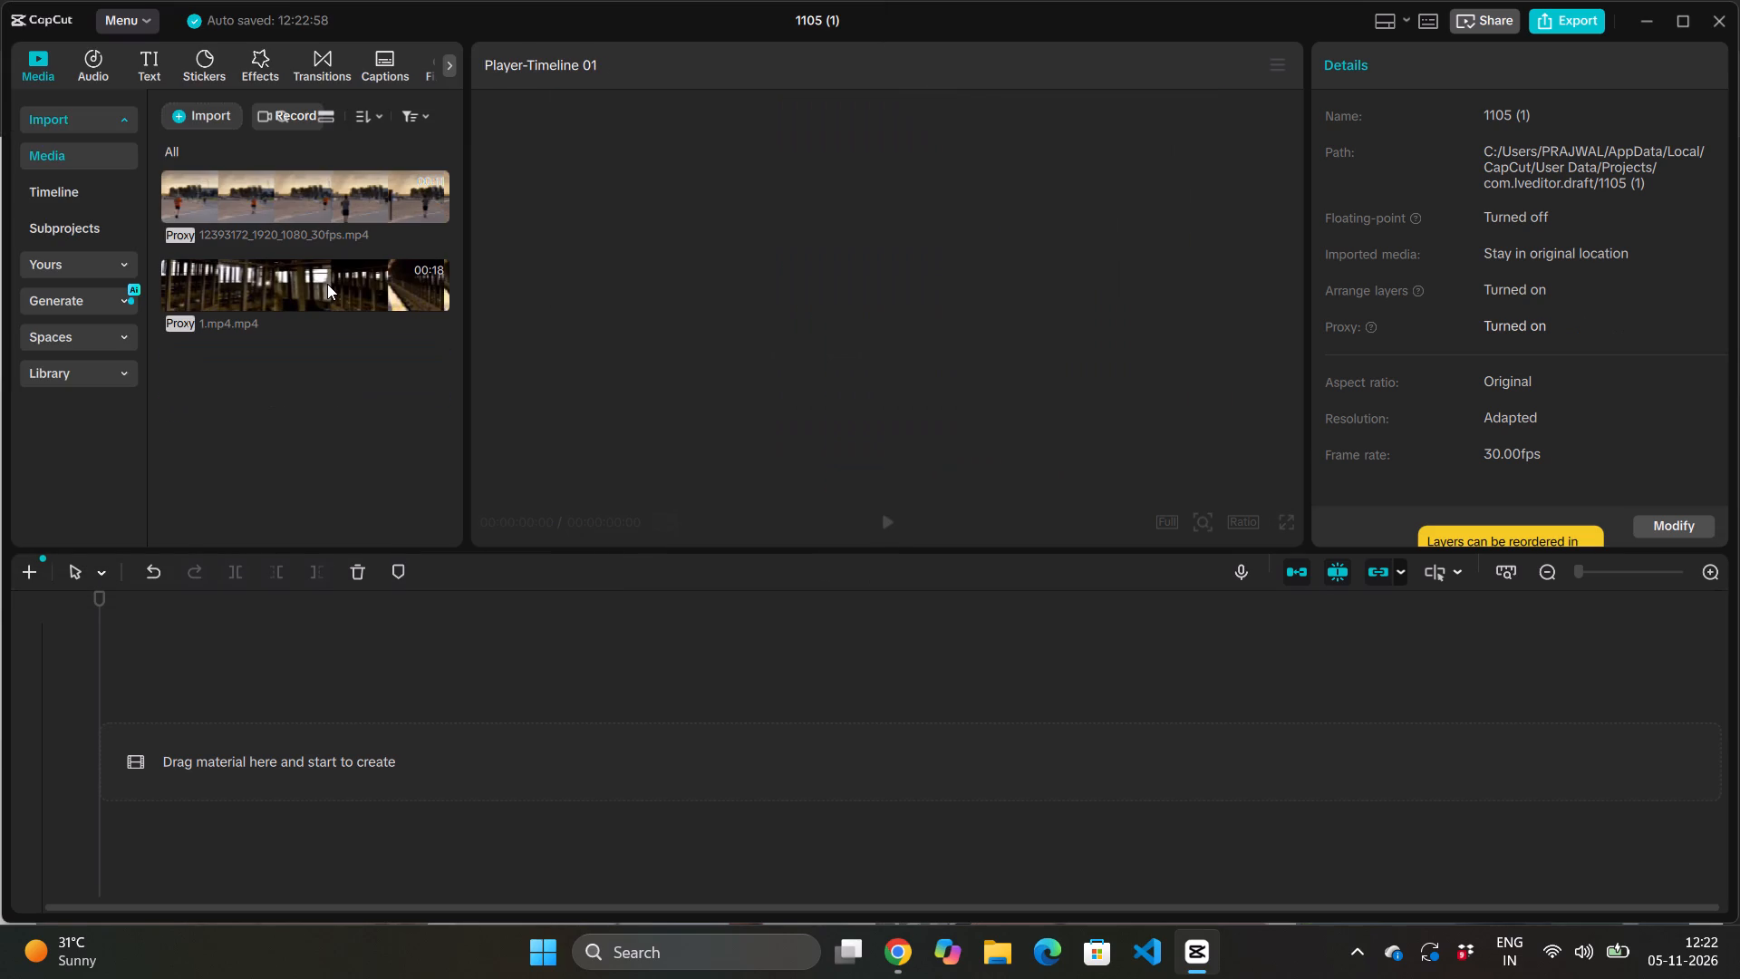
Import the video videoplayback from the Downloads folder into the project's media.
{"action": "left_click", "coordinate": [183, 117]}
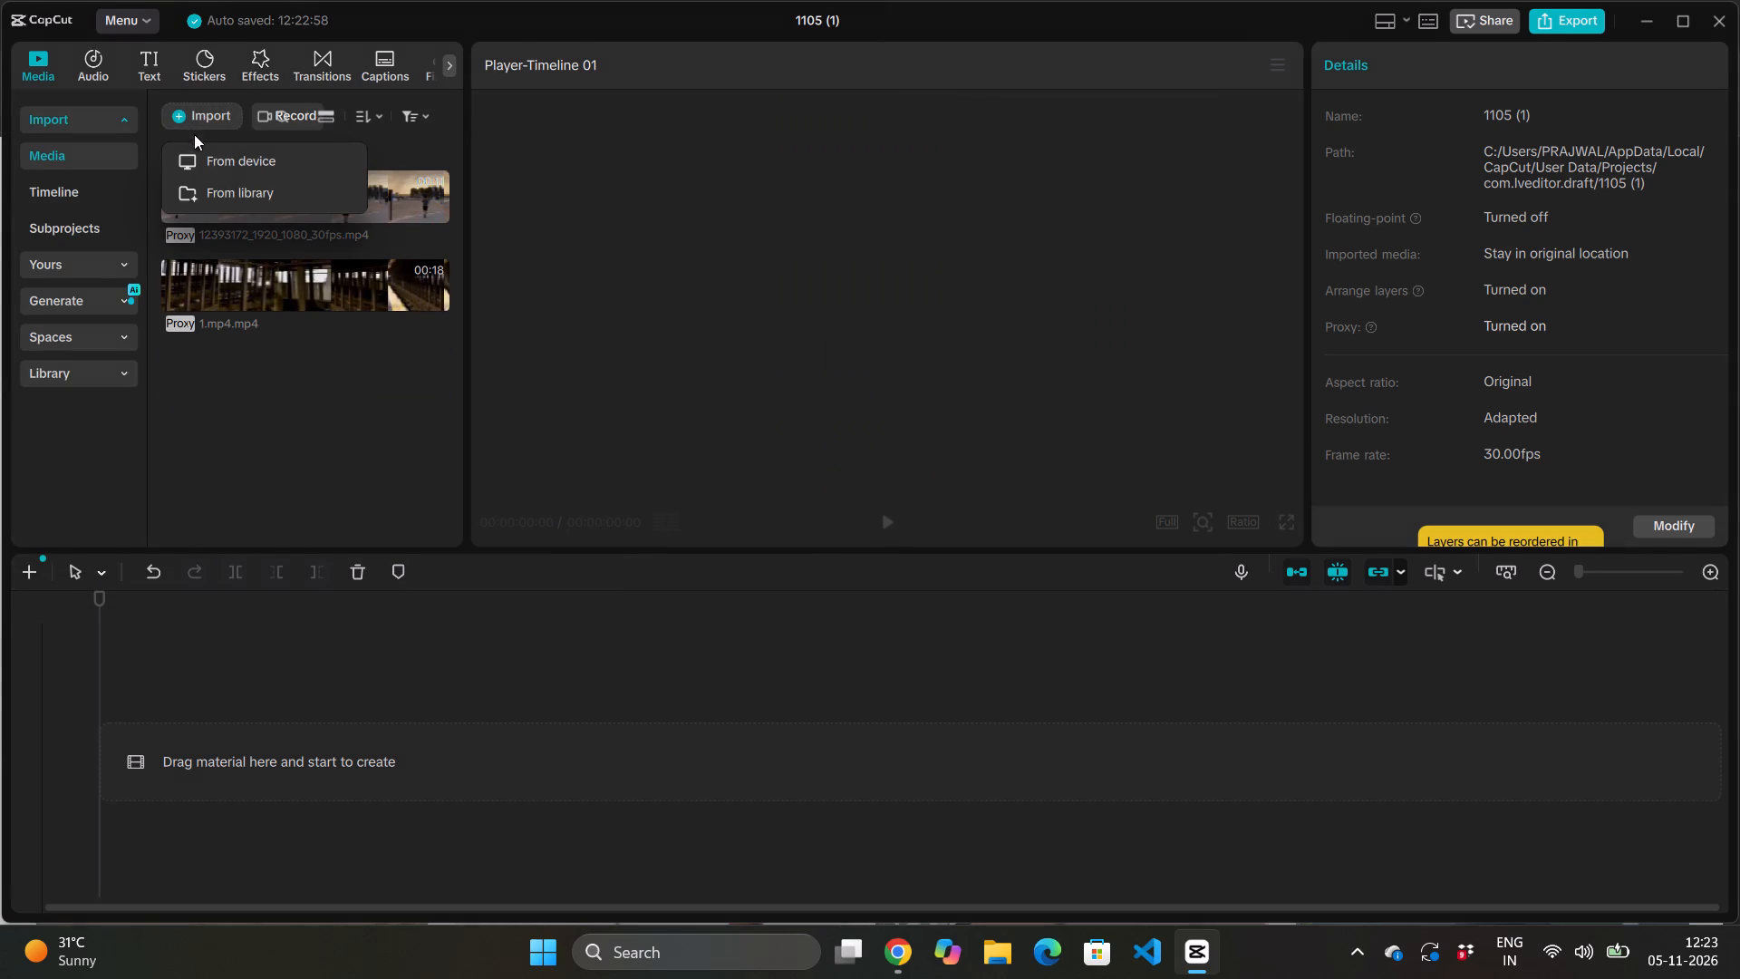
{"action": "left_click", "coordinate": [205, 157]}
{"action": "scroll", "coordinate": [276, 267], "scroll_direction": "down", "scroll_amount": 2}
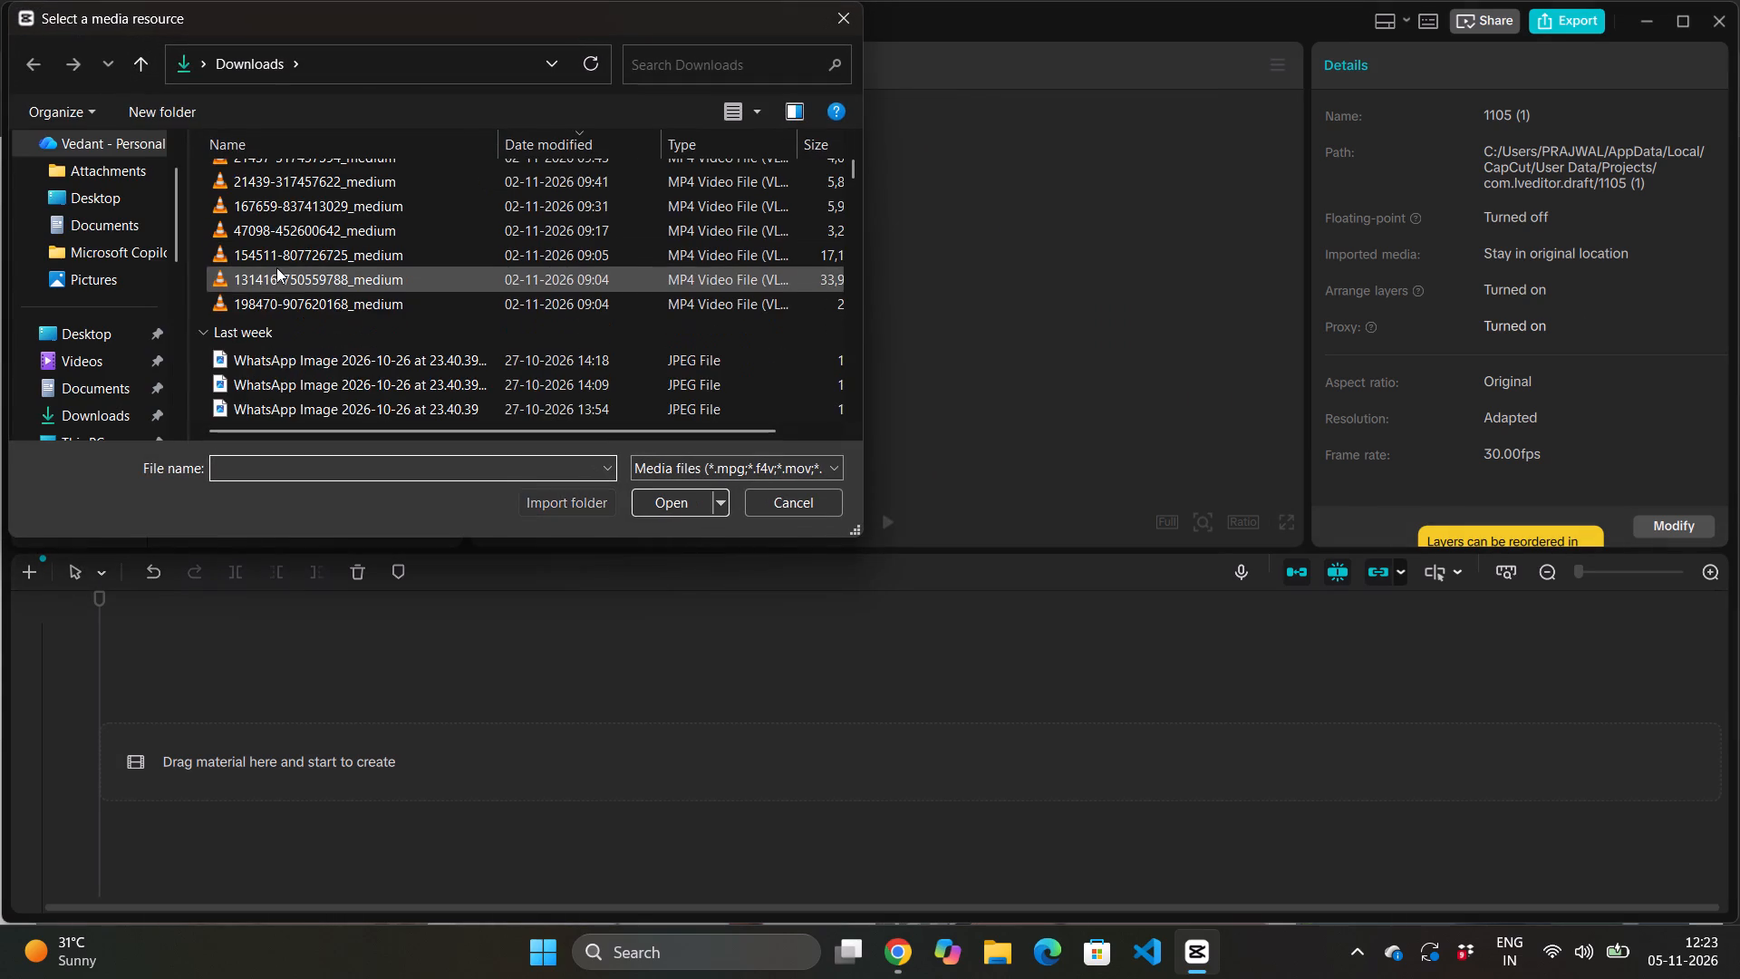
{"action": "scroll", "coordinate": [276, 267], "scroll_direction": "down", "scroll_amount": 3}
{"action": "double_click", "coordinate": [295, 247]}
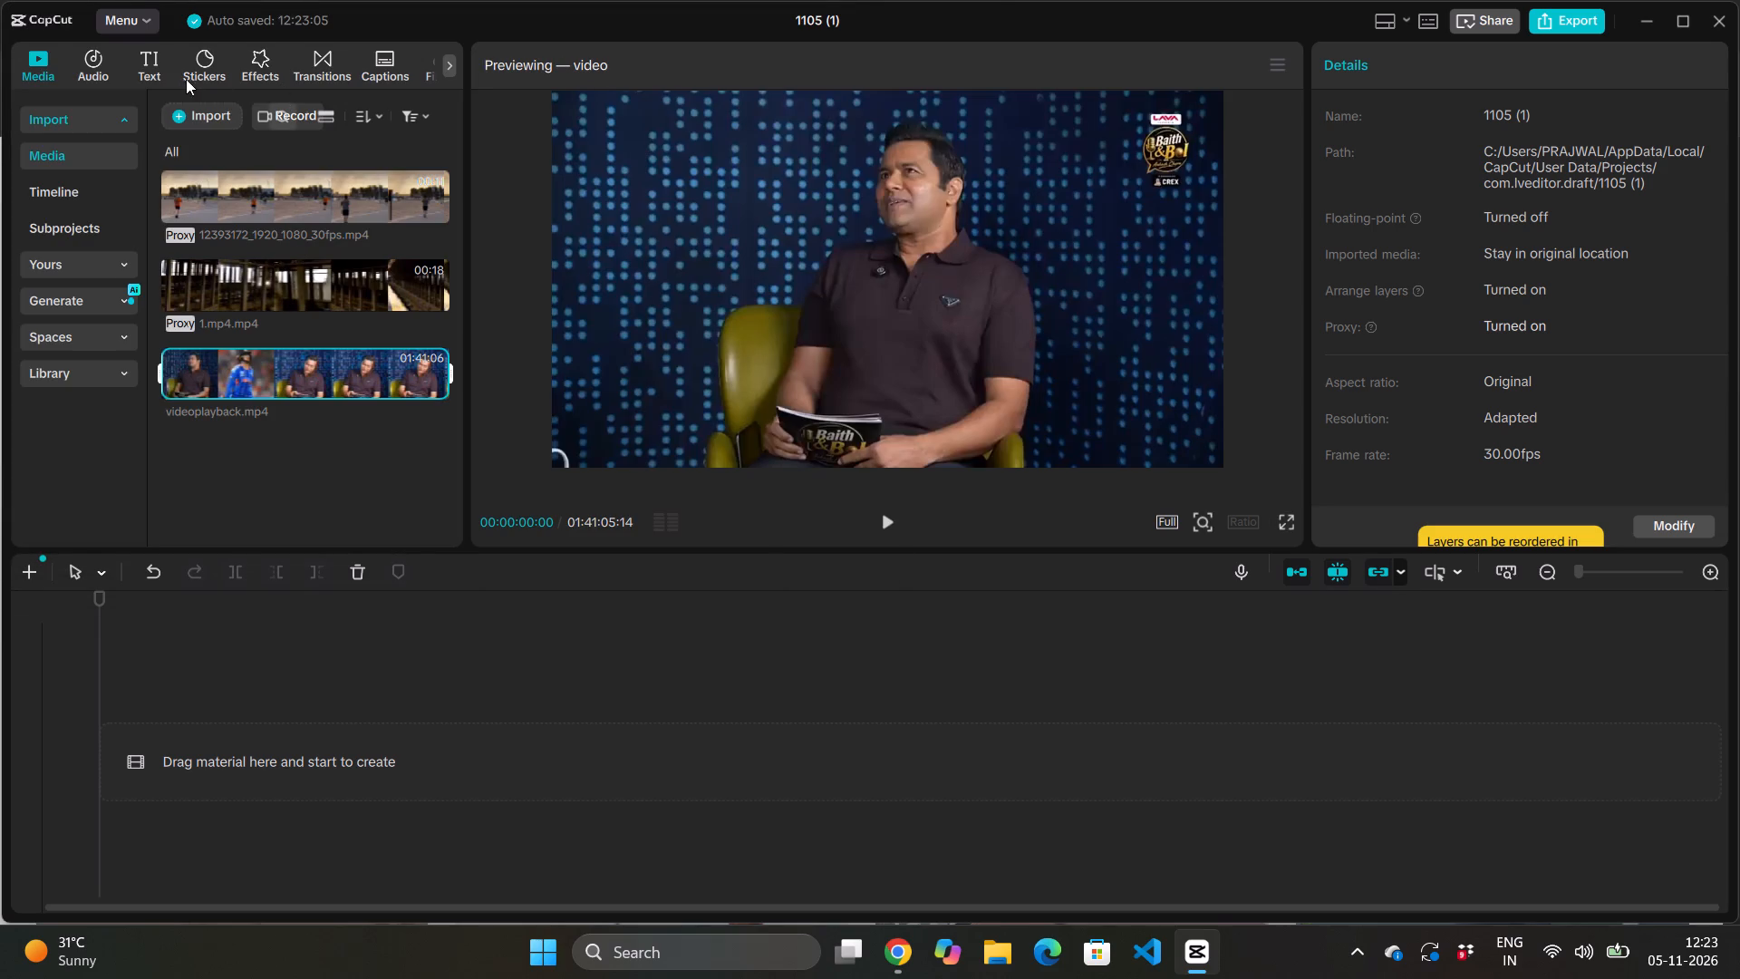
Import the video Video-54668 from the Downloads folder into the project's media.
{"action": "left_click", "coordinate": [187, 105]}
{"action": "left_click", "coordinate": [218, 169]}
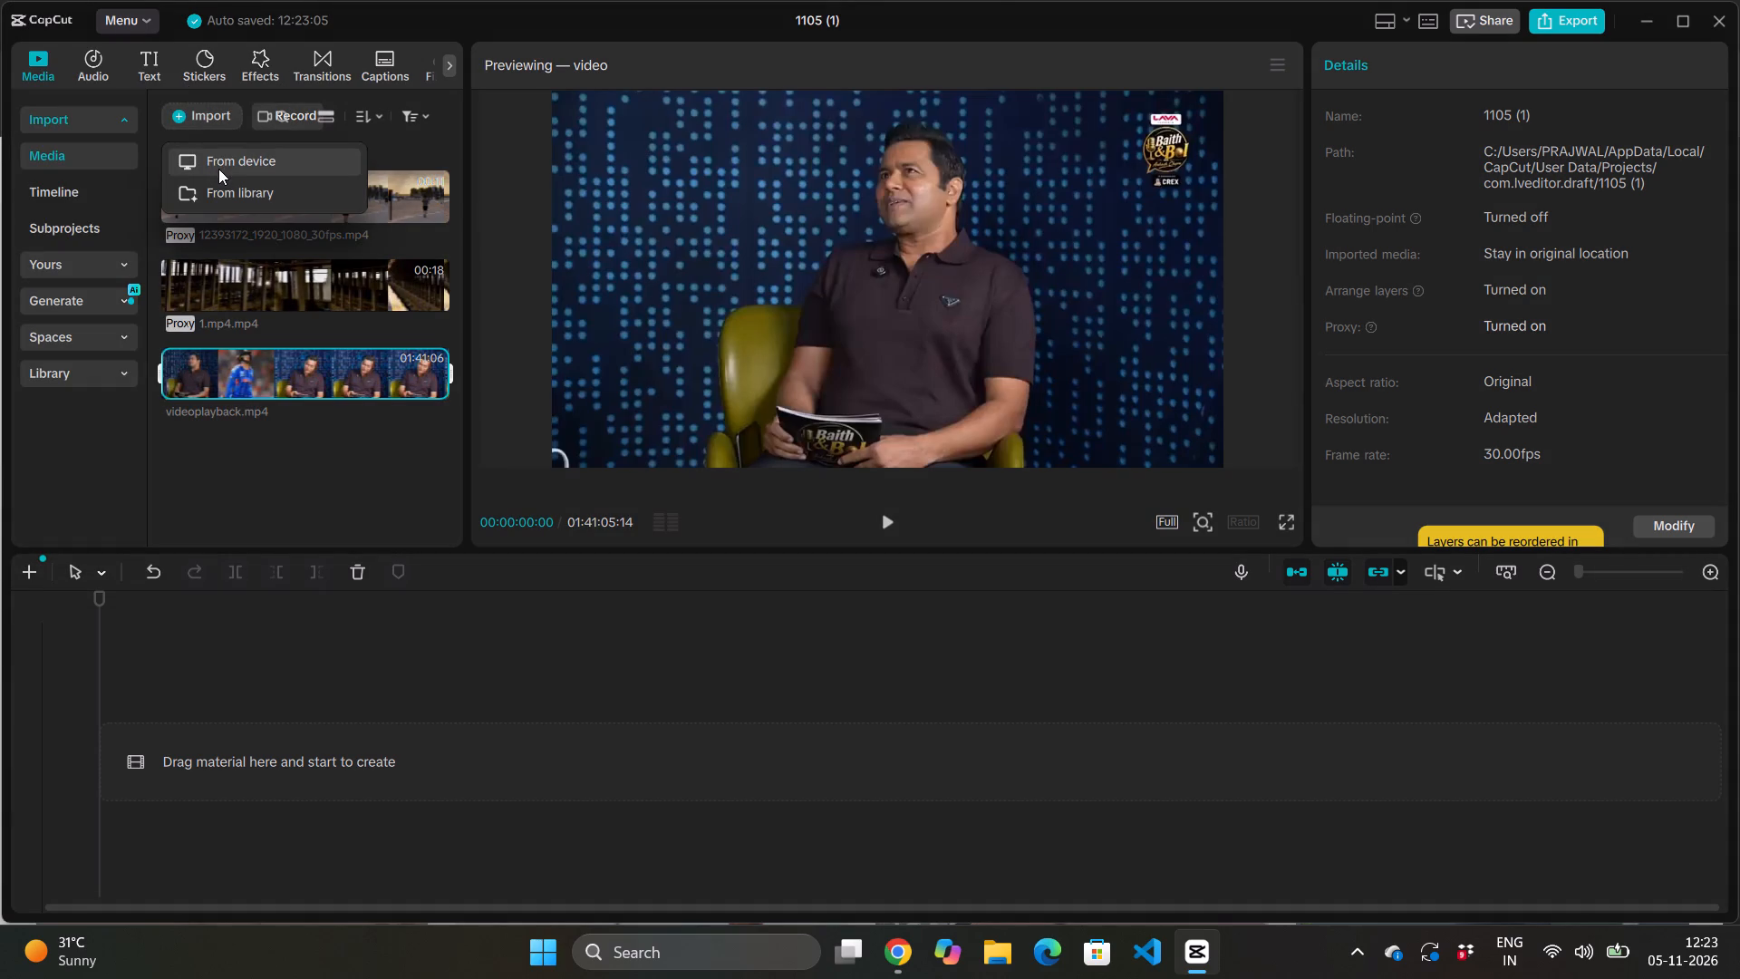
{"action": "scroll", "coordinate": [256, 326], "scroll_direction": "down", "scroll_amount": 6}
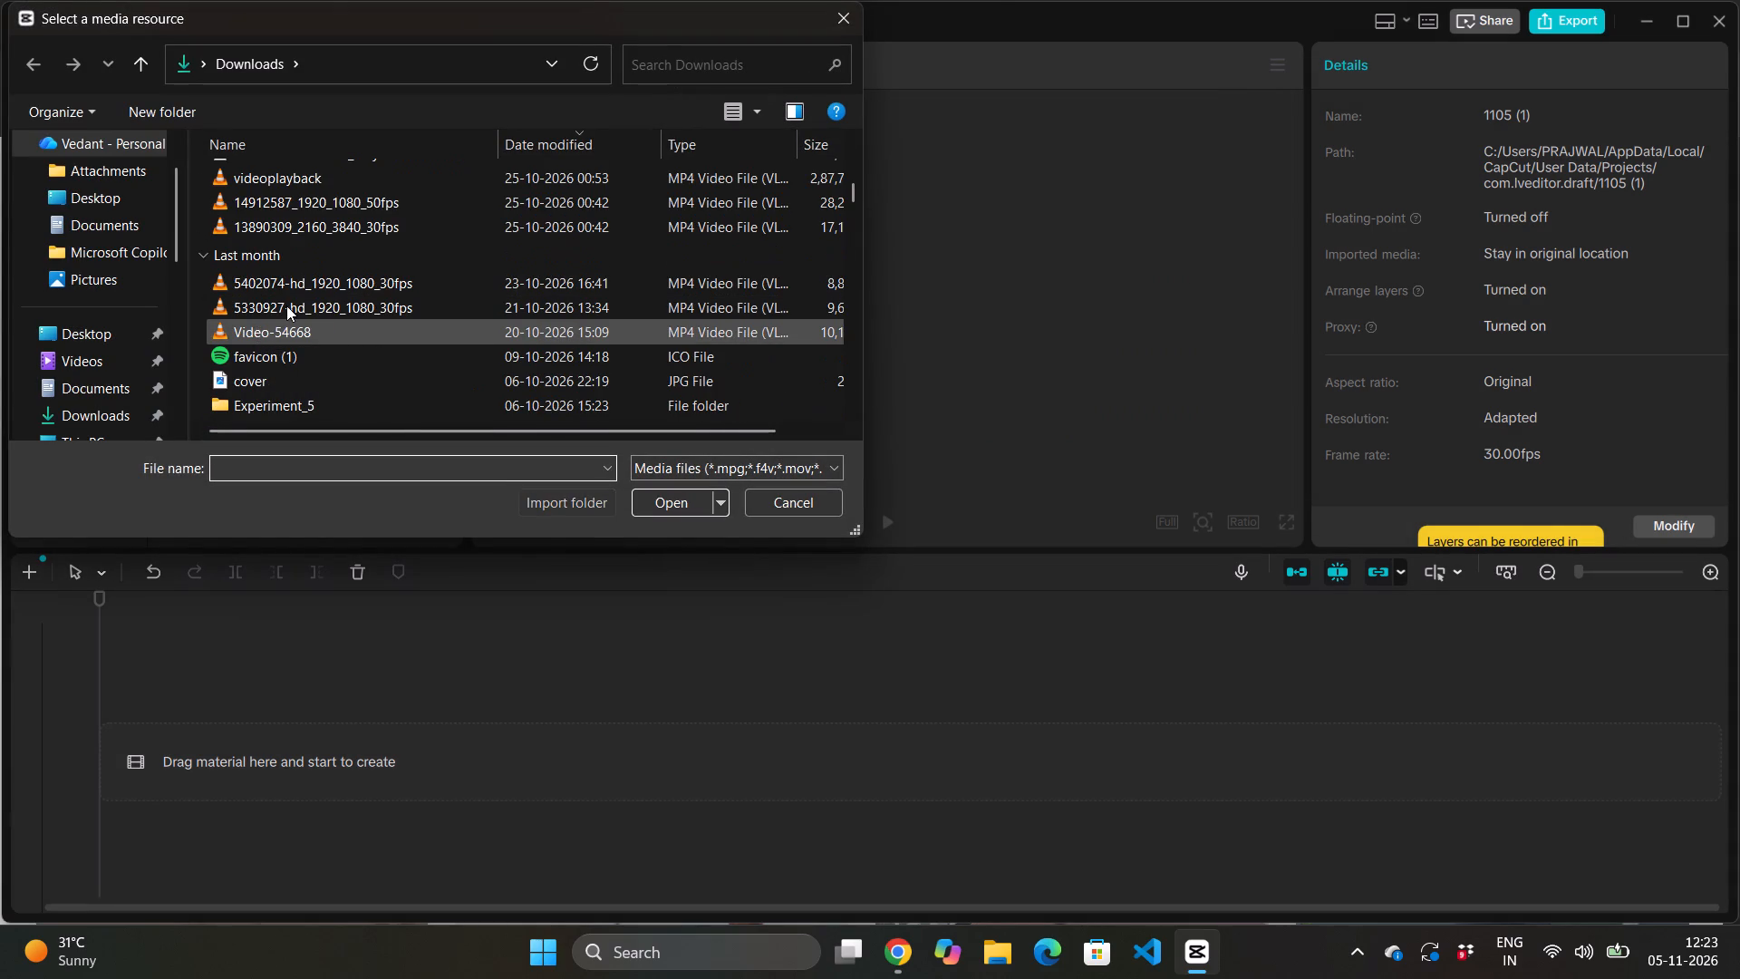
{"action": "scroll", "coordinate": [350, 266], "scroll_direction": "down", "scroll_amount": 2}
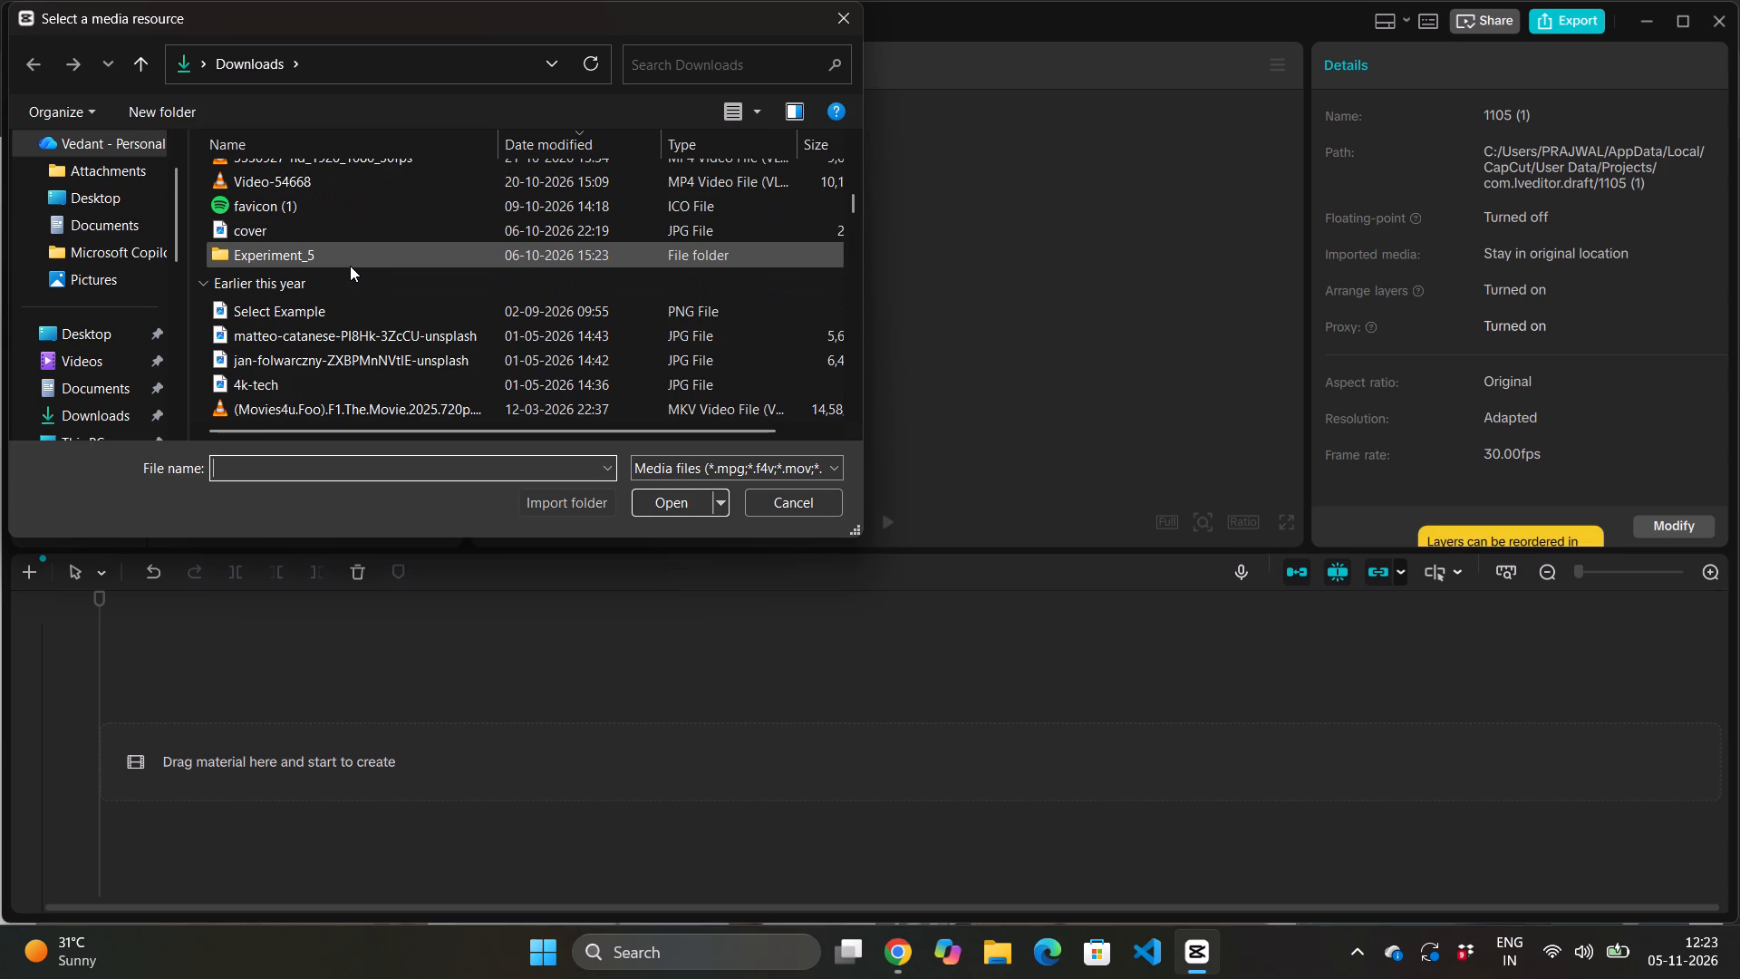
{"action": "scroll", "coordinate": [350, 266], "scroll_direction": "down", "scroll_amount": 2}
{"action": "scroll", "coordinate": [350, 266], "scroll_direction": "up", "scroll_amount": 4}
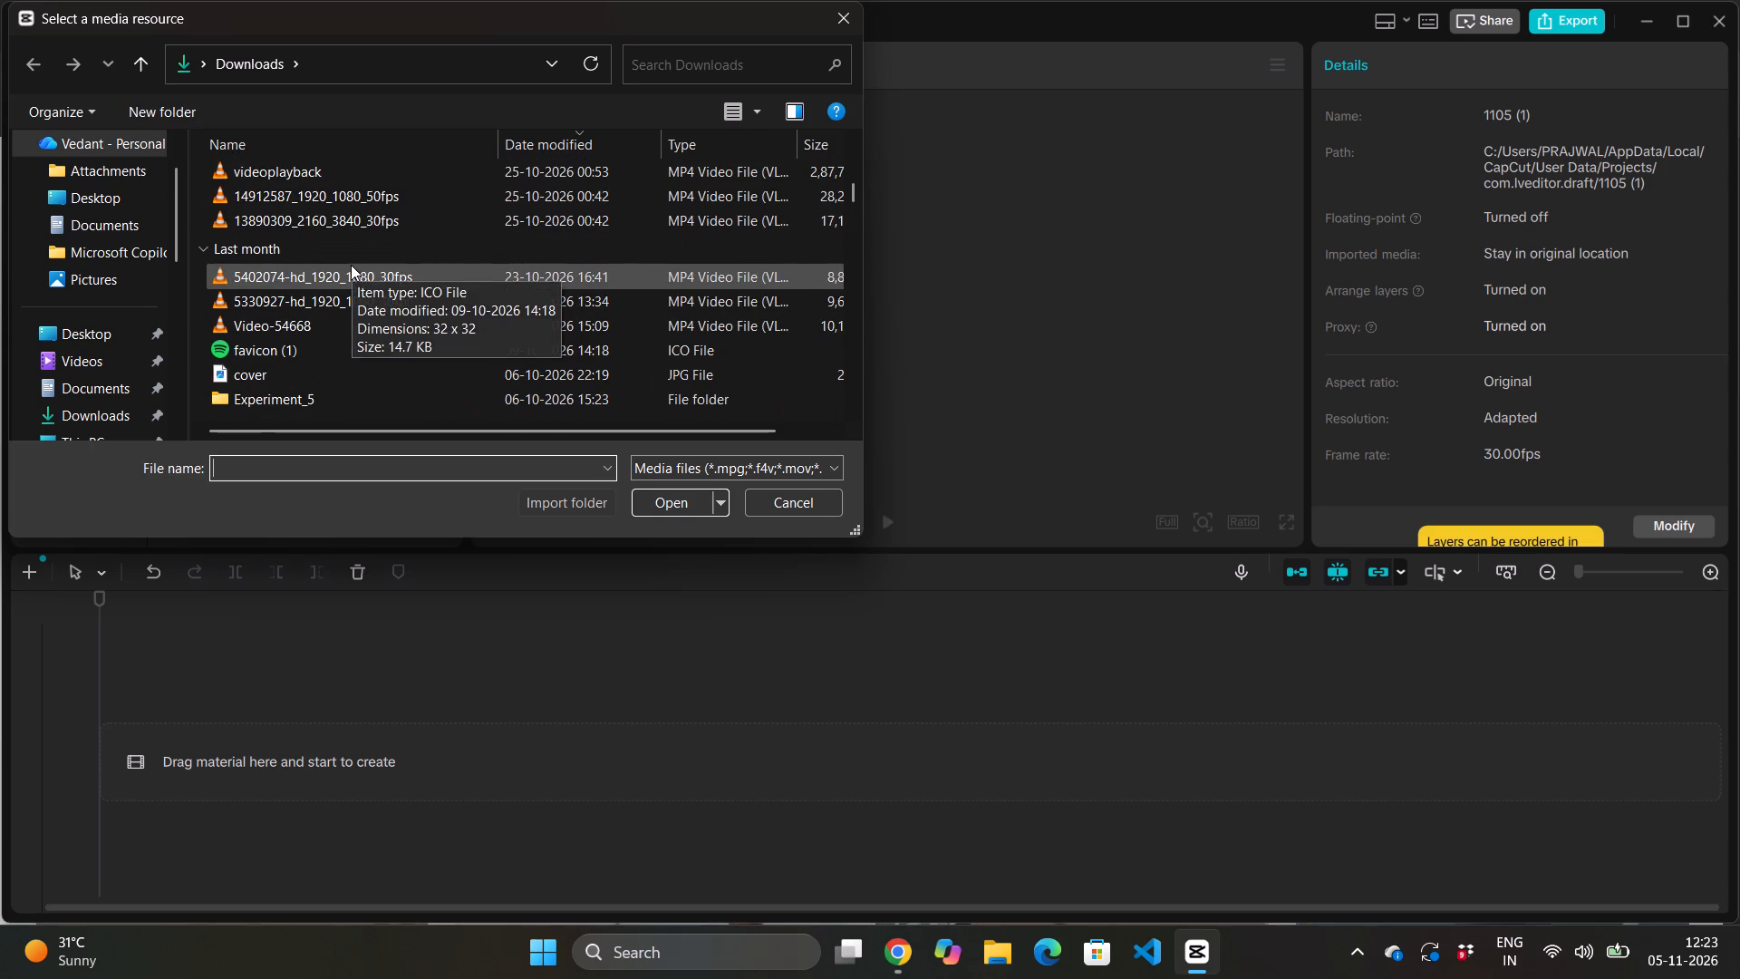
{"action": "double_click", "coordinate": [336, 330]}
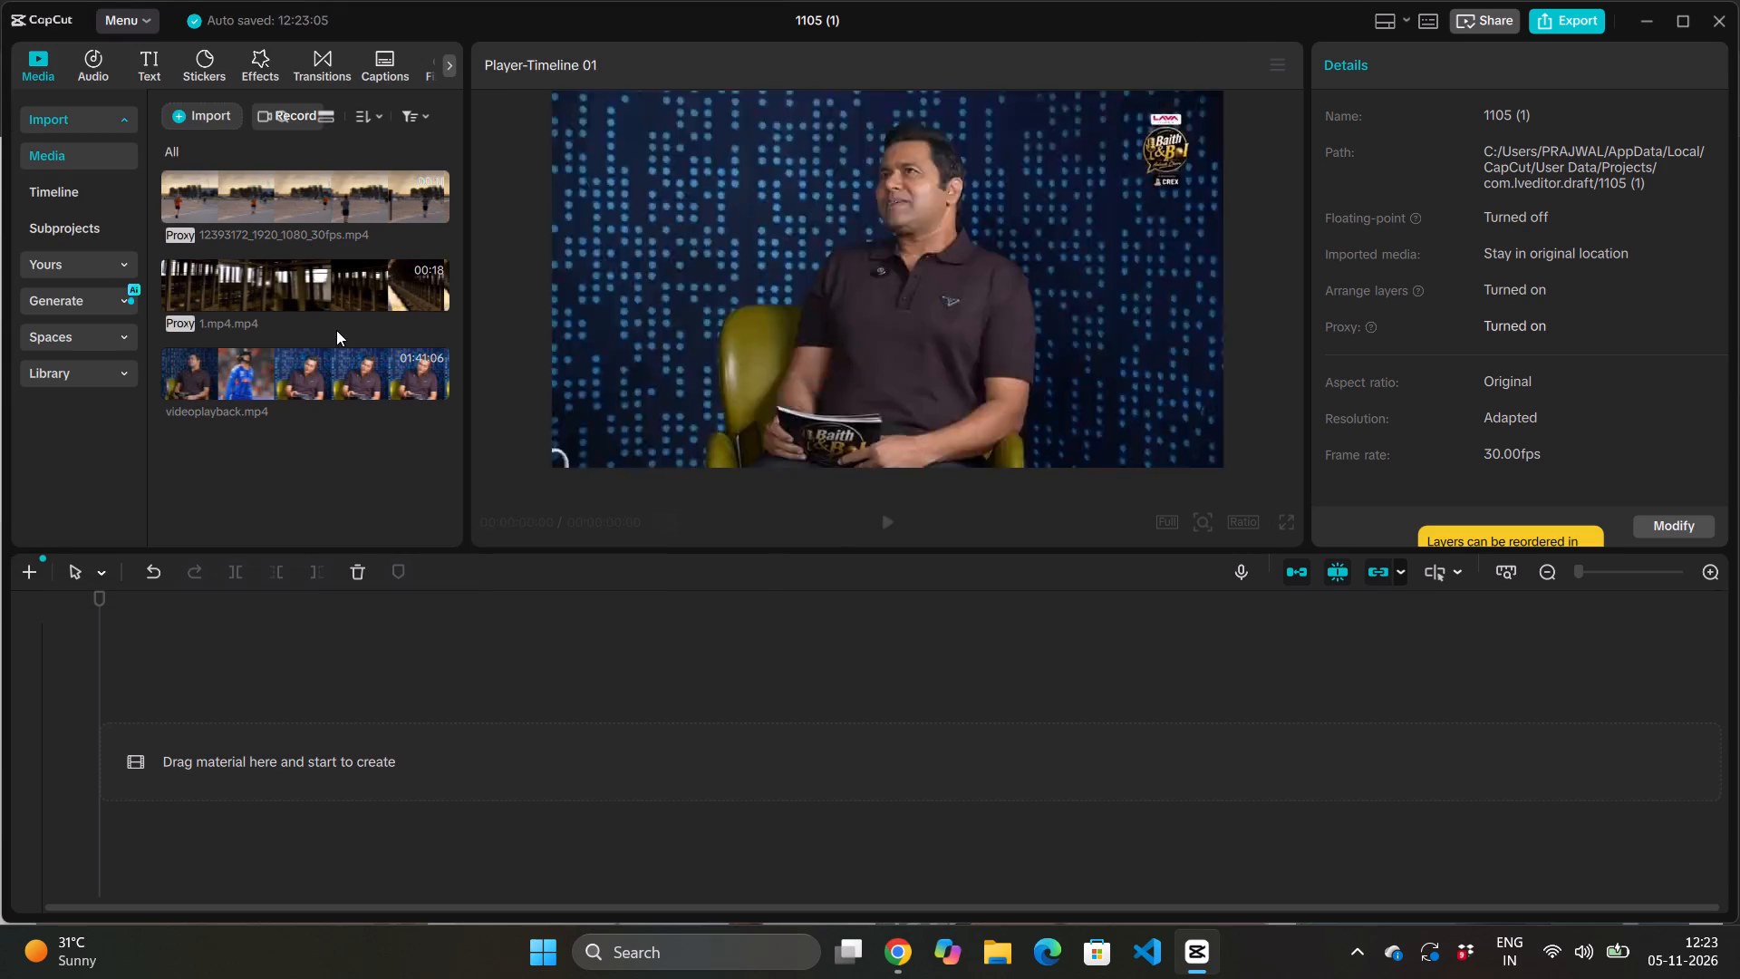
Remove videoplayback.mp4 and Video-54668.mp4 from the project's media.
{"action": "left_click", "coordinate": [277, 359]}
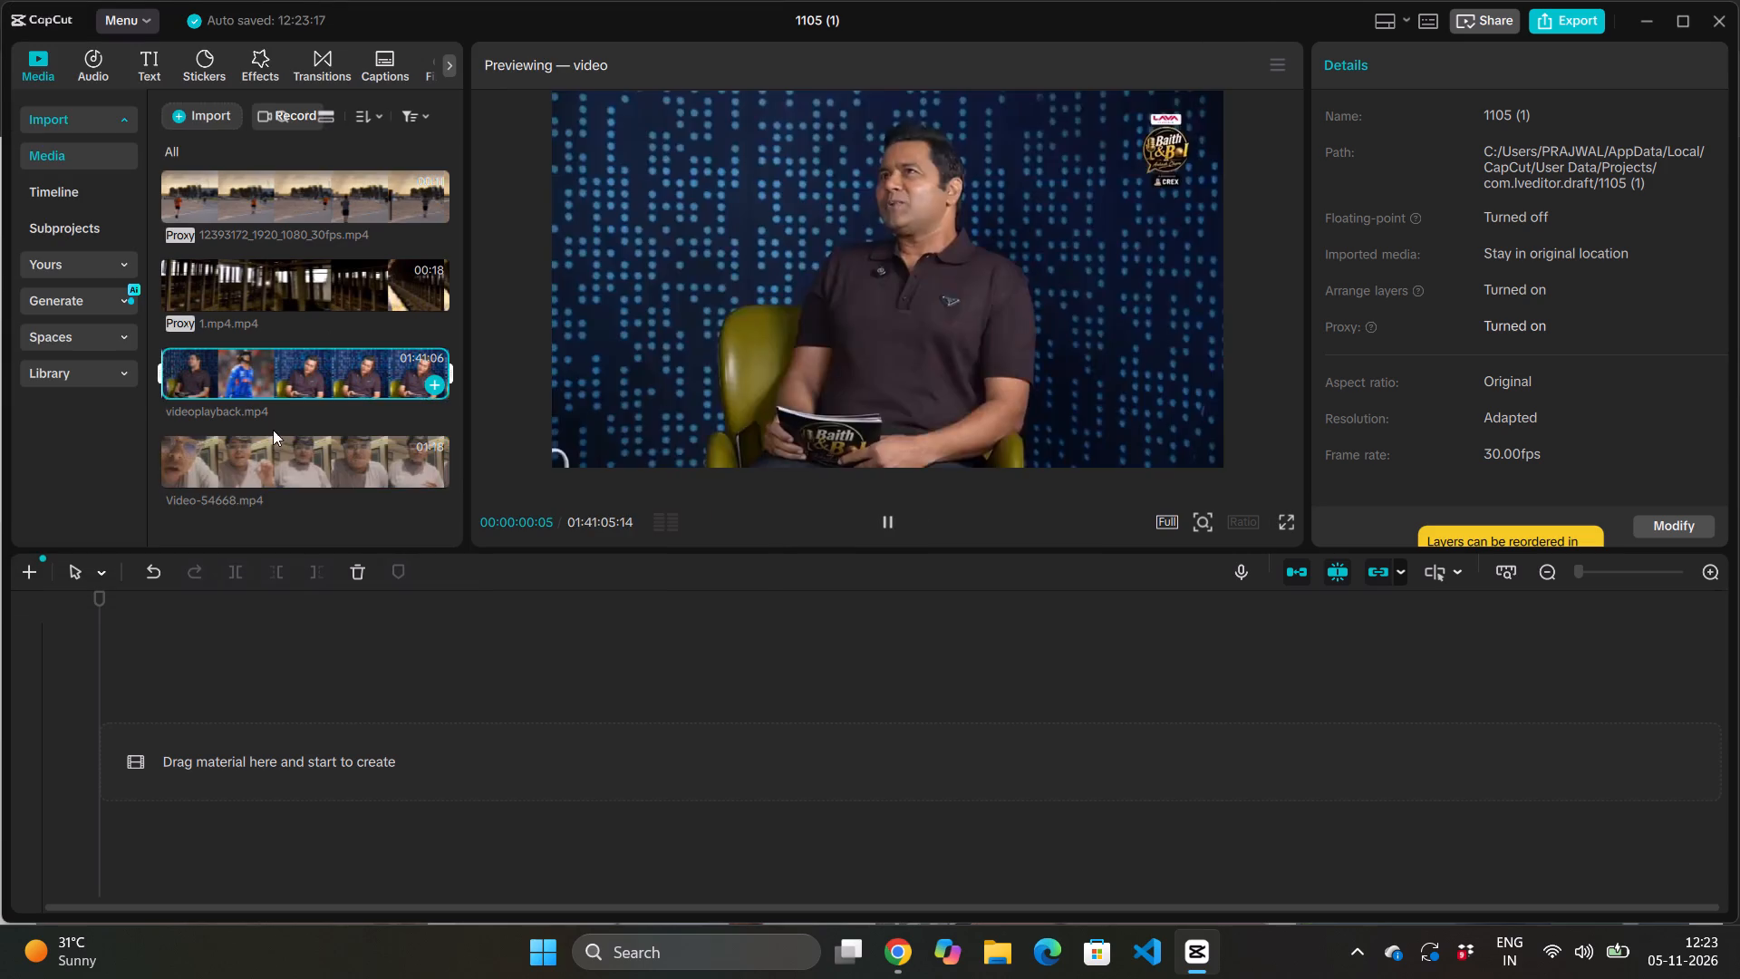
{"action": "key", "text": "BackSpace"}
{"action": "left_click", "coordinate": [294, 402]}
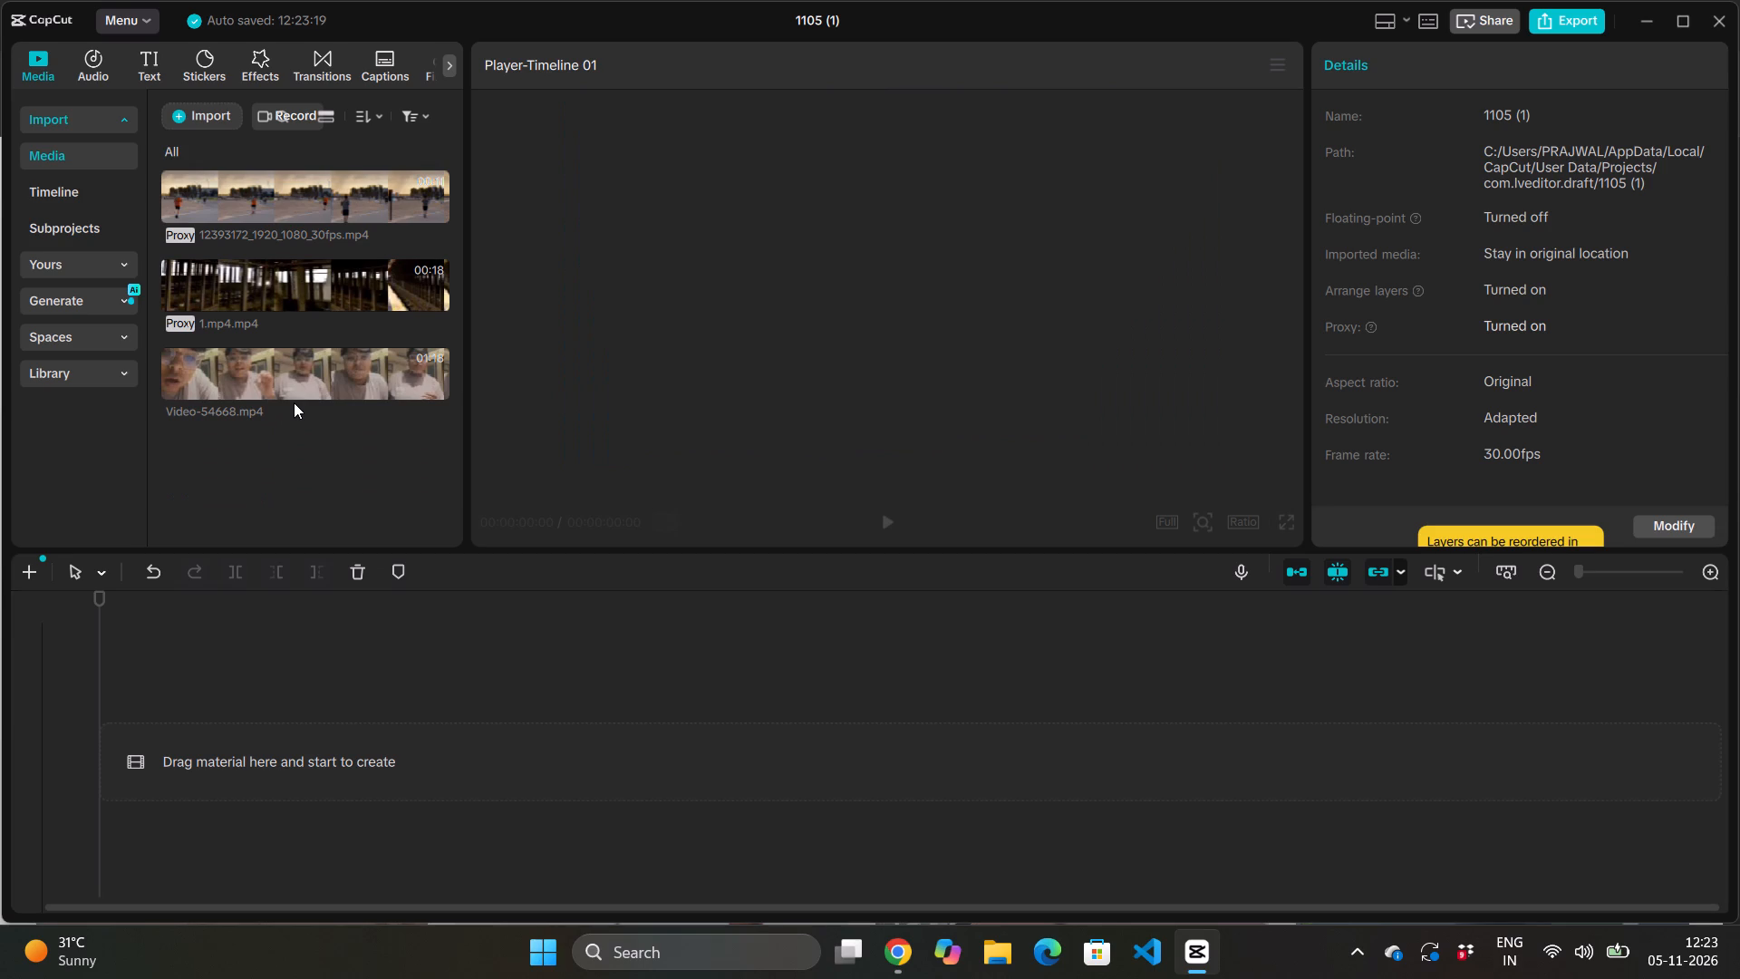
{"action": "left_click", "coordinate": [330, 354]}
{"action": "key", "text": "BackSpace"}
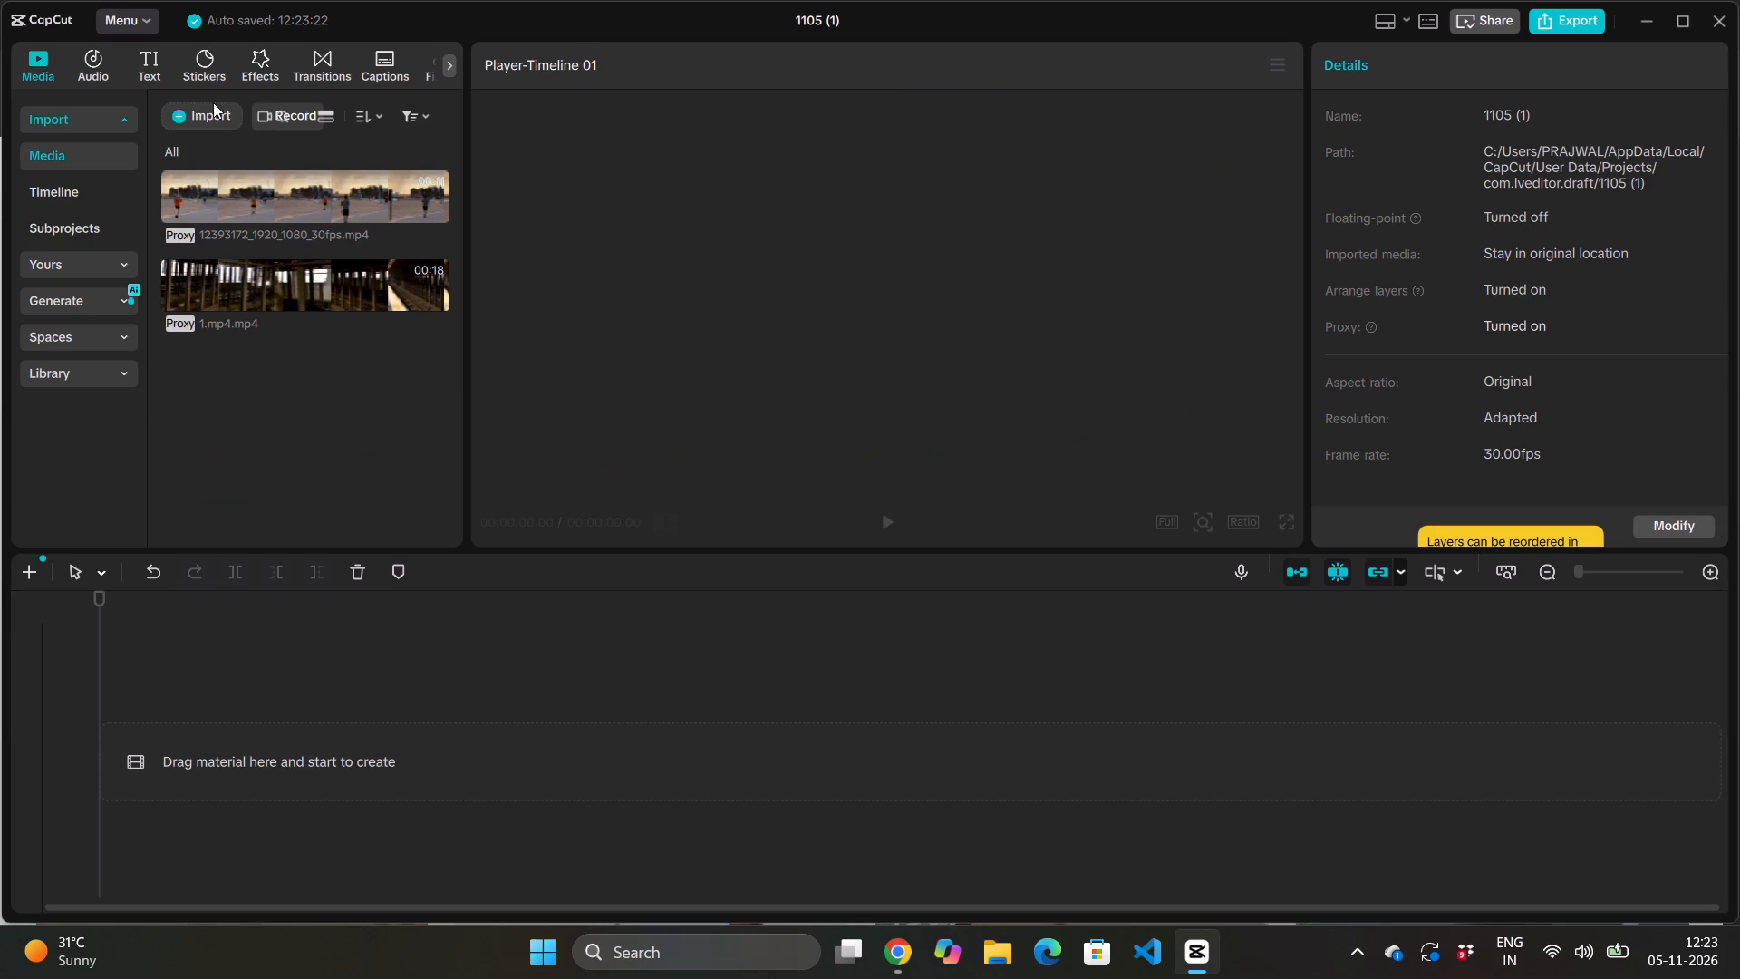
{"action": "left_click", "coordinate": [205, 107]}
{"action": "left_click", "coordinate": [237, 161]}
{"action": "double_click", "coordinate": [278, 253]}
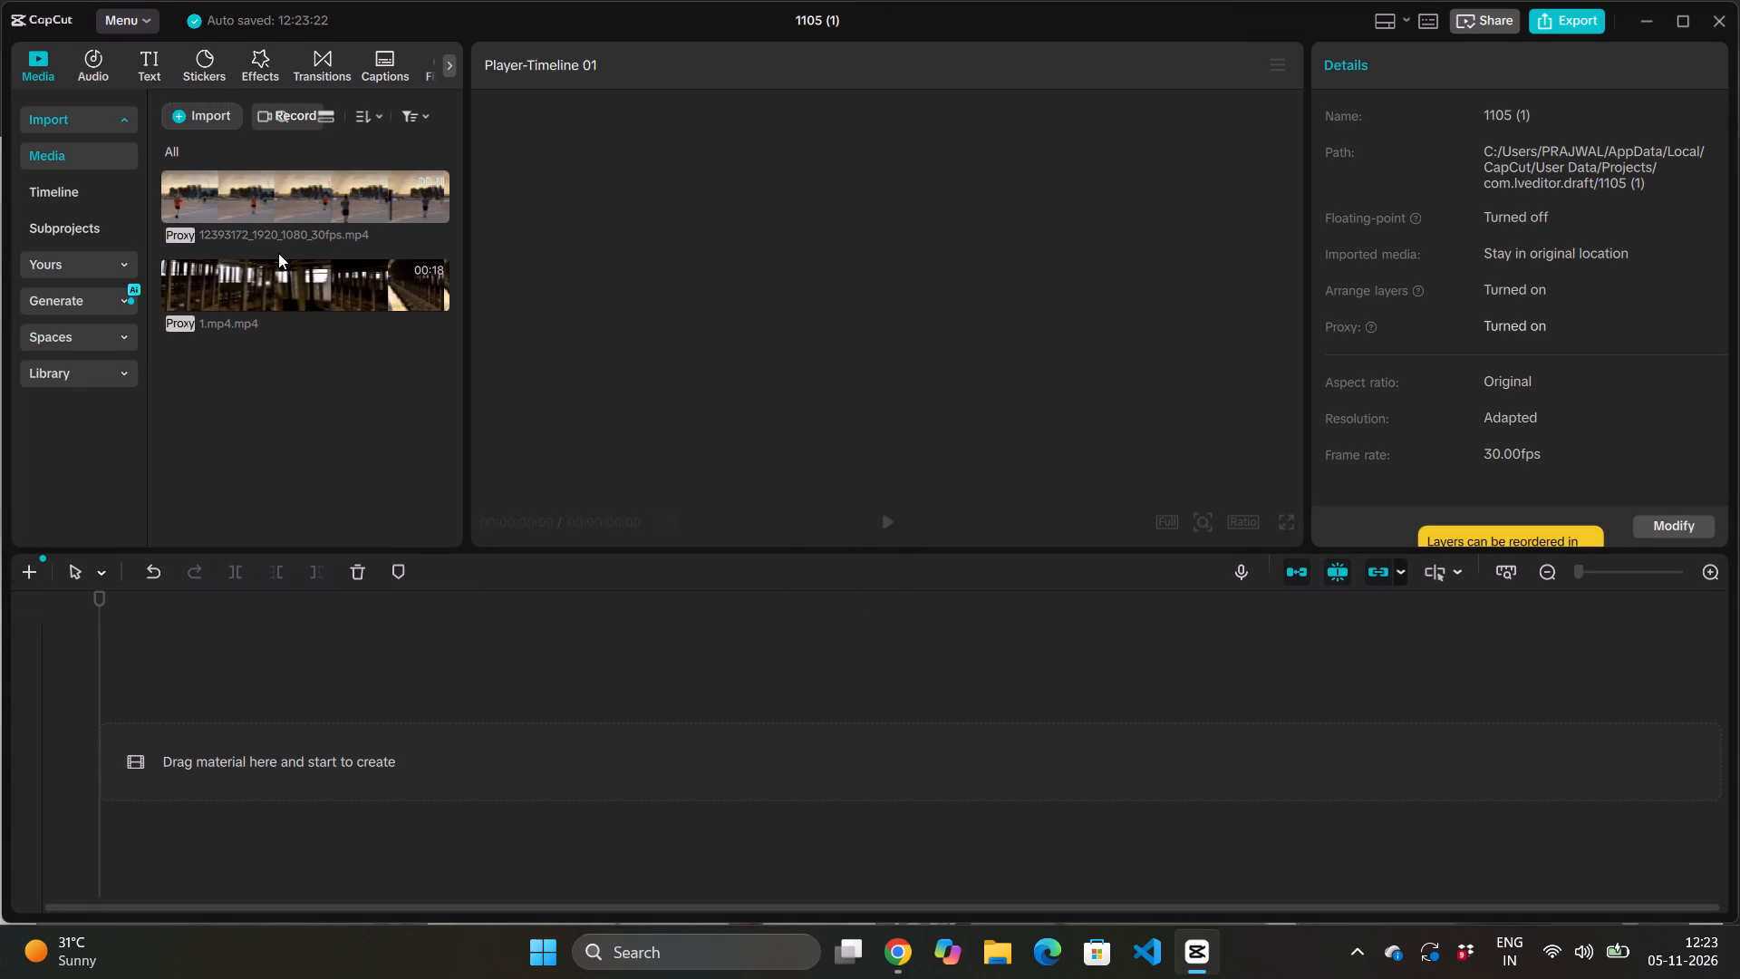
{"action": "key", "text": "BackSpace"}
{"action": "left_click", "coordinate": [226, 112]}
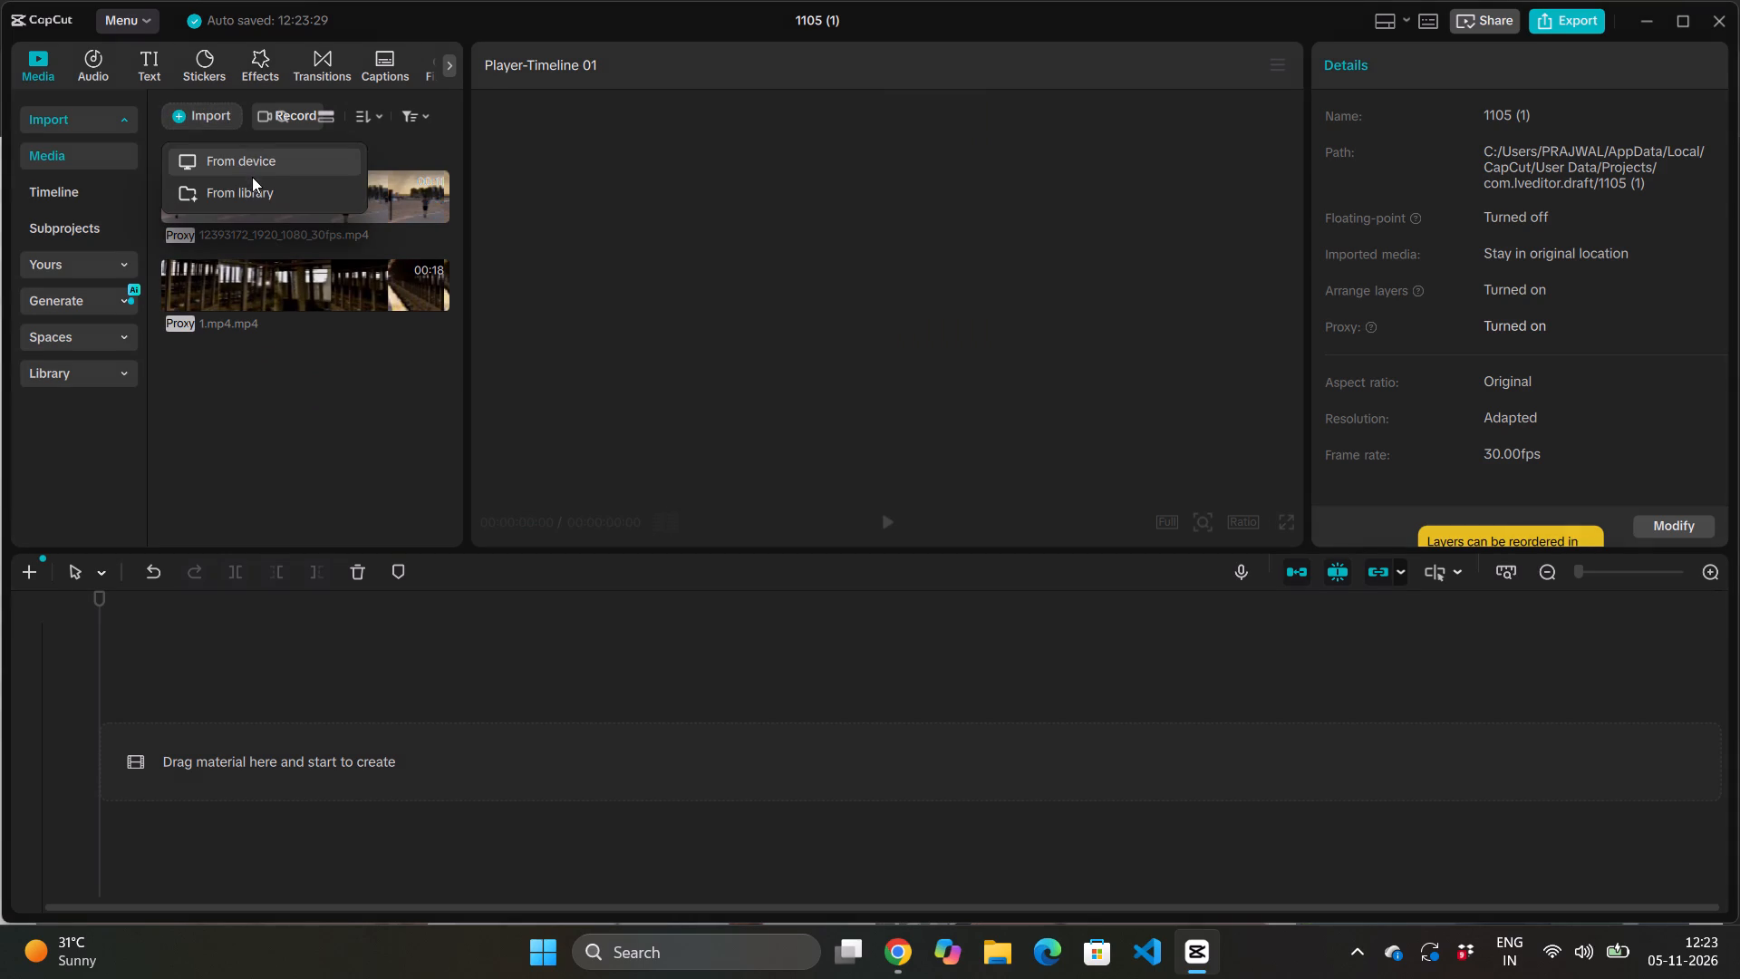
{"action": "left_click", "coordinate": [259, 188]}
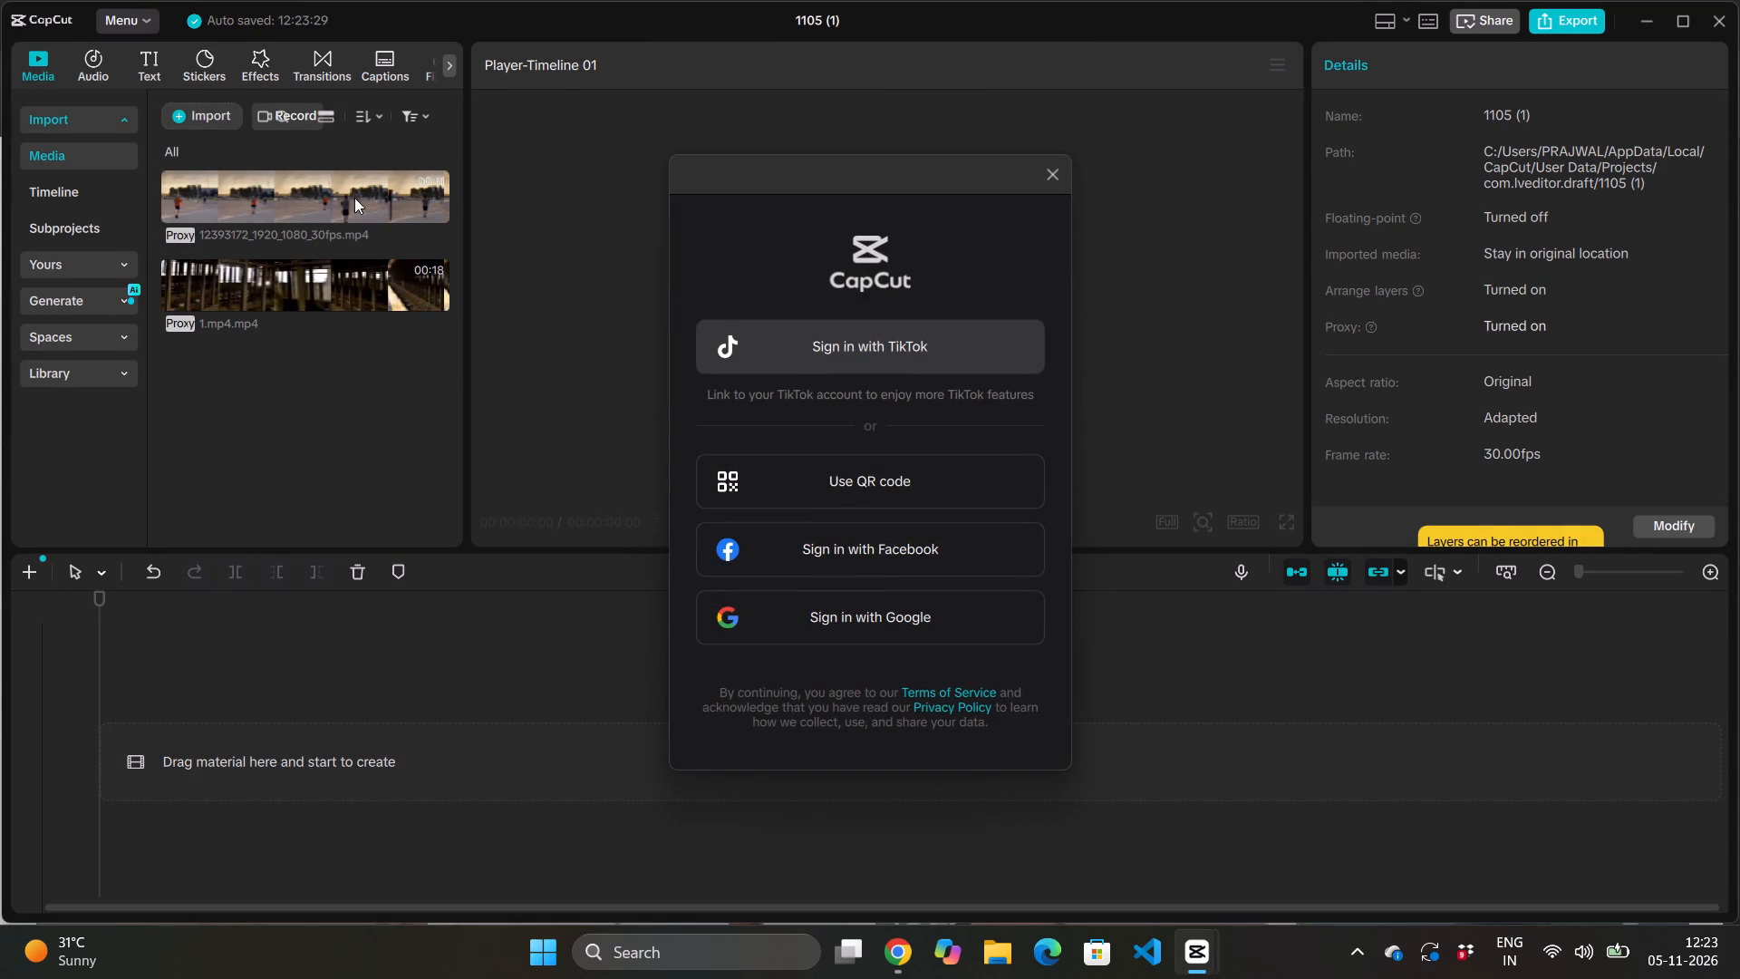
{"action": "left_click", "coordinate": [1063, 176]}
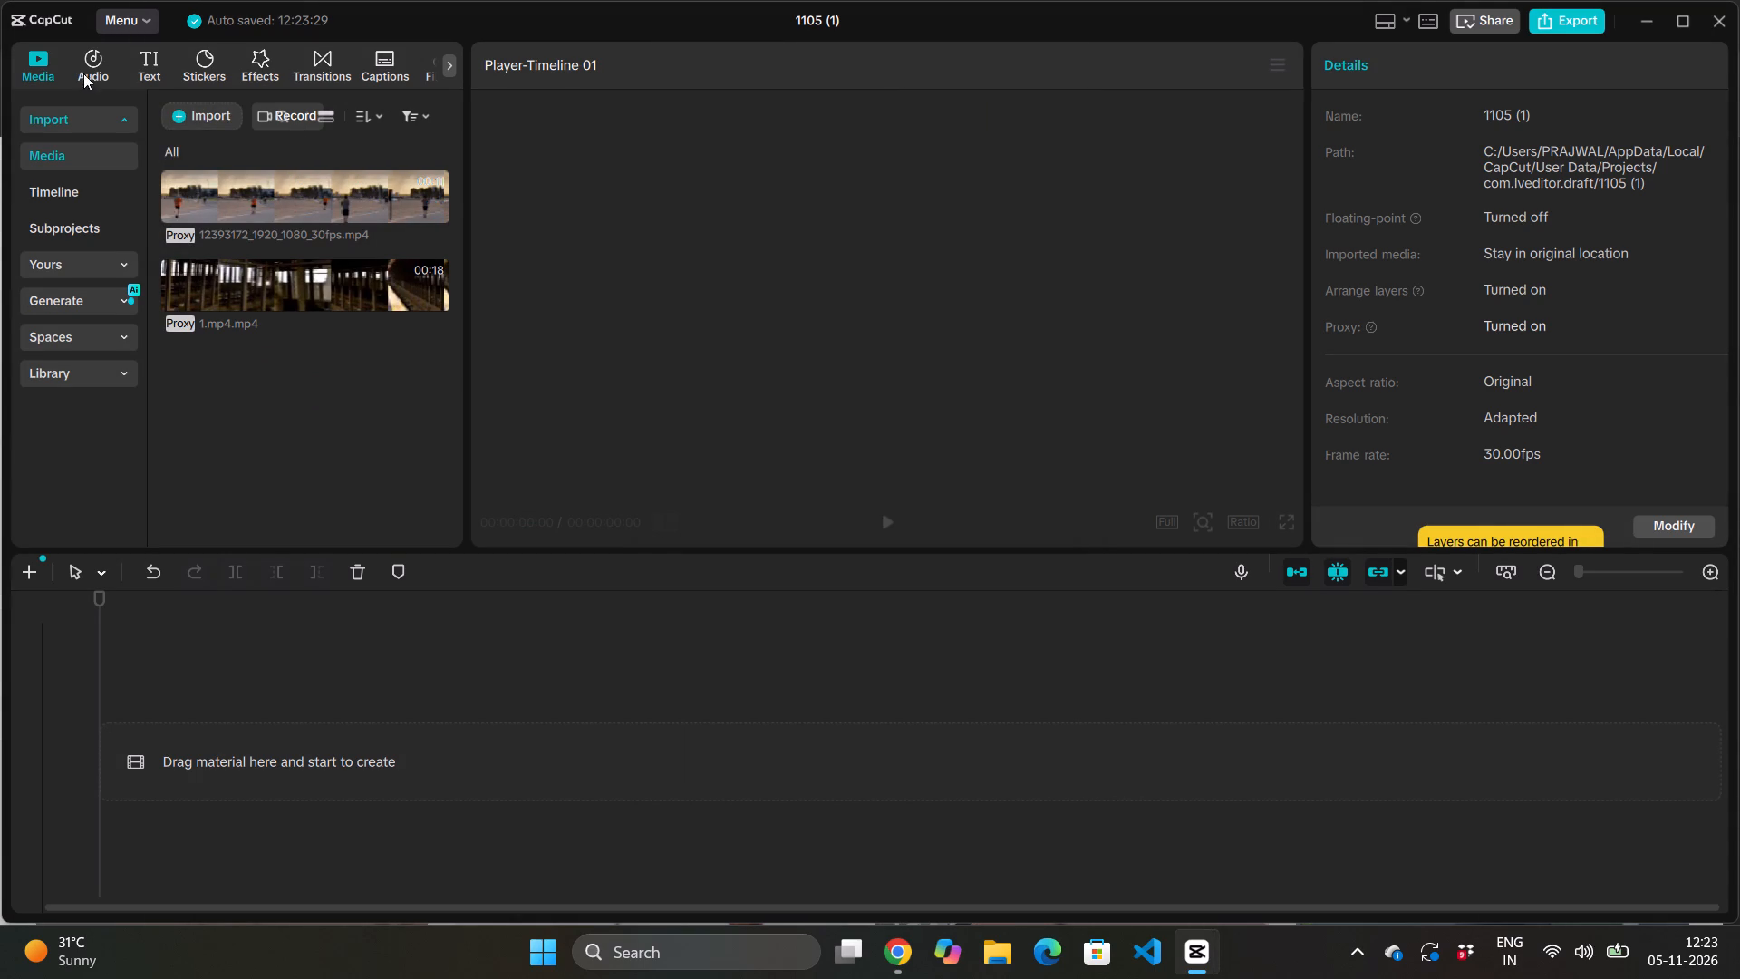
{"action": "left_click", "coordinate": [208, 120]}
{"action": "left_click", "coordinate": [228, 150]}
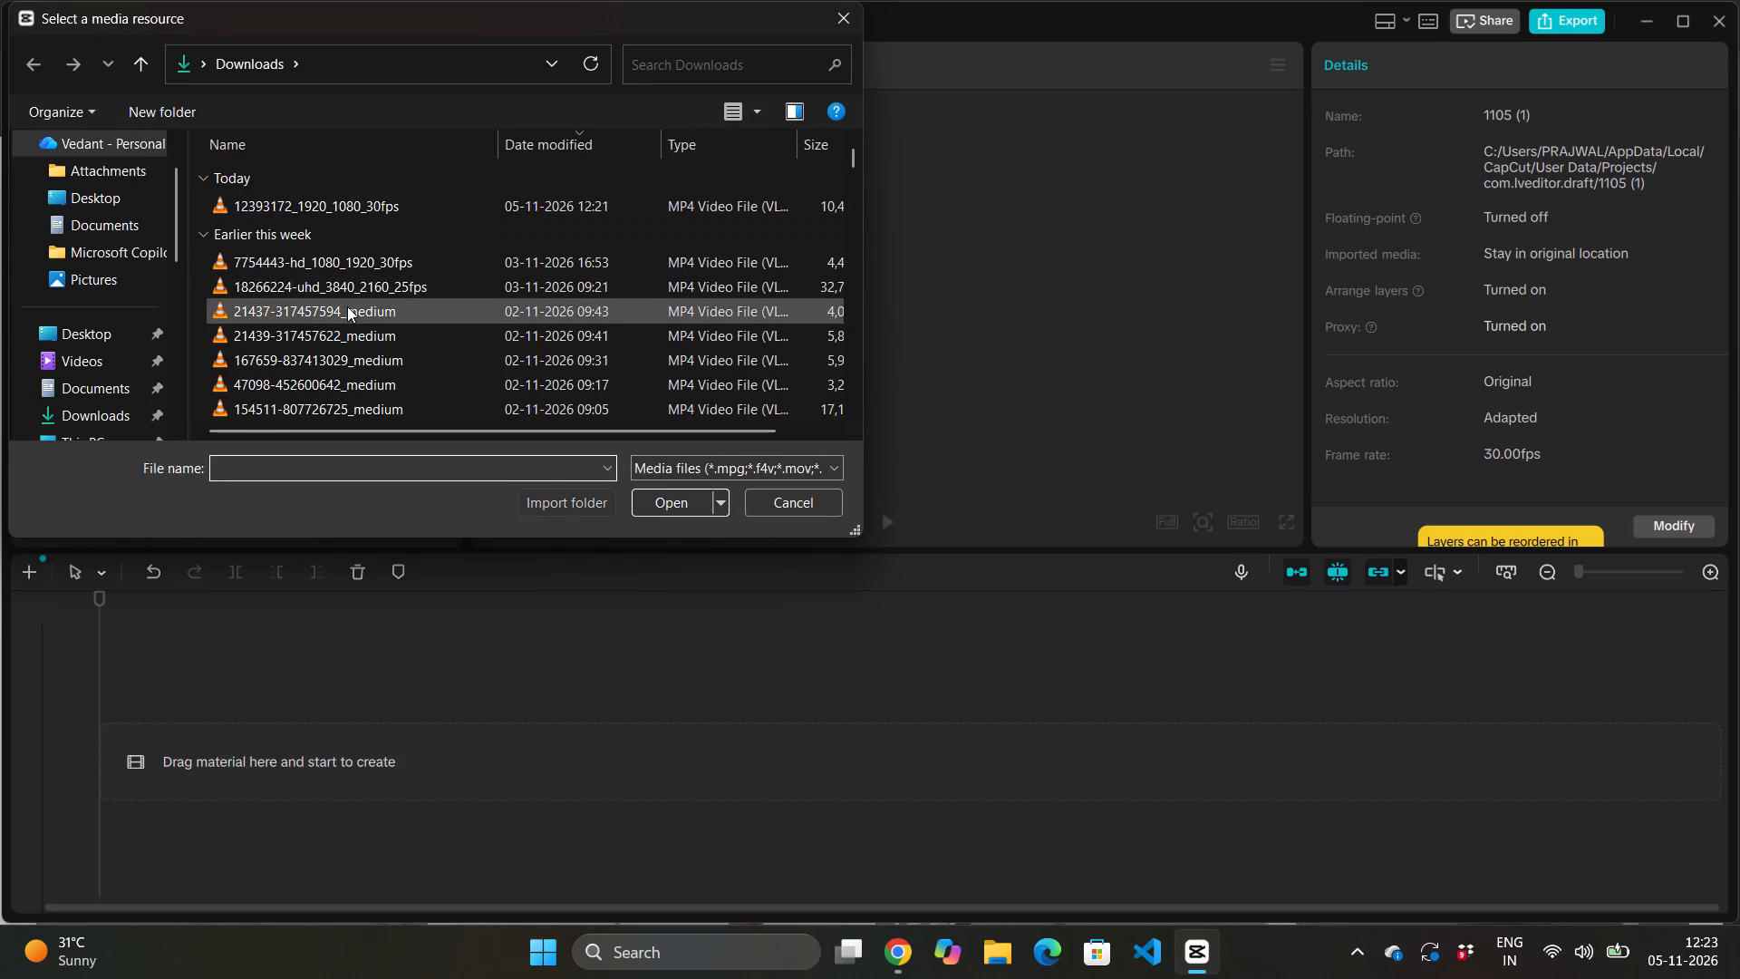
{"action": "scroll", "coordinate": [347, 306], "scroll_direction": "down", "scroll_amount": 1}
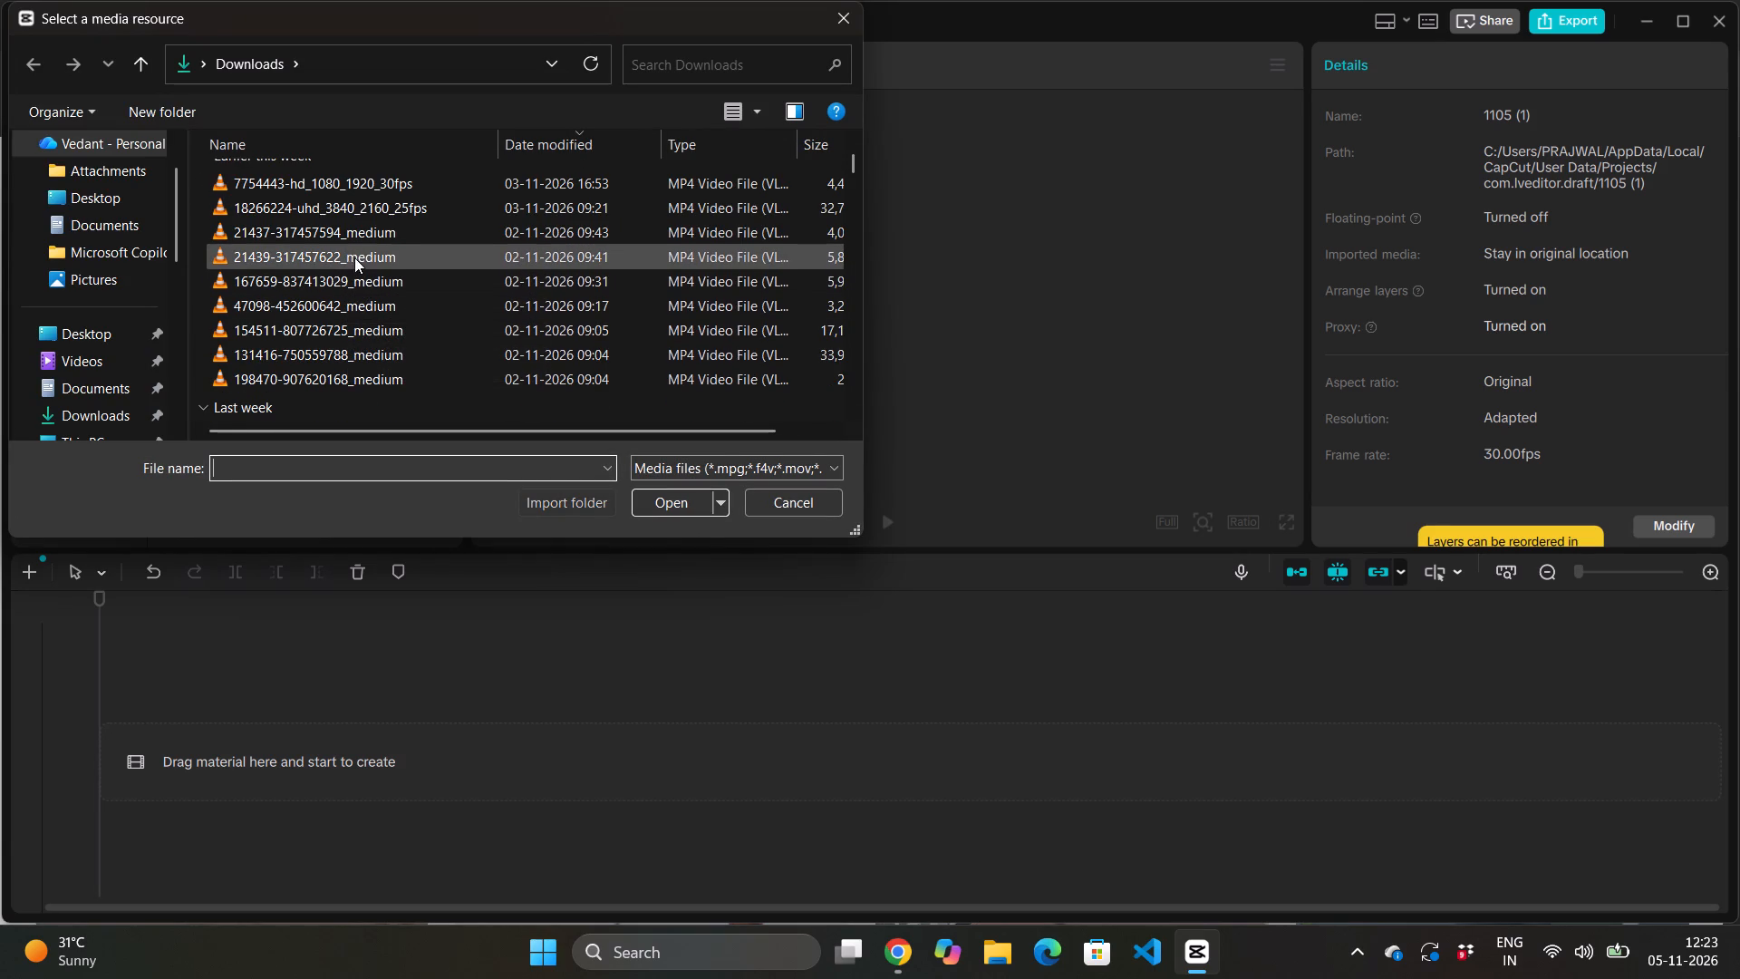
{"action": "double_click", "coordinate": [422, 223]}
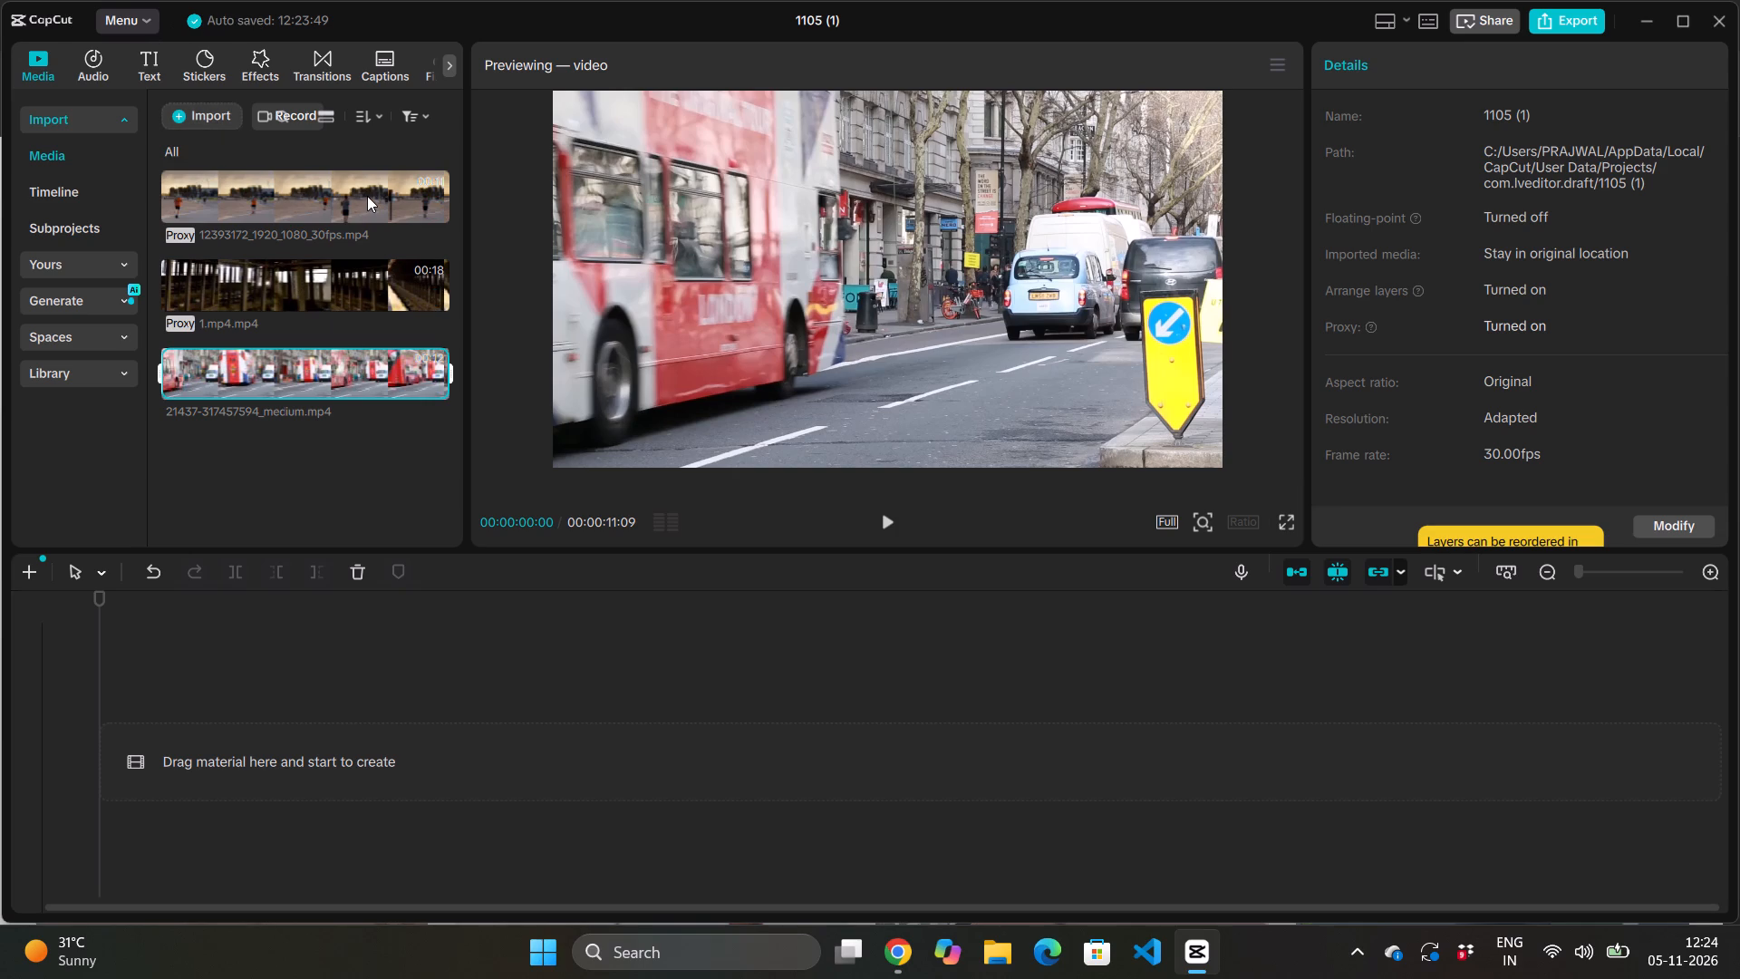
Place the beach running clip on the main track and 1.mp4 on a track above it, both starting at 00:00.
{"action": "left_click_drag", "start_coordinate": [367, 196], "coordinate": [288, 780]}
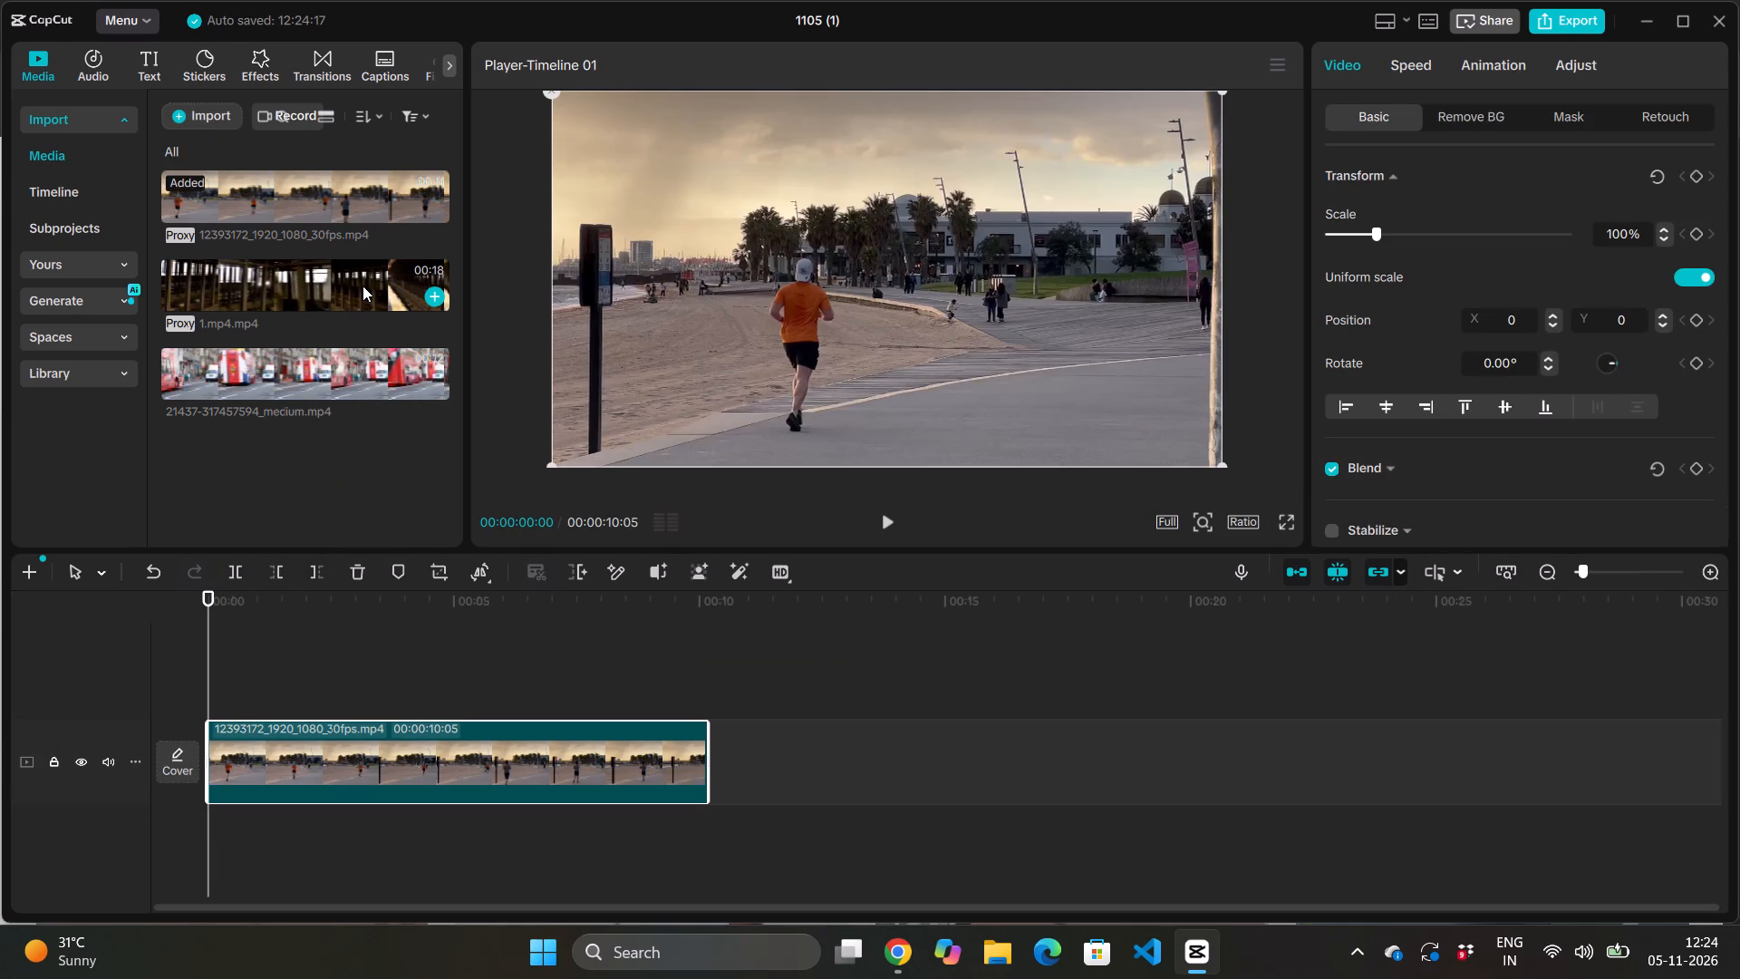
{"action": "left_click_drag", "start_coordinate": [362, 286], "coordinate": [232, 672]}
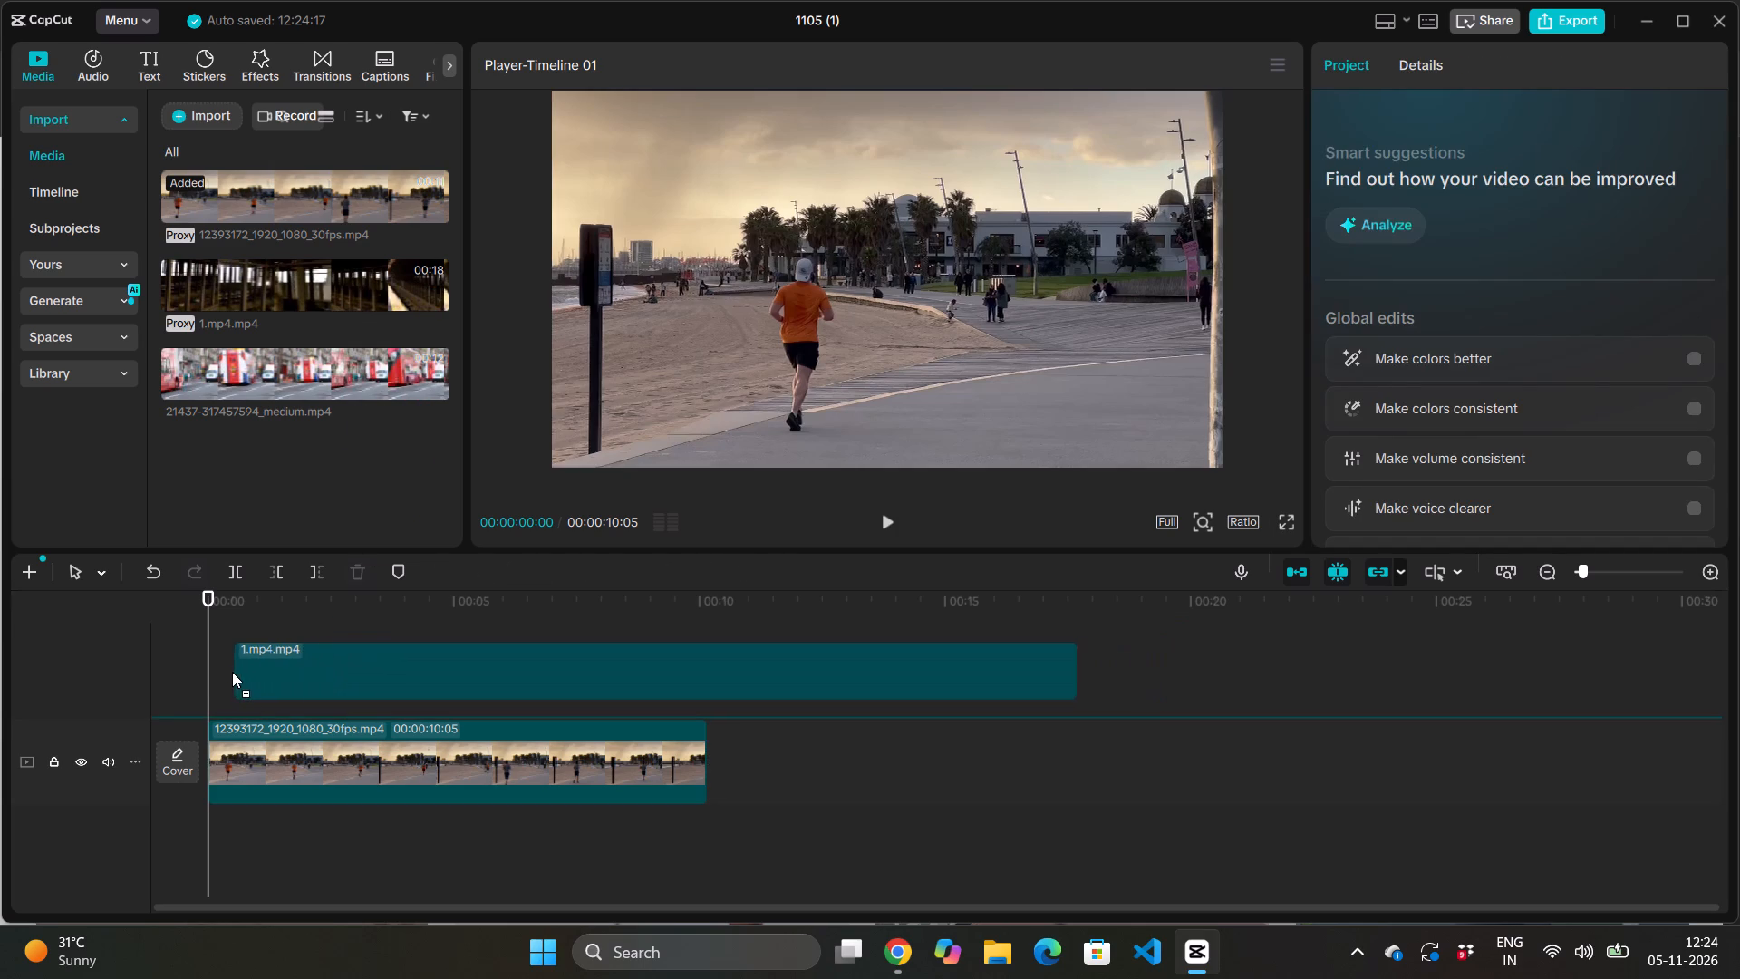
{"action": "left_click_drag", "start_coordinate": [232, 672], "coordinate": [208, 687]}
Add a second copy of the beach running clip on a new track above 1.mp4, slightly after the timeline's start.
{"action": "left_click_drag", "start_coordinate": [315, 182], "coordinate": [321, 381]}
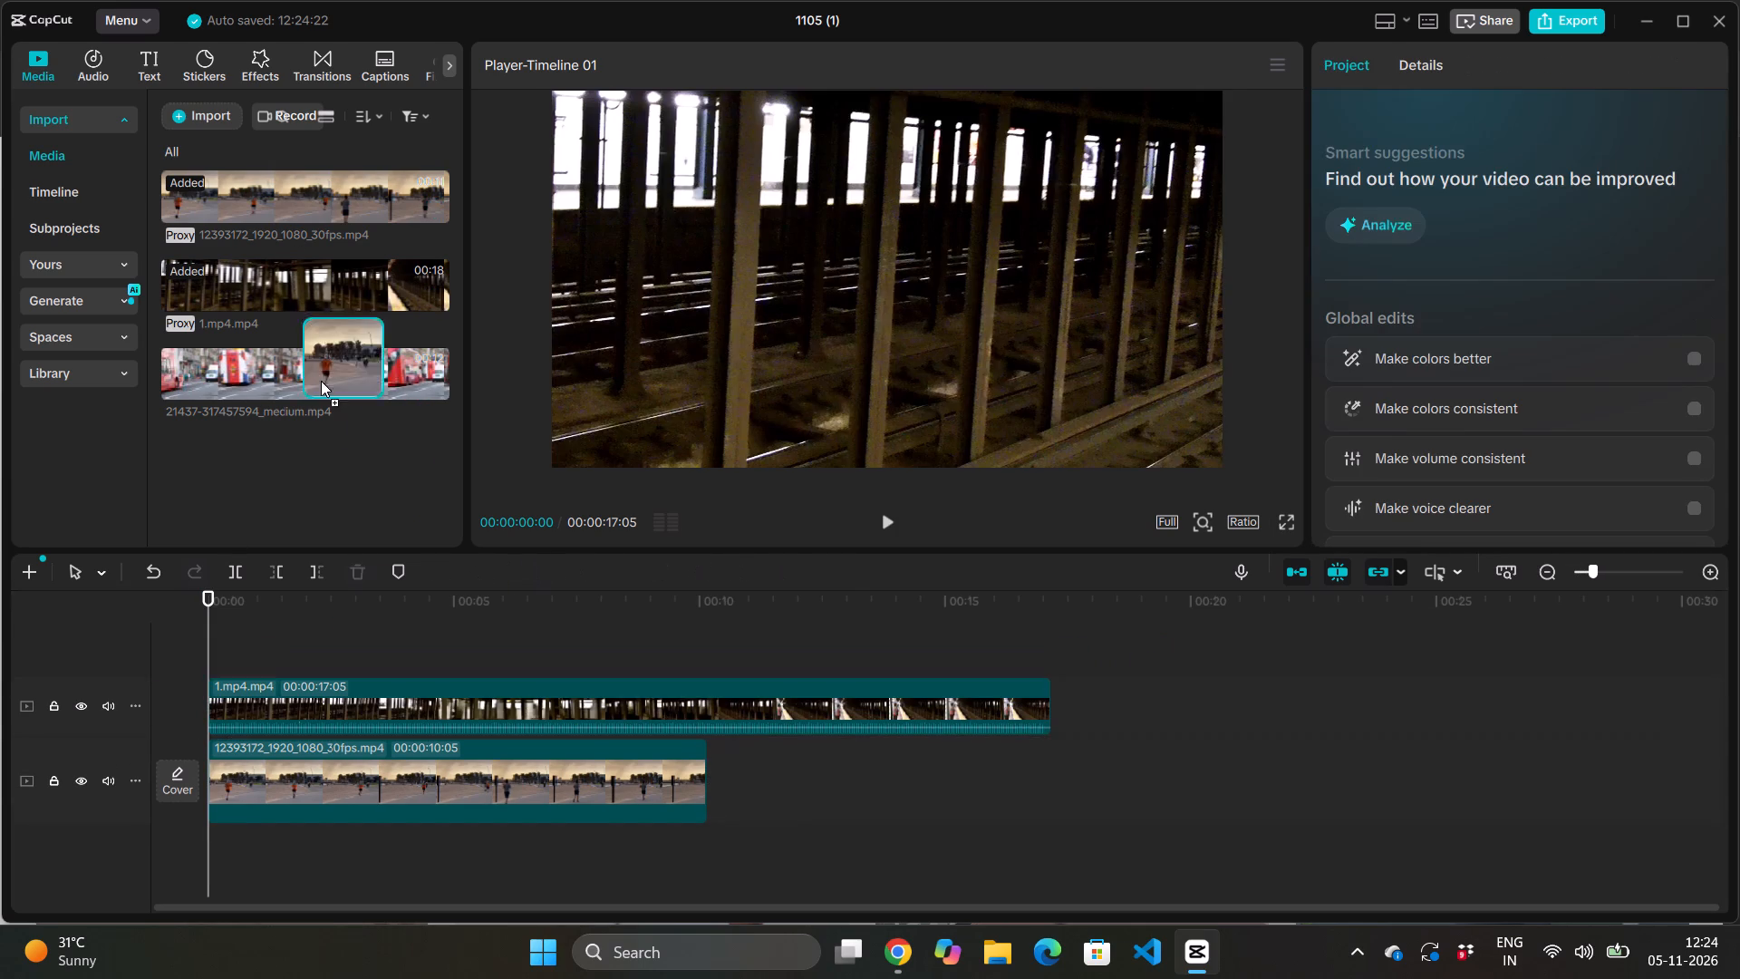
{"action": "left_click_drag", "start_coordinate": [321, 381], "coordinate": [220, 640]}
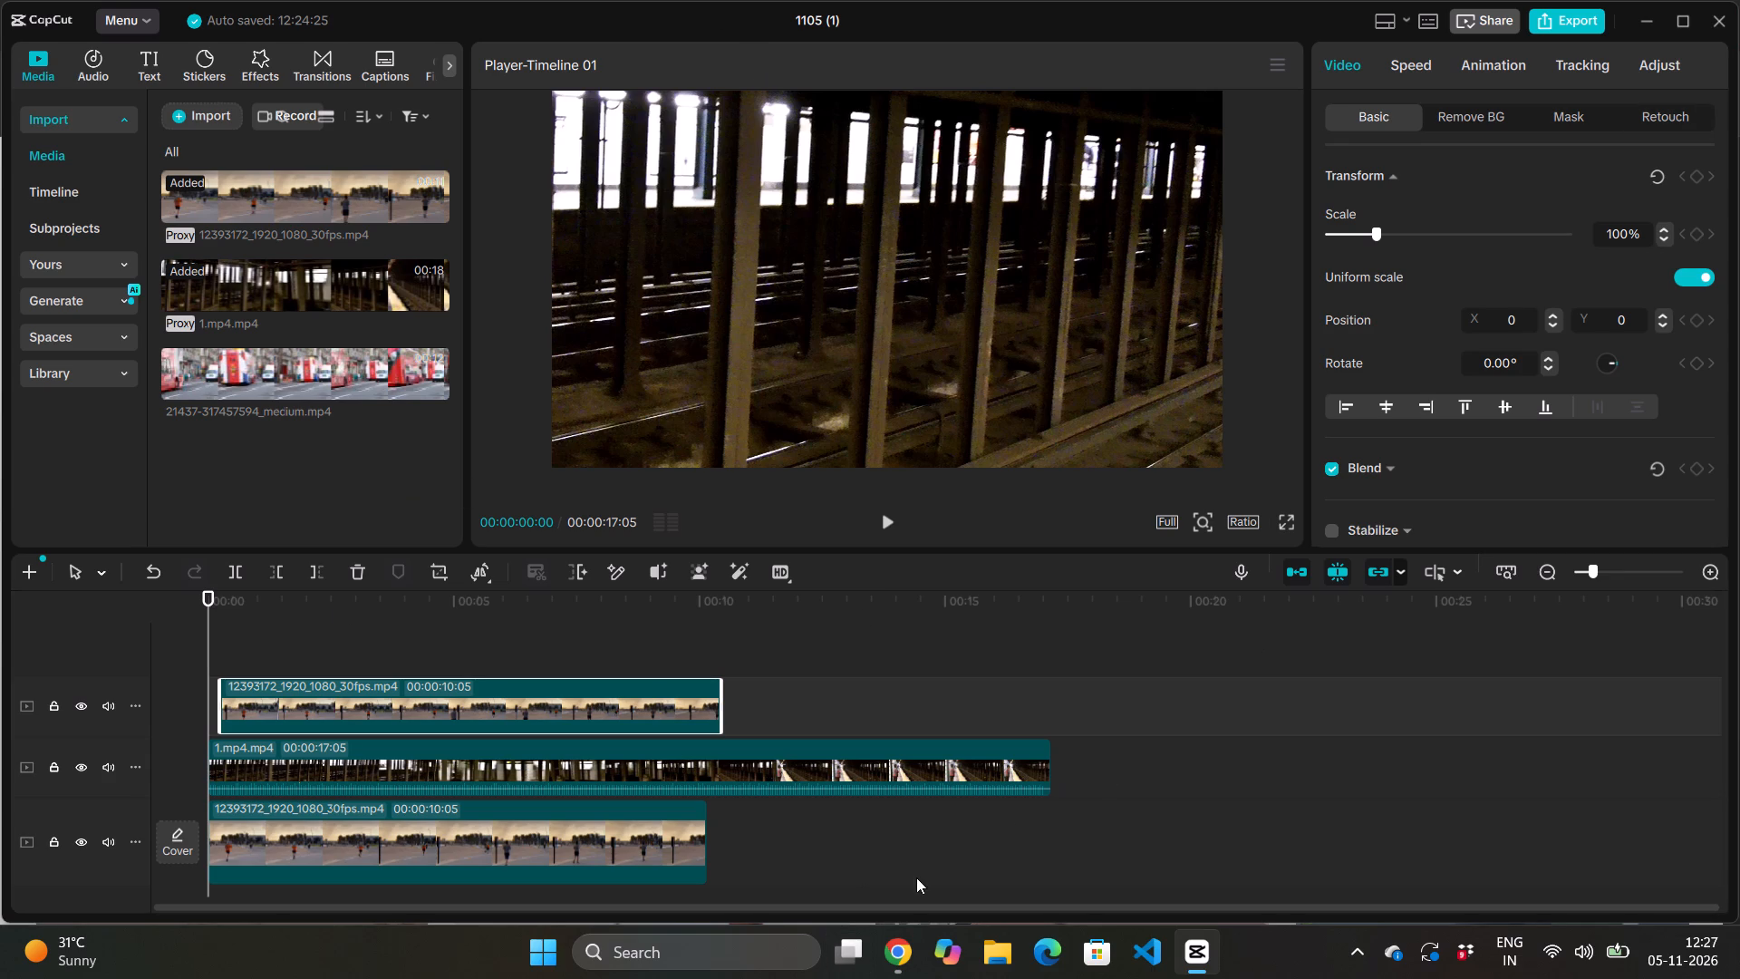
Trim the end of the 1.mp4 clip to the end of the top beach clip, a duration of about 00:00:10:13.
{"action": "left_click", "coordinate": [964, 751]}
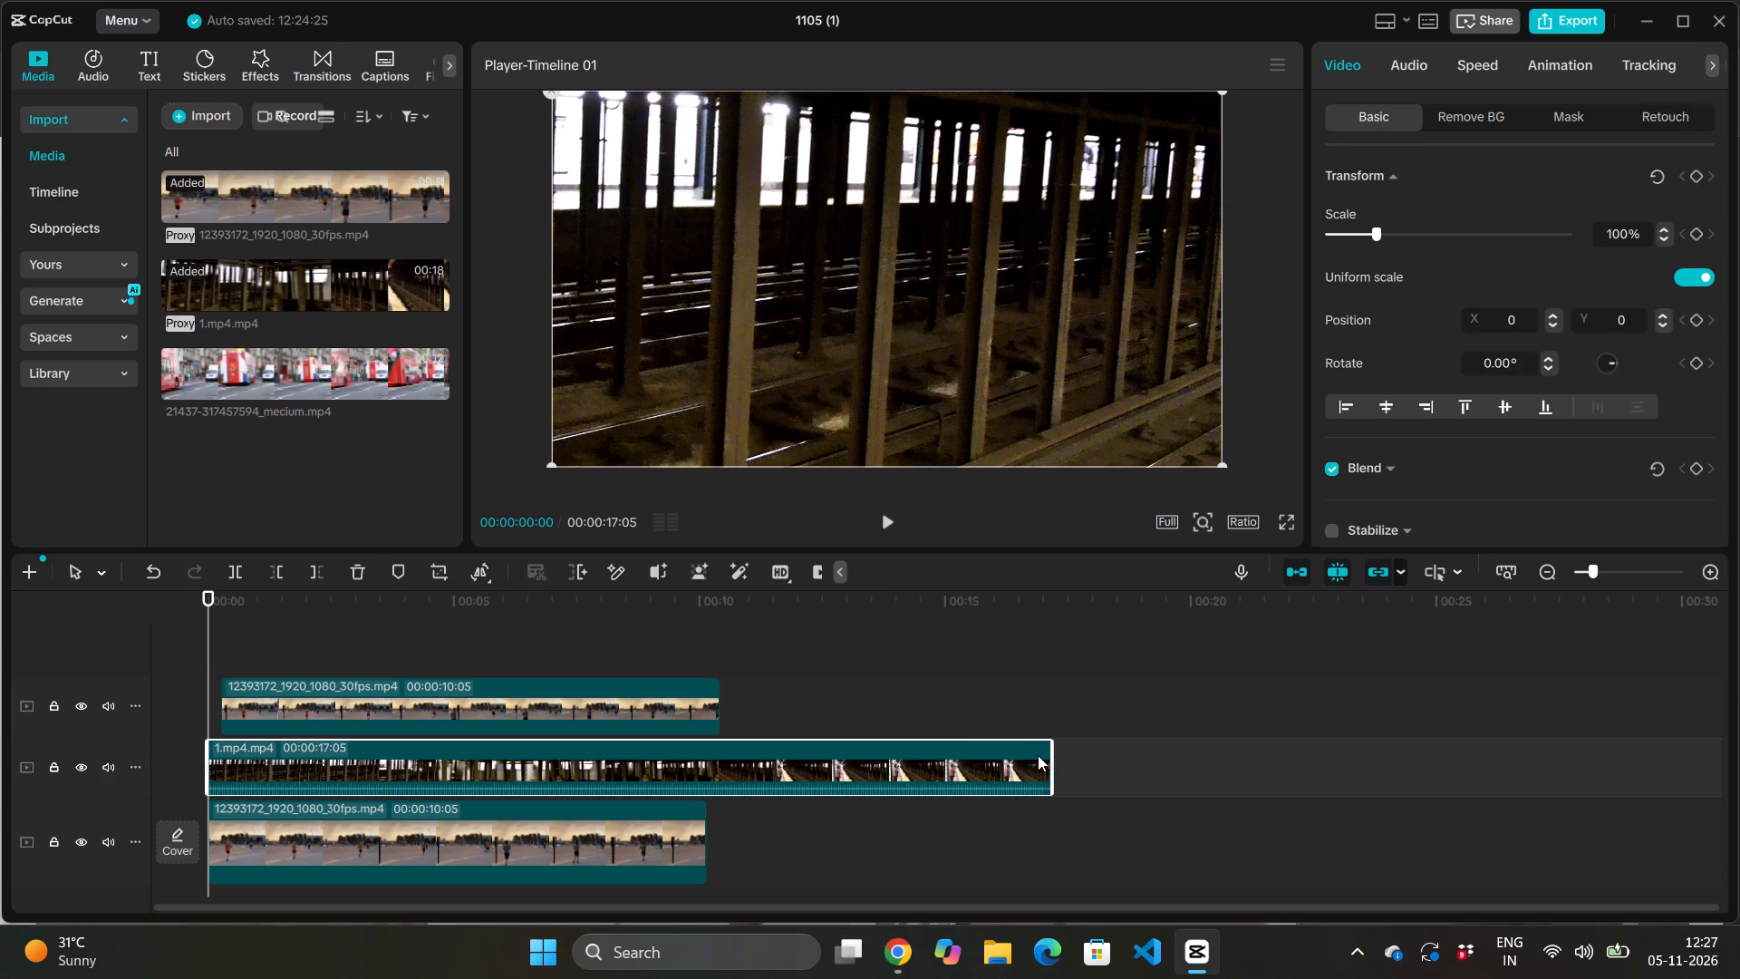
{"action": "left_click_drag", "start_coordinate": [1049, 764], "coordinate": [839, 838]}
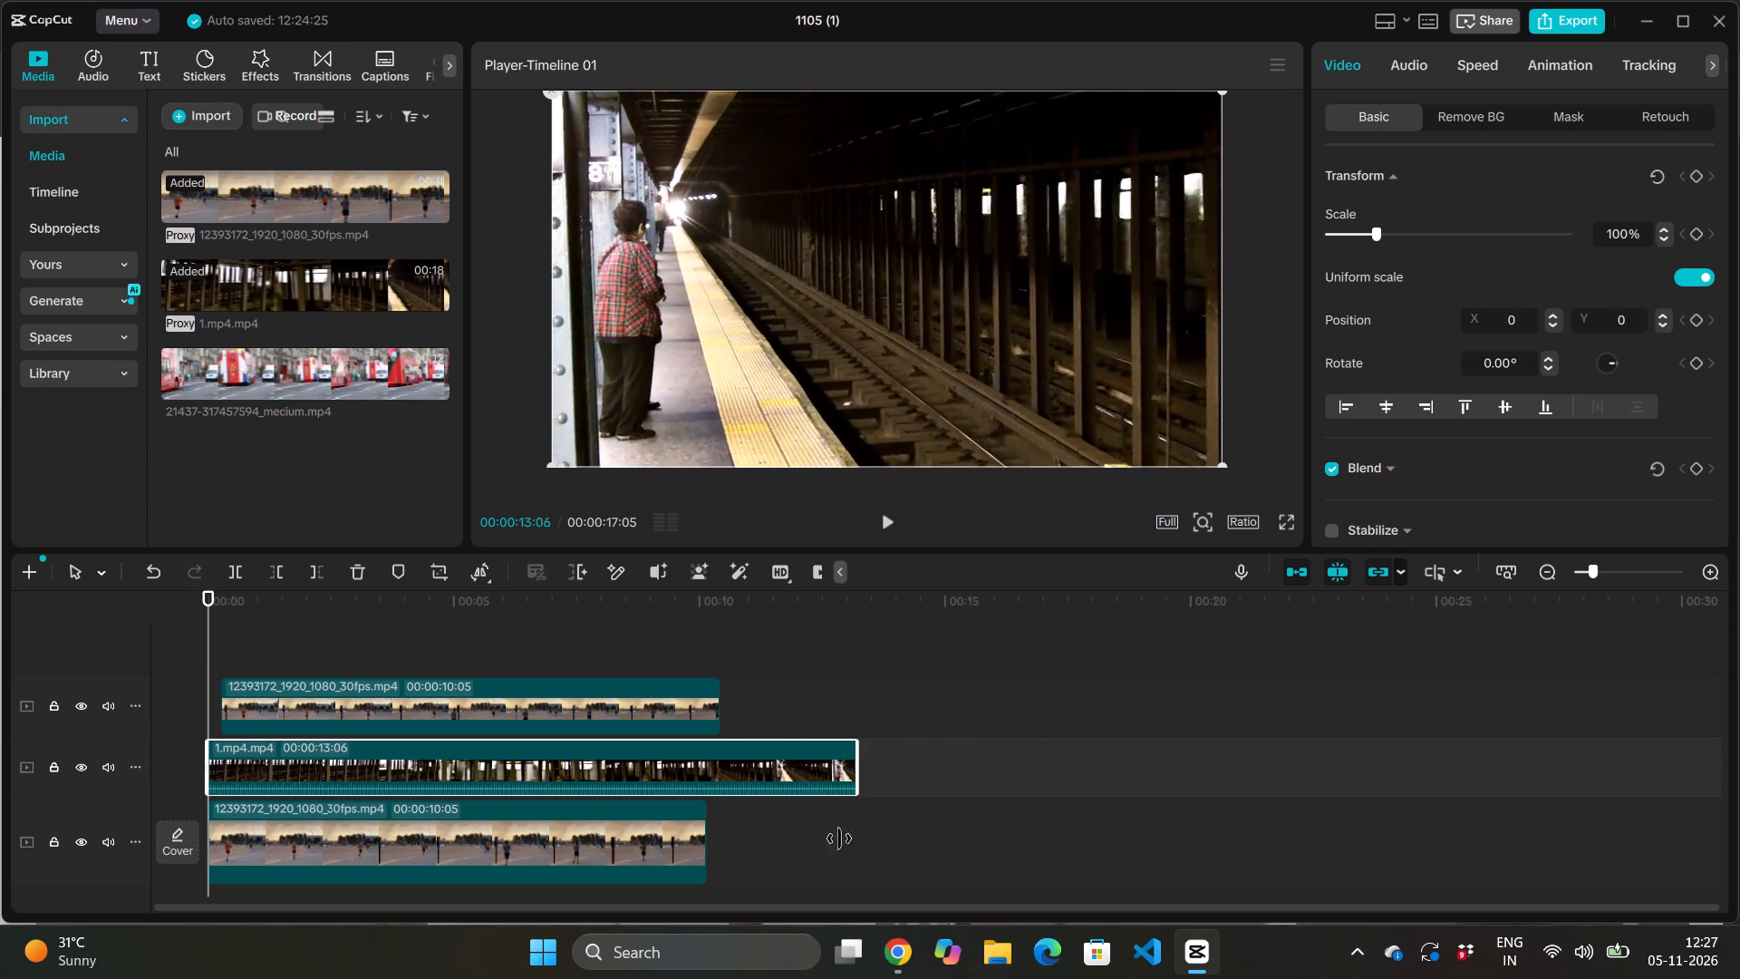
{"action": "left_click_drag", "start_coordinate": [839, 838], "coordinate": [715, 882]}
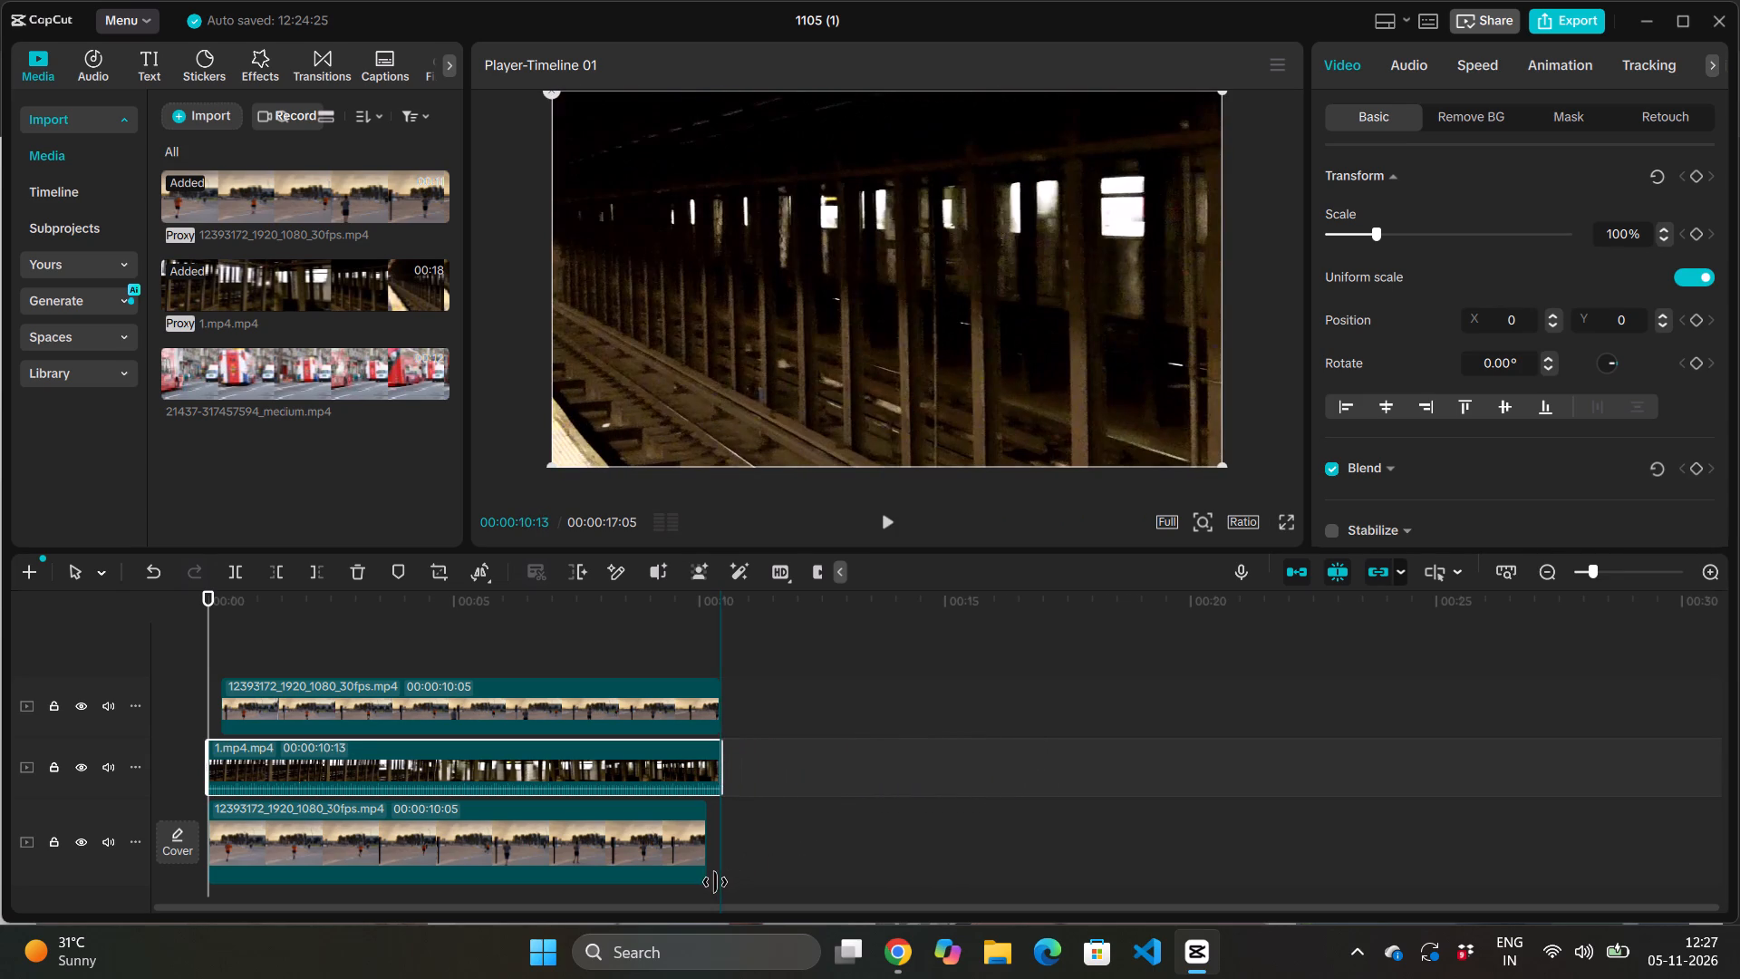
Trim the end of the 1.mp4 clip to the end of the main-track beach clip, a duration of 00:00:10:05.
{"action": "left_click_drag", "start_coordinate": [715, 882], "coordinate": [707, 889]}
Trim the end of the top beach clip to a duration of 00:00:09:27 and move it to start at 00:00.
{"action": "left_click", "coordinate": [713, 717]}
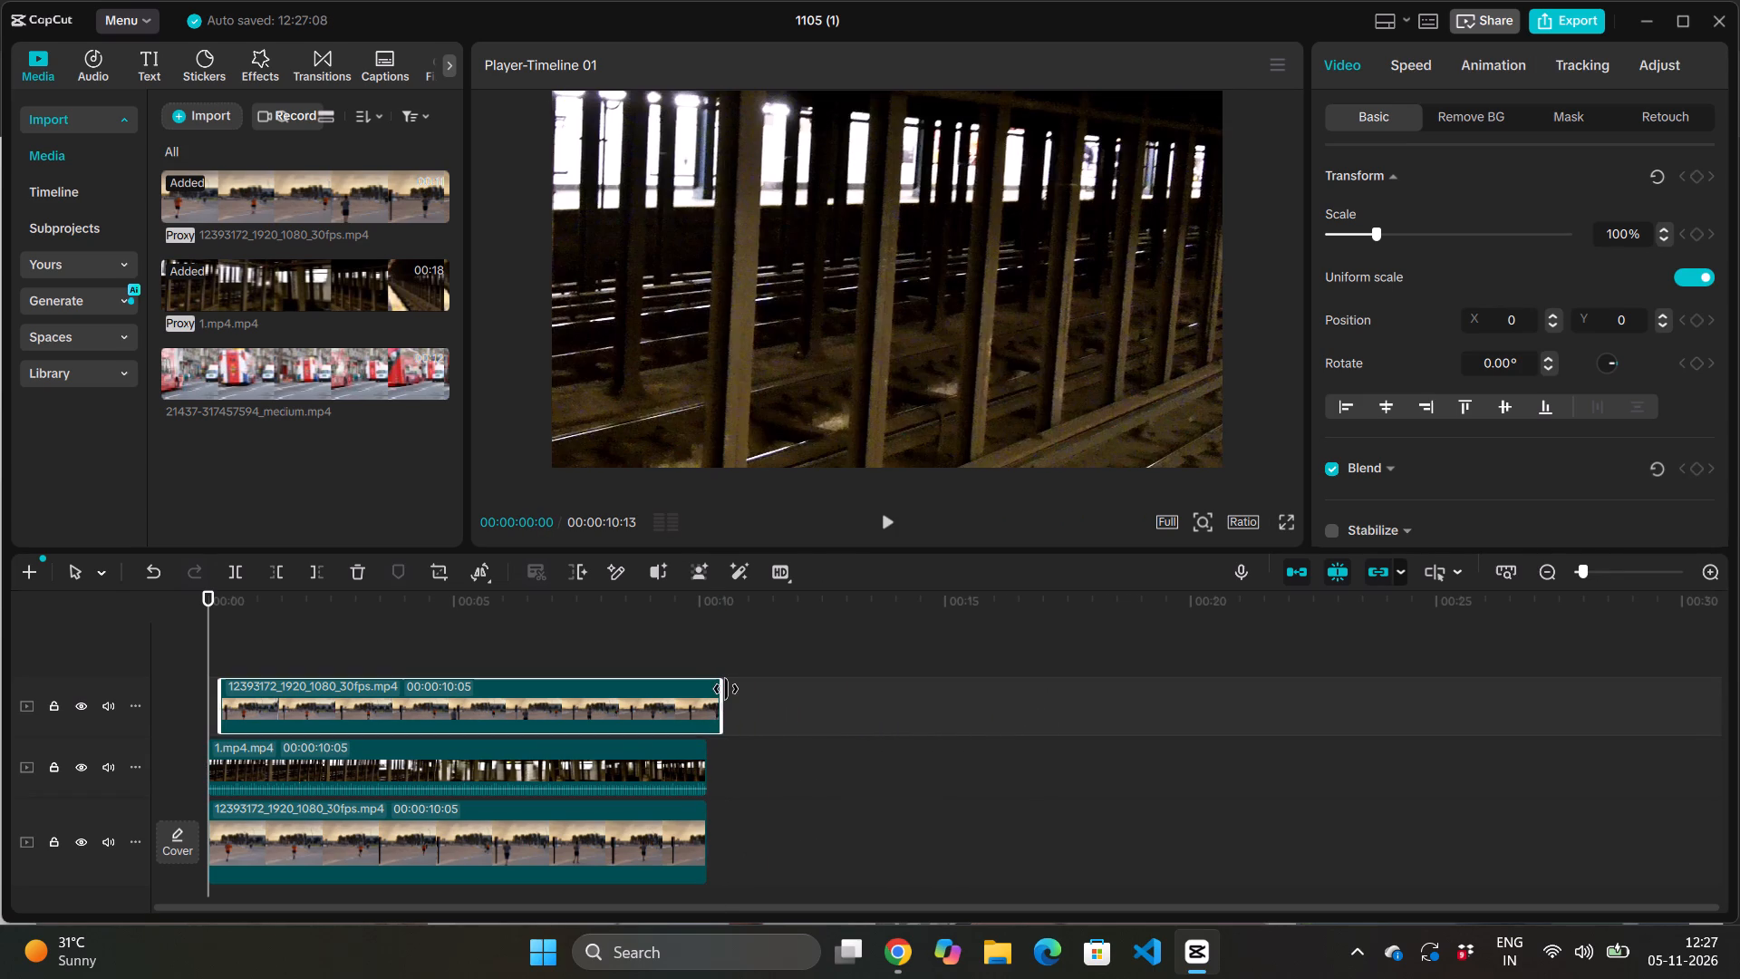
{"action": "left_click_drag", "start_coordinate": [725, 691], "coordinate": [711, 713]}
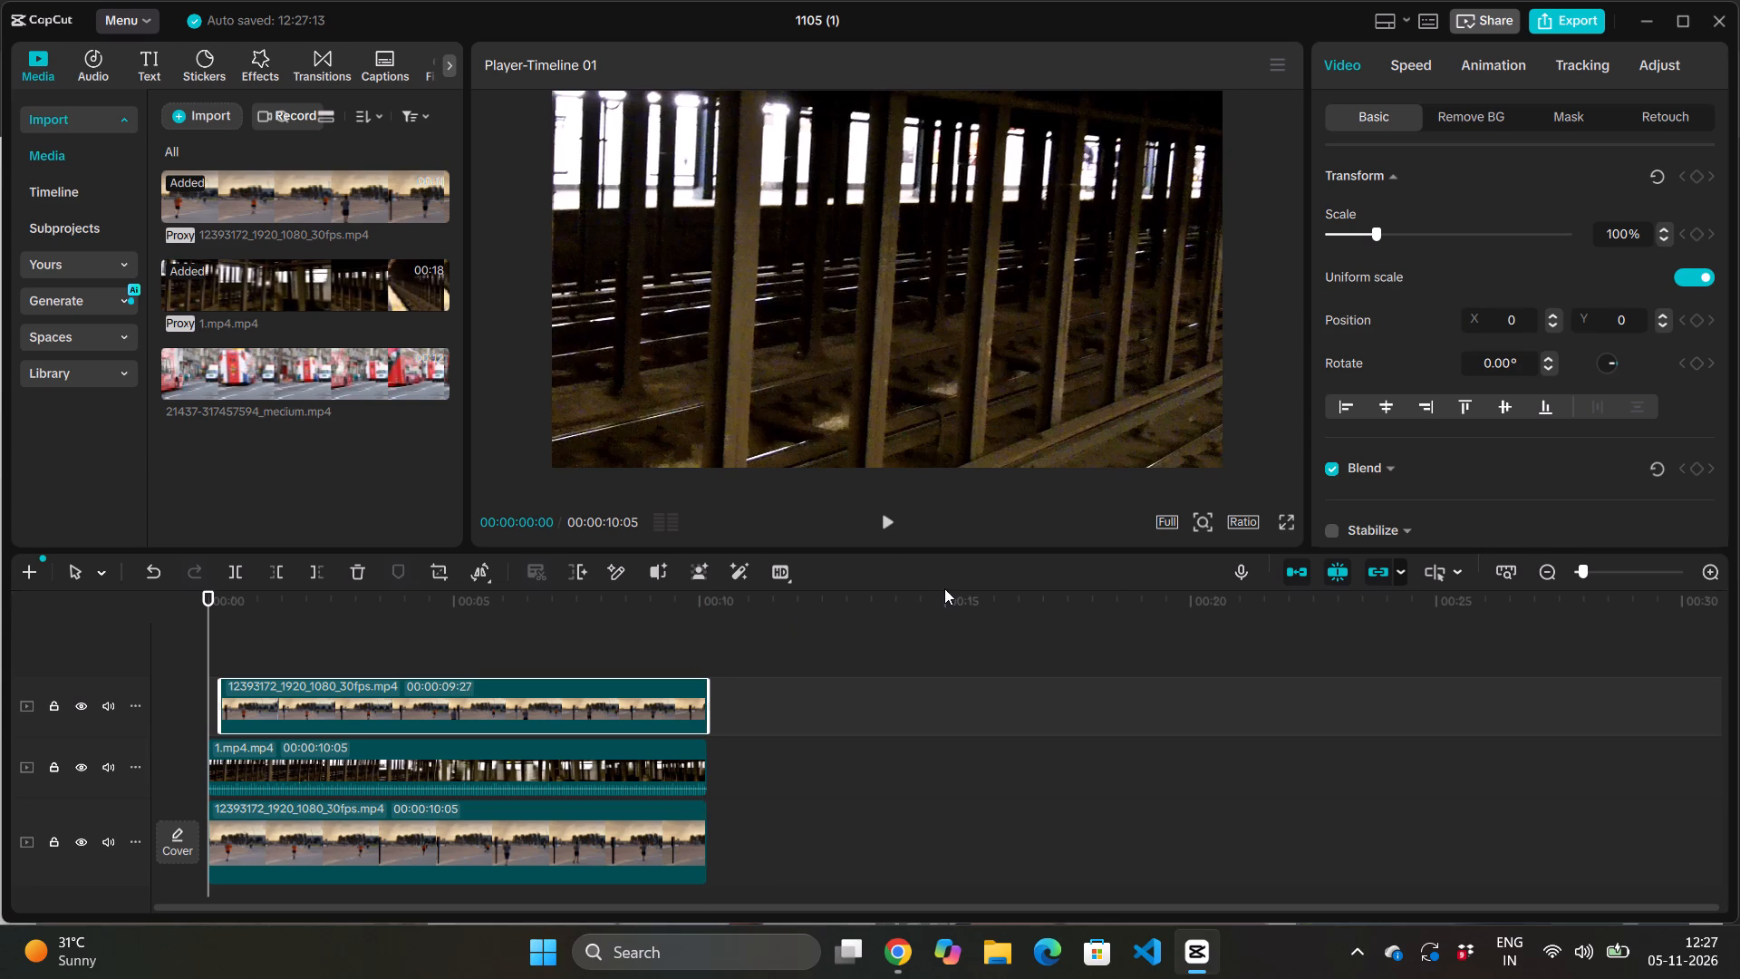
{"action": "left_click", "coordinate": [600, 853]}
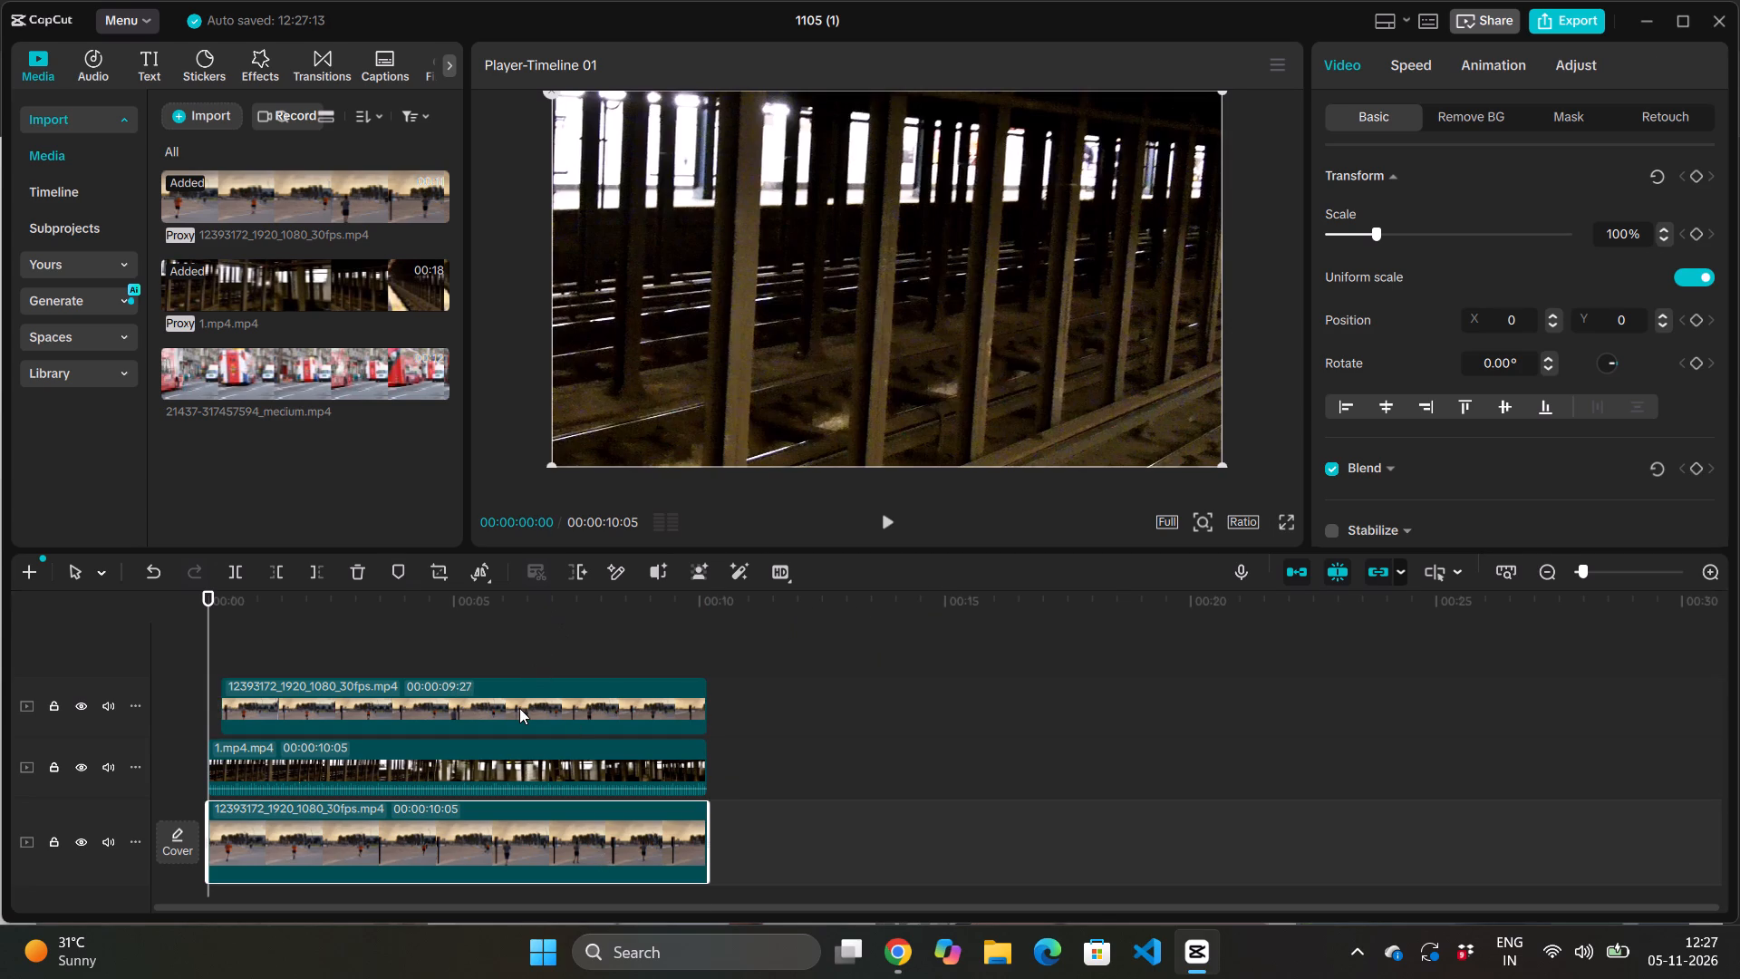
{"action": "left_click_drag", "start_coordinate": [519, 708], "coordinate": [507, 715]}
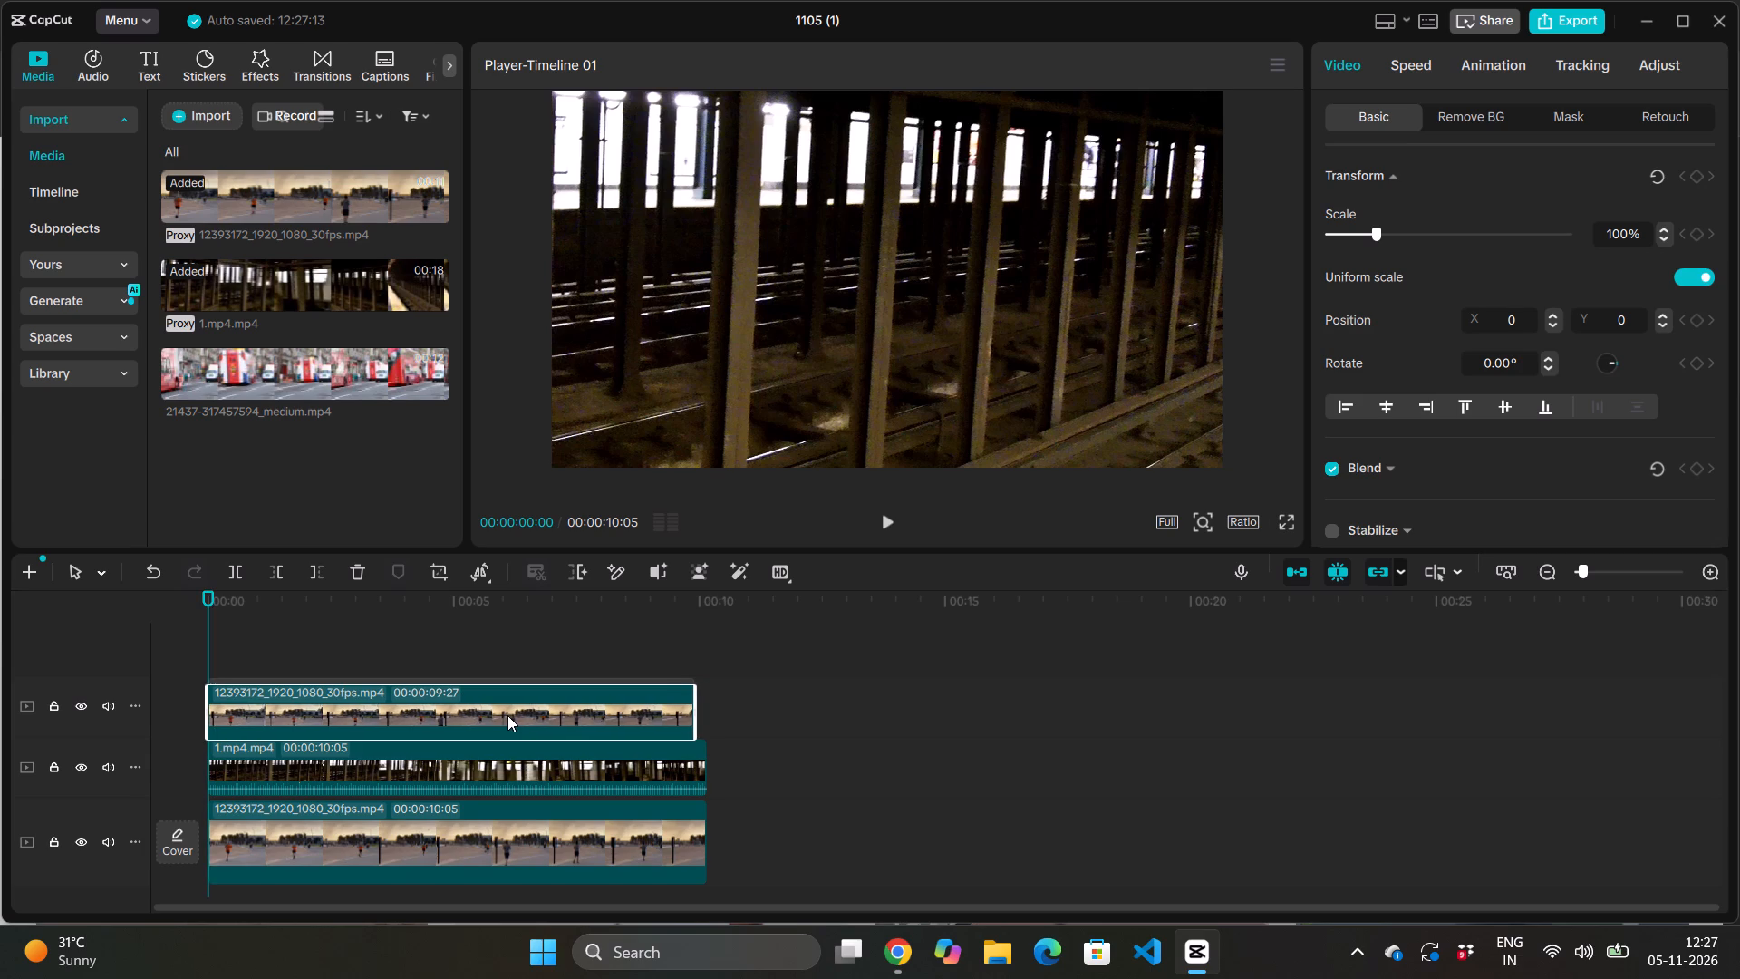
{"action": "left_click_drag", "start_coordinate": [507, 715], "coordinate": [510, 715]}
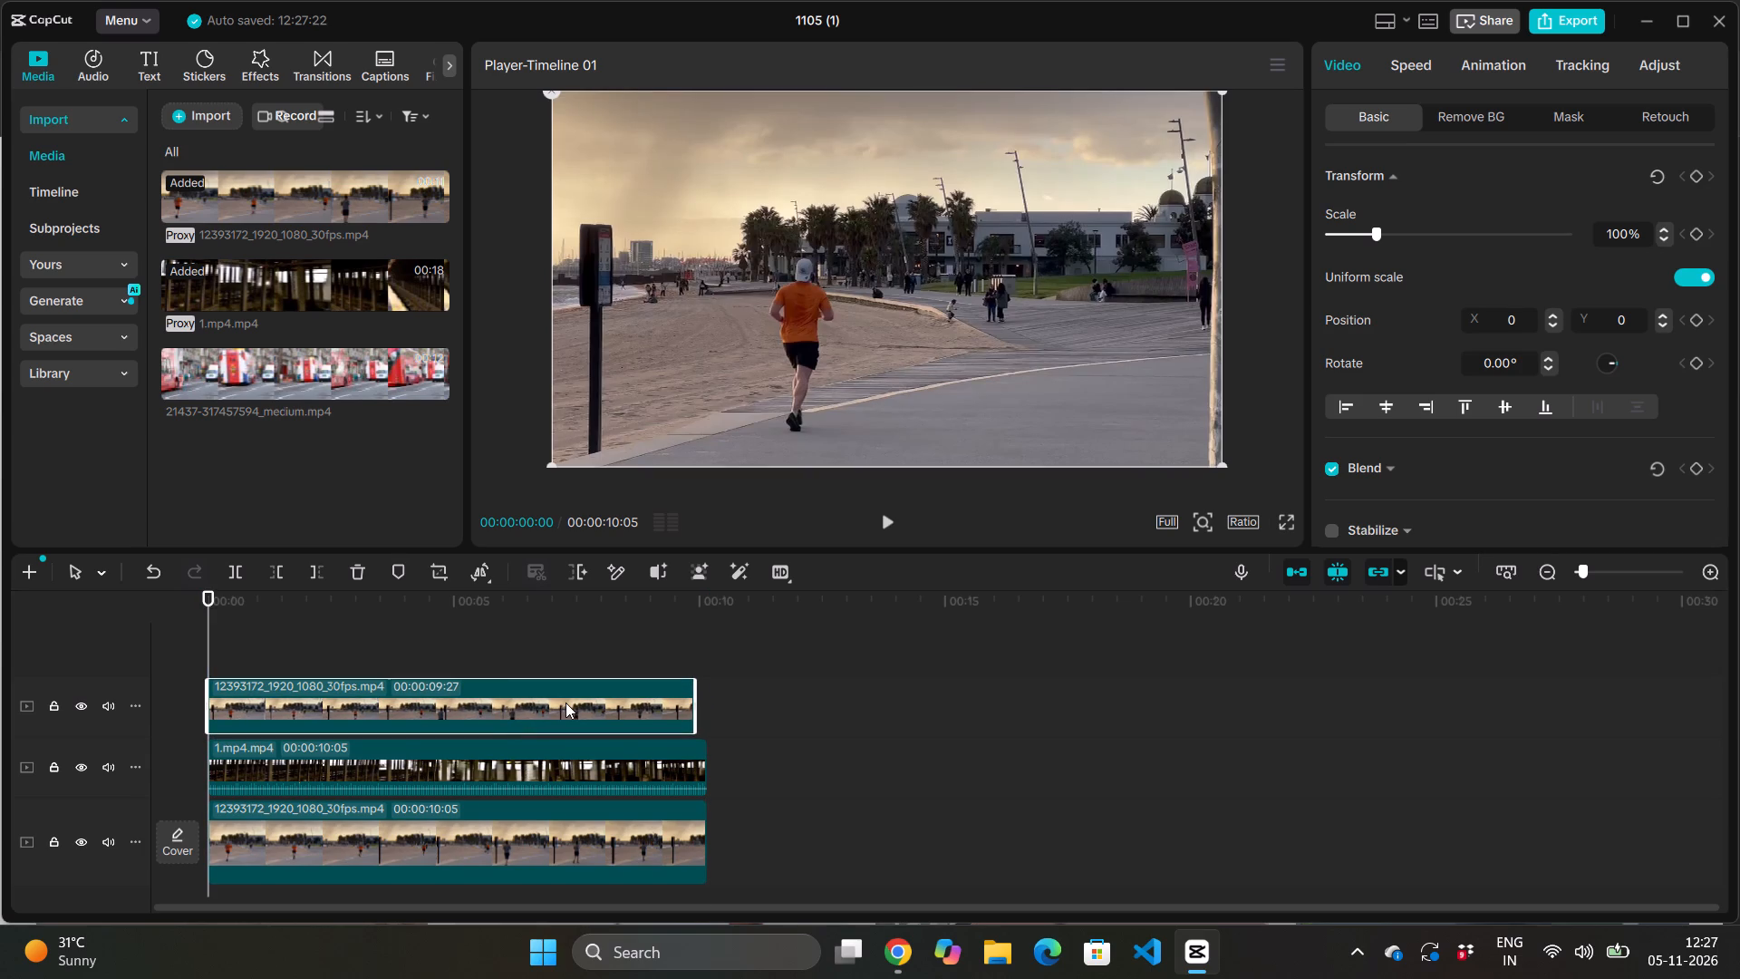
{"action": "key", "text": "BackSpace"}
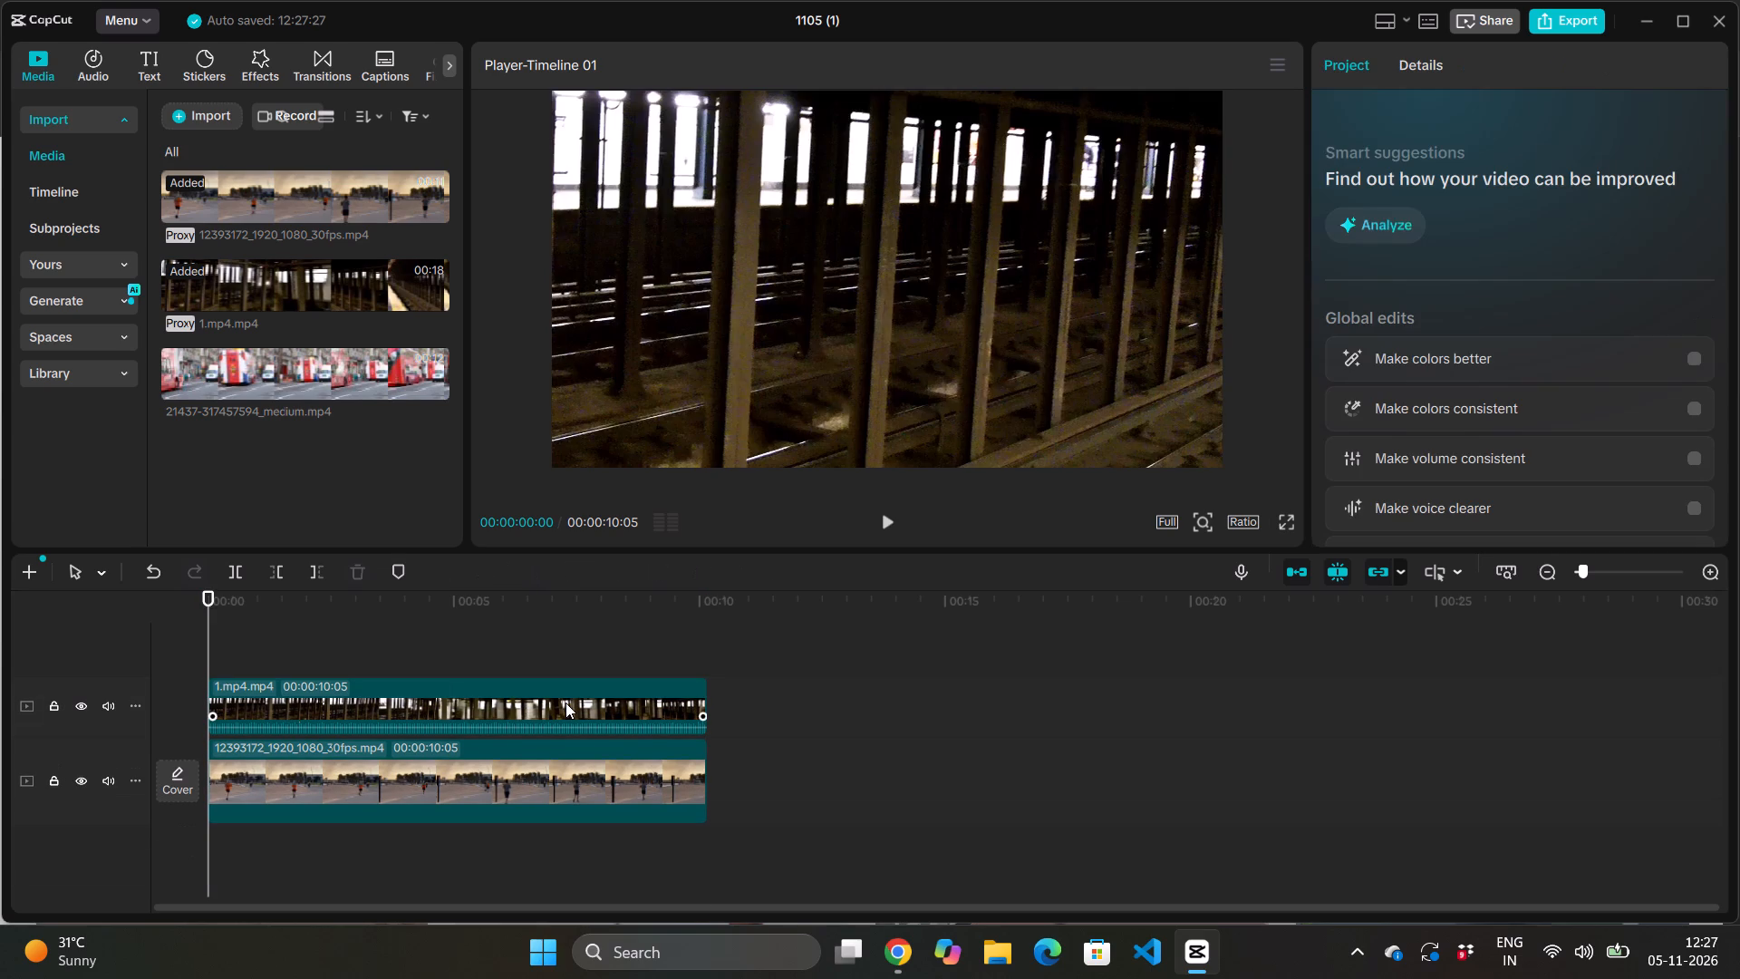
{"action": "left_click_drag", "start_coordinate": [304, 394], "coordinate": [354, 563]}
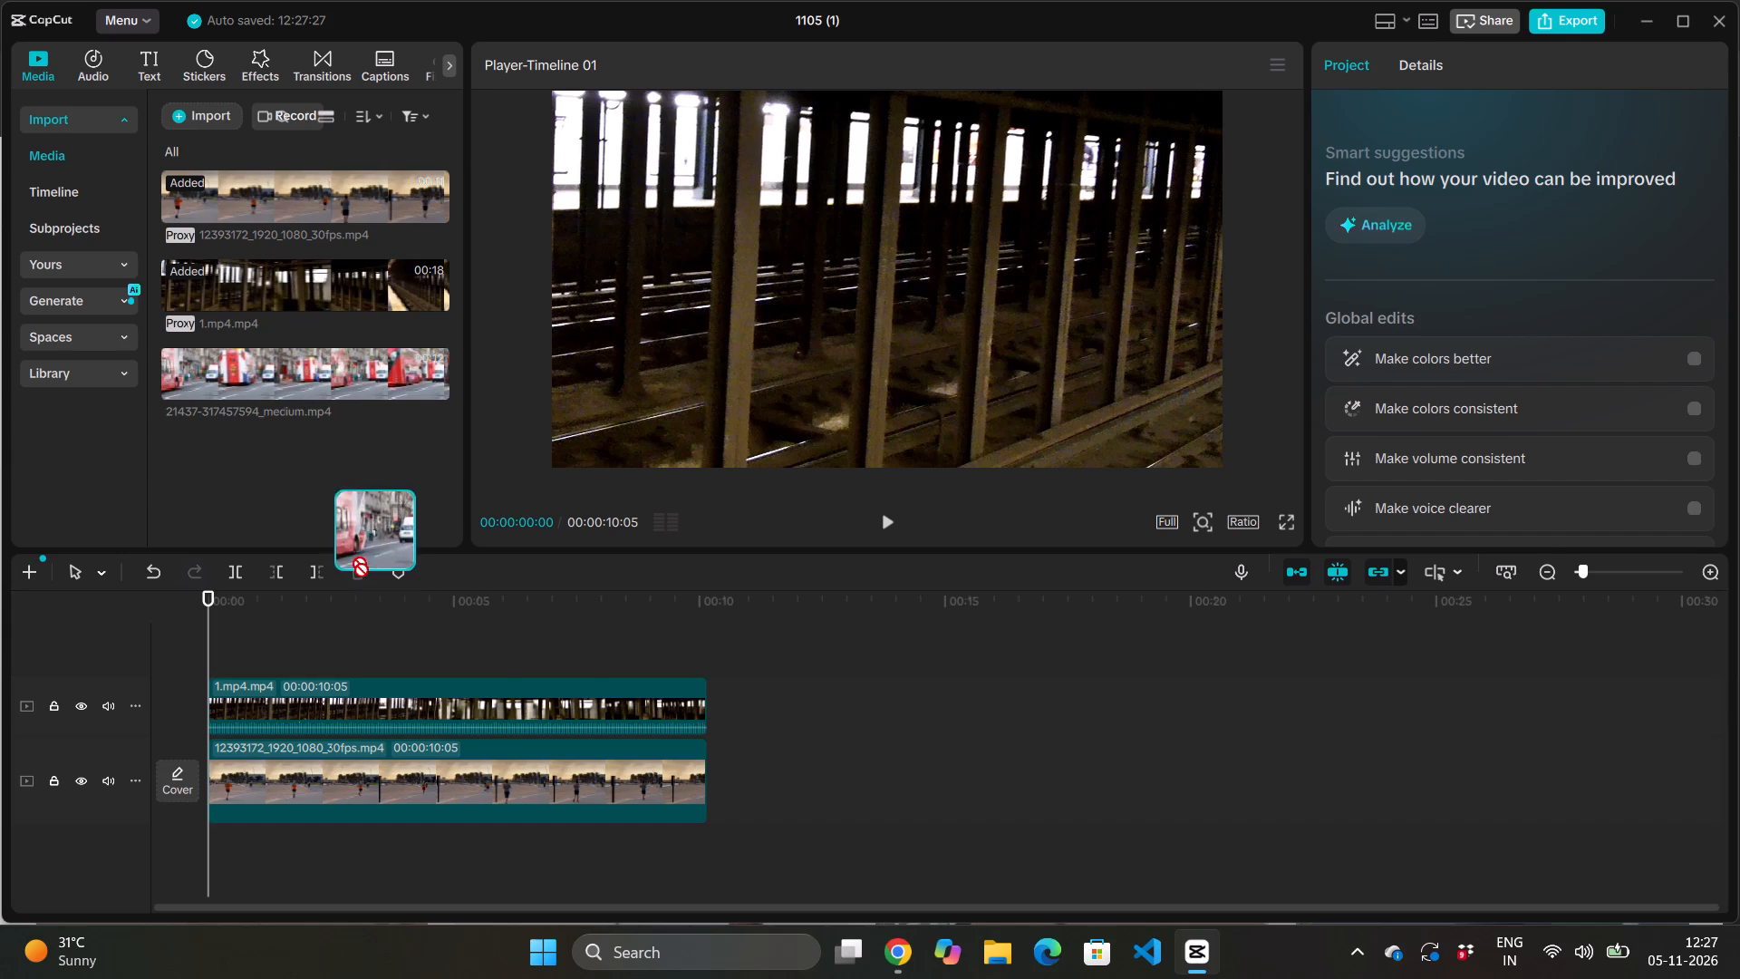
{"action": "left_click_drag", "start_coordinate": [354, 563], "coordinate": [216, 659]}
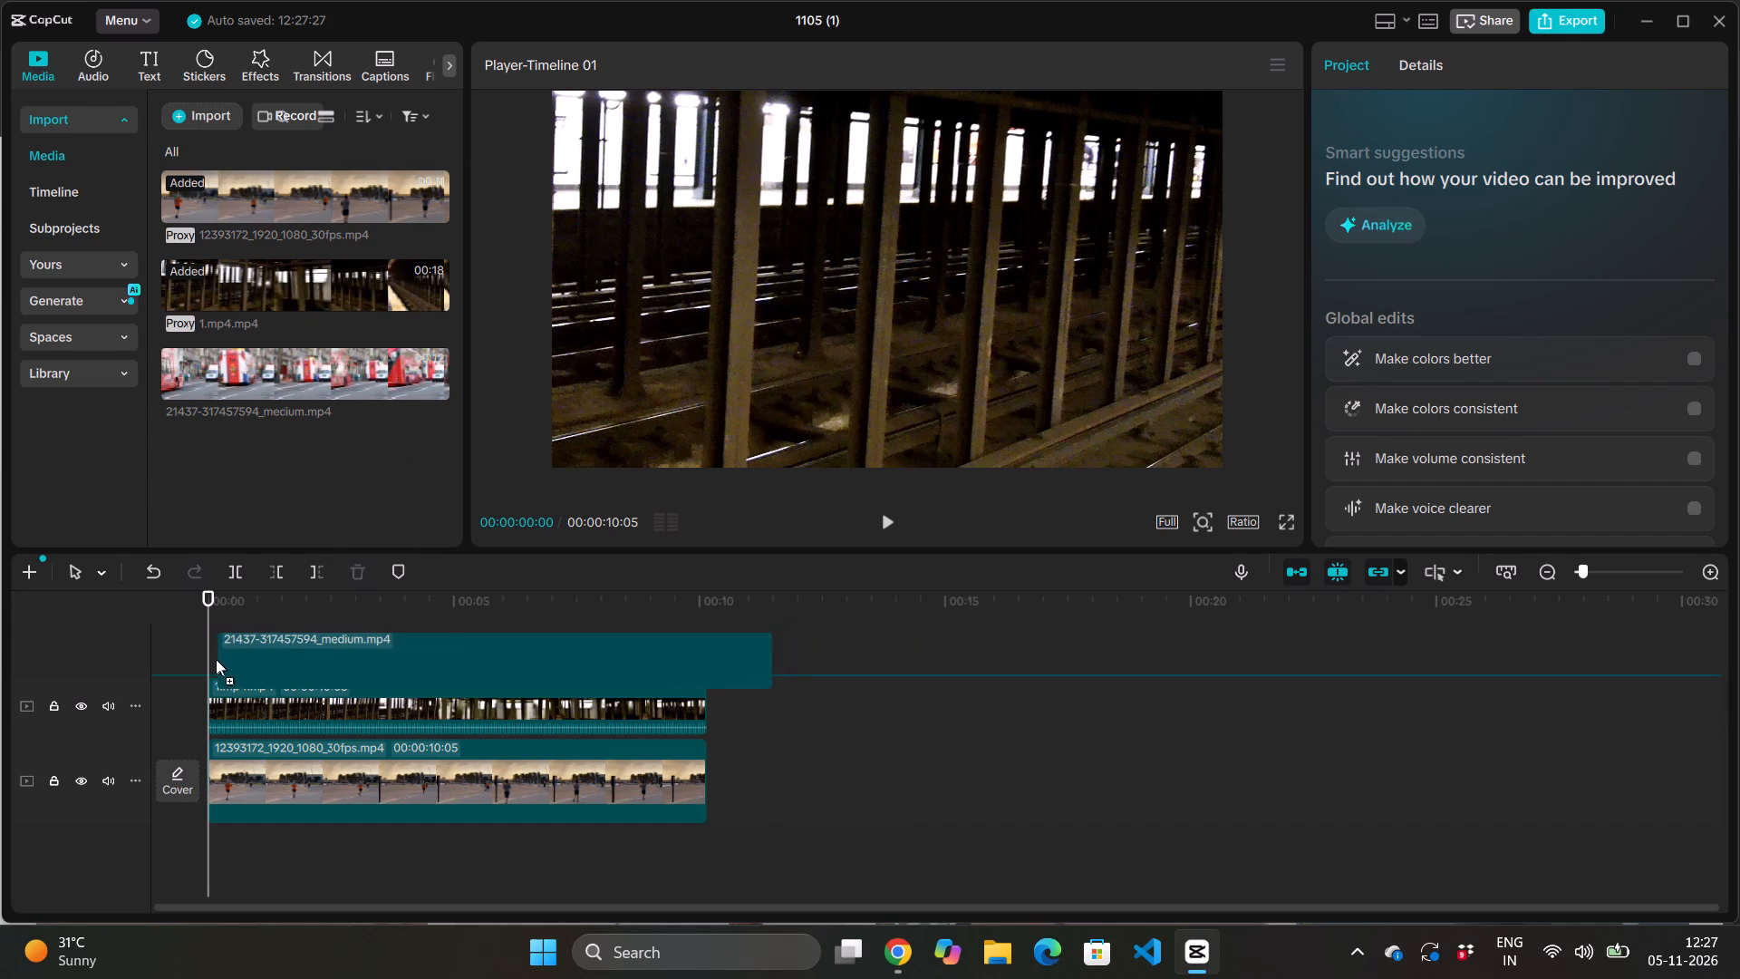
{"action": "left_click_drag", "start_coordinate": [216, 659], "coordinate": [212, 654]}
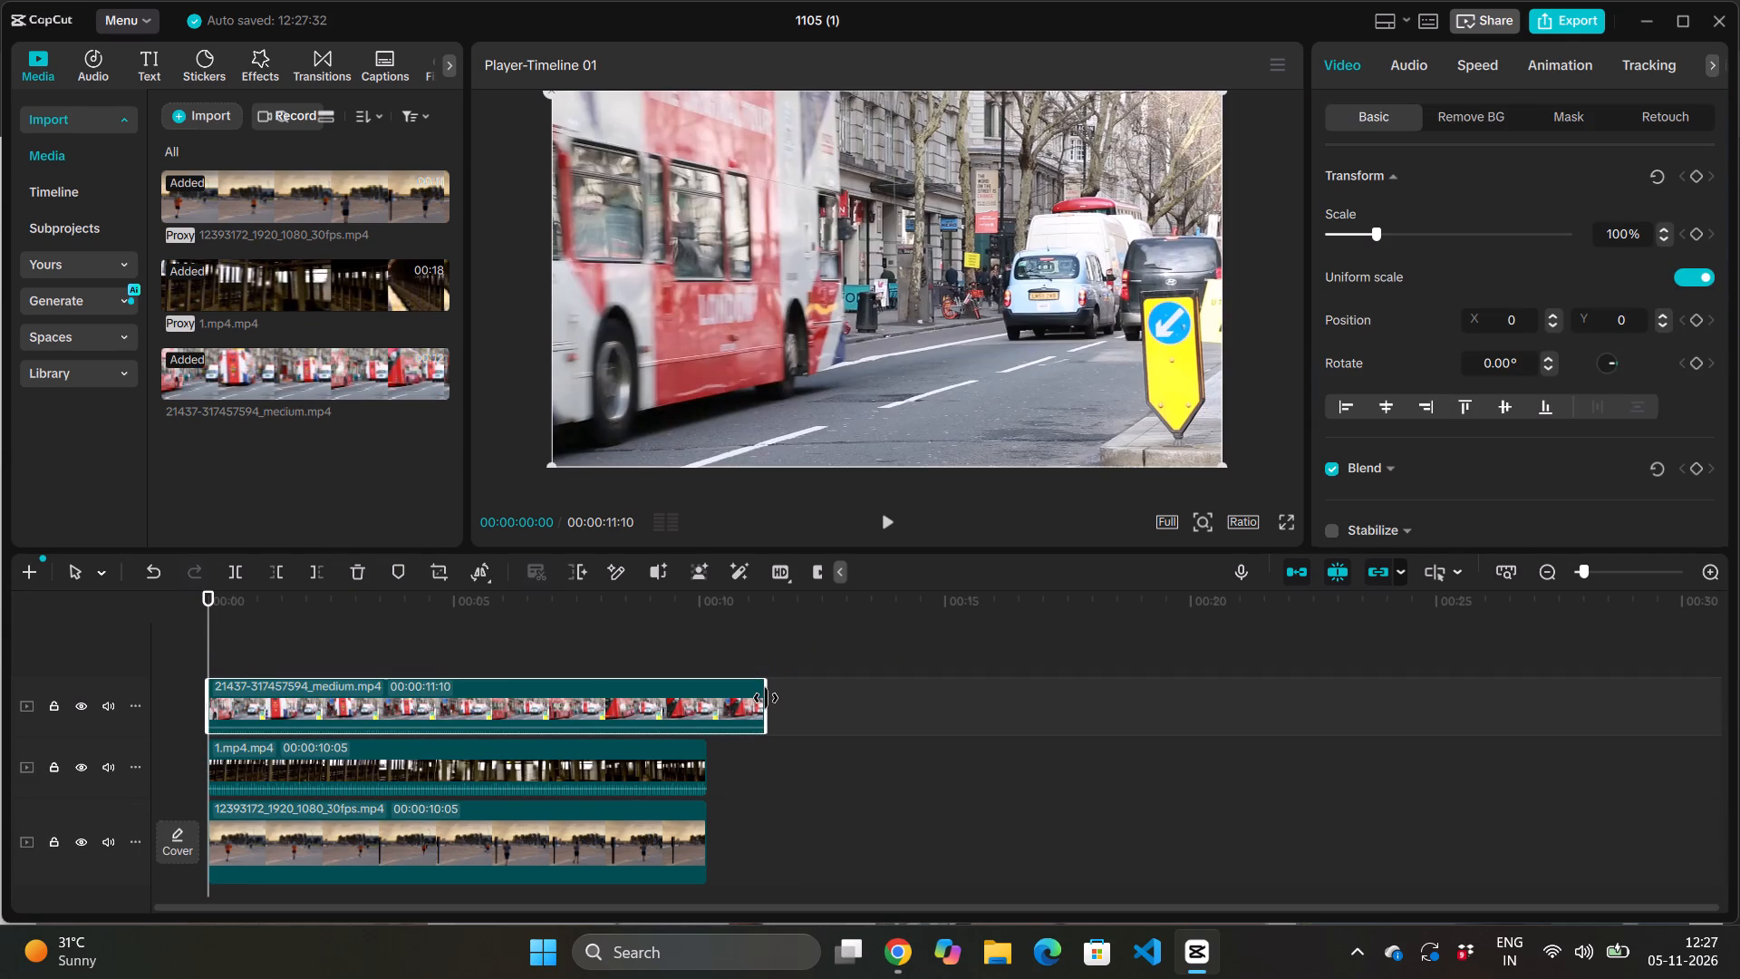
Trim the end of the London street clip to the end of the clips below, a duration of 00:00:10:05.
{"action": "left_click_drag", "start_coordinate": [766, 698], "coordinate": [742, 702]}
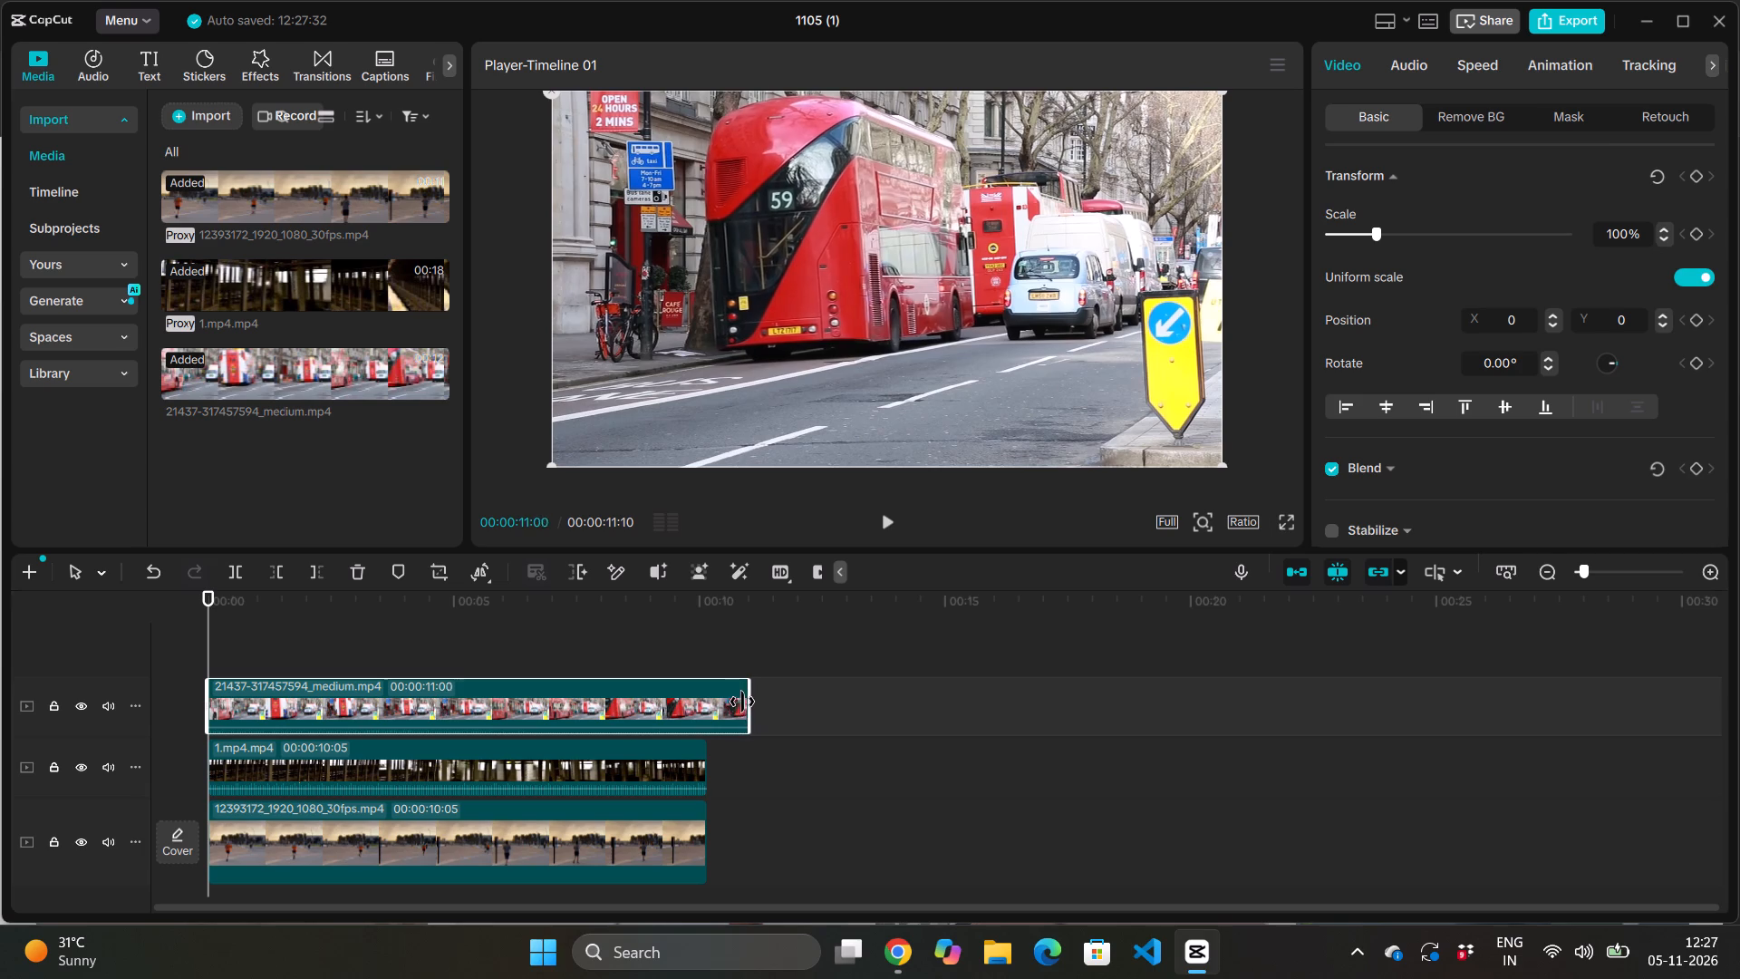
{"action": "left_click_drag", "start_coordinate": [742, 702], "coordinate": [707, 708]}
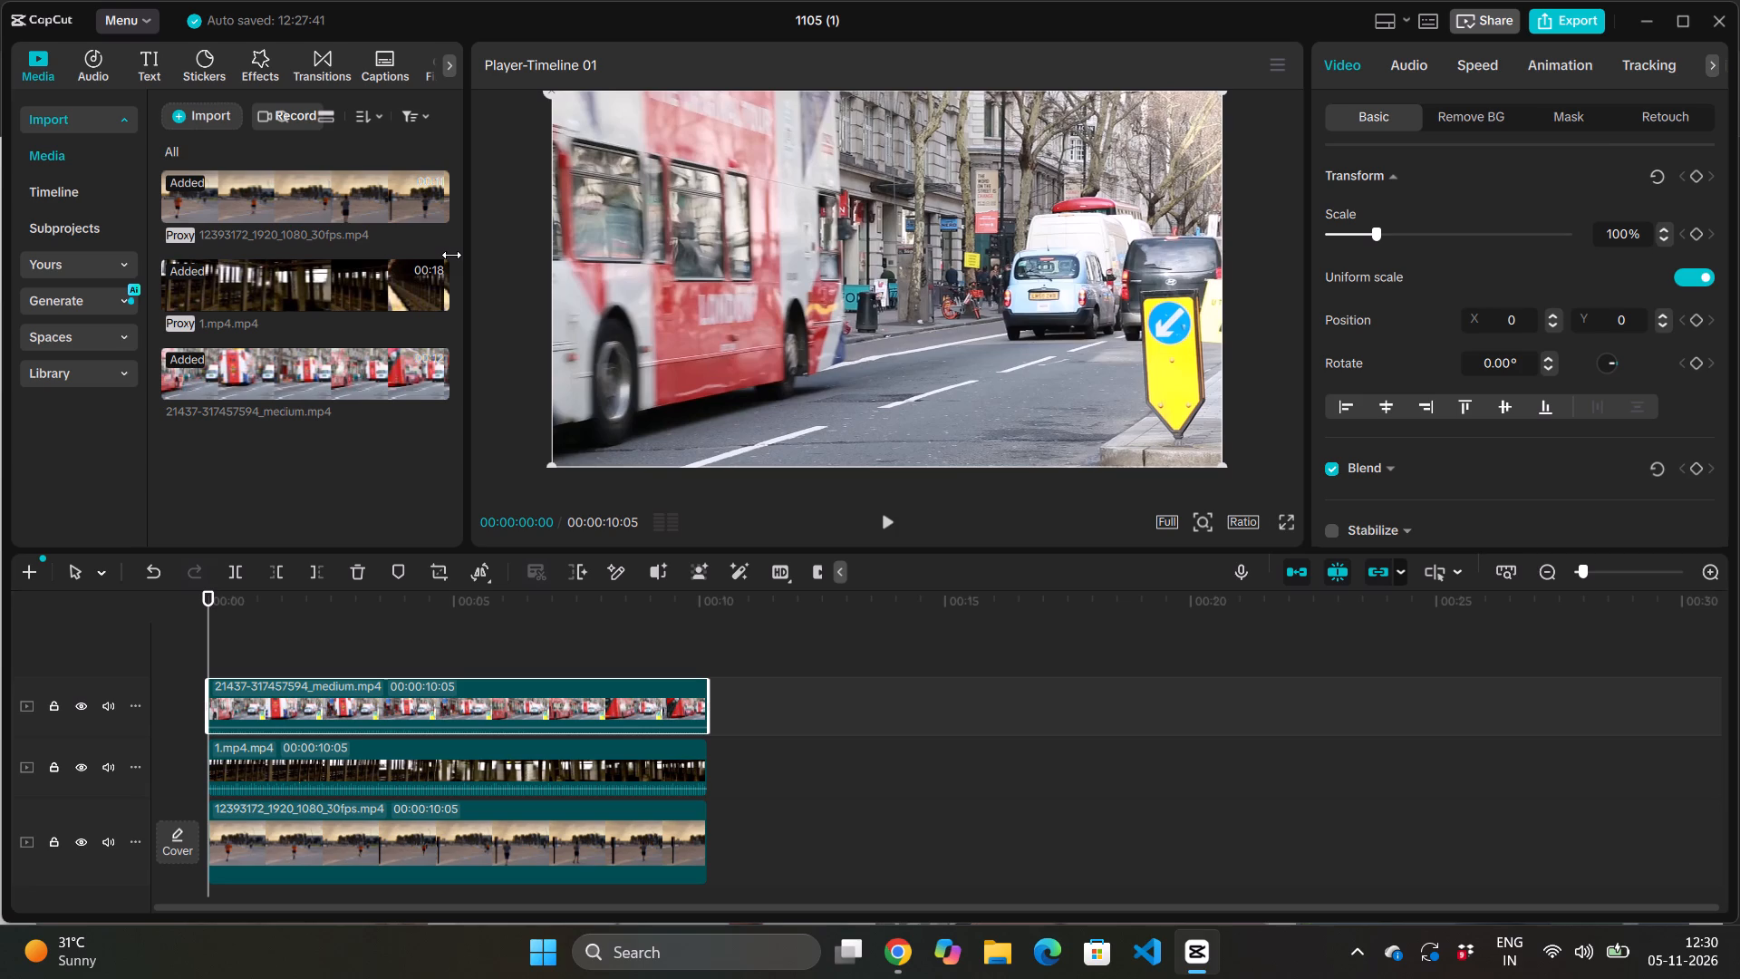
Examine the Basic, Remove BG and Retouch video settings of the beach running clip on the main track.
{"action": "left_click", "coordinate": [353, 881]}
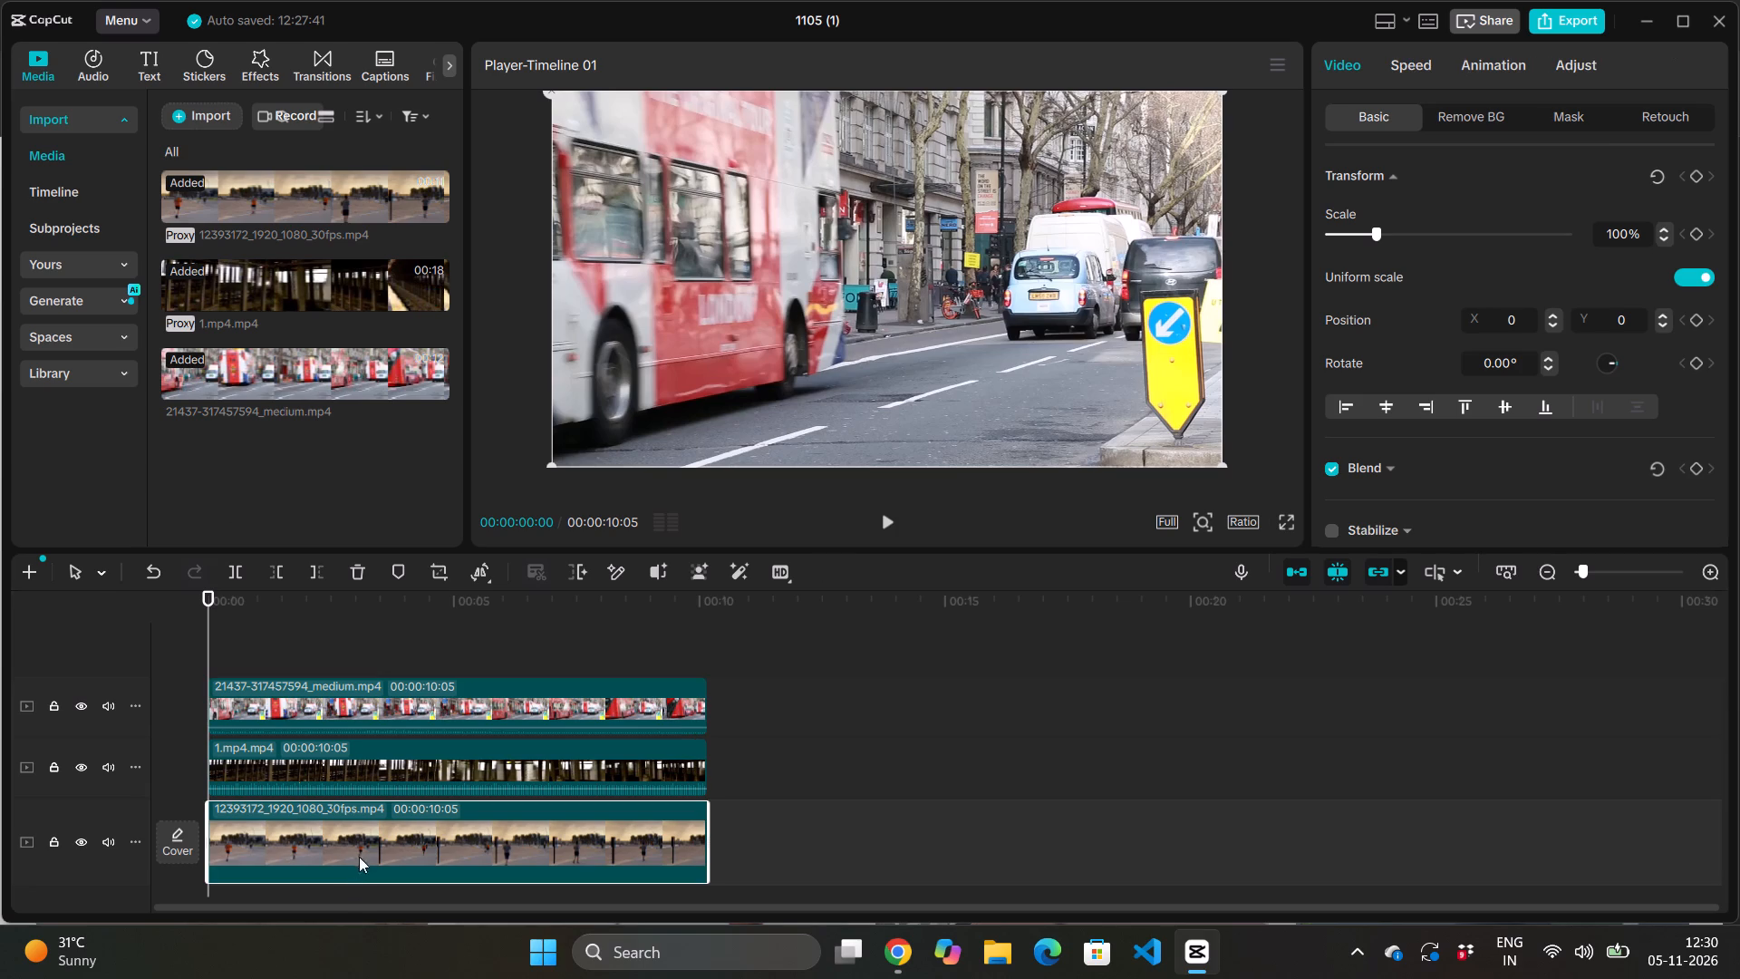
{"action": "left_click", "coordinate": [365, 845]}
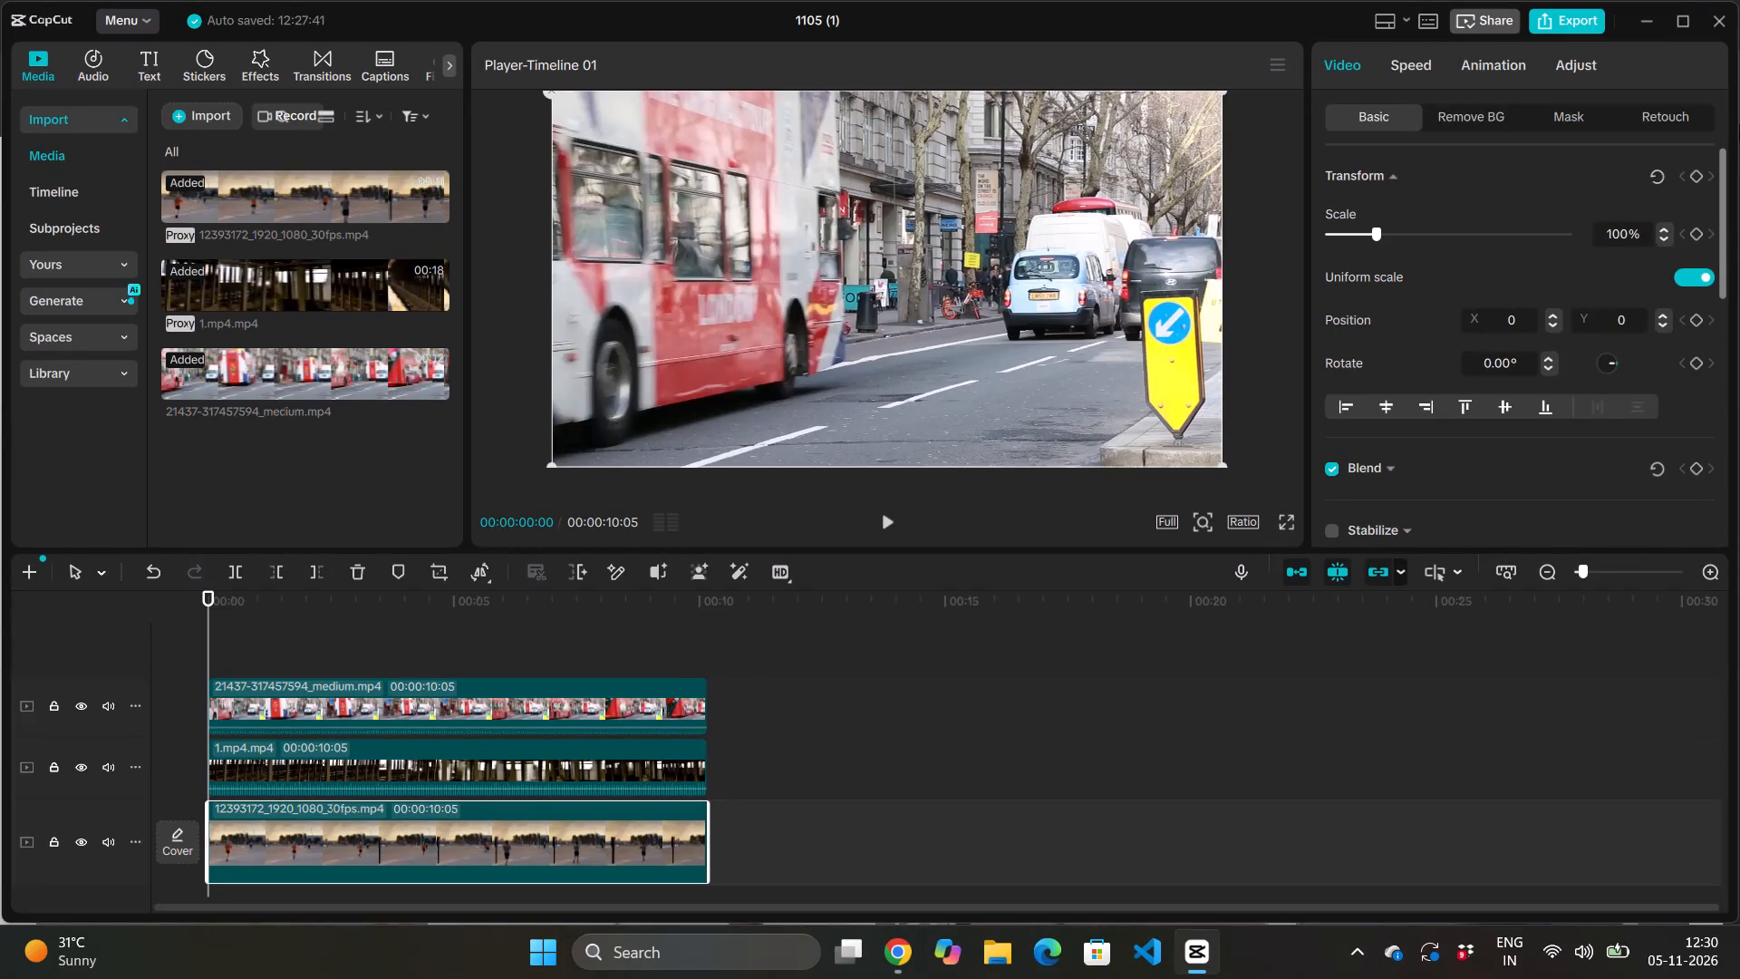
{"action": "scroll", "coordinate": [1681, 145], "scroll_direction": "down", "scroll_amount": 4}
{"action": "scroll", "coordinate": [1450, 352], "scroll_direction": "down", "scroll_amount": 4}
{"action": "scroll", "coordinate": [1461, 349], "scroll_direction": "up", "scroll_amount": 4}
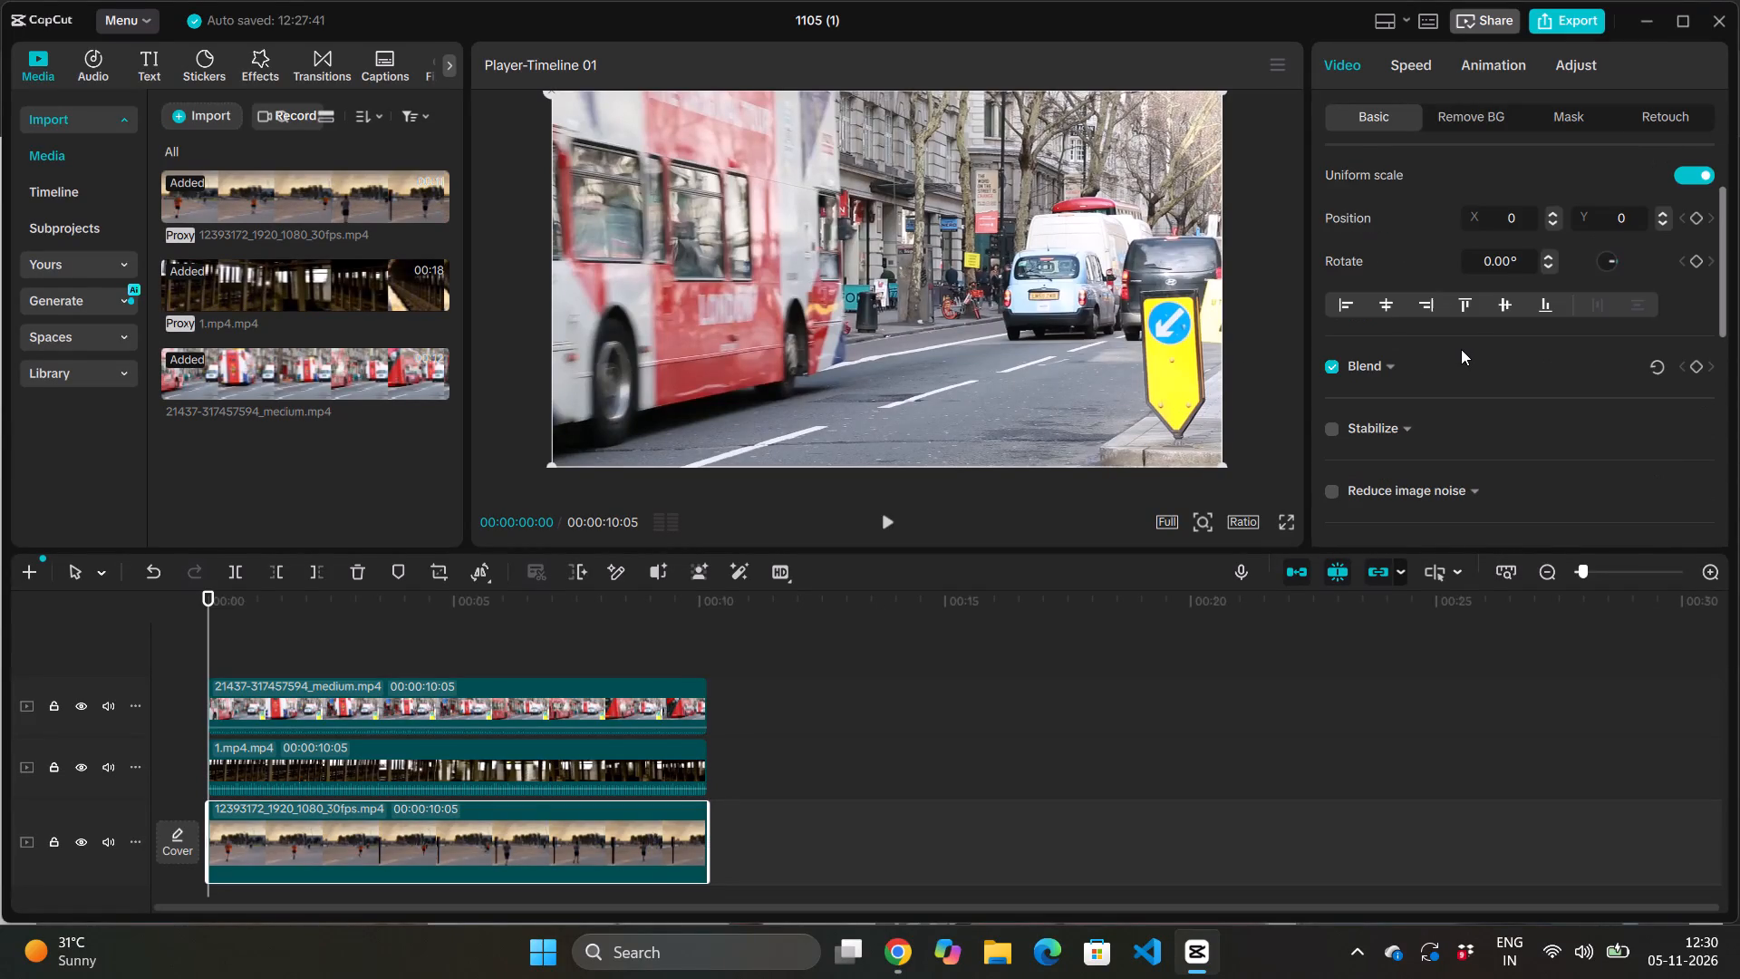
{"action": "scroll", "coordinate": [1462, 348], "scroll_direction": "down", "scroll_amount": 8}
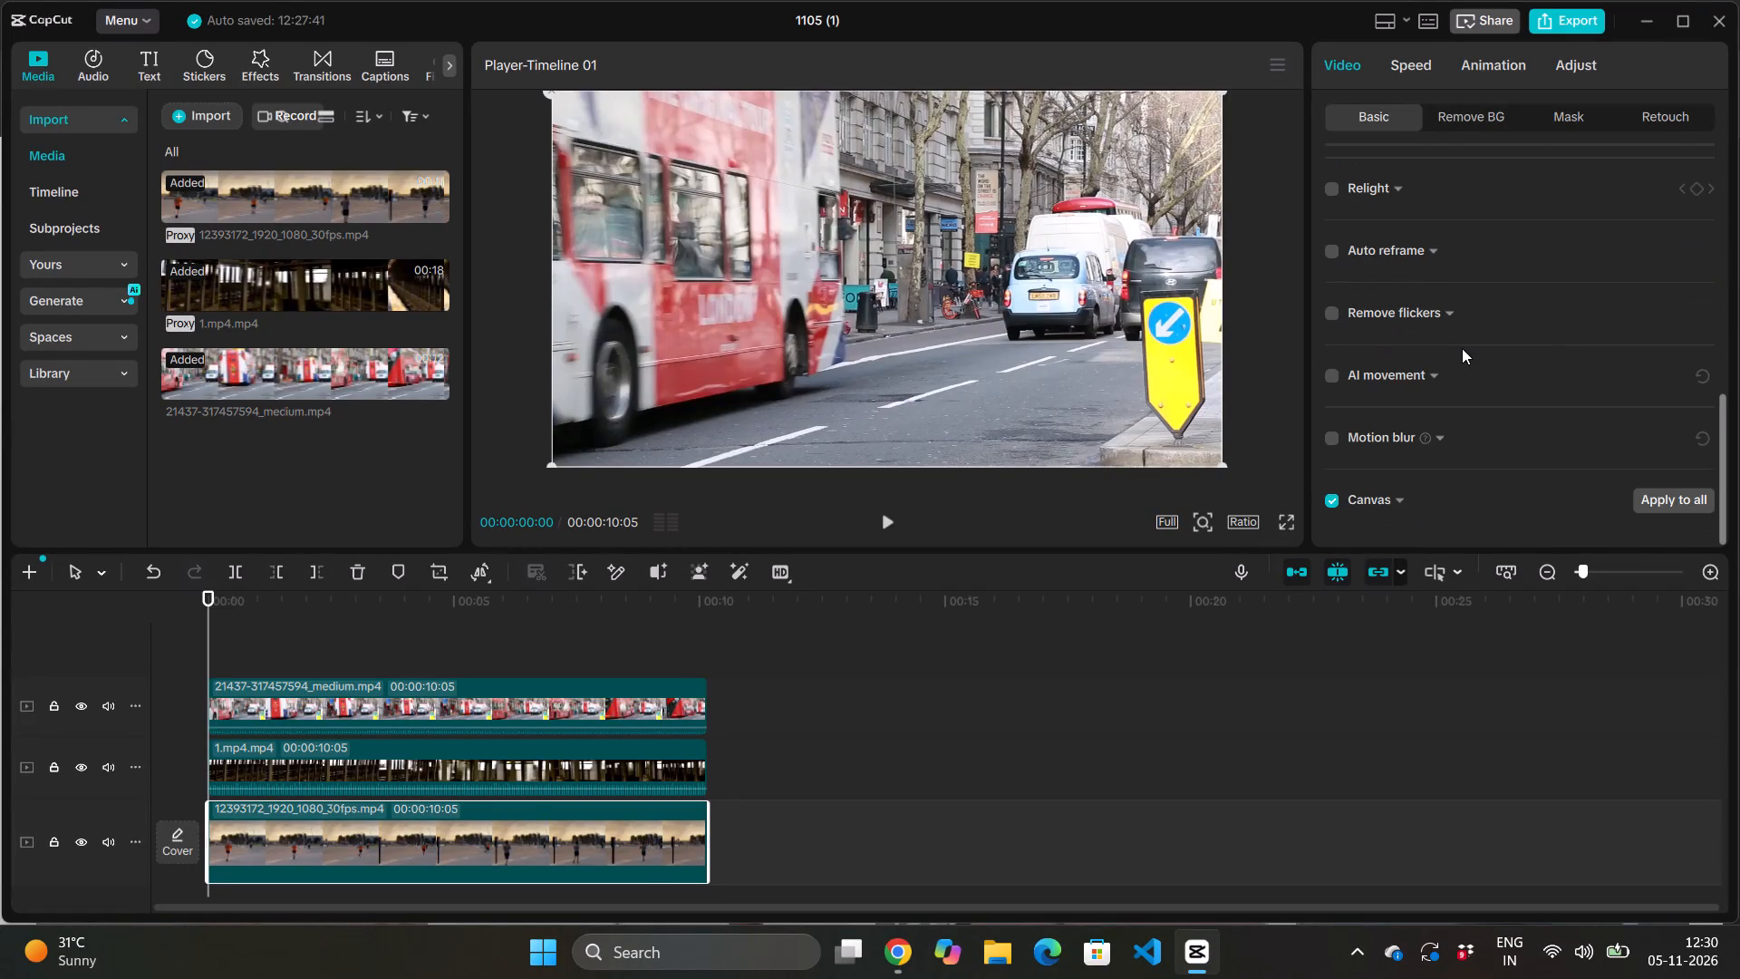
{"action": "scroll", "coordinate": [1462, 348], "scroll_direction": "down", "scroll_amount": 2}
{"action": "scroll", "coordinate": [1462, 348], "scroll_direction": "up", "scroll_amount": 13}
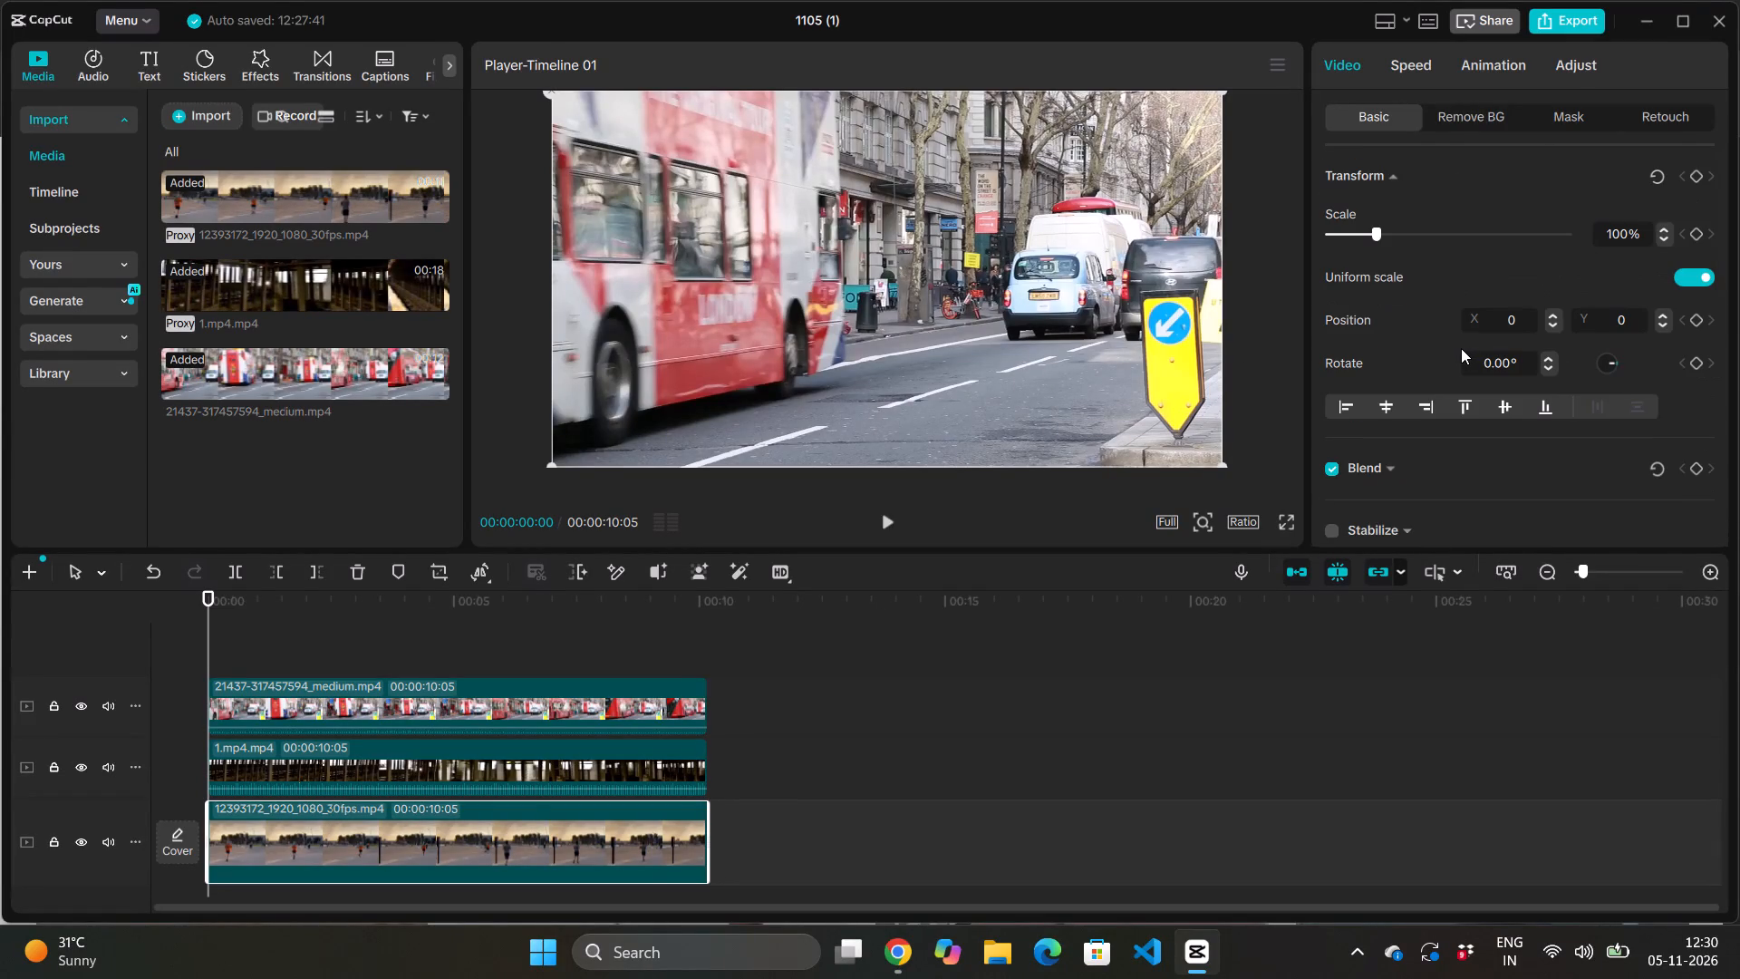
{"action": "scroll", "coordinate": [1461, 348], "scroll_direction": "up", "scroll_amount": 3}
{"action": "left_click", "coordinate": [346, 837]}
{"action": "double_click", "coordinate": [346, 837]}
{"action": "scroll", "coordinate": [1483, 193], "scroll_direction": "down", "scroll_amount": 3}
{"action": "scroll", "coordinate": [1483, 193], "scroll_direction": "up", "scroll_amount": 5}
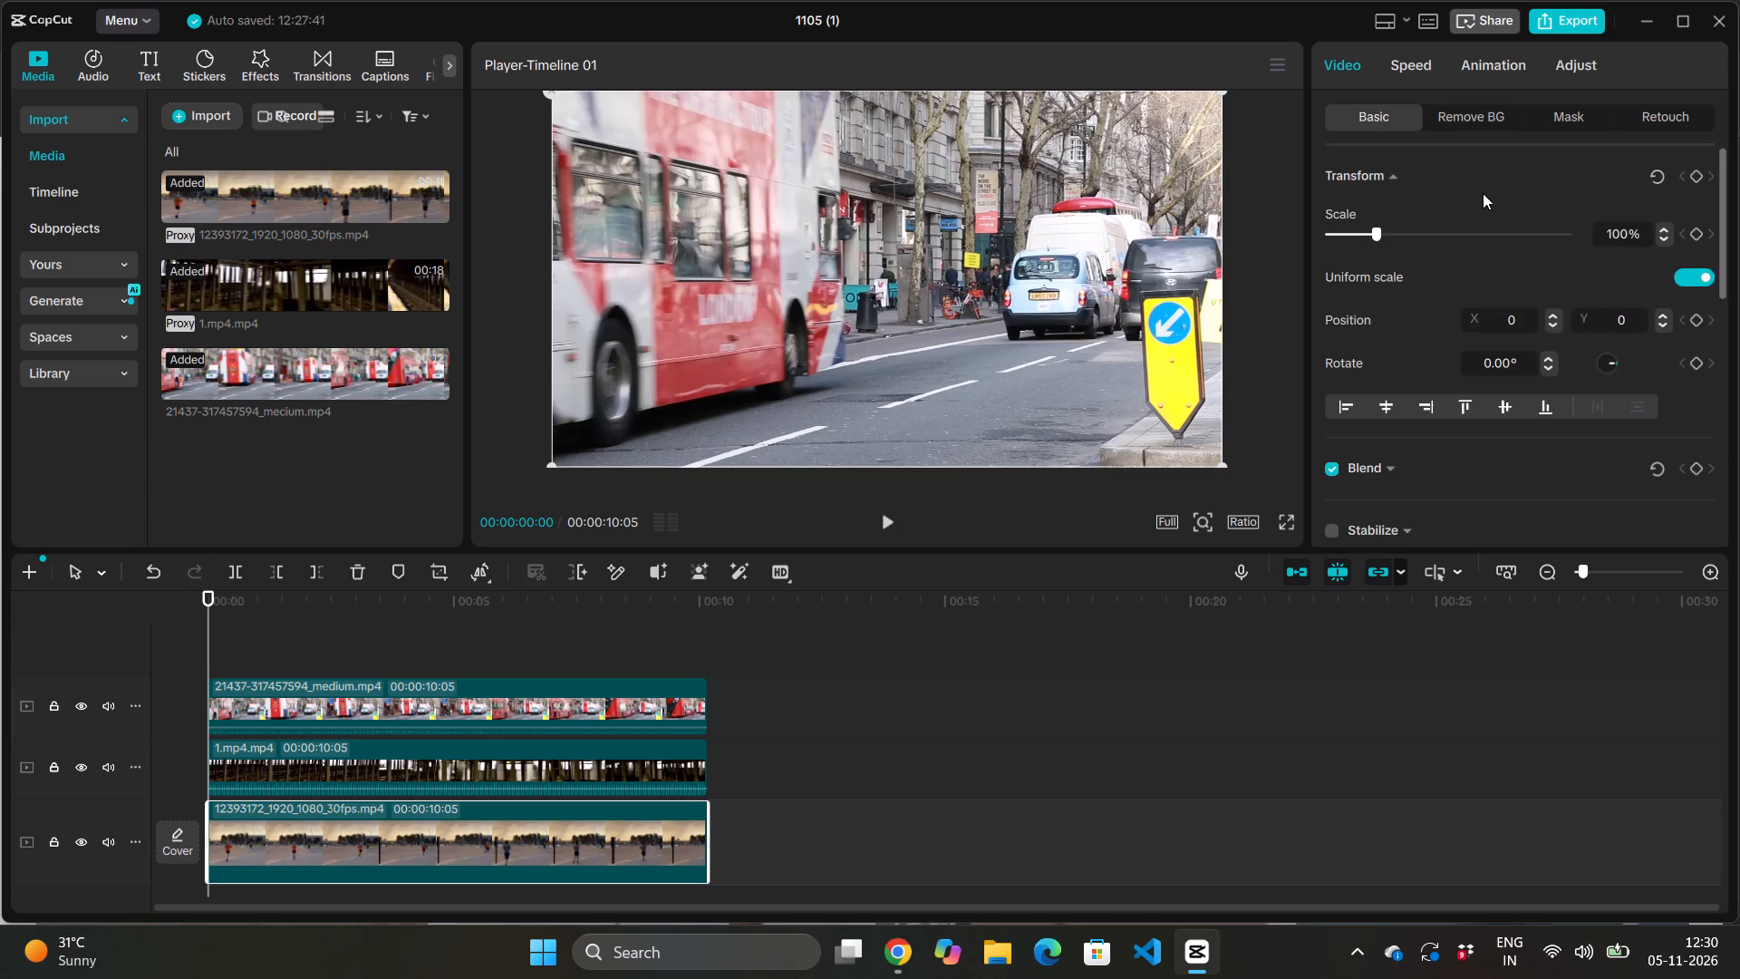
{"action": "scroll", "coordinate": [1483, 193], "scroll_direction": "down", "scroll_amount": 1}
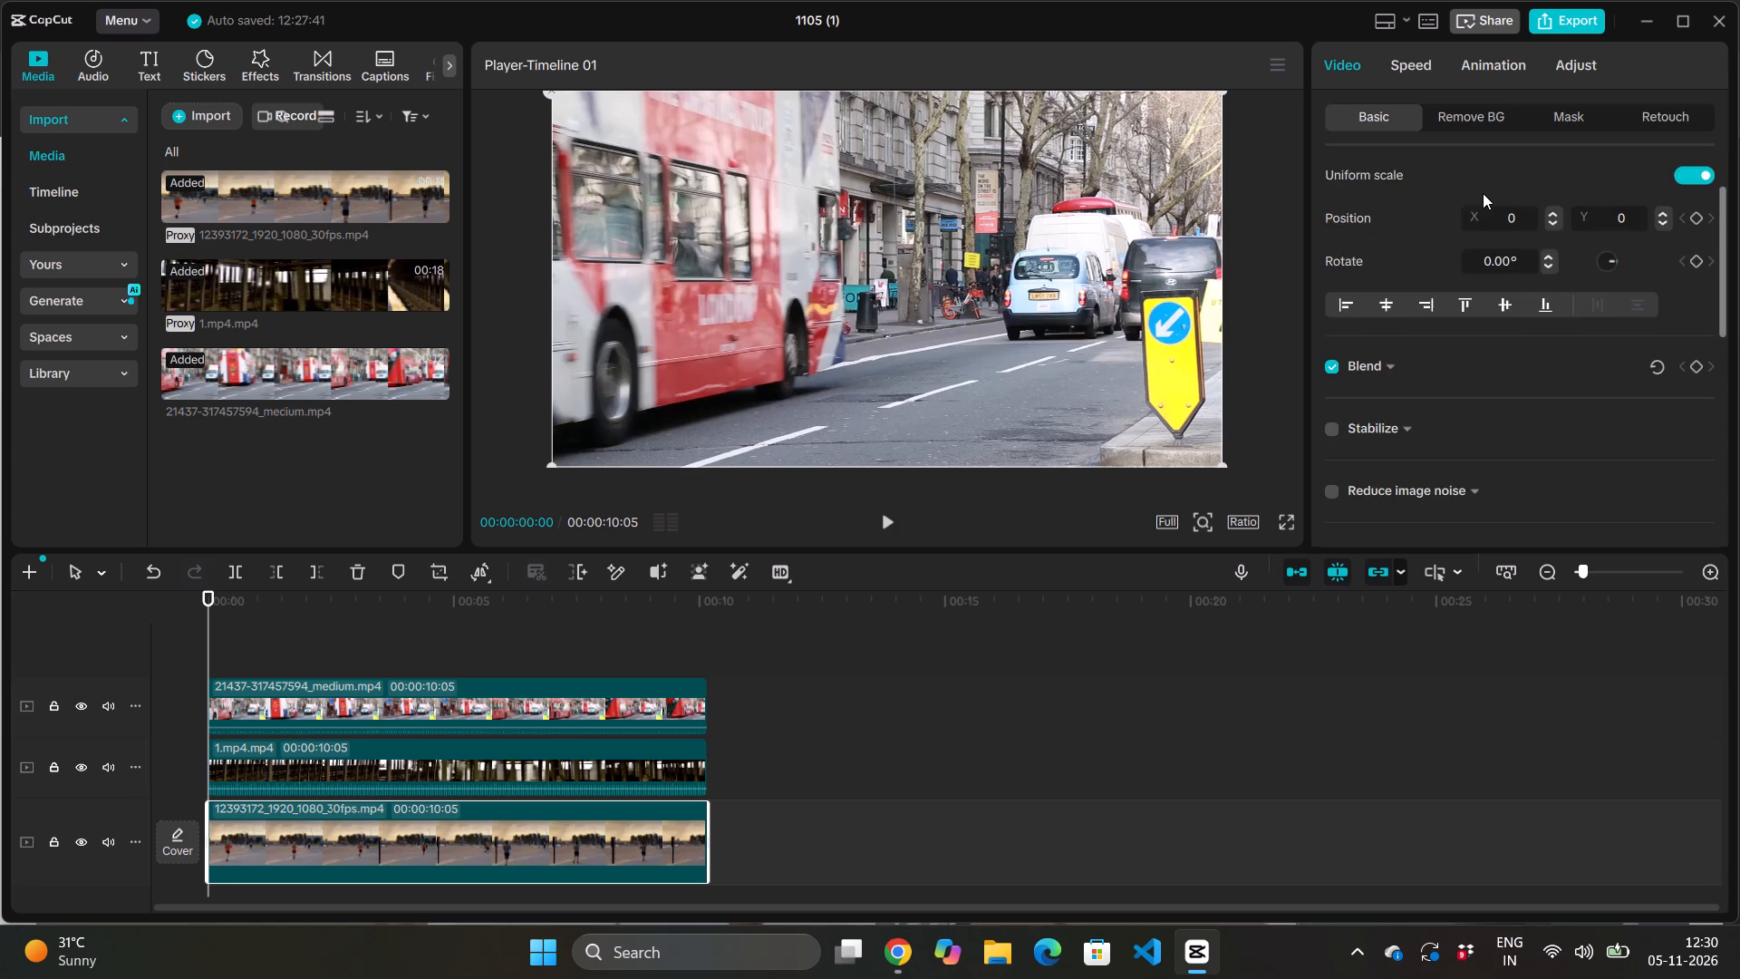
{"action": "scroll", "coordinate": [1483, 193], "scroll_direction": "down", "scroll_amount": 11}
{"action": "scroll", "coordinate": [1483, 193], "scroll_direction": "up", "scroll_amount": 3}
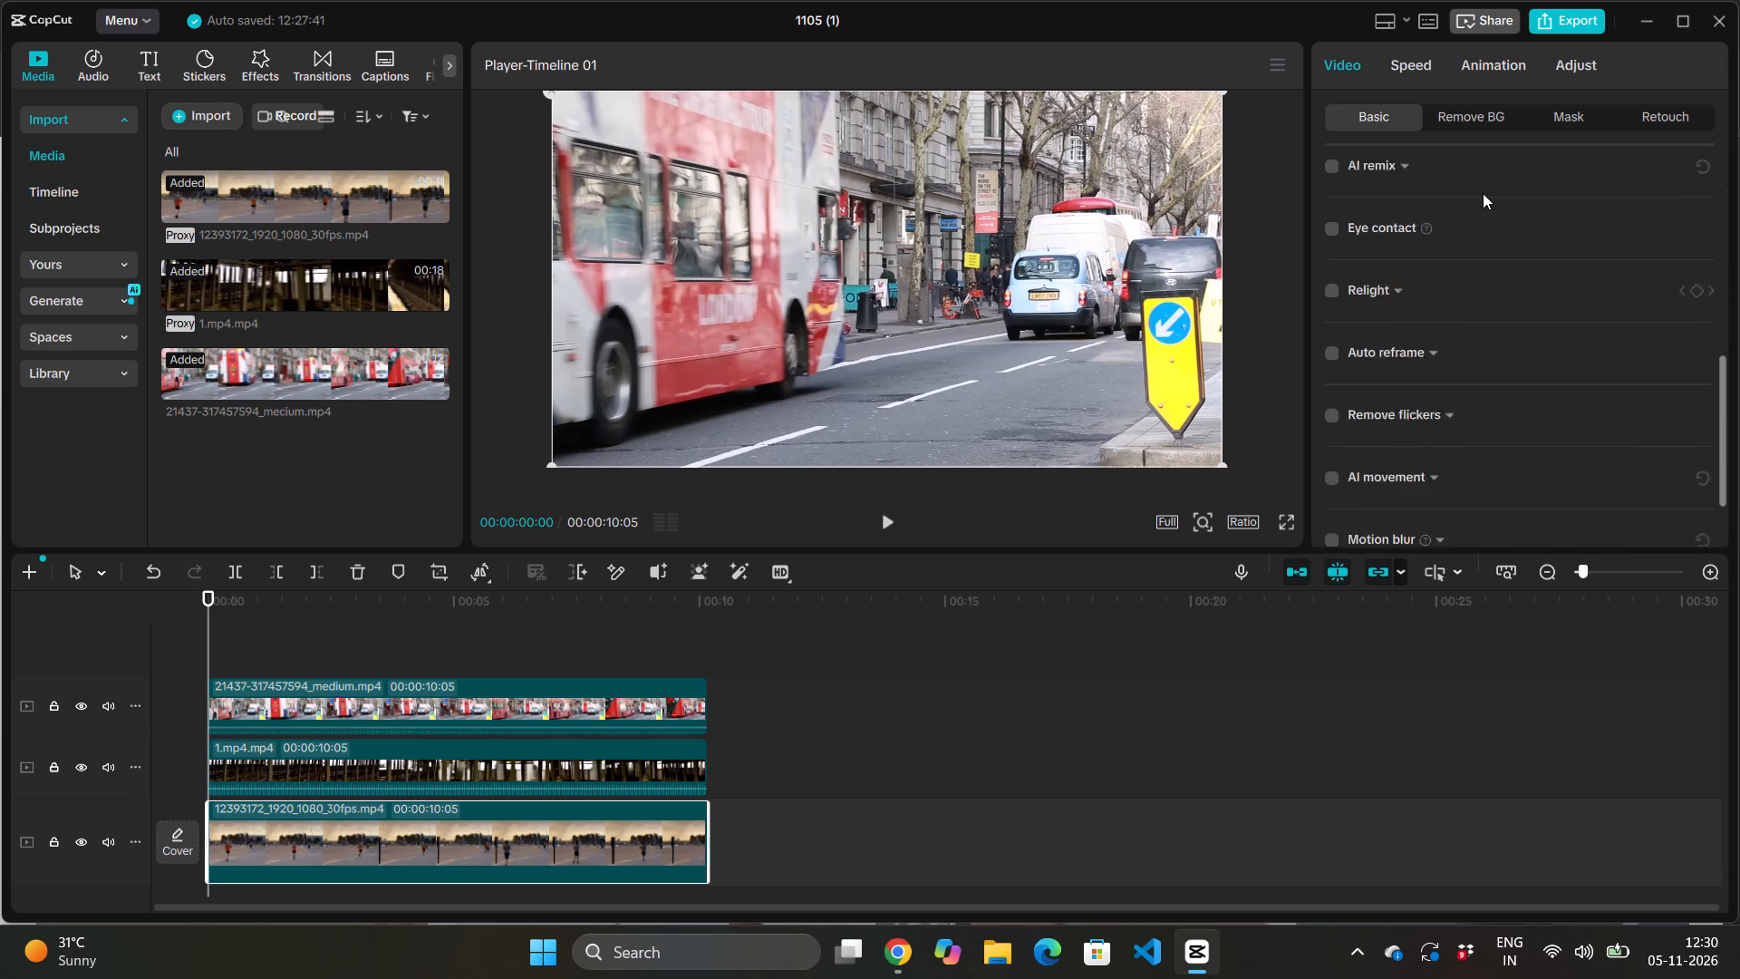
{"action": "scroll", "coordinate": [1483, 193], "scroll_direction": "up", "scroll_amount": 6}
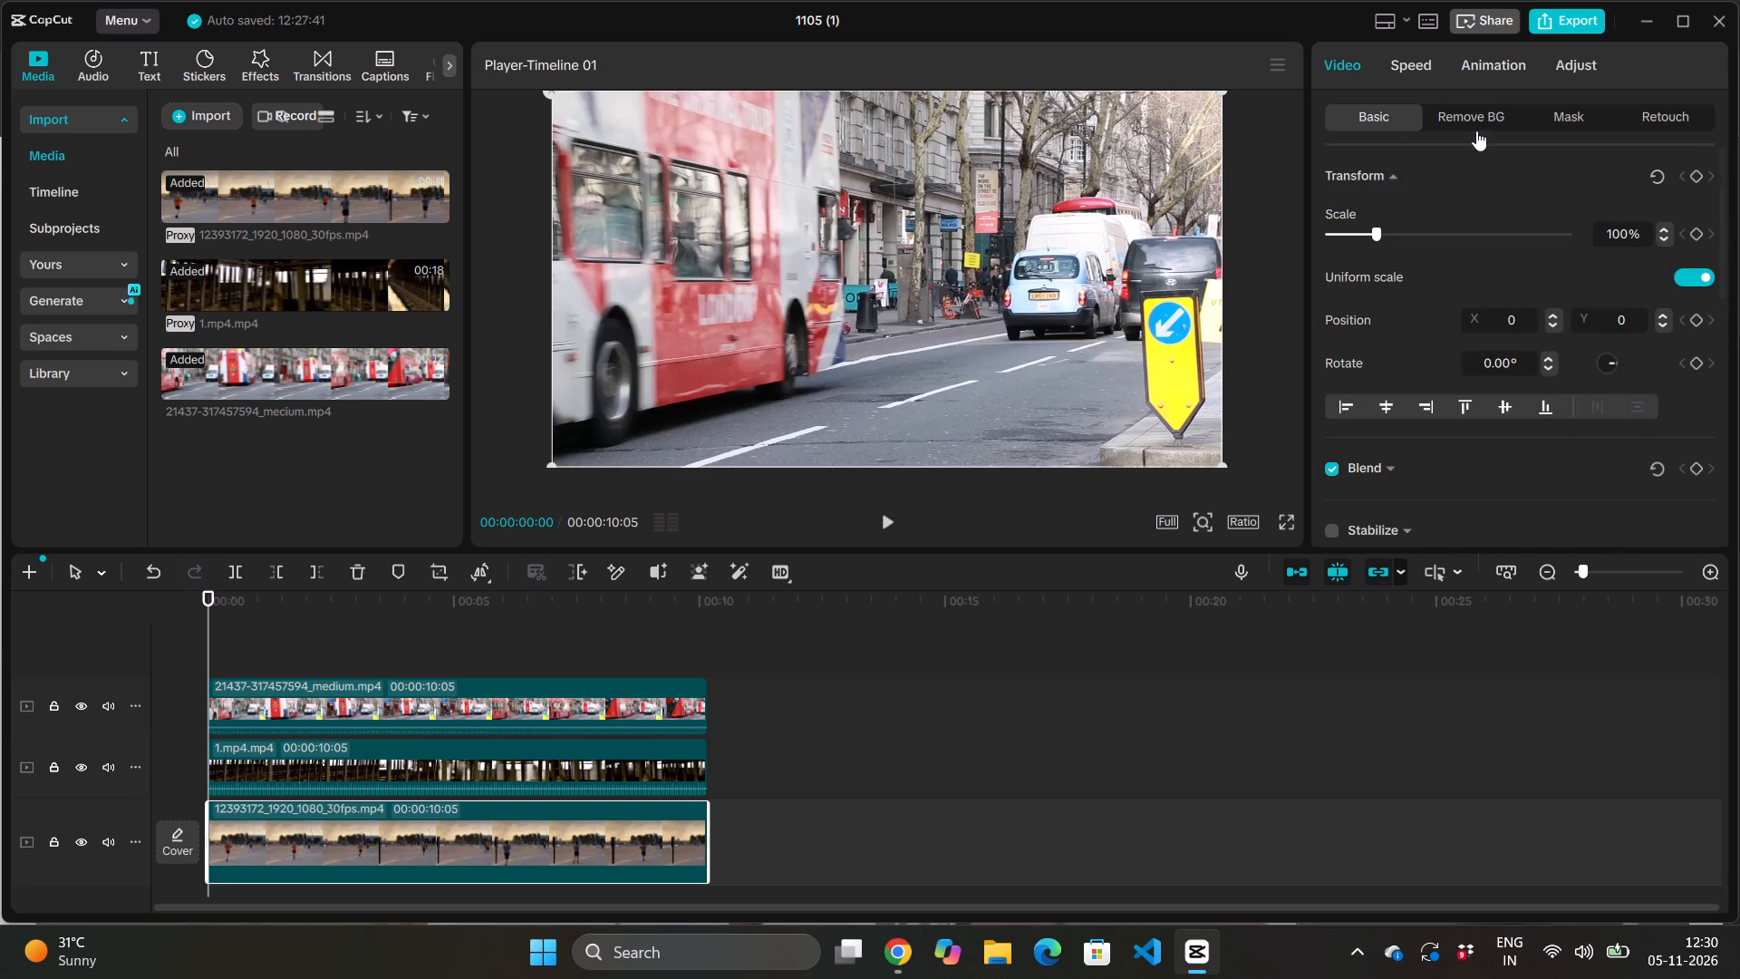
{"action": "left_click", "coordinate": [1477, 127]}
{"action": "left_click", "coordinate": [1538, 115]}
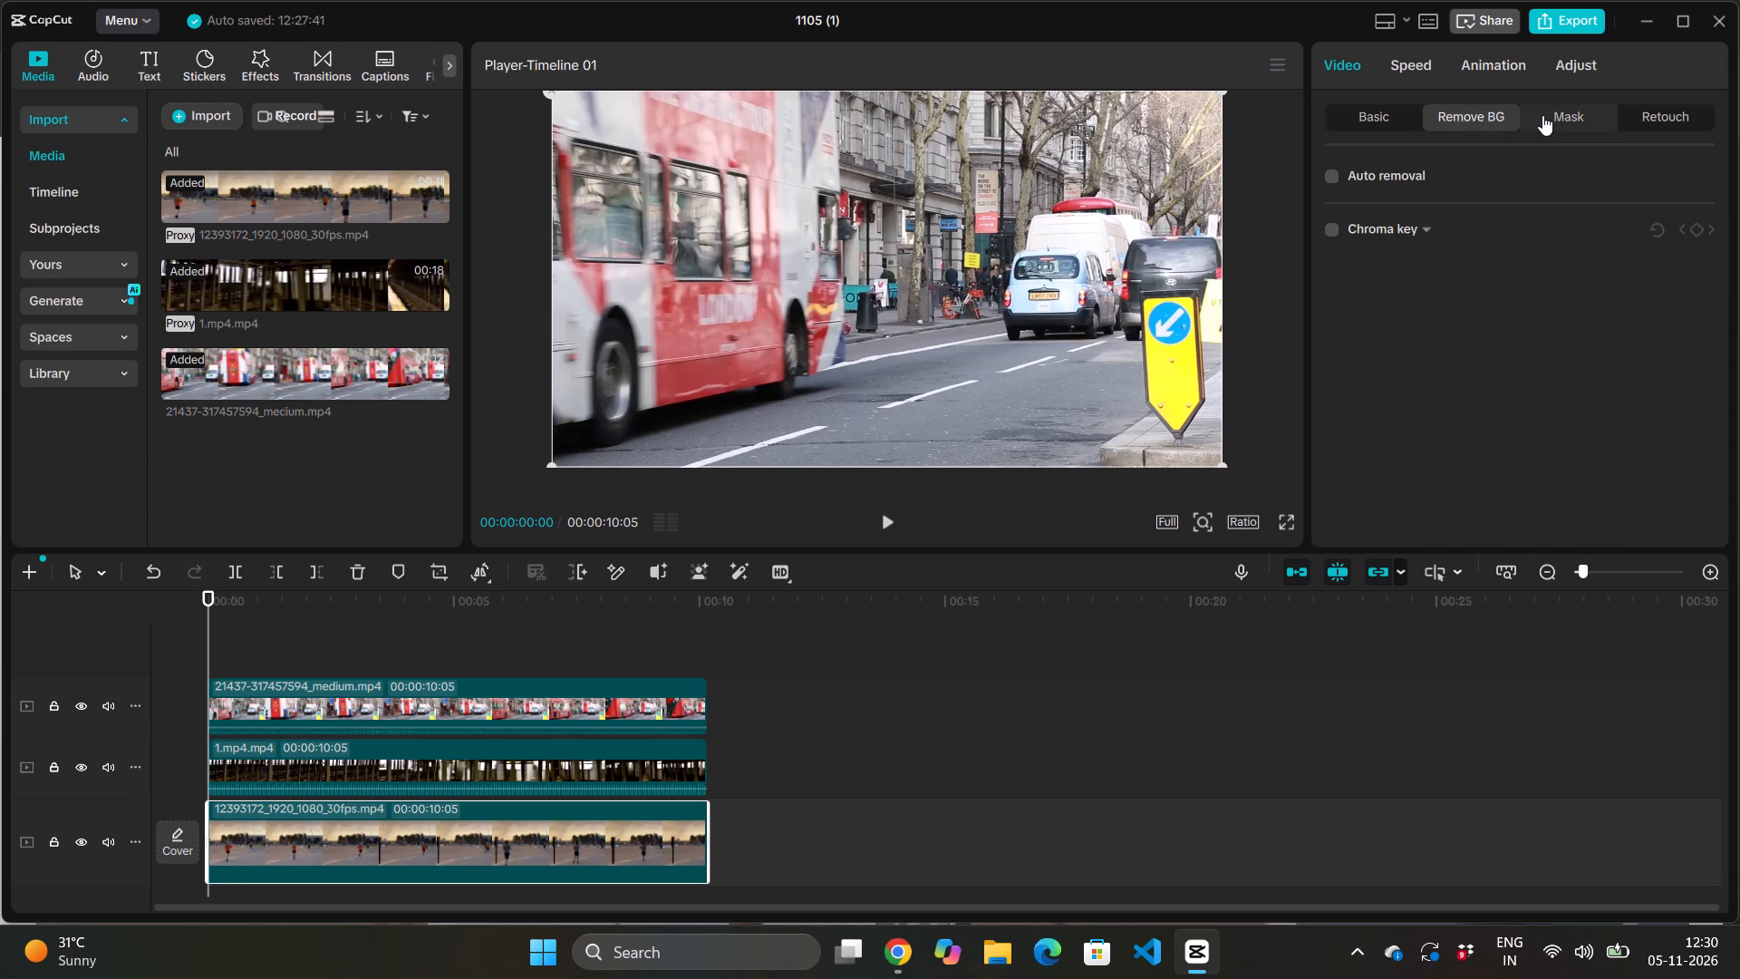
{"action": "left_click", "coordinate": [1653, 116]}
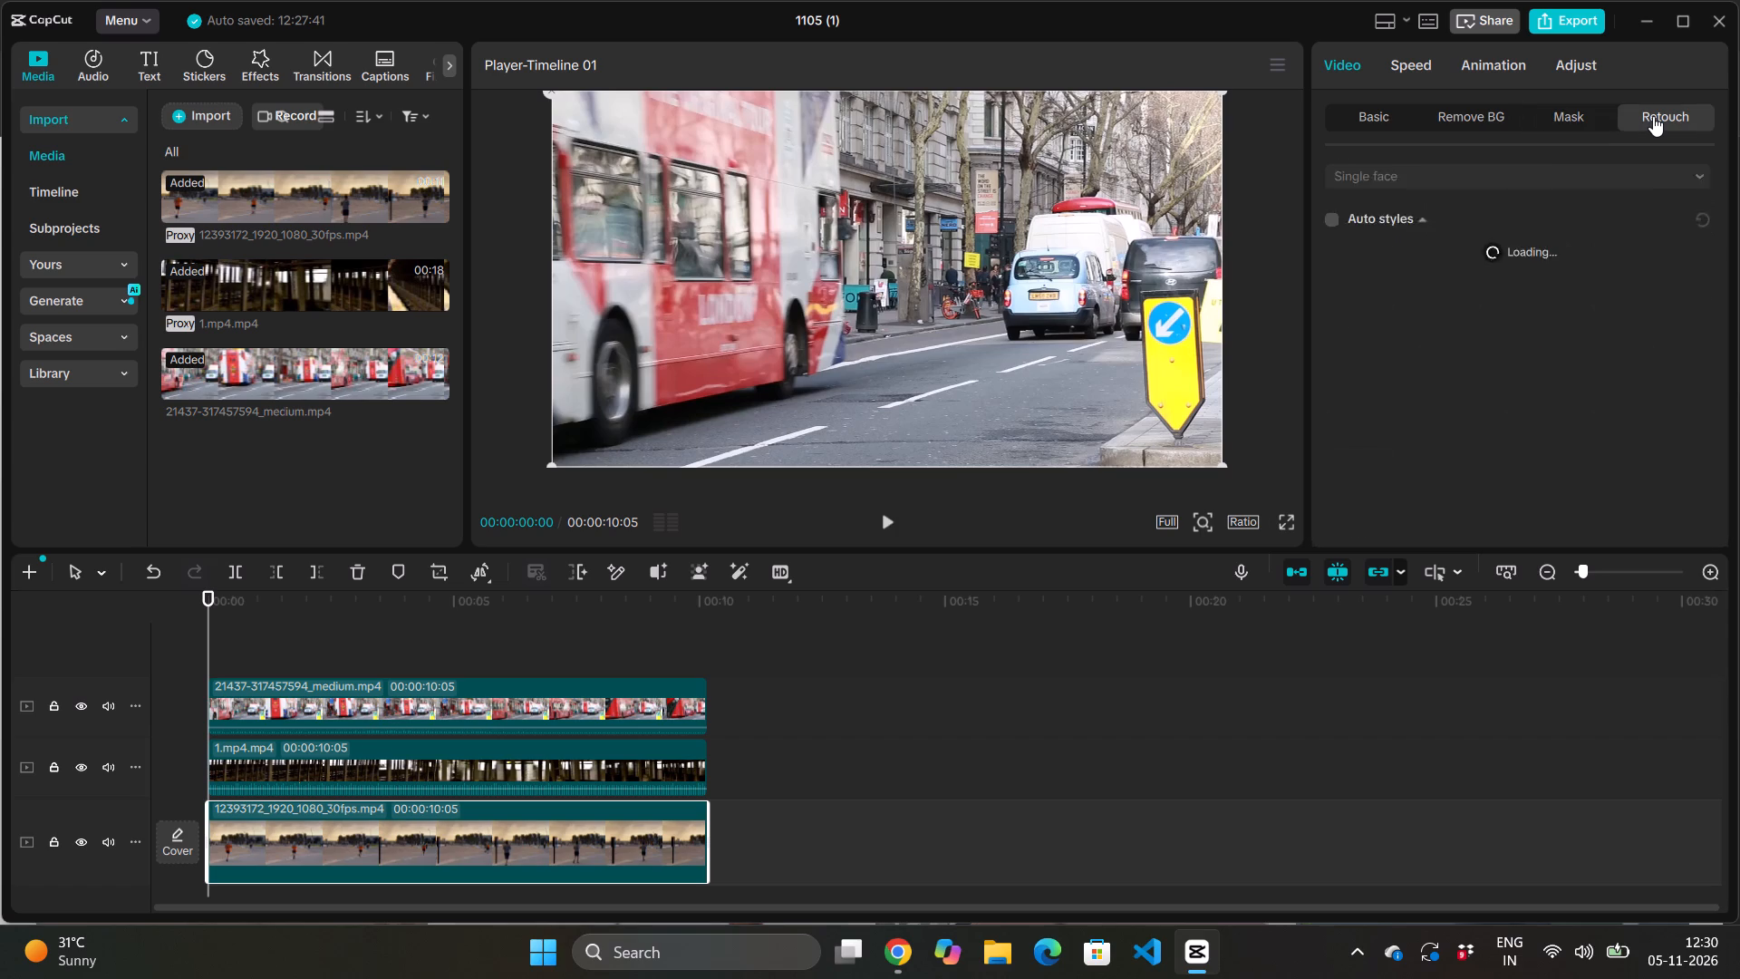
{"action": "left_click", "coordinate": [1379, 105]}
{"action": "scroll", "coordinate": [1487, 225], "scroll_direction": "up", "scroll_amount": 6}
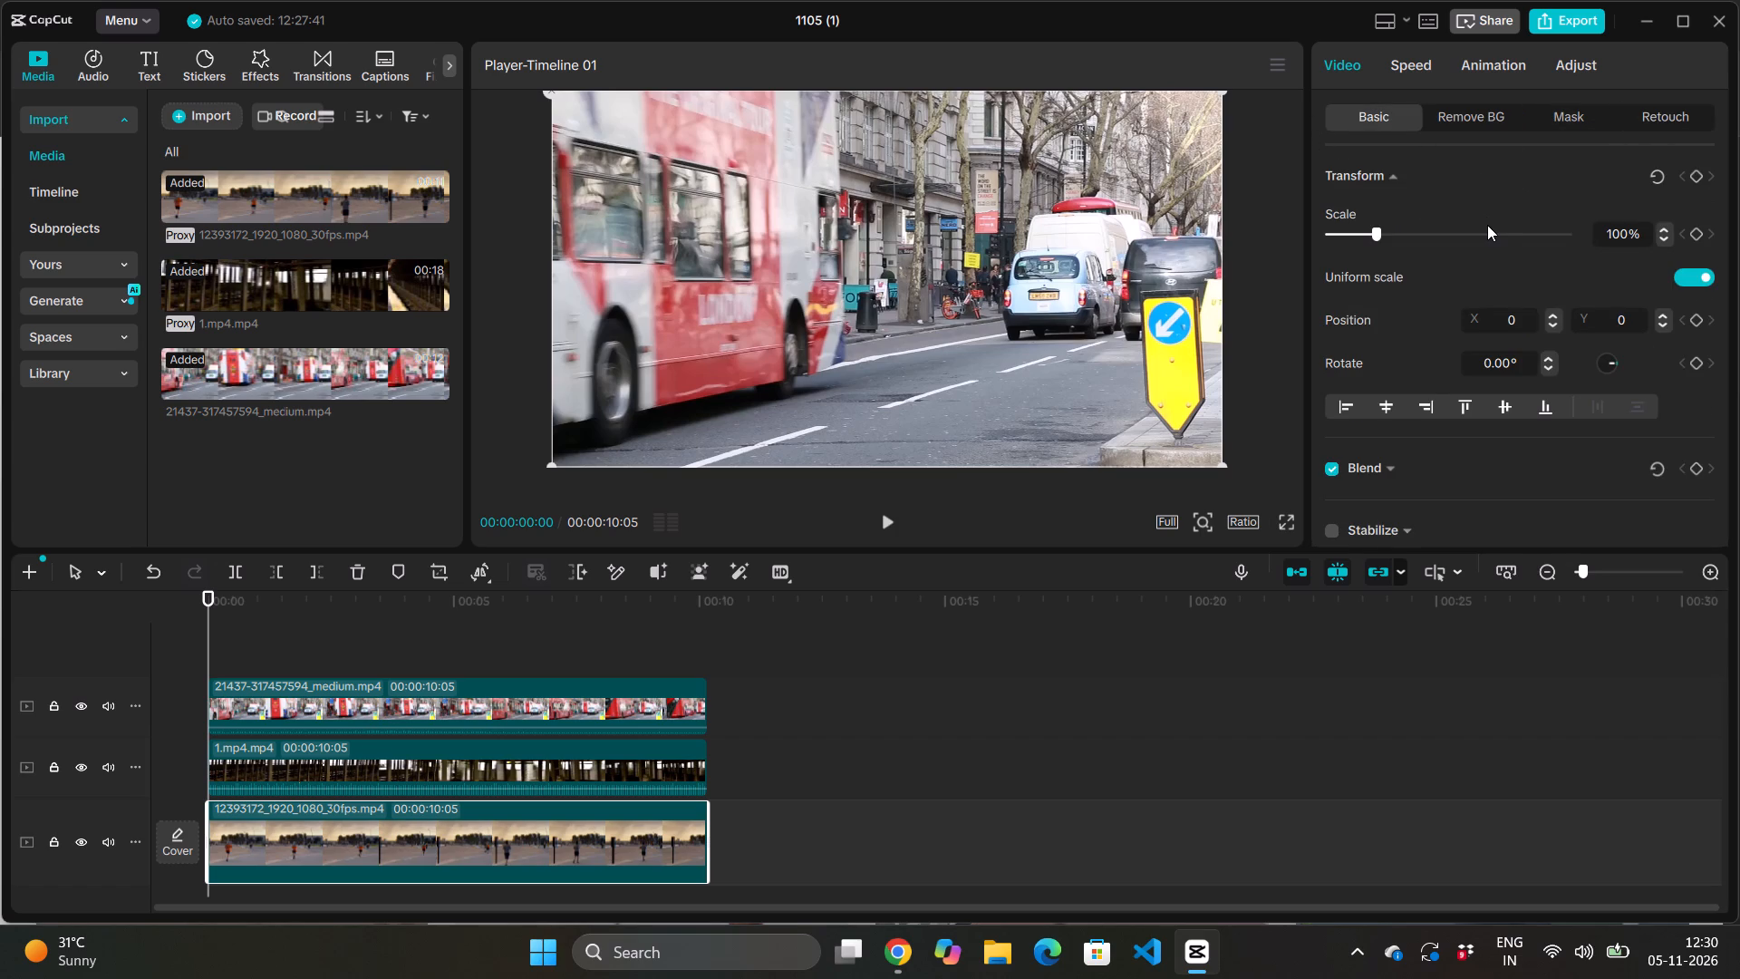
{"action": "scroll", "coordinate": [1487, 225], "scroll_direction": "down", "scroll_amount": 4}
{"action": "scroll", "coordinate": [1487, 225], "scroll_direction": "up", "scroll_amount": 2}
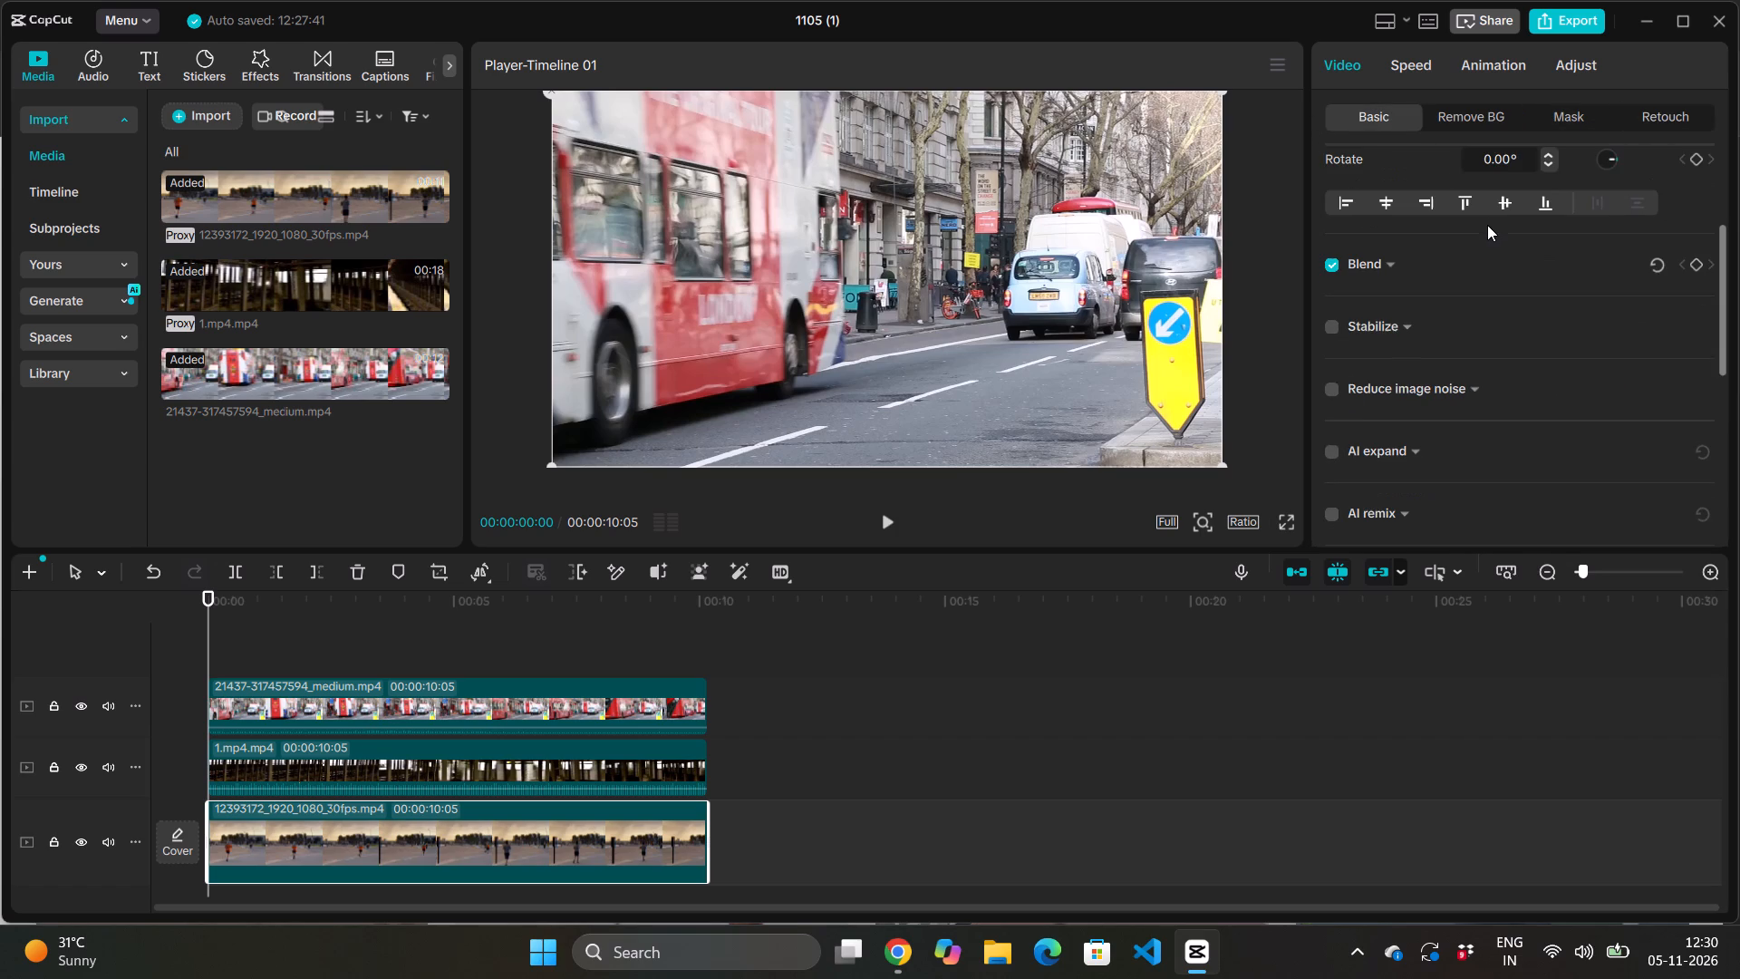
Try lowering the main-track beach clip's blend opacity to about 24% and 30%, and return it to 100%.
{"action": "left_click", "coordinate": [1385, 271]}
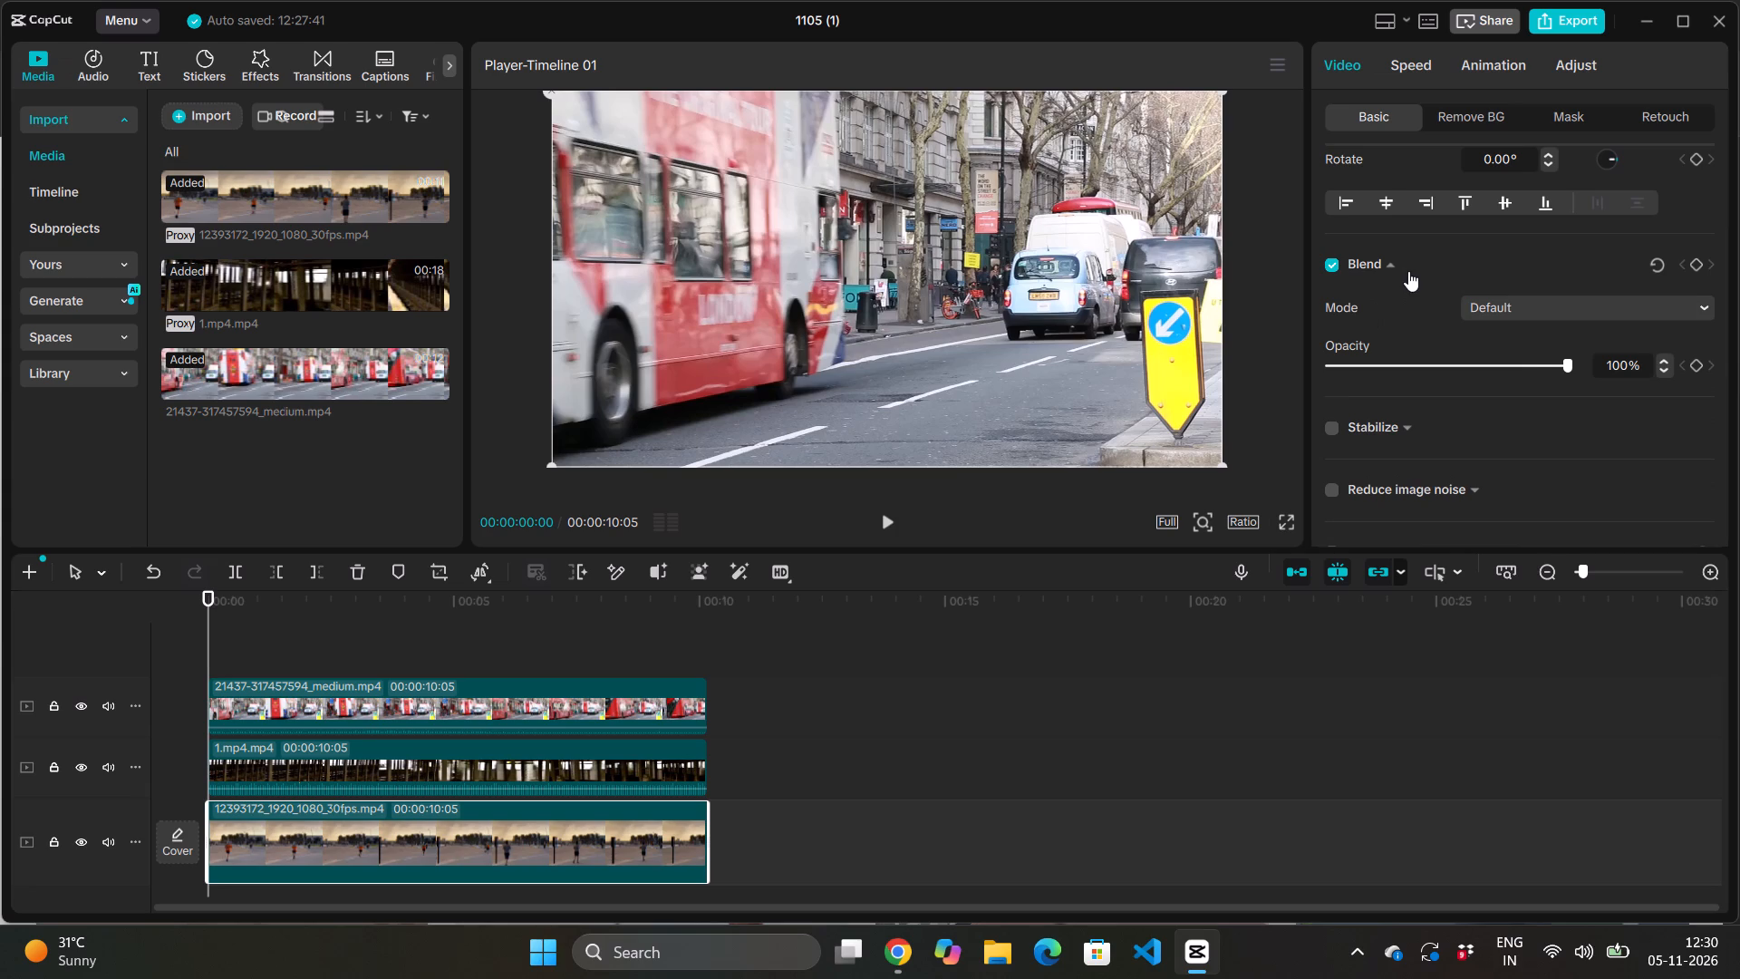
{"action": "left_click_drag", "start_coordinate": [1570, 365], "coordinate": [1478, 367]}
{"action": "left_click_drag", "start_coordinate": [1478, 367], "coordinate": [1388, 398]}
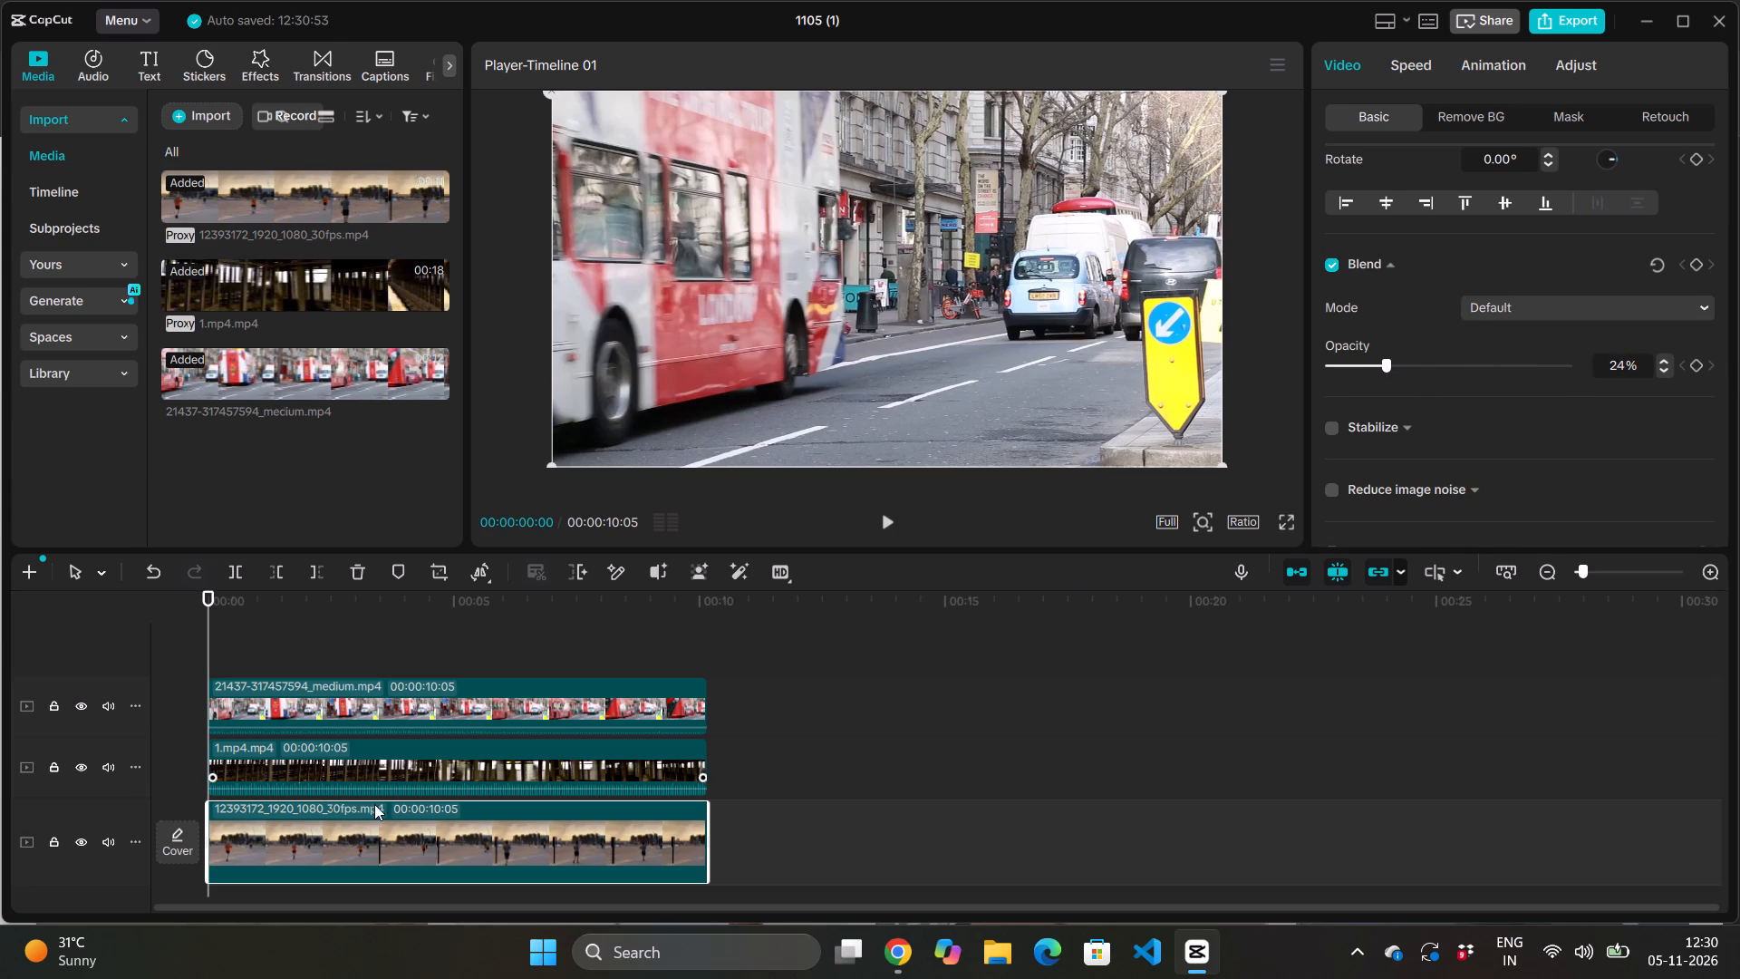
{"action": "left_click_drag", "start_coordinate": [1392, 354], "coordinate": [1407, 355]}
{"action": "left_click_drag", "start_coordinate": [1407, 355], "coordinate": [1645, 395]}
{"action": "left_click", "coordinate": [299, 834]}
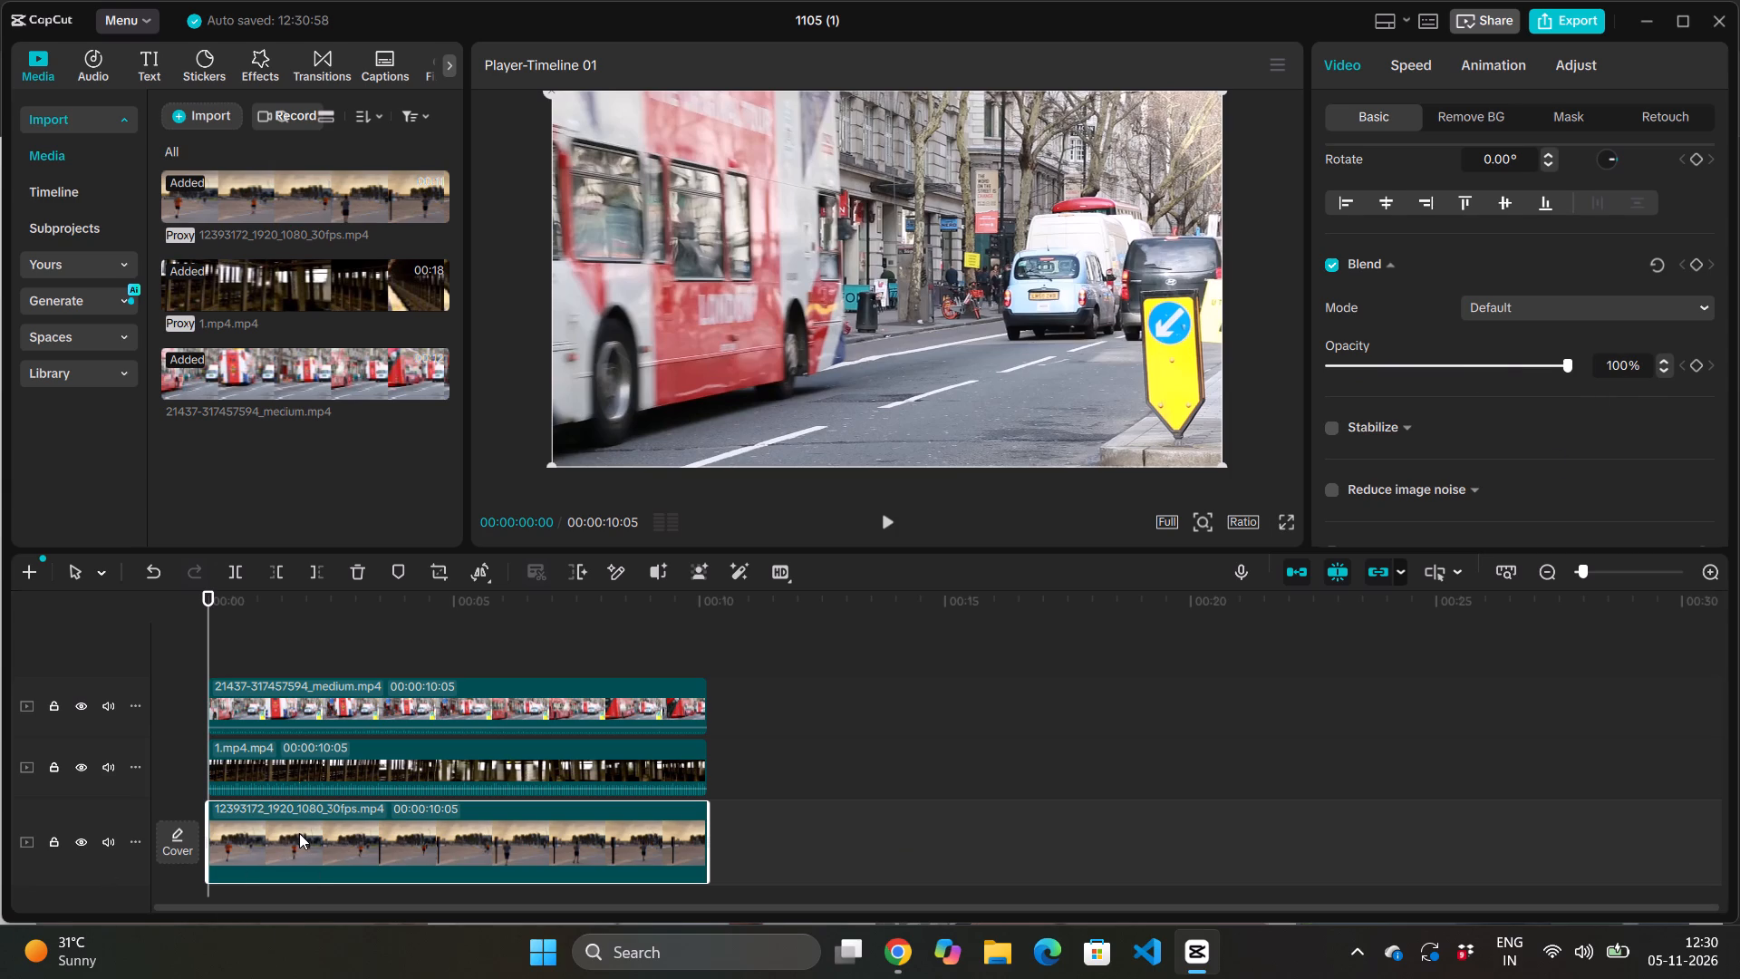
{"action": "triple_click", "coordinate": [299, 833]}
Lower the blend opacity of the London street clip on the top track to about 75%.
{"action": "left_click", "coordinate": [548, 833]}
{"action": "left_click", "coordinate": [565, 761]}
{"action": "left_click", "coordinate": [589, 679]}
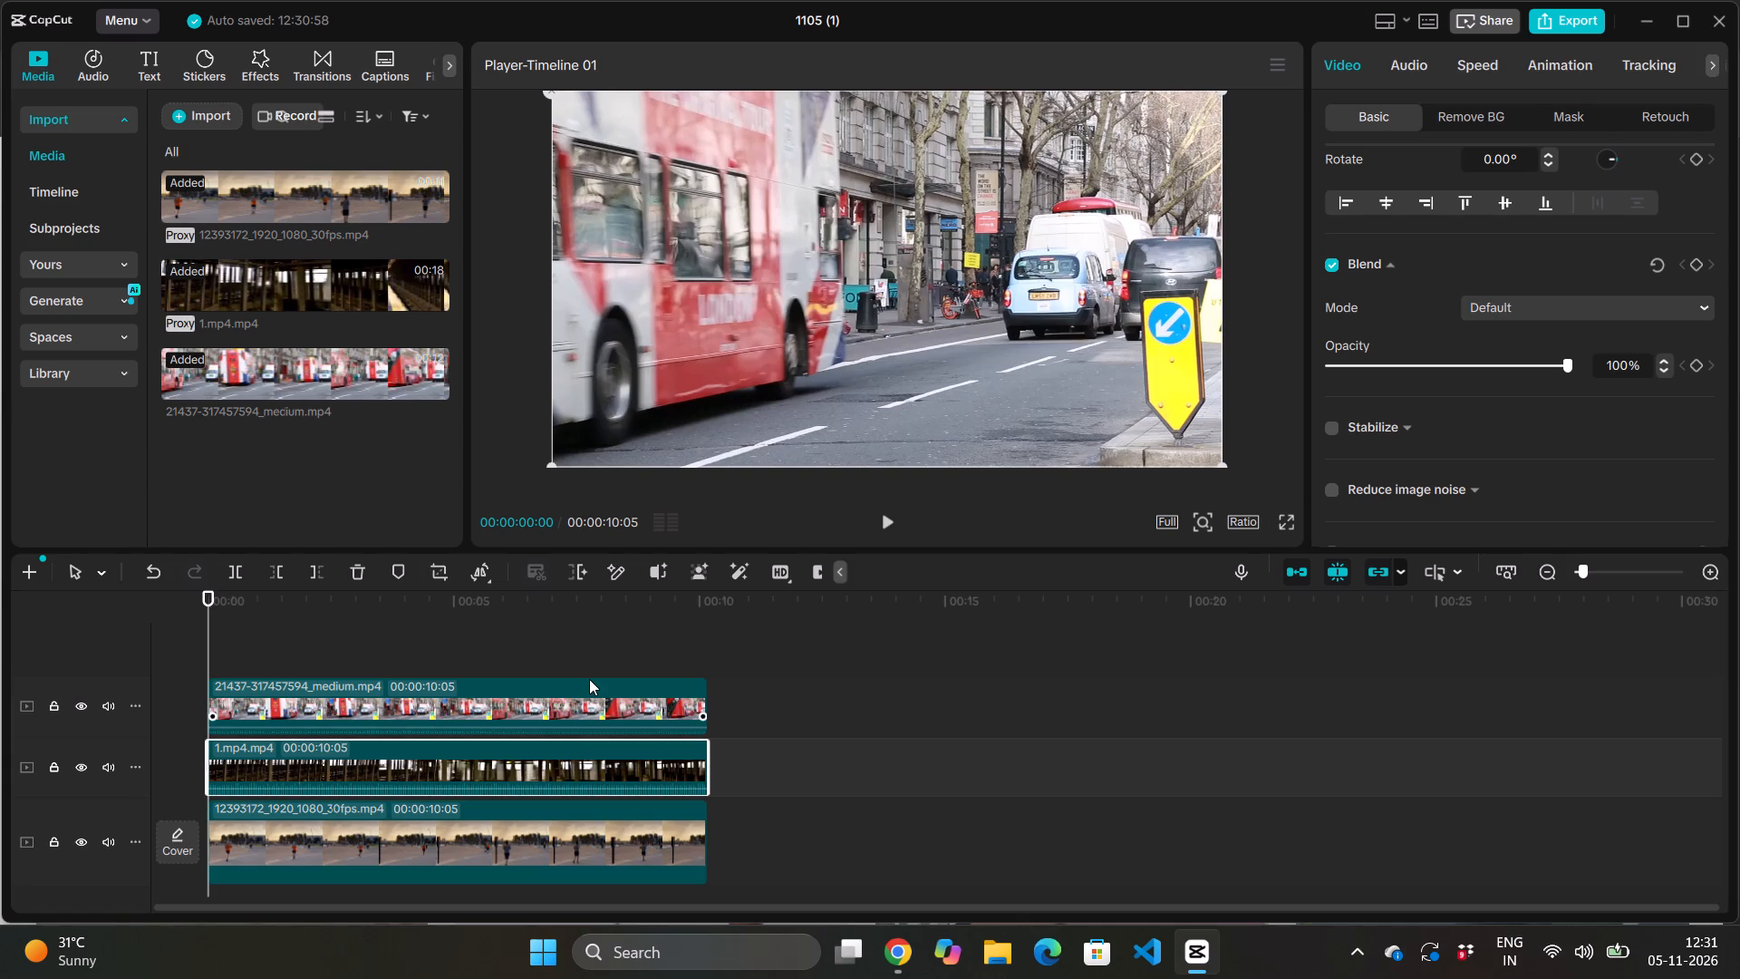
{"action": "left_click", "coordinate": [590, 693]}
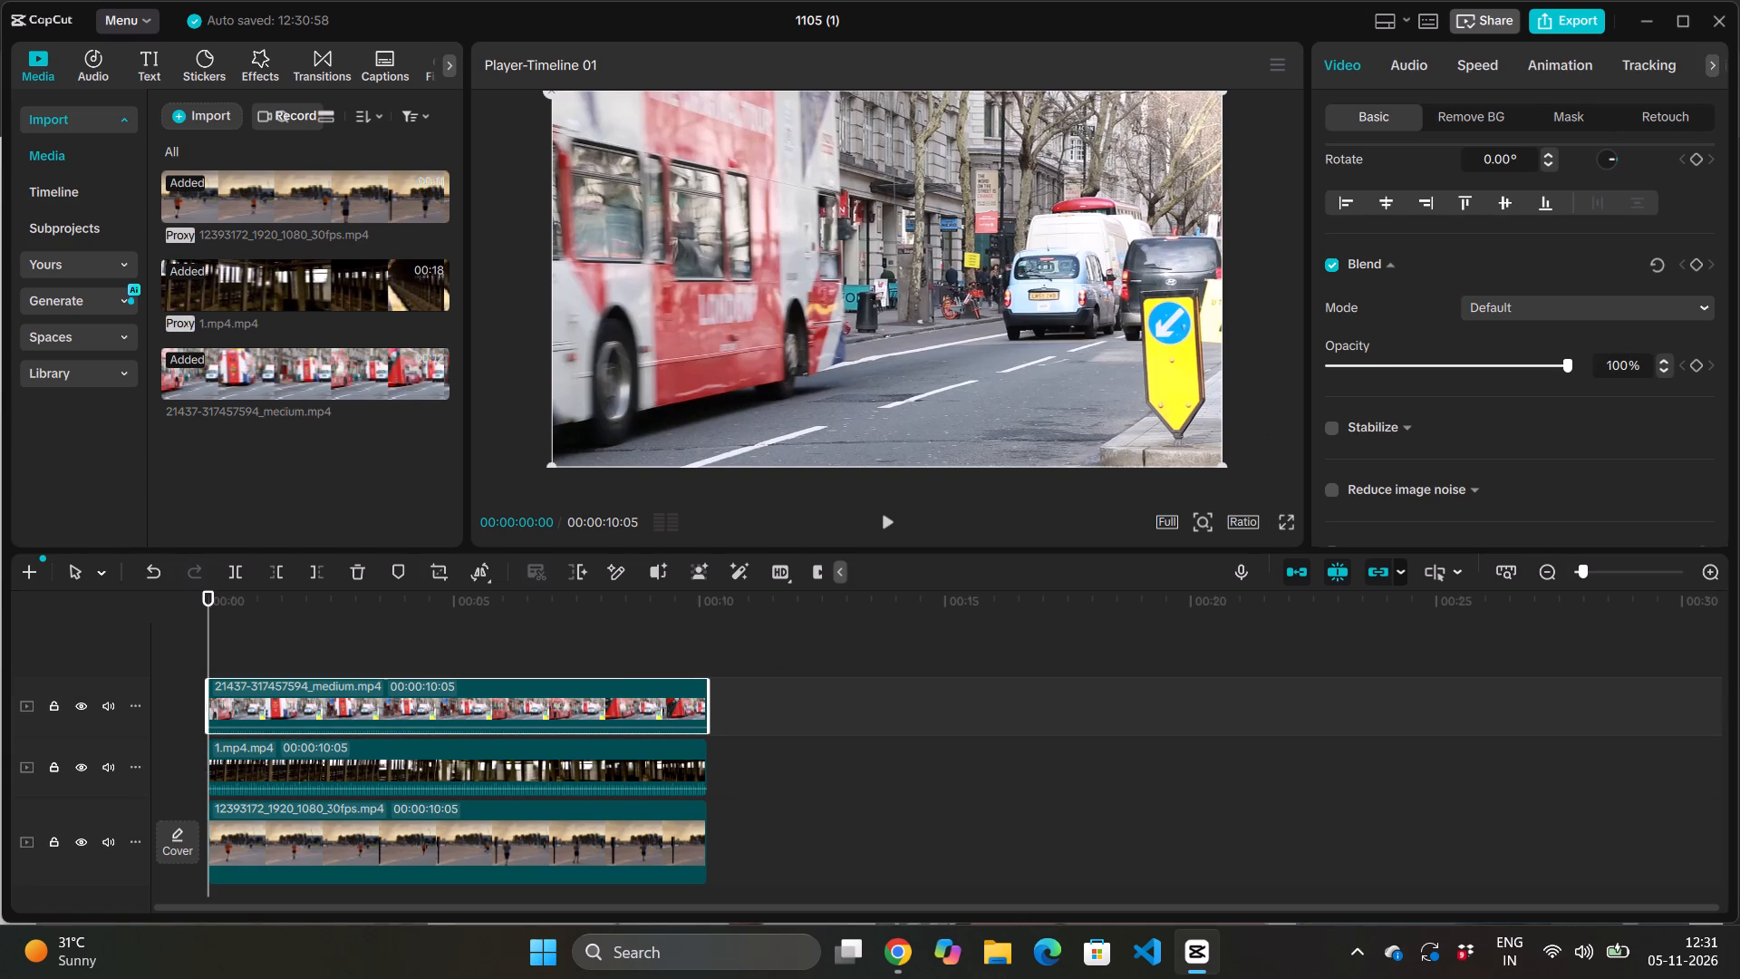
{"action": "left_click_drag", "start_coordinate": [1567, 368], "coordinate": [1505, 386]}
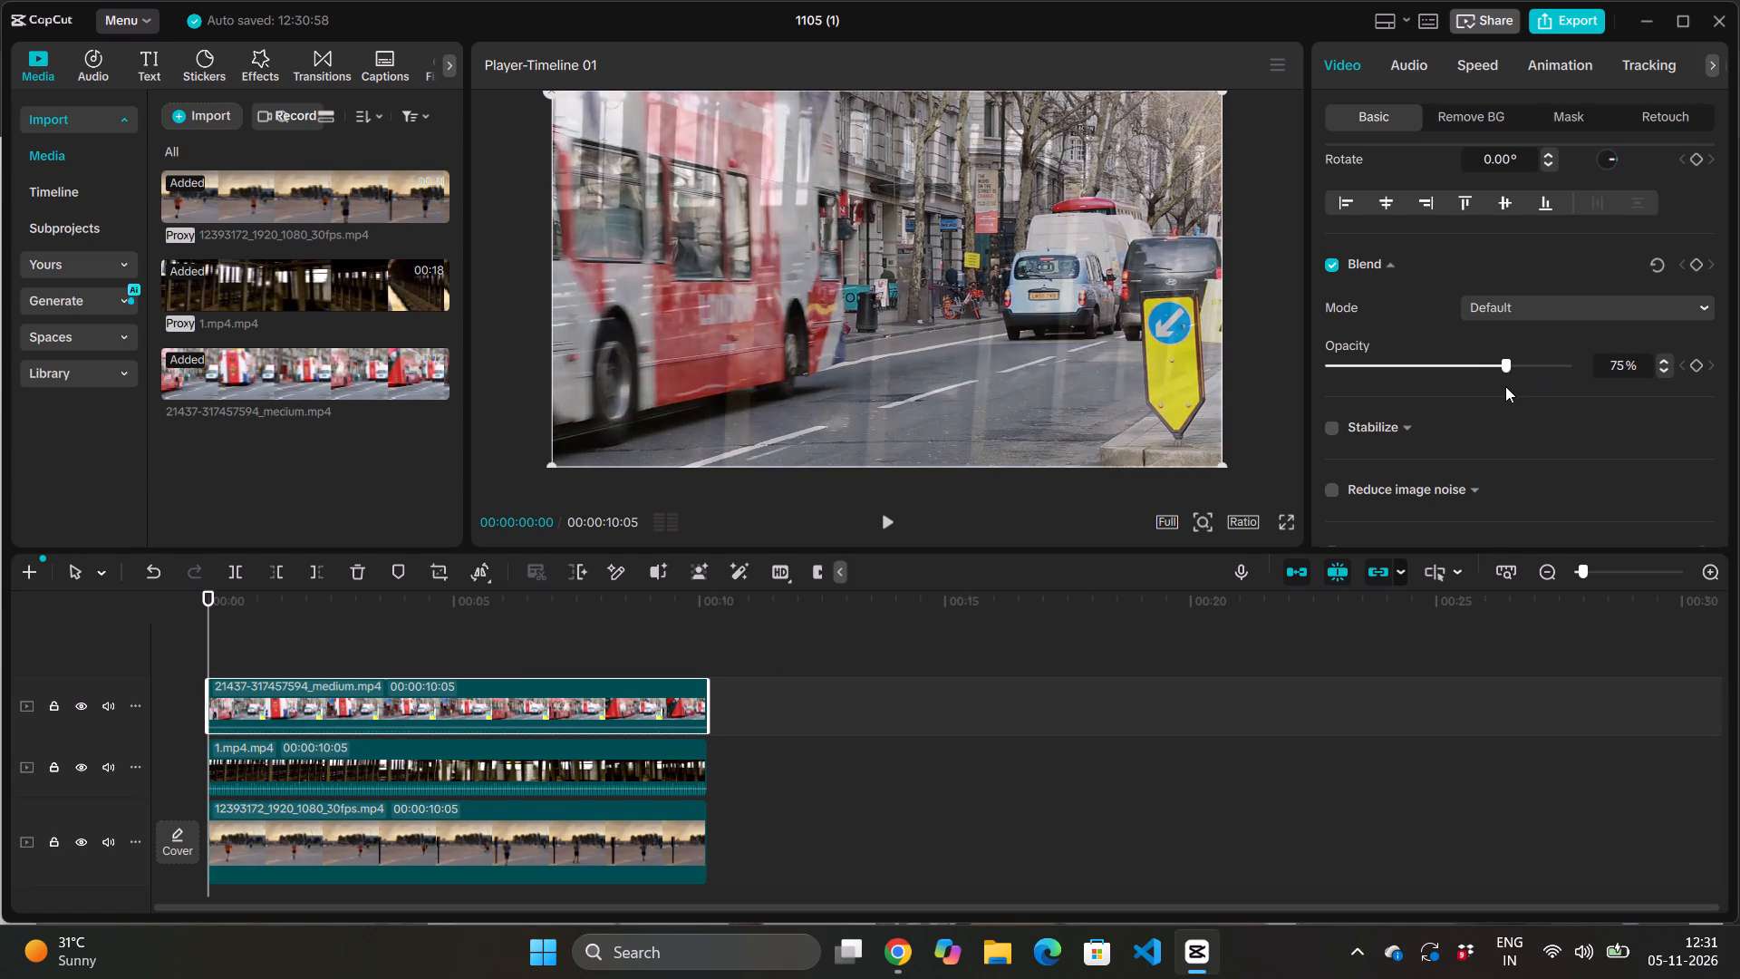
Try the London street clip's blend opacity at about 67% and 40%, and return it to 100%.
{"action": "left_click_drag", "start_coordinate": [1505, 386], "coordinate": [1489, 409]}
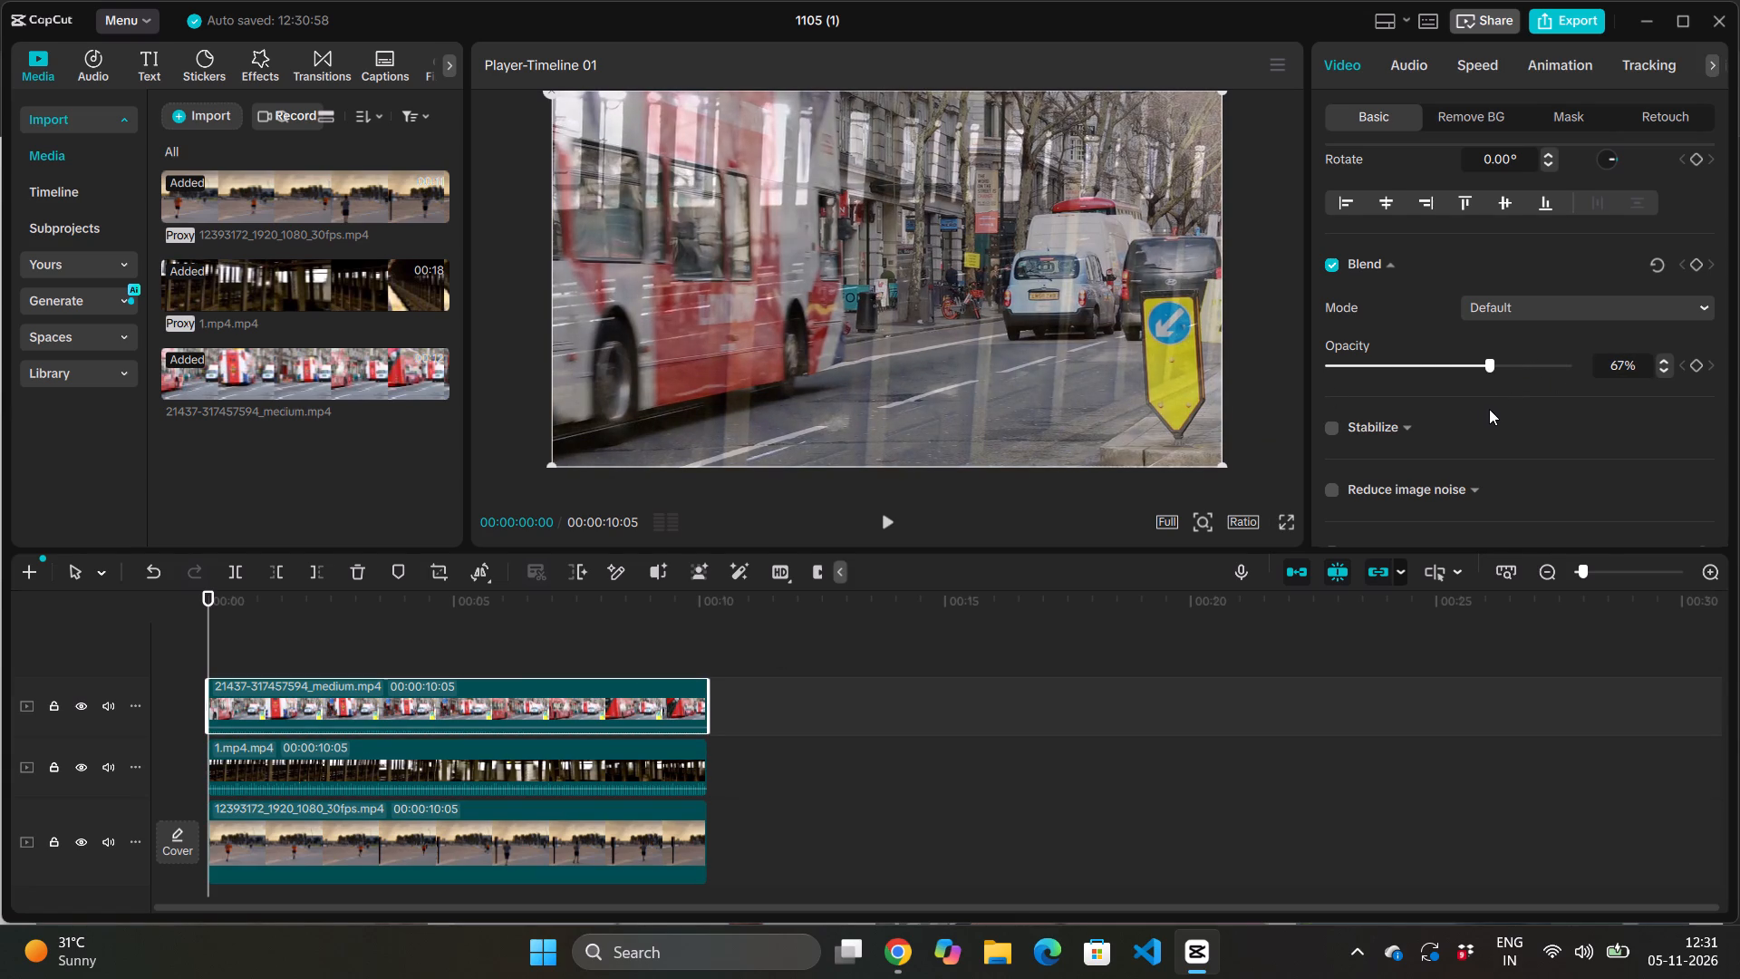
{"action": "left_click_drag", "start_coordinate": [1489, 409], "coordinate": [1425, 429]}
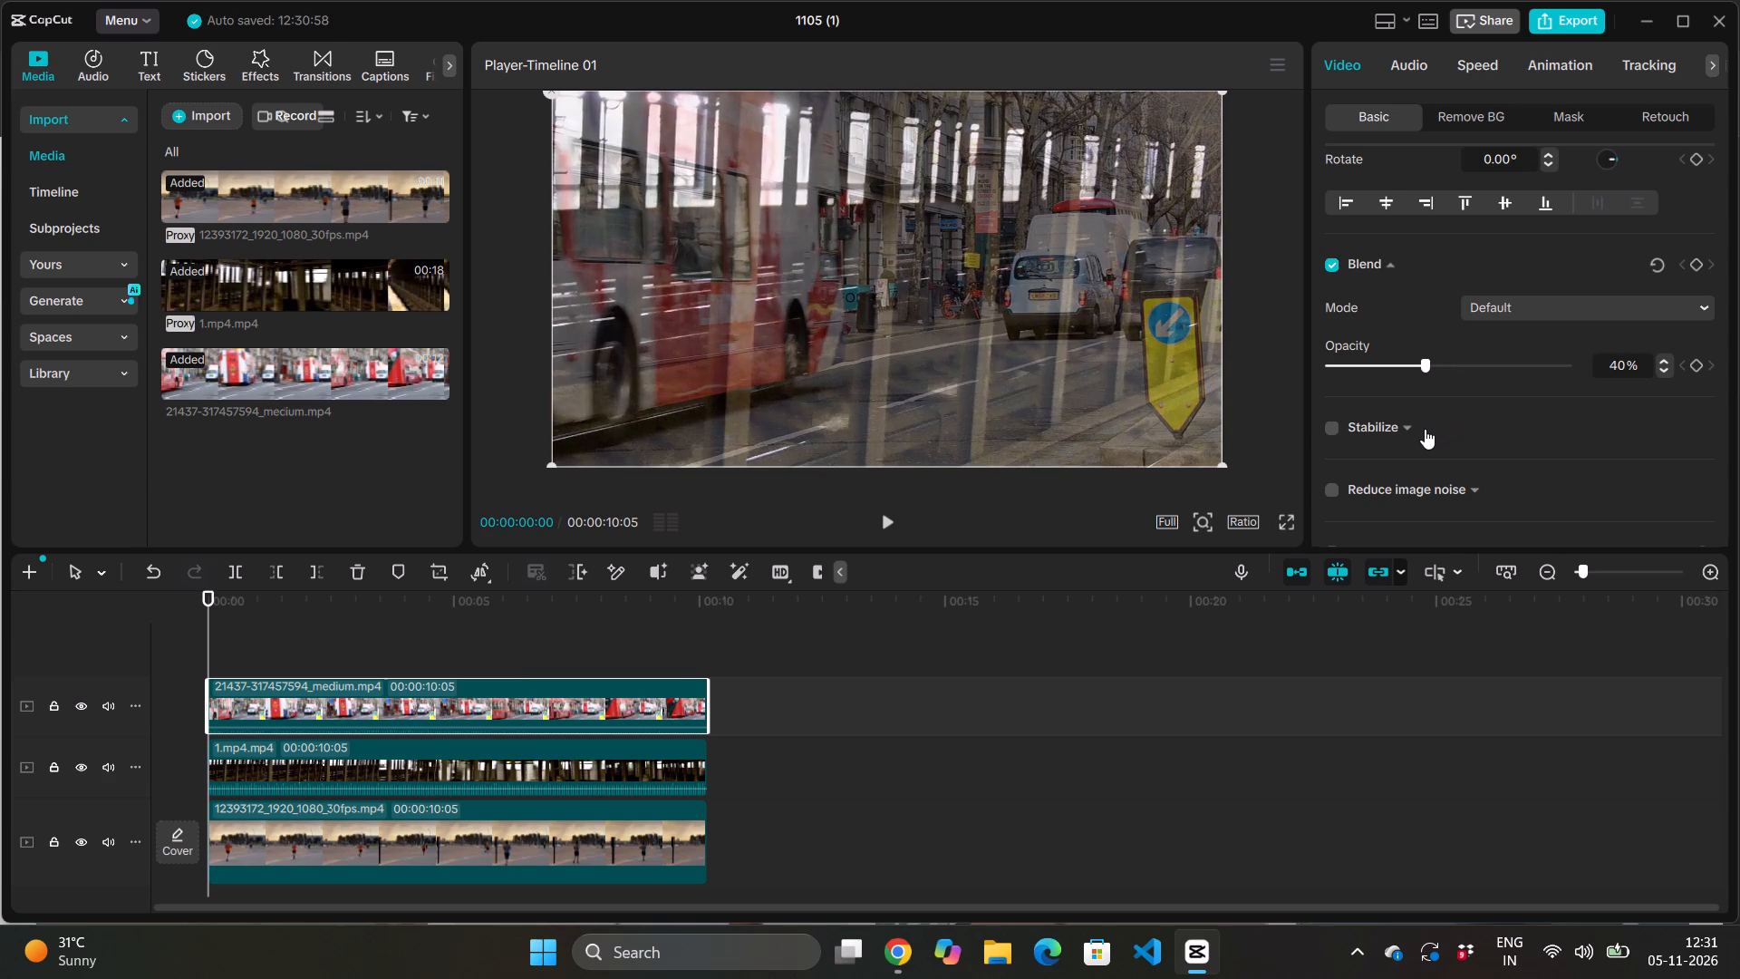
{"action": "left_click_drag", "start_coordinate": [1425, 429], "coordinate": [1424, 430]}
{"action": "left_click_drag", "start_coordinate": [1424, 430], "coordinate": [1693, 448]}
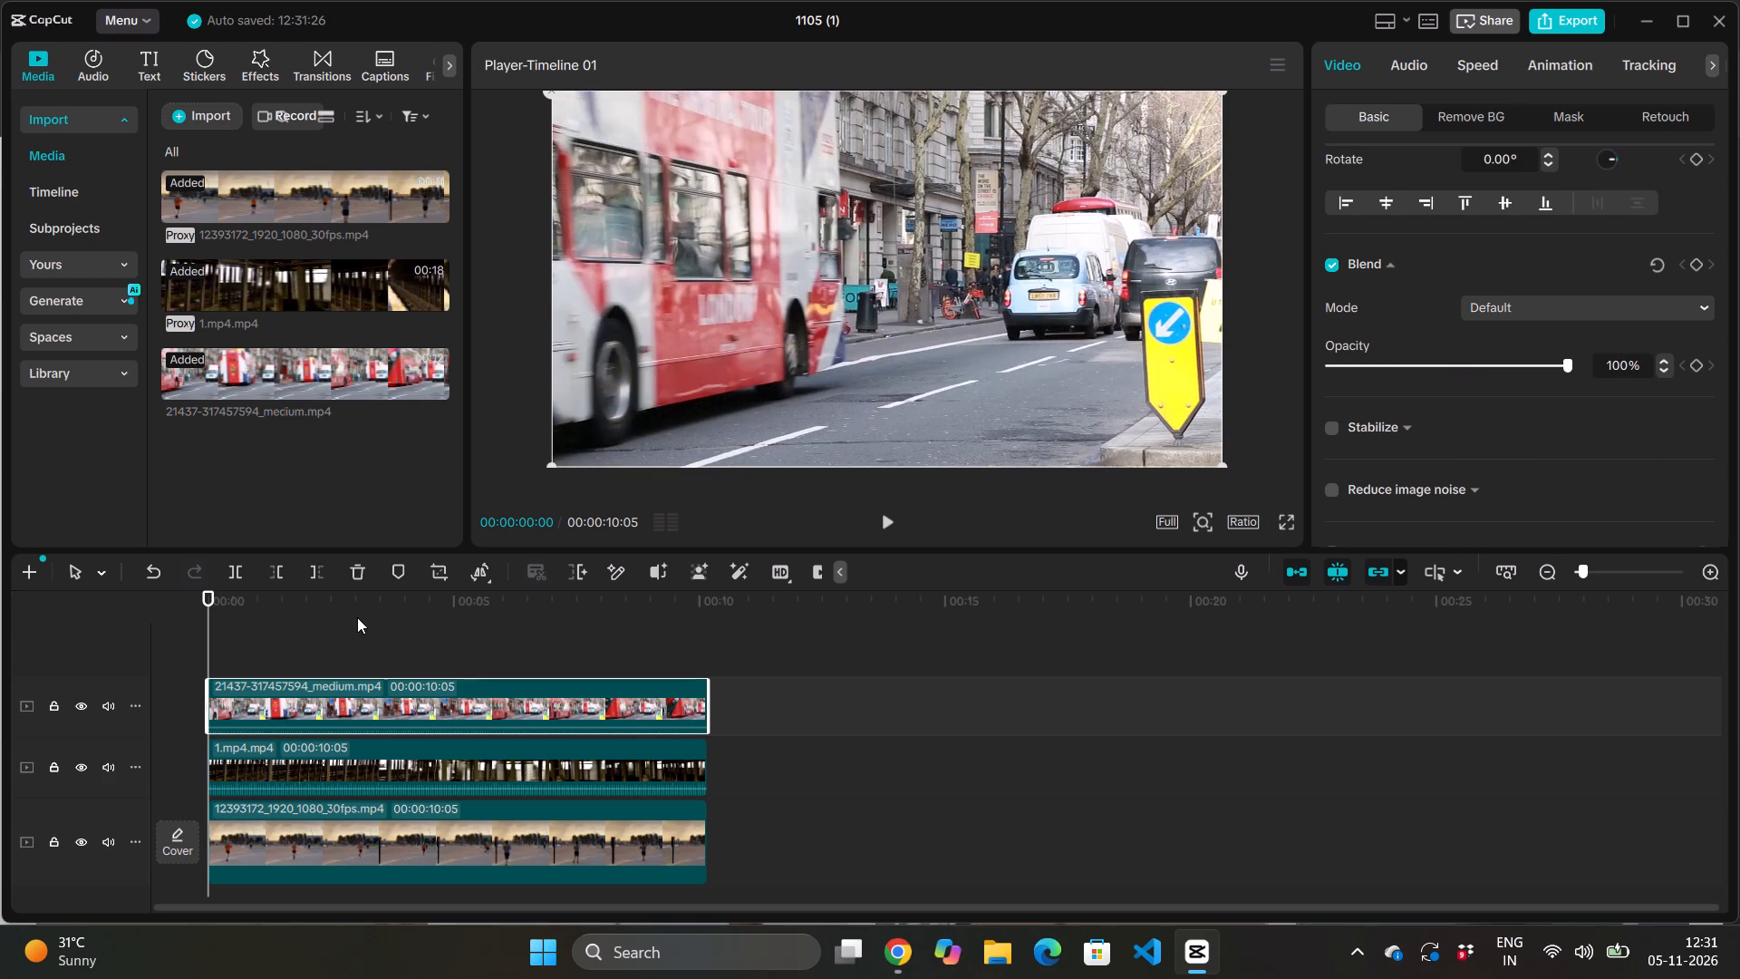
Move the beach running clip from the main track to a new top track above the London street clip, starting at 00:00.
{"action": "left_click_drag", "start_coordinate": [394, 849], "coordinate": [398, 831]}
{"action": "left_click_drag", "start_coordinate": [398, 831], "coordinate": [399, 654]}
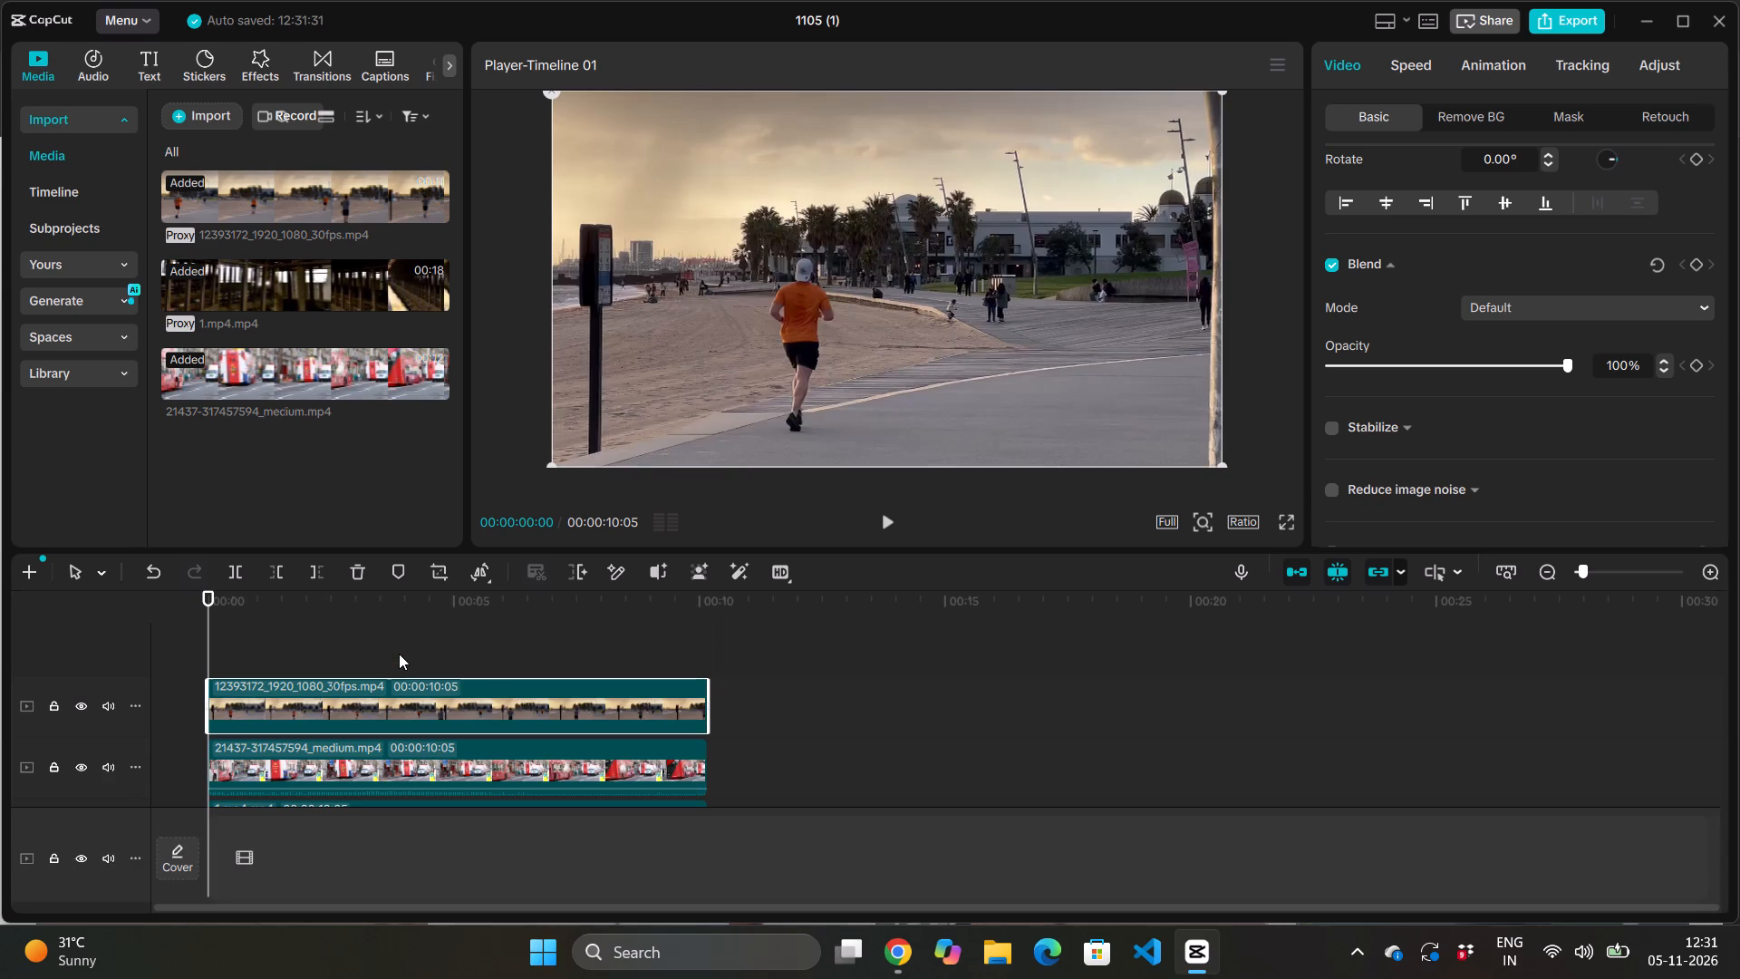
Lower the beach running clip's blend opacity to about 35%, preview the blend briefly and return the playhead to the start.
{"action": "left_click_drag", "start_coordinate": [1566, 354], "coordinate": [1465, 379]}
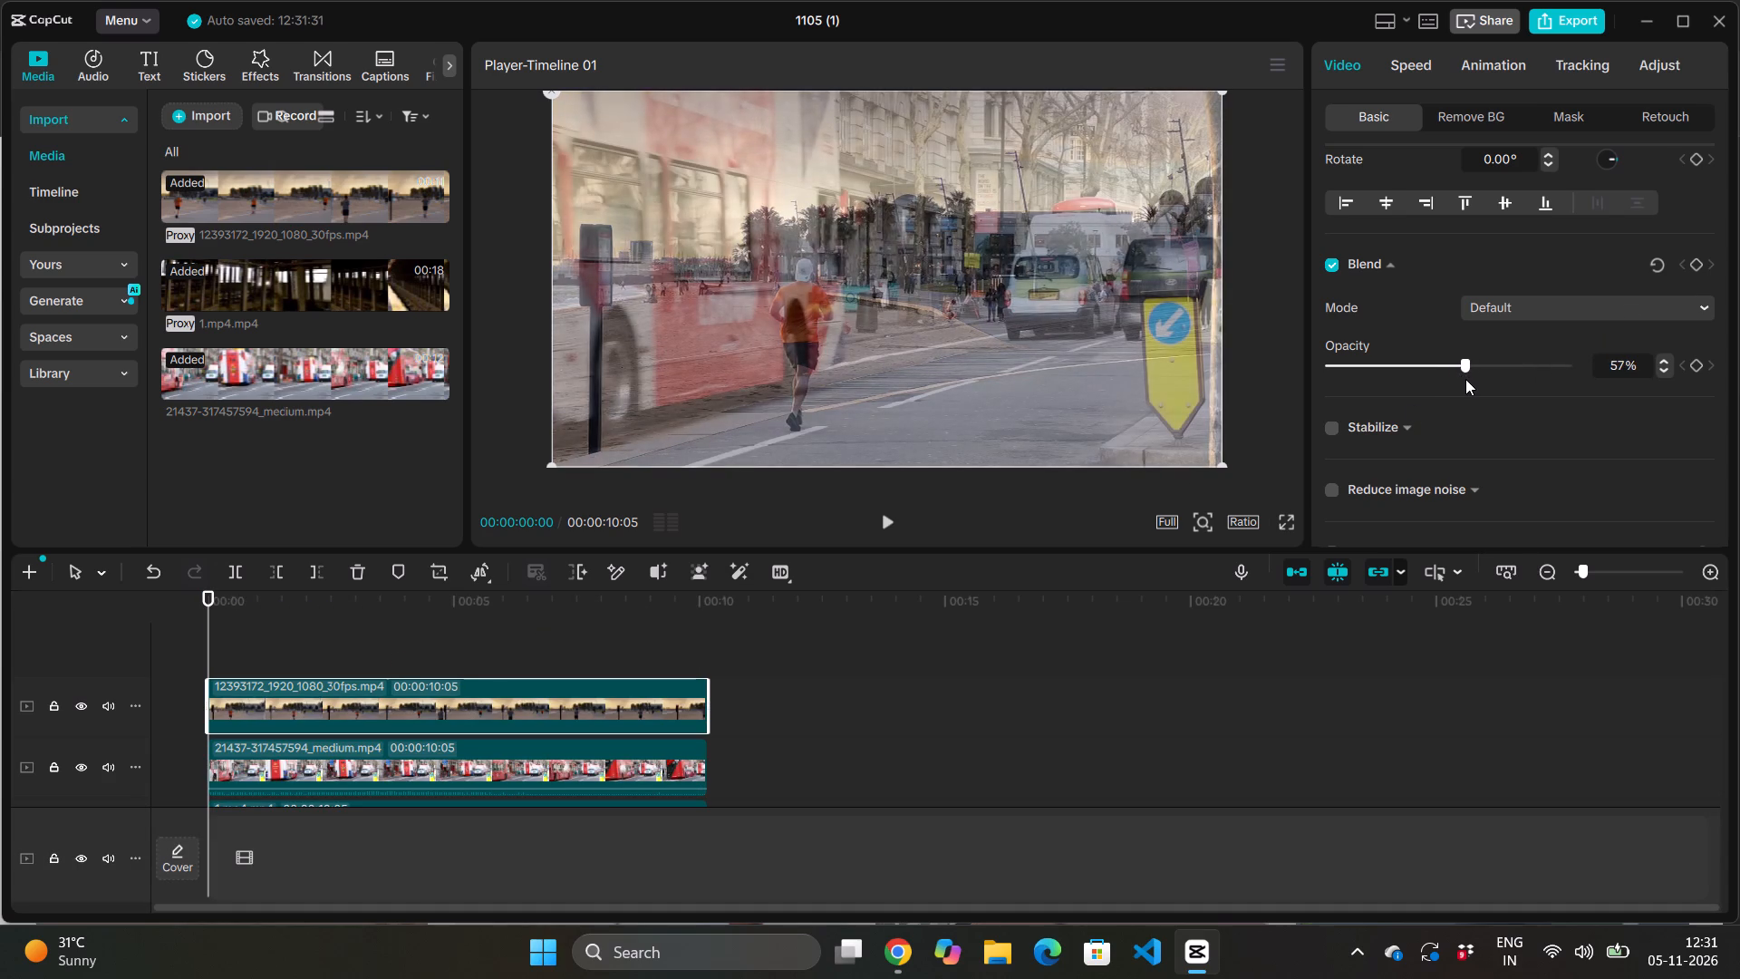
{"action": "left_click_drag", "start_coordinate": [1465, 379], "coordinate": [1409, 400]}
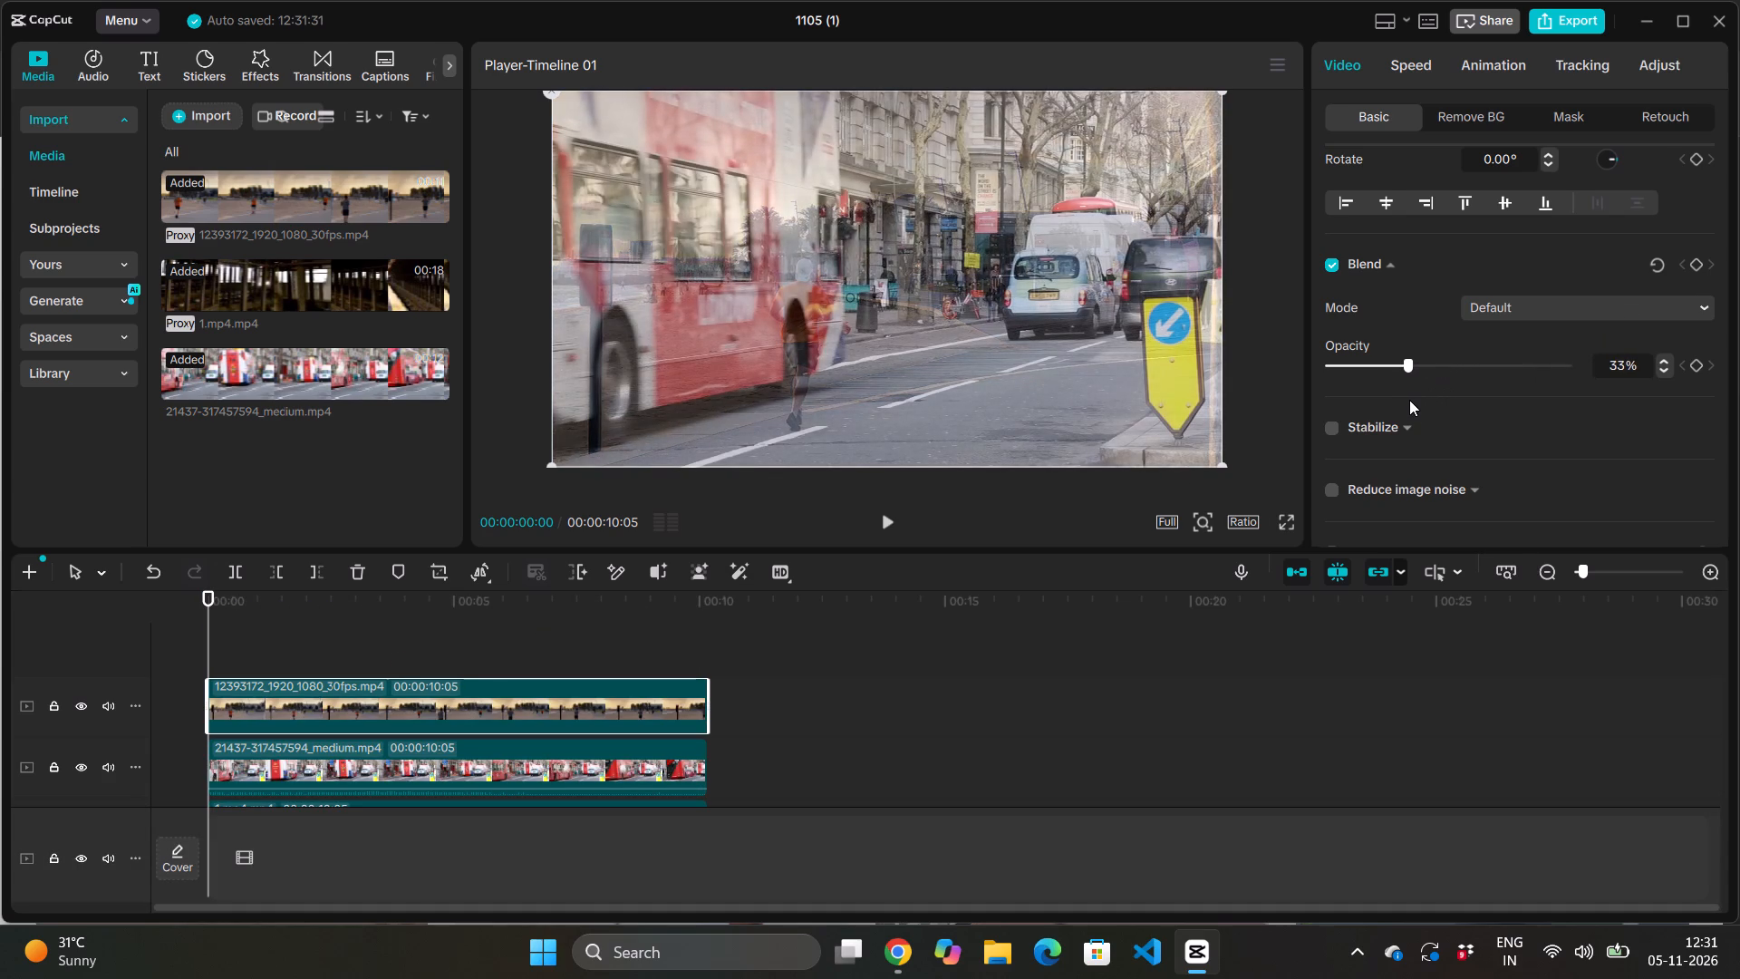
{"action": "left_click_drag", "start_coordinate": [1409, 400], "coordinate": [1414, 400]}
{"action": "key", "text": "space"}
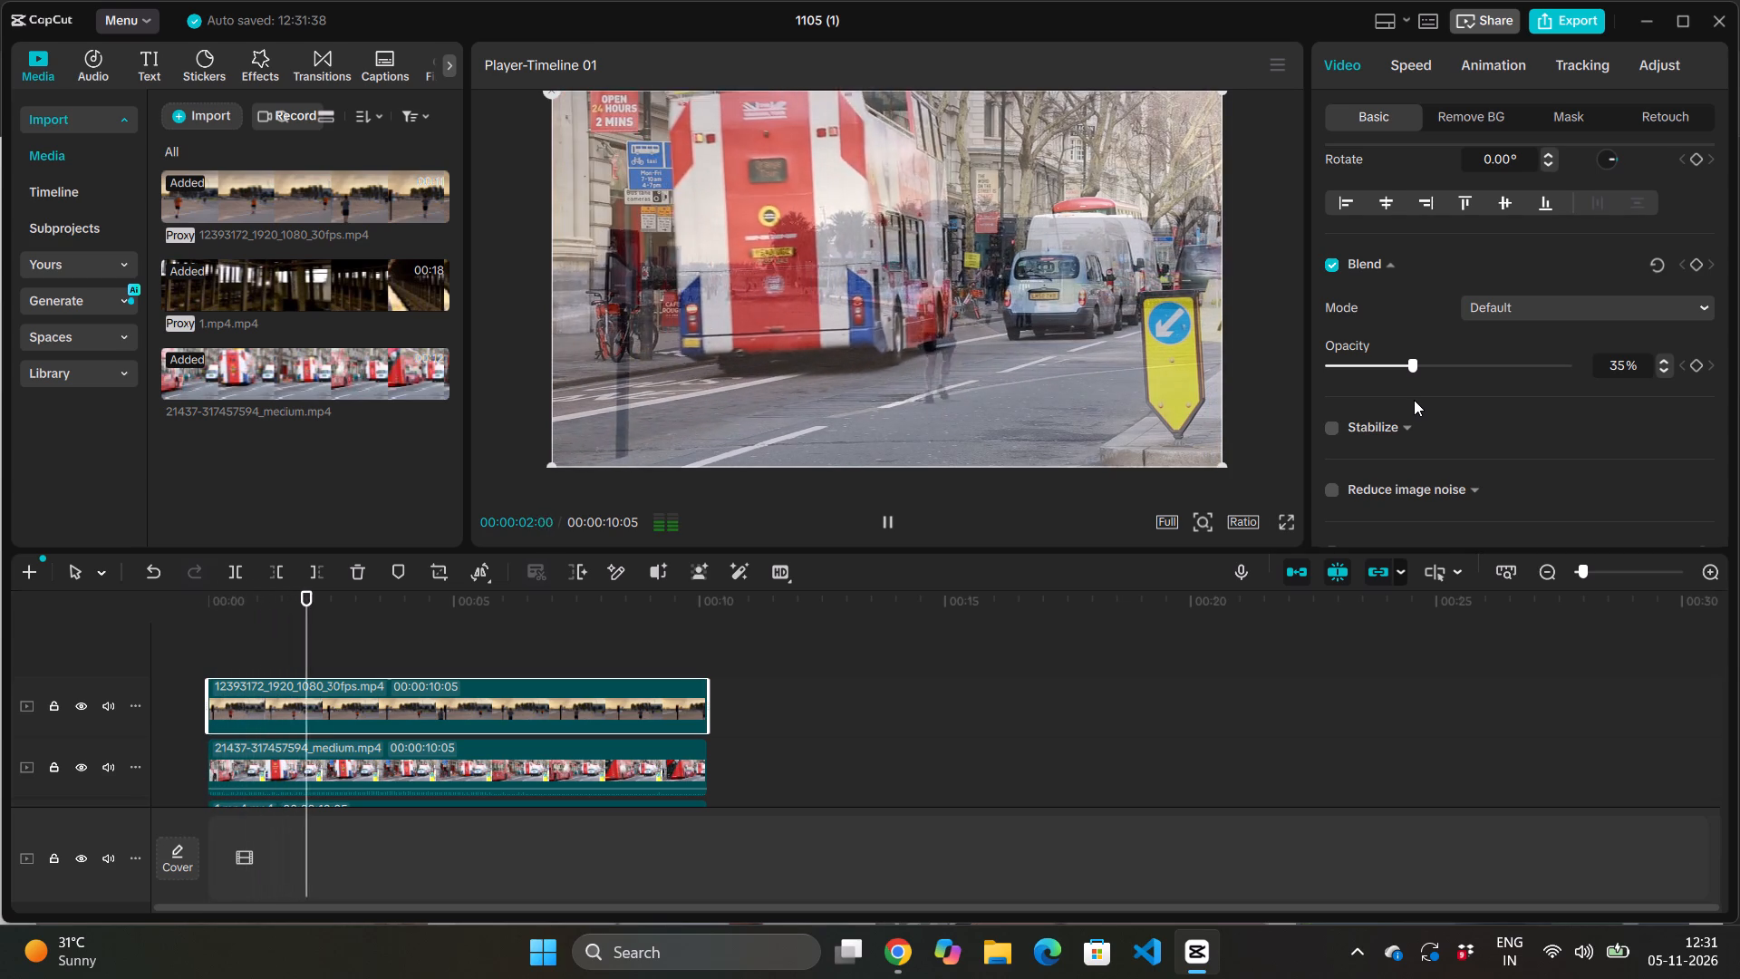
{"action": "key", "text": "space"}
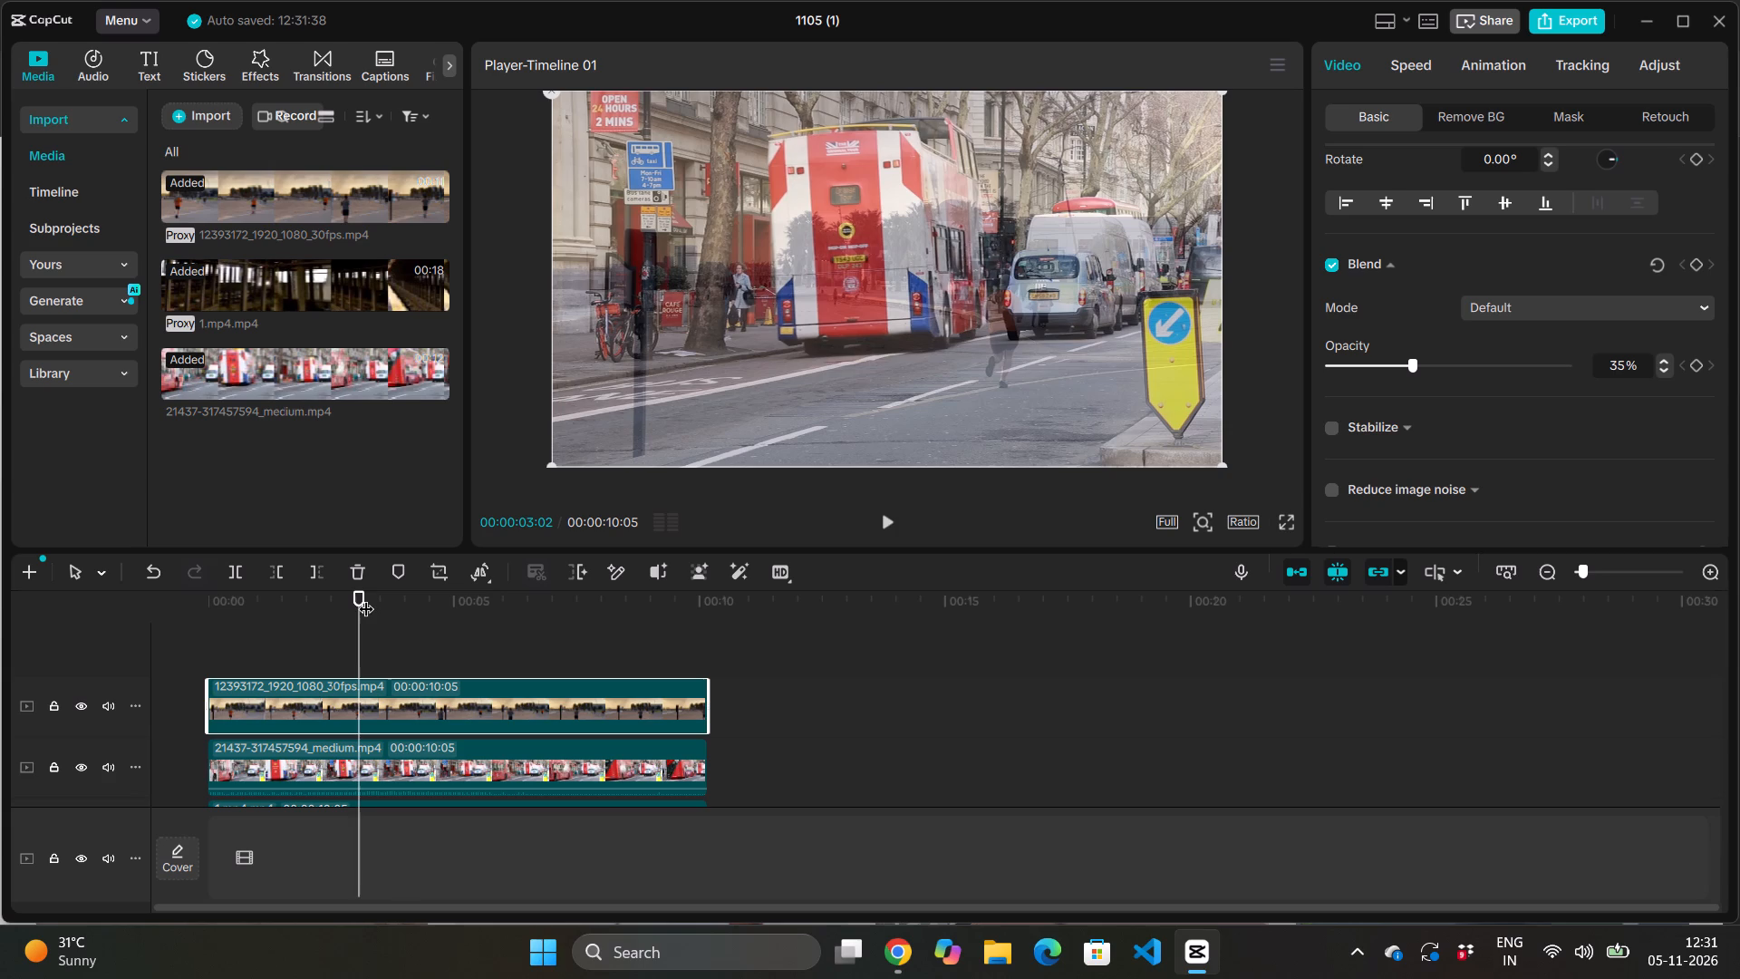
{"action": "left_click_drag", "start_coordinate": [364, 598], "coordinate": [326, 607]}
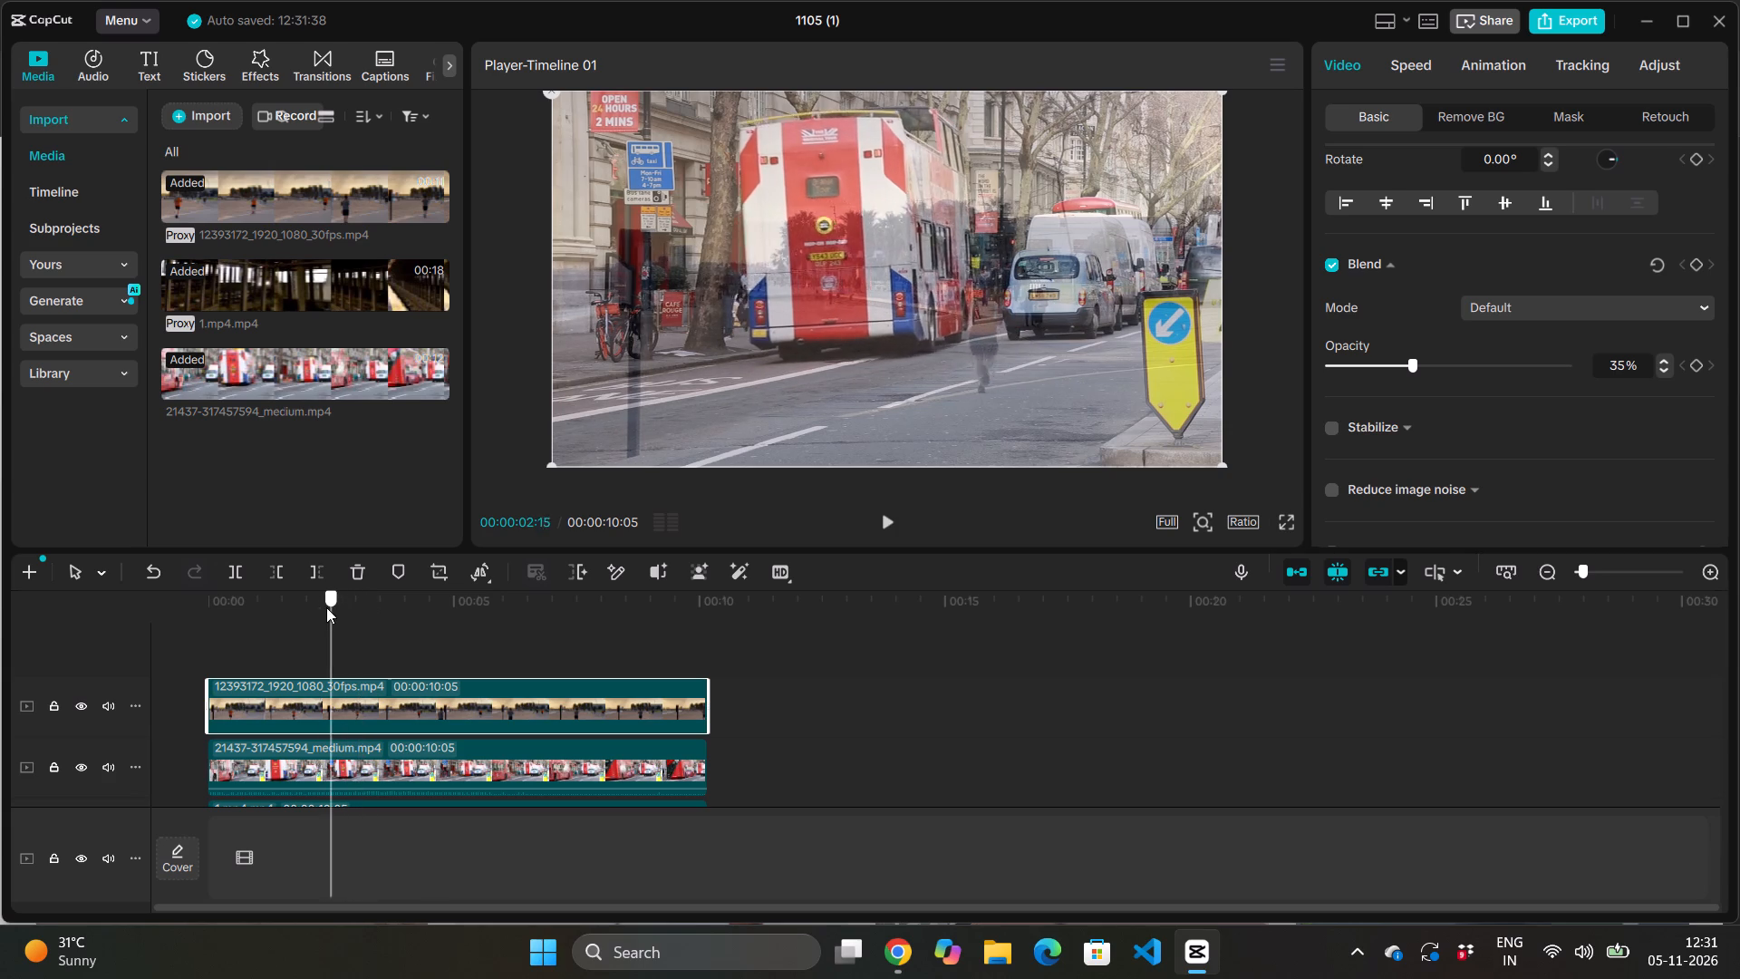
{"action": "left_click_drag", "start_coordinate": [326, 607], "coordinate": [227, 635]}
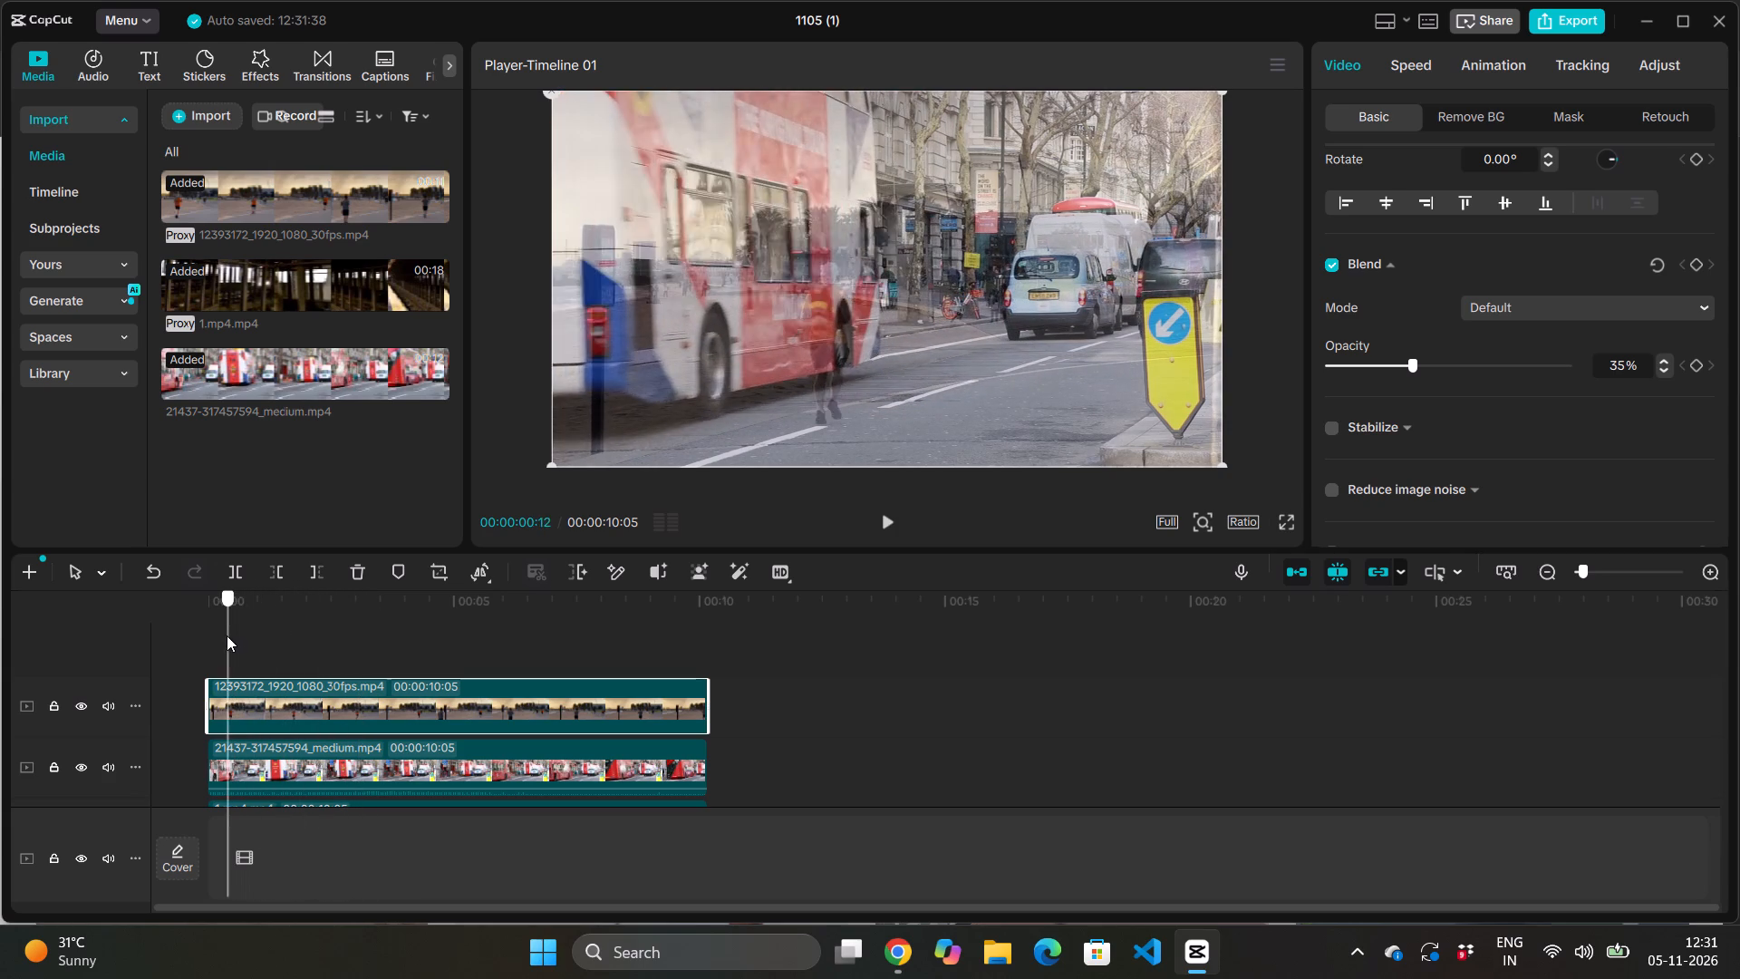
{"action": "left_click_drag", "start_coordinate": [227, 635], "coordinate": [189, 646]}
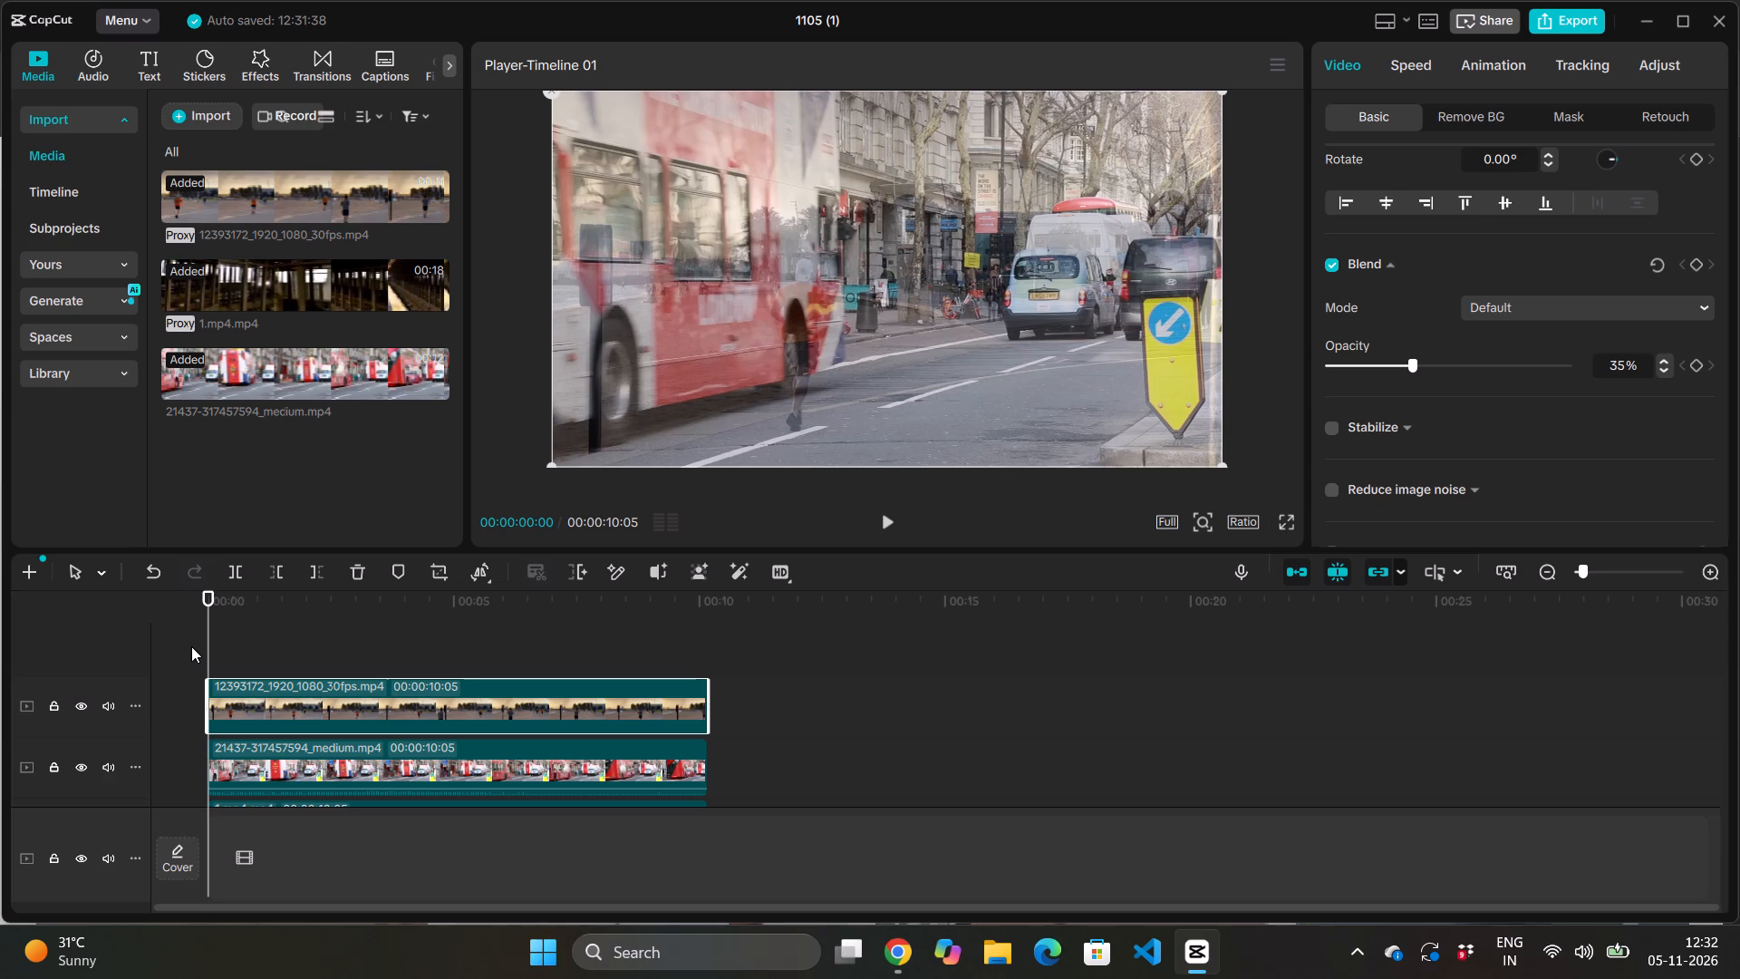
Add a Split mask to the beach running clip, its line positioned at about X -28, Y 62 and rotated to about -69°.
{"action": "left_click", "coordinate": [1551, 110]}
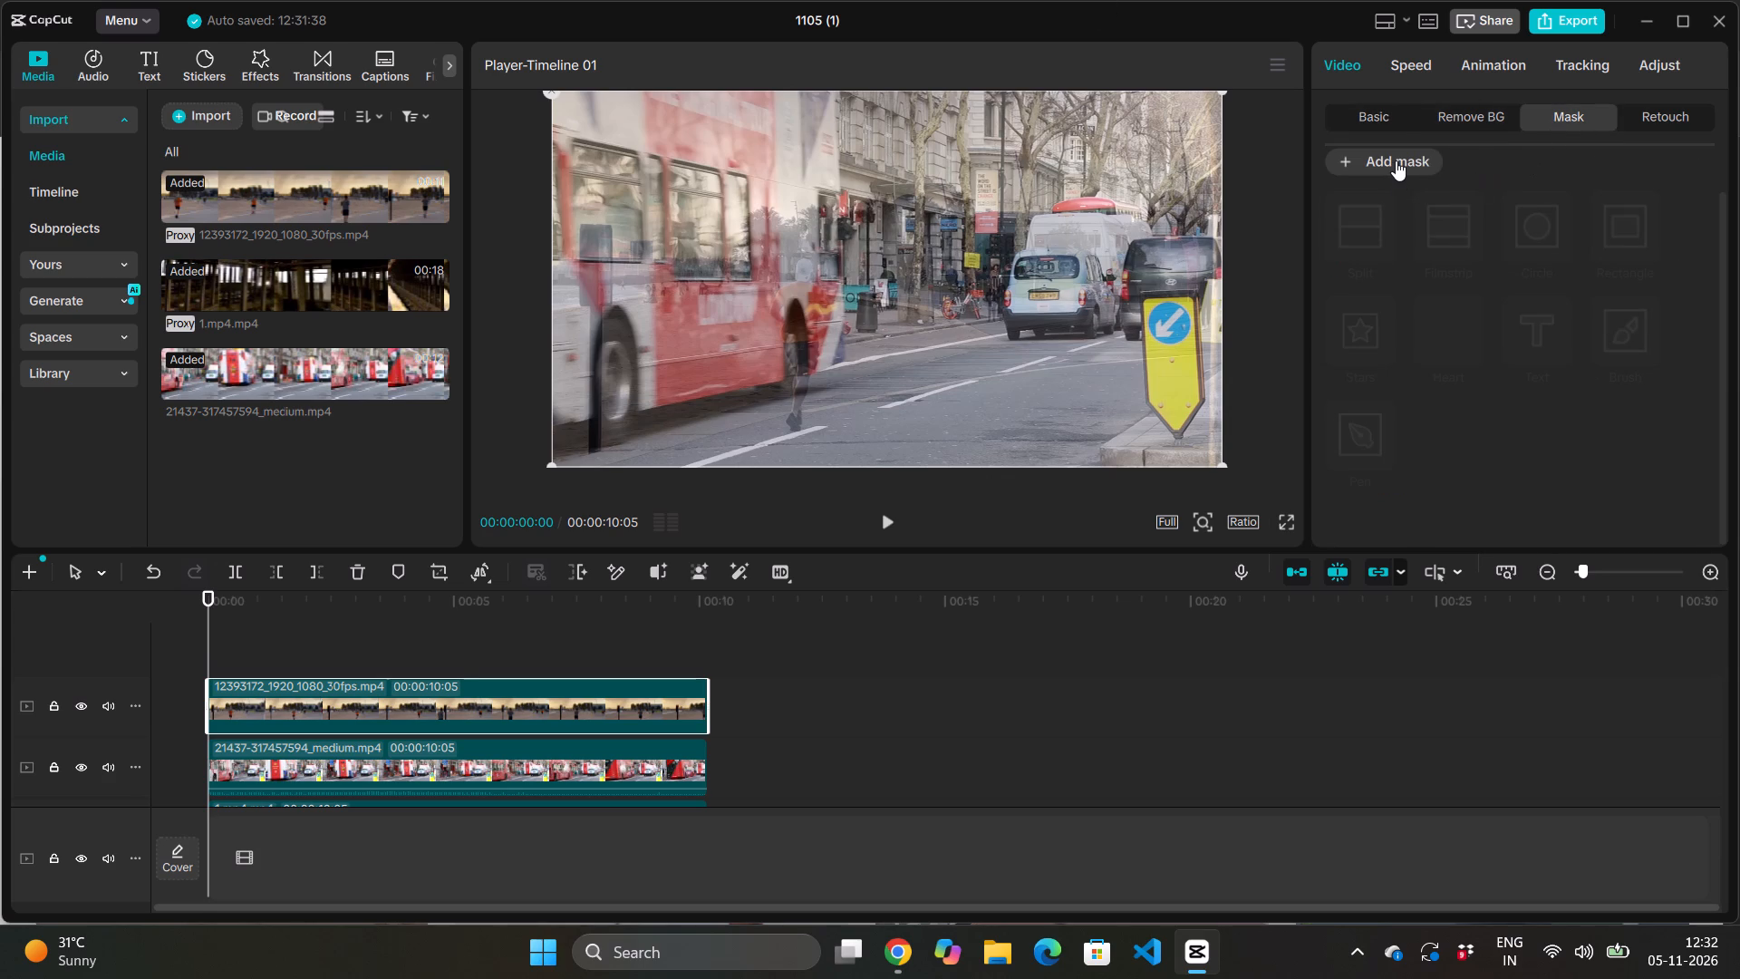
{"action": "left_click", "coordinate": [1396, 160]}
{"action": "left_click", "coordinate": [1371, 226]}
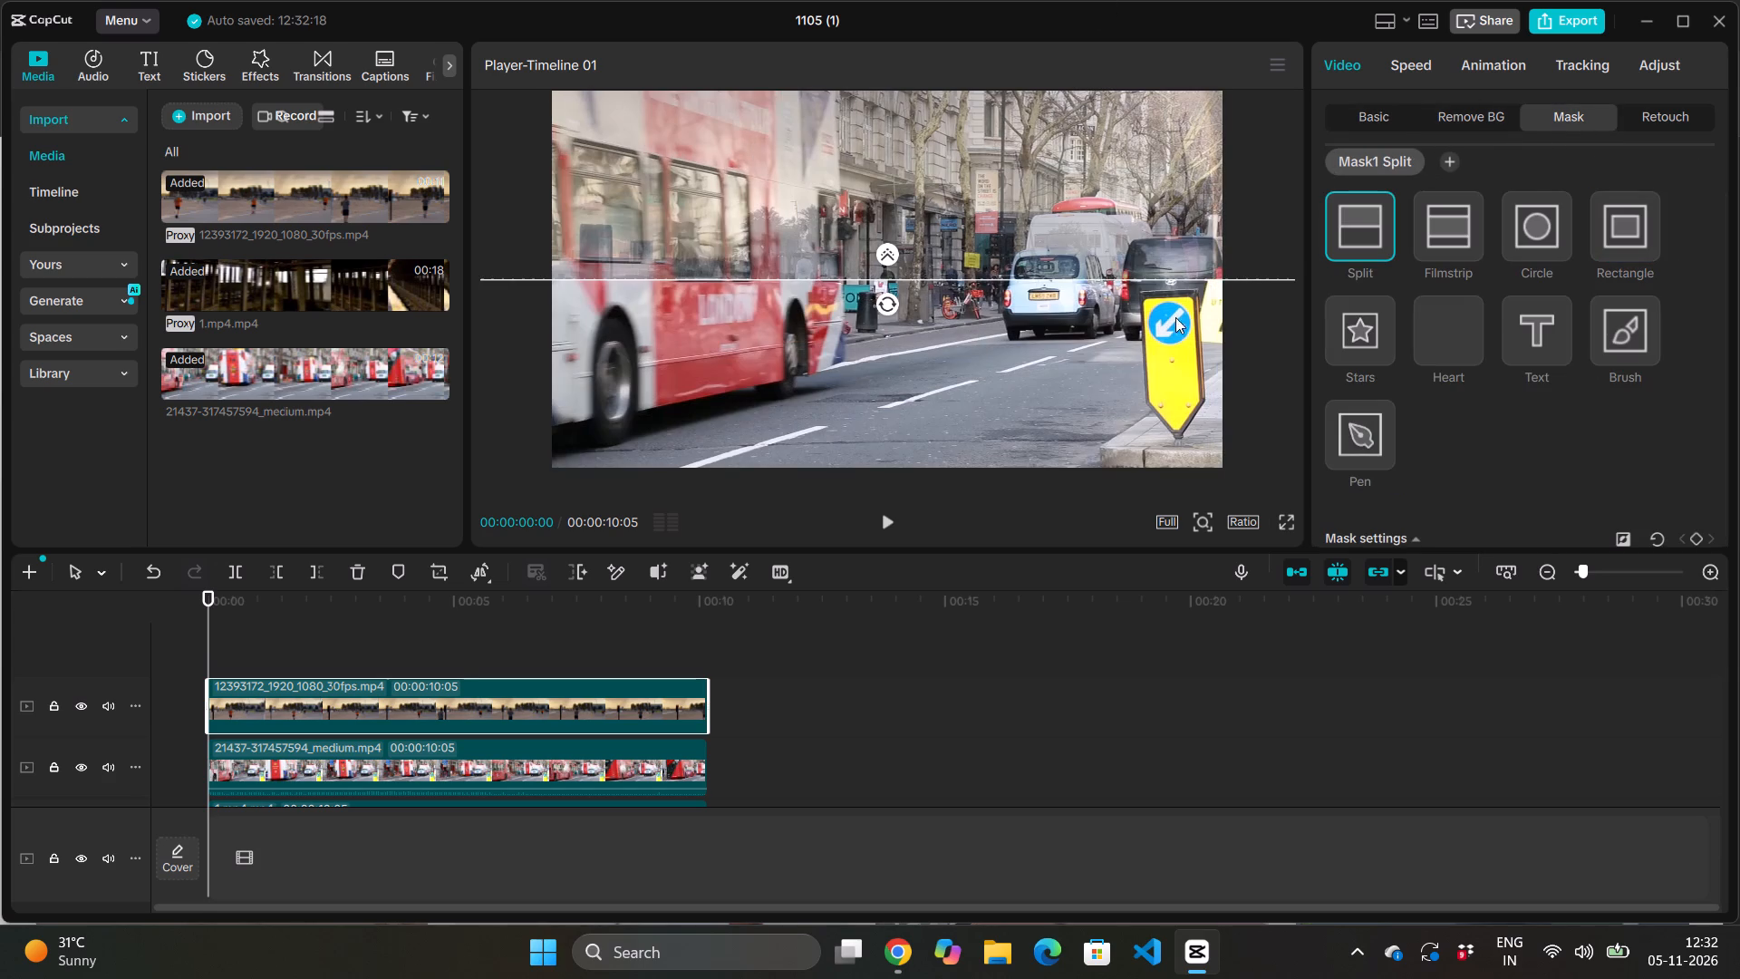
{"action": "left_click", "coordinate": [1075, 276]}
{"action": "left_click_drag", "start_coordinate": [1075, 276], "coordinate": [1067, 209]}
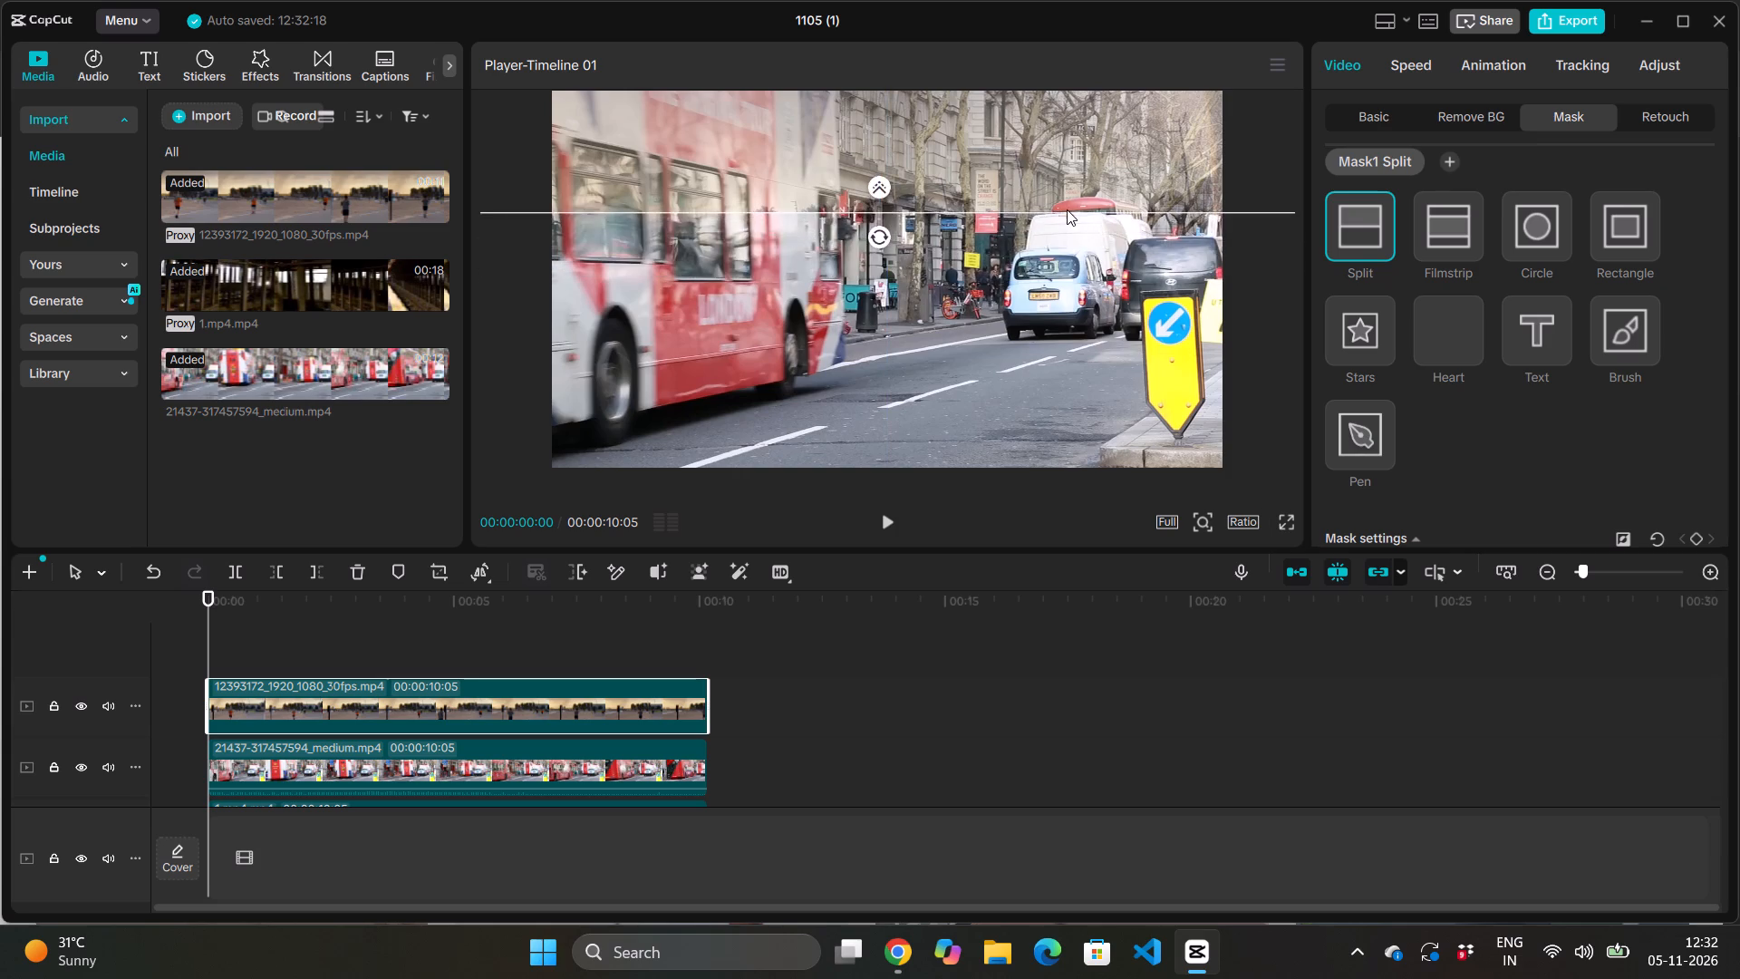
{"action": "left_click_drag", "start_coordinate": [1067, 209], "coordinate": [1065, 255]}
{"action": "left_click_drag", "start_coordinate": [875, 279], "coordinate": [884, 291]}
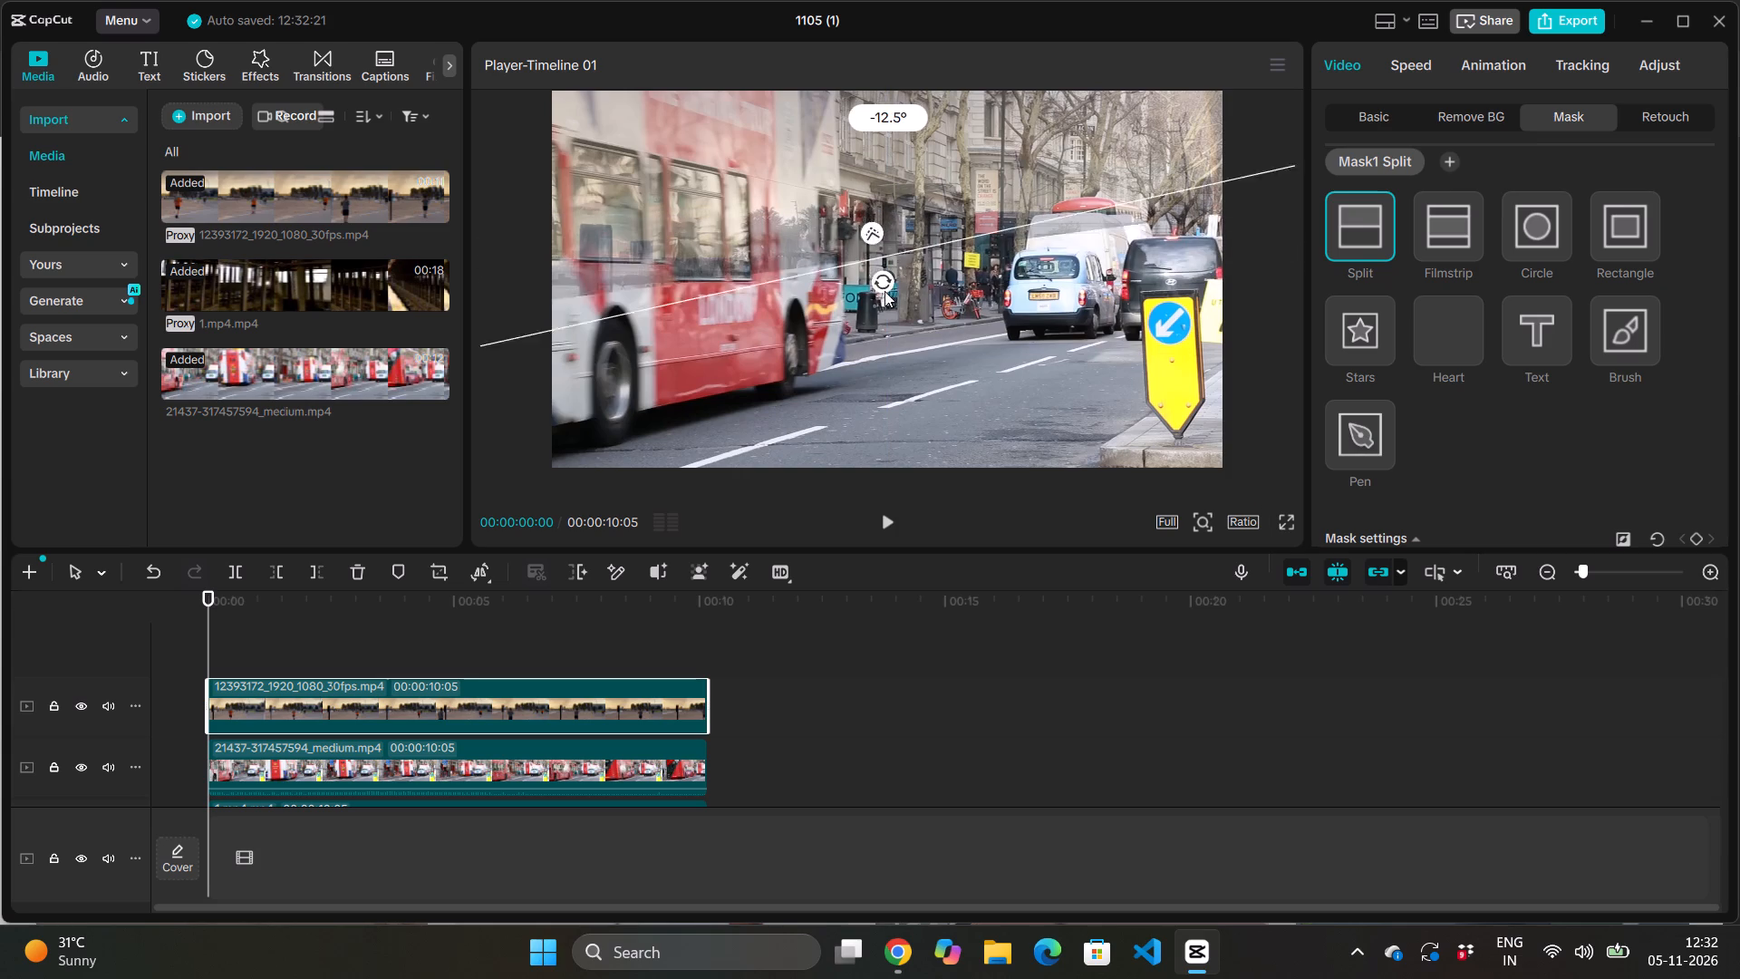
{"action": "left_click_drag", "start_coordinate": [884, 291], "coordinate": [997, 325]}
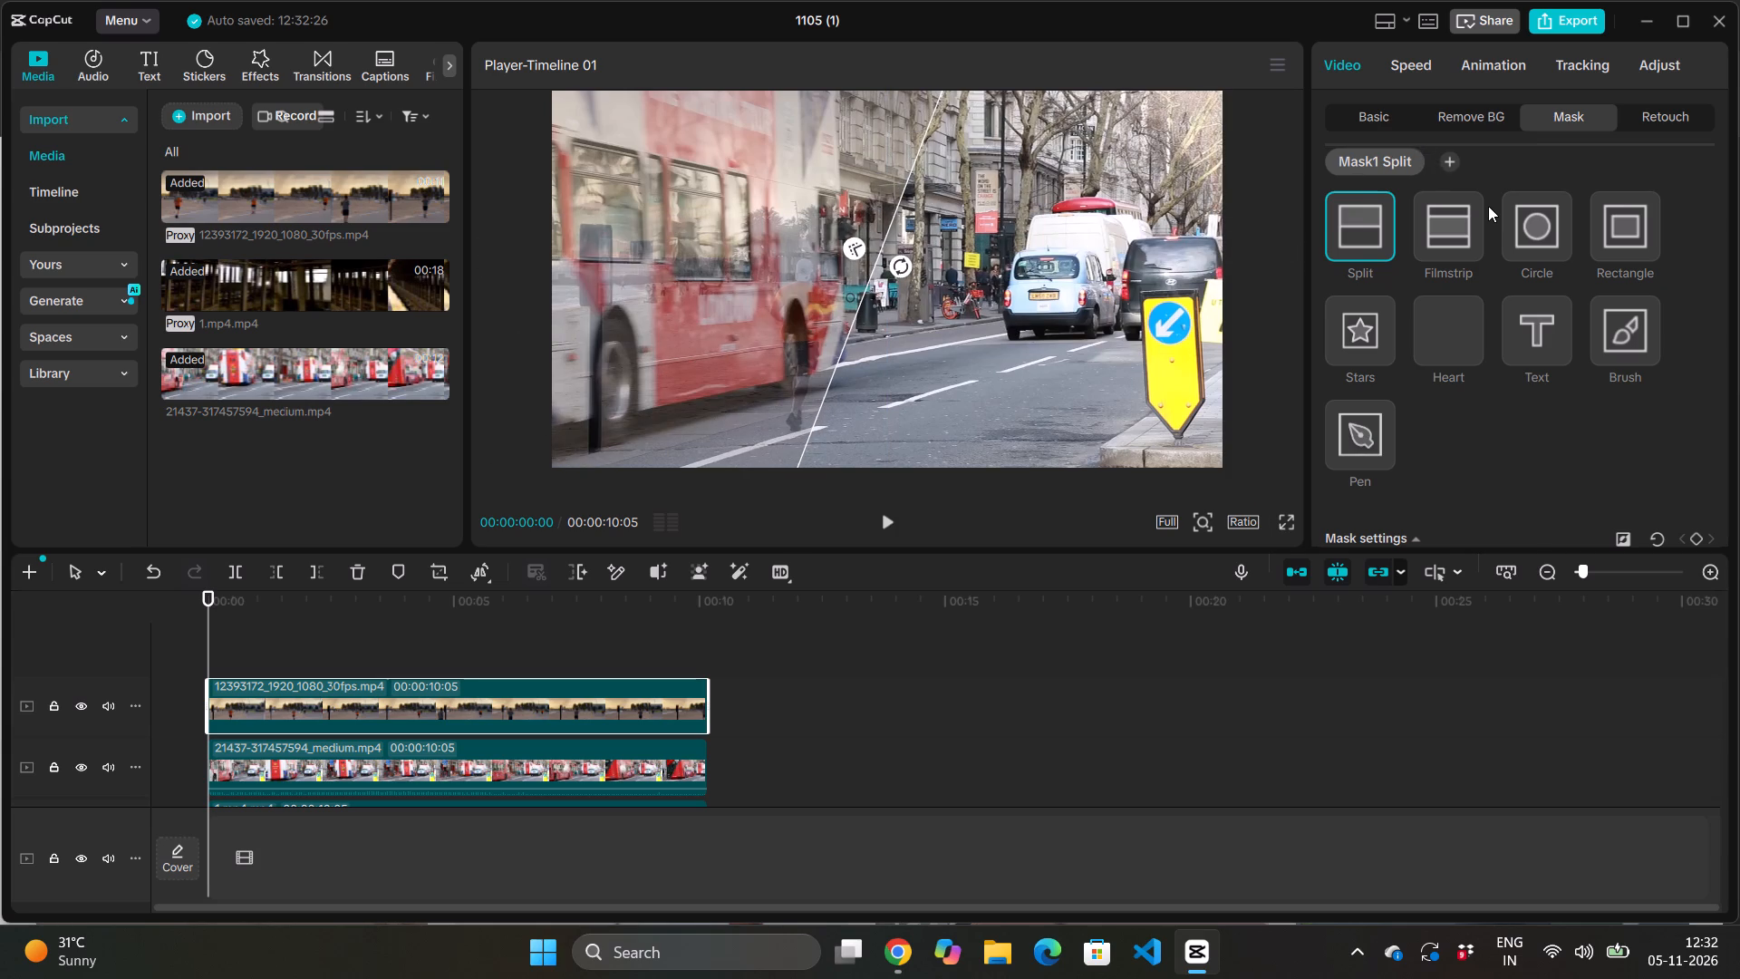
Set the rotation of the beach running clip's Split mask to -70.0°.
{"action": "scroll", "coordinate": [1491, 216], "scroll_direction": "down", "scroll_amount": 7}
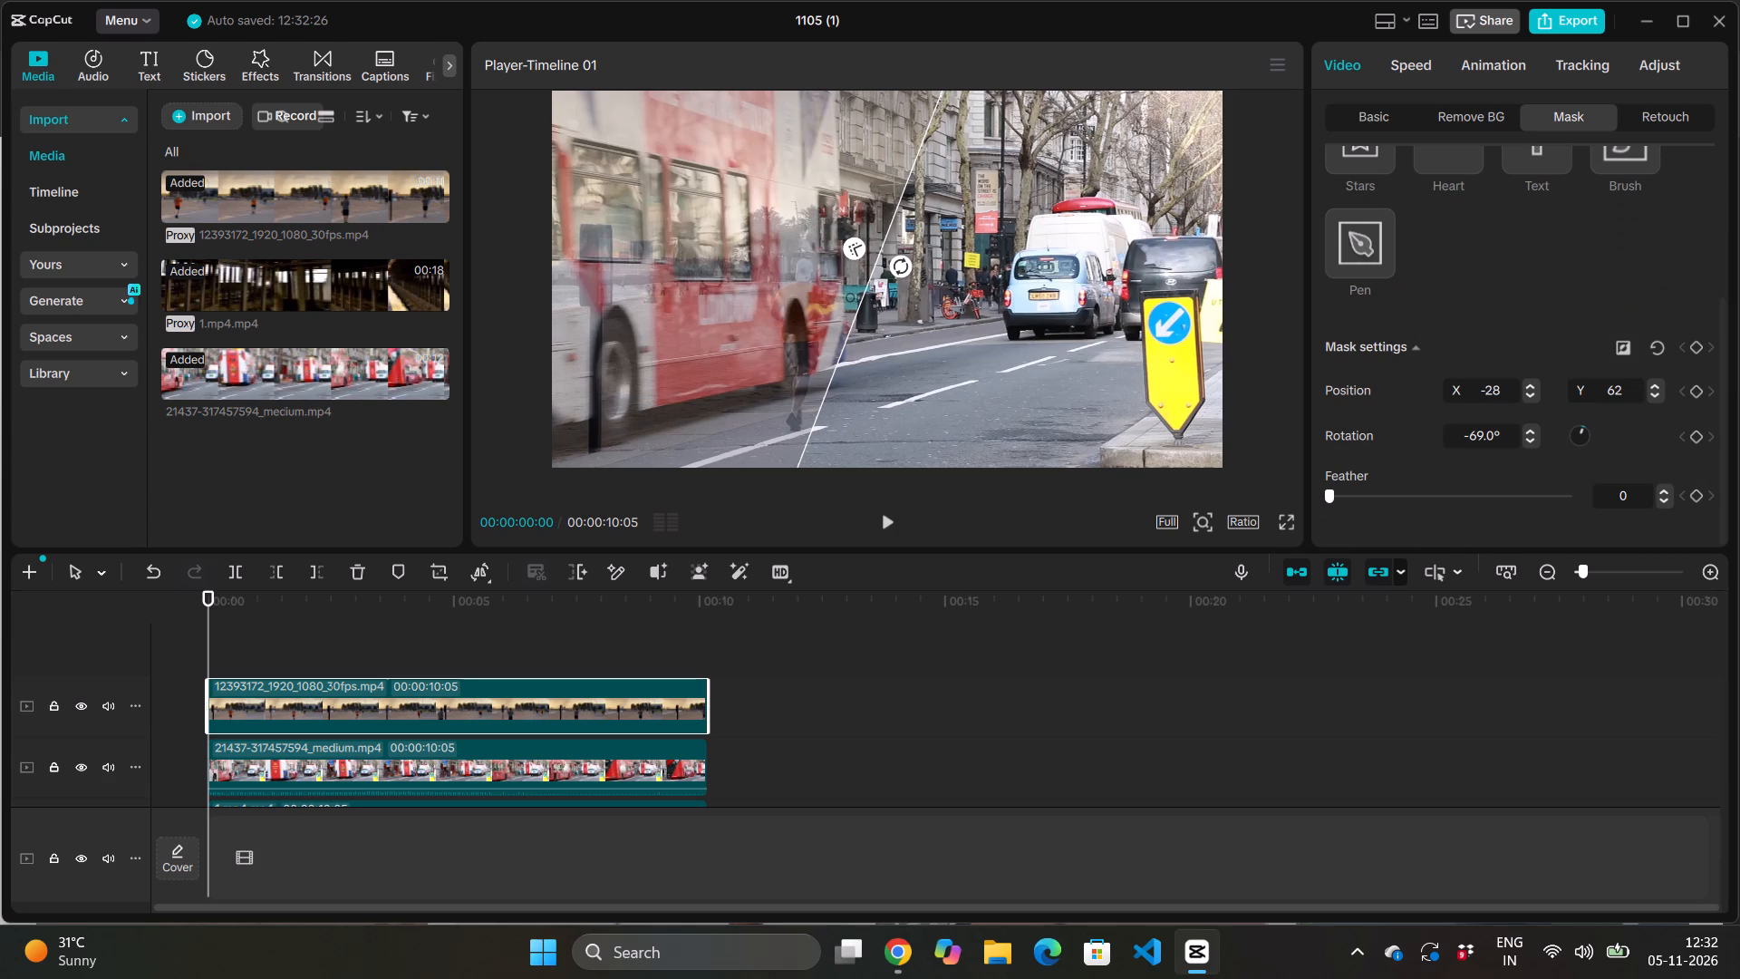
{"action": "left_click", "coordinate": [1533, 417]}
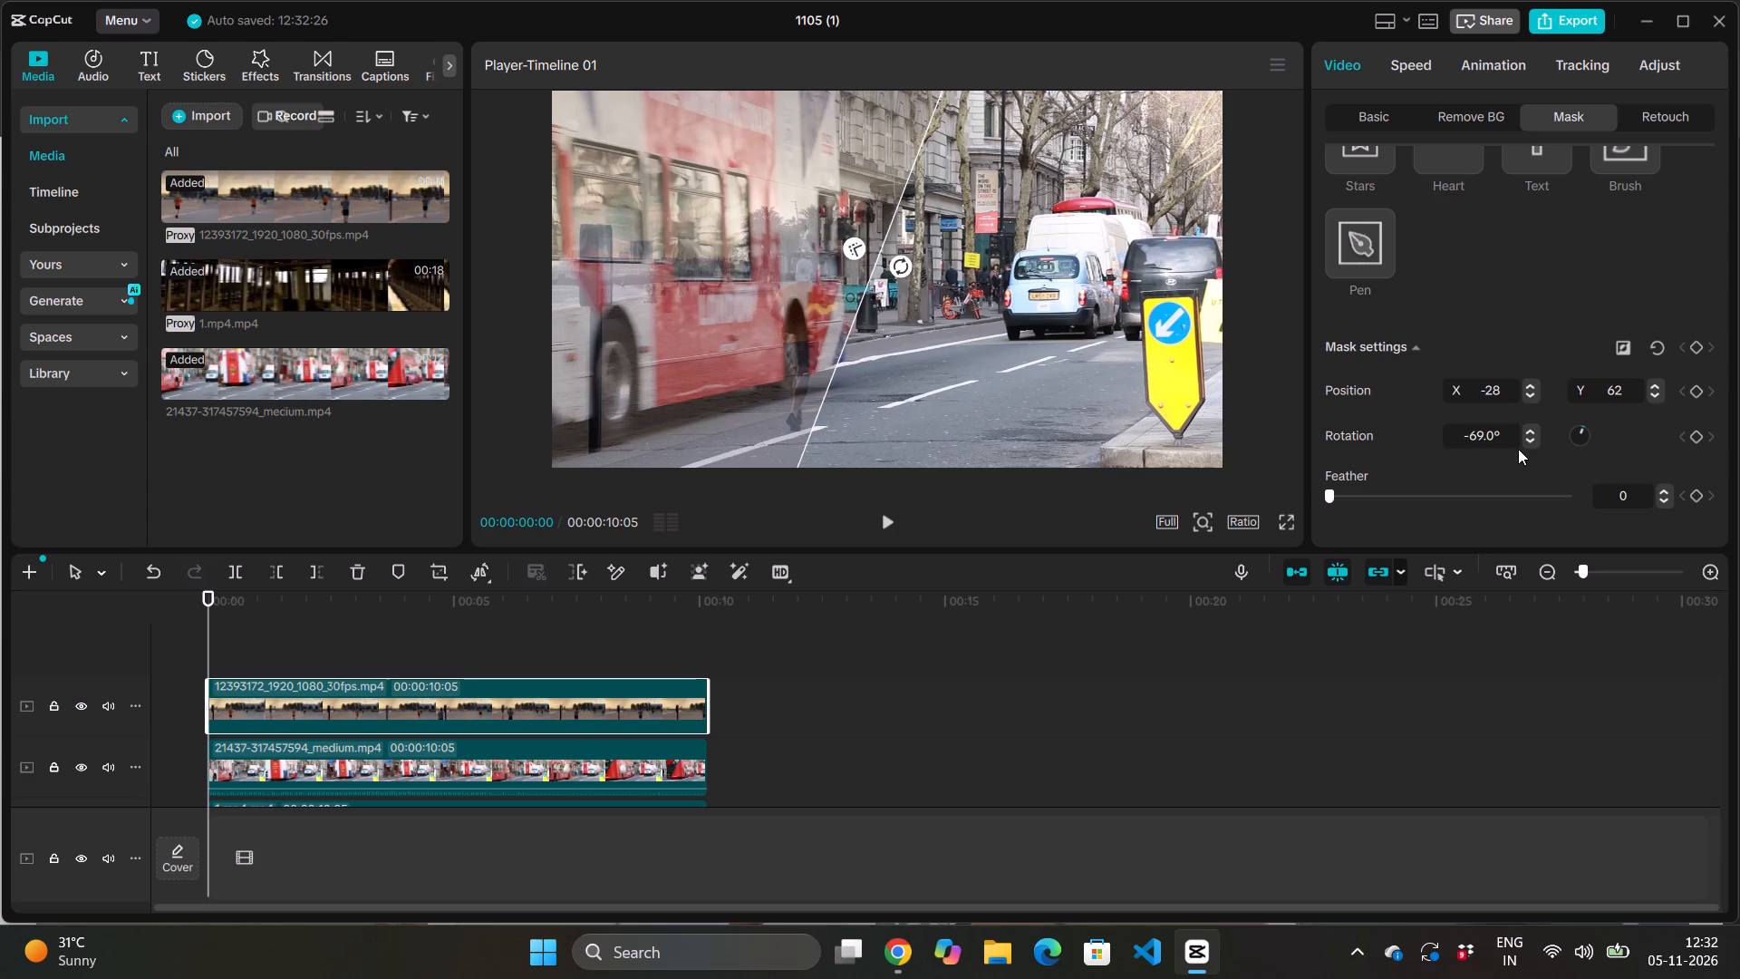
{"action": "left_click", "coordinate": [1528, 429]}
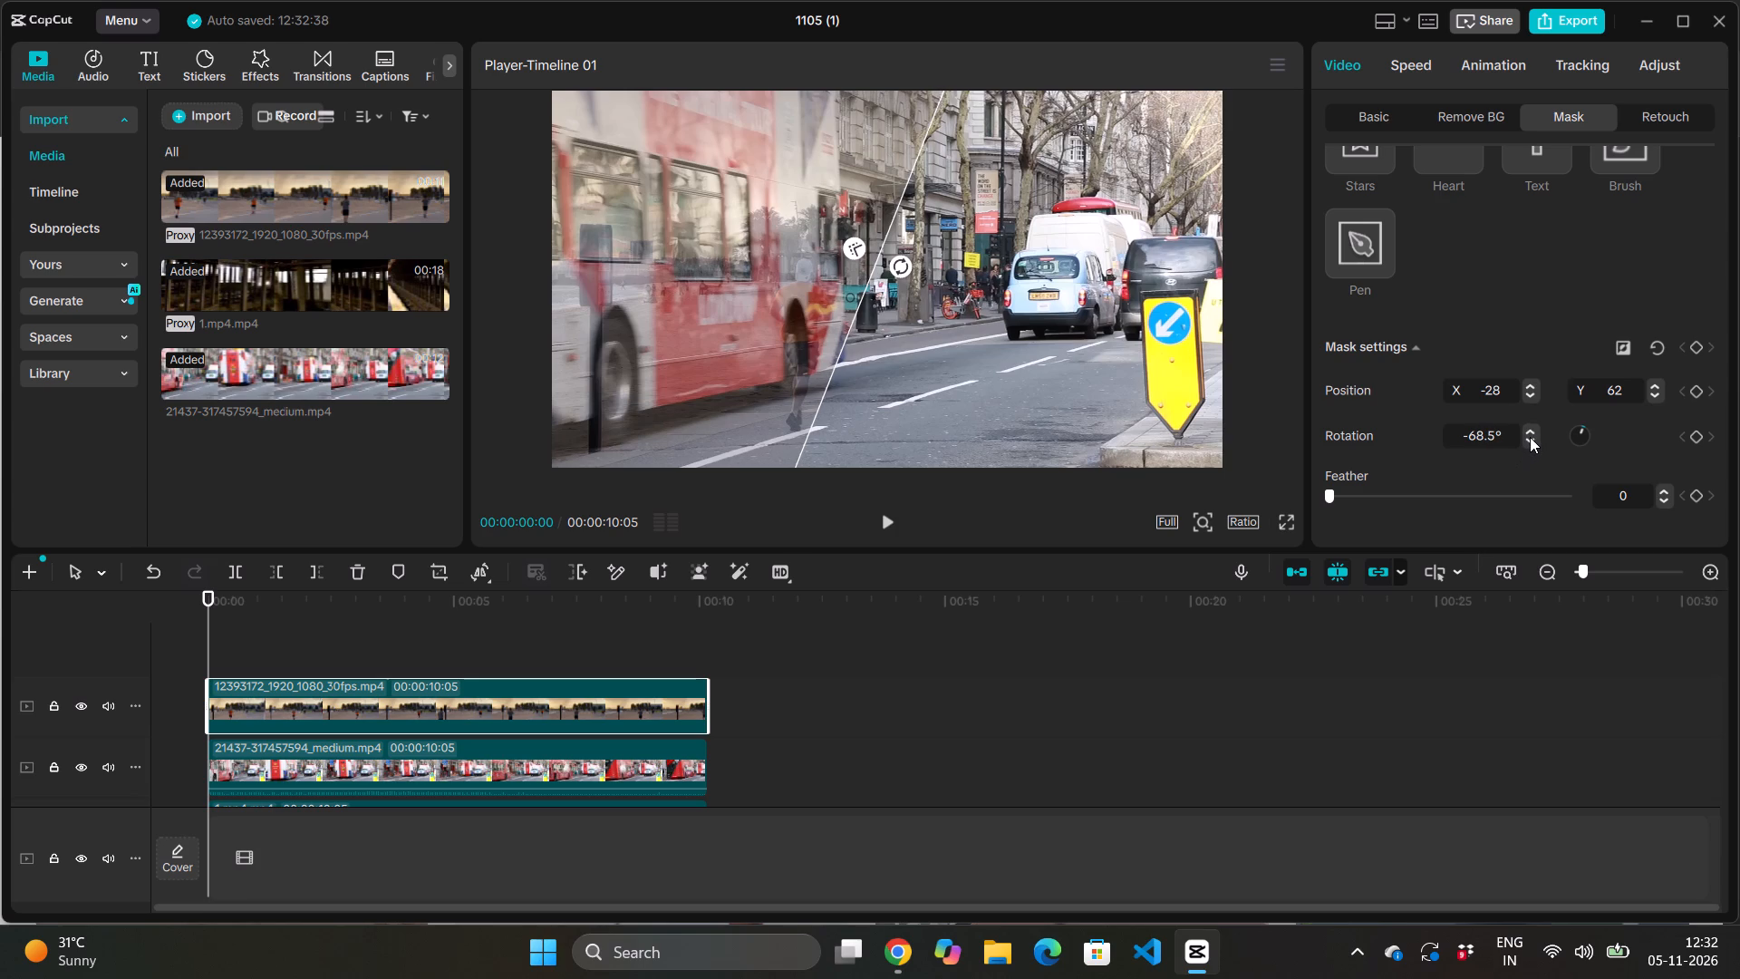
{"action": "left_click", "coordinate": [1530, 437]}
{"action": "left_click", "coordinate": [1530, 437]}
{"action": "left_click", "coordinate": [1530, 437]}
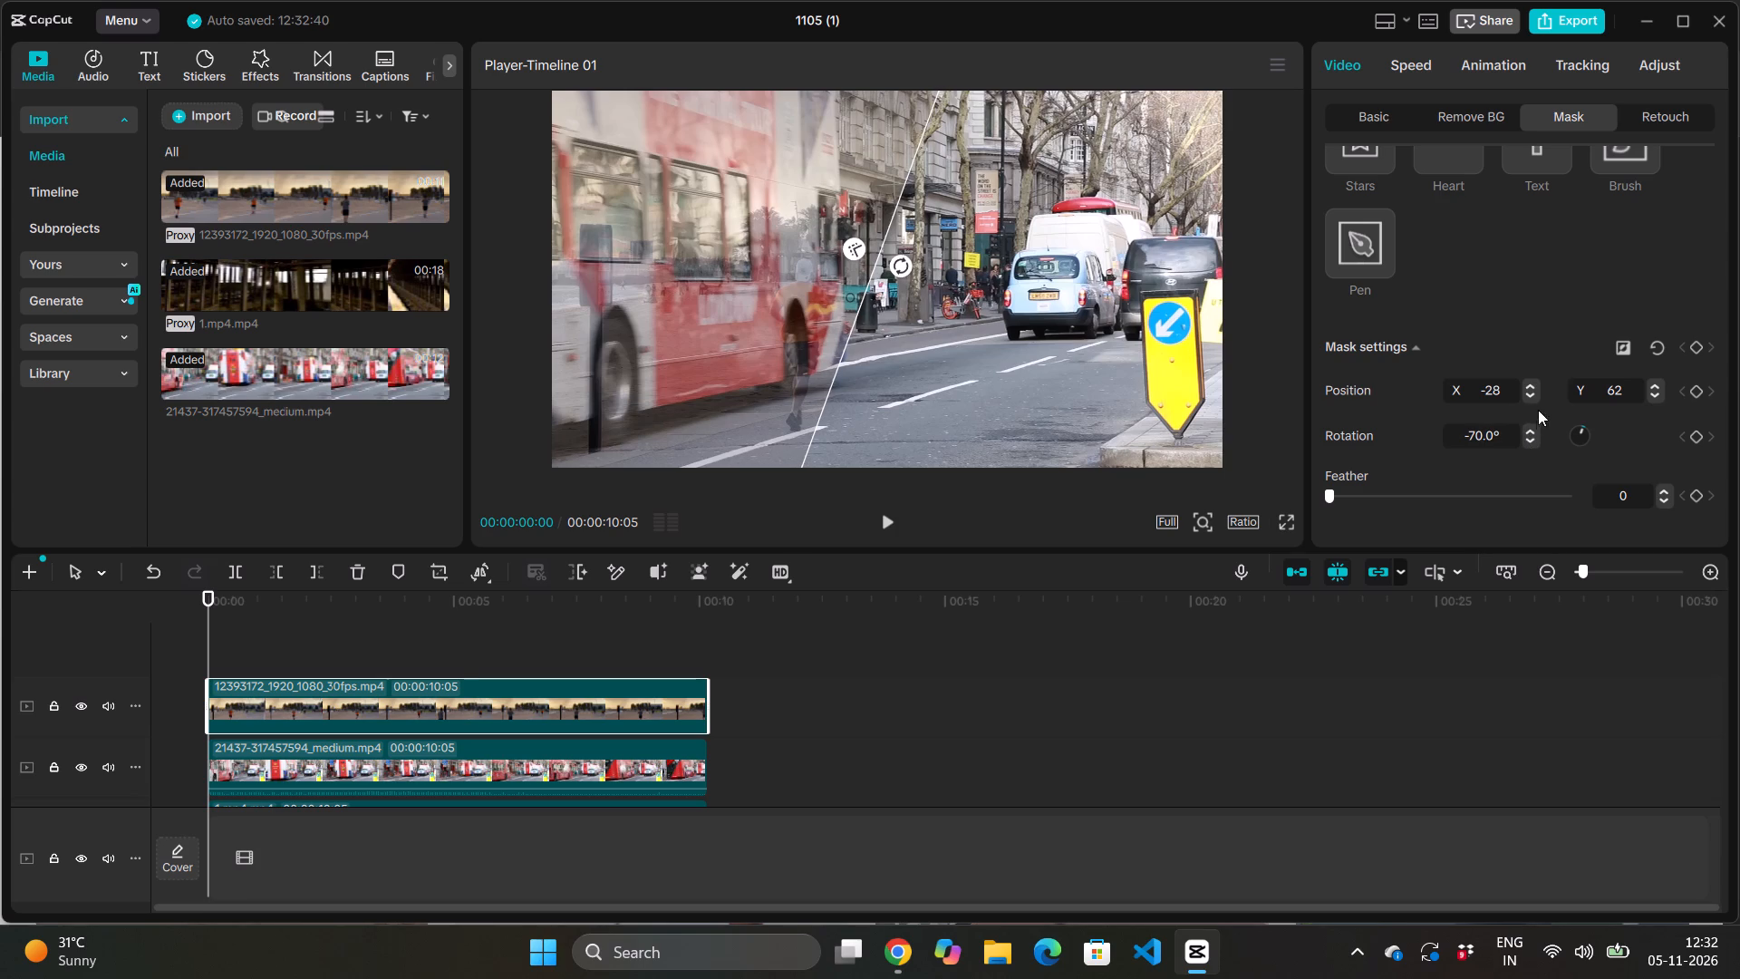
Reverse the Split mask so the beach running clip shows on the opposite side of the dividing line.
{"action": "scroll", "coordinate": [1556, 363], "scroll_direction": "up", "scroll_amount": 2}
{"action": "scroll", "coordinate": [1586, 399], "scroll_direction": "down", "scroll_amount": 2}
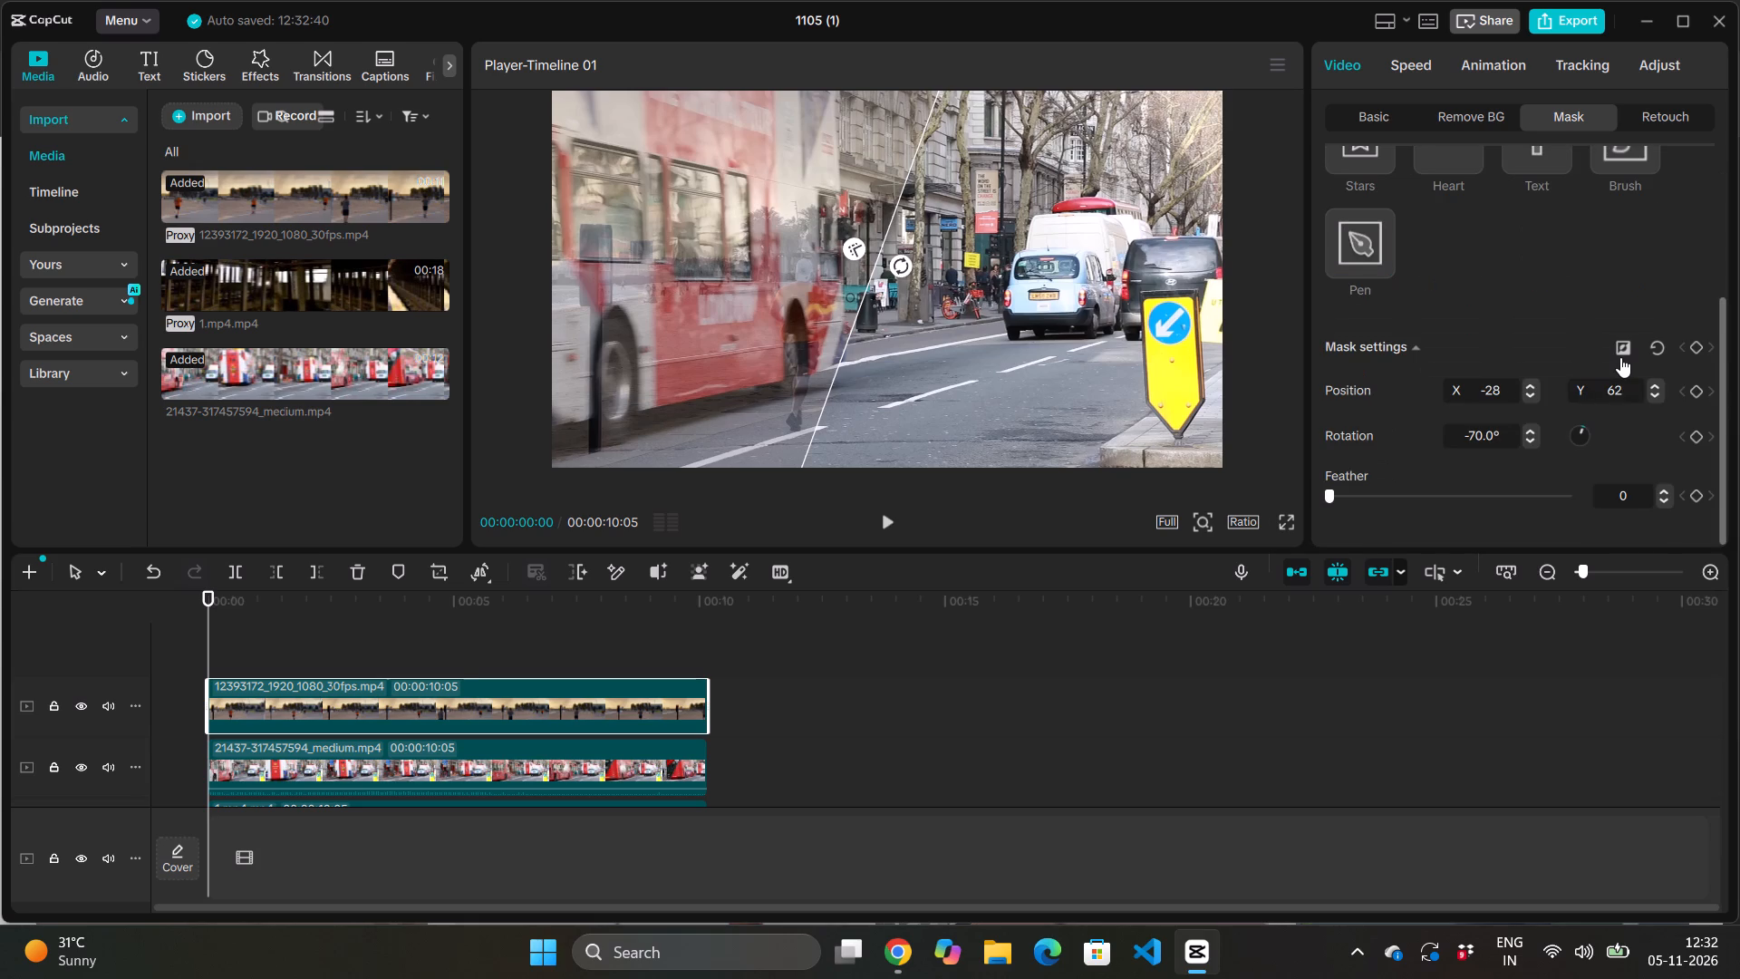
{"action": "left_click", "coordinate": [1620, 357]}
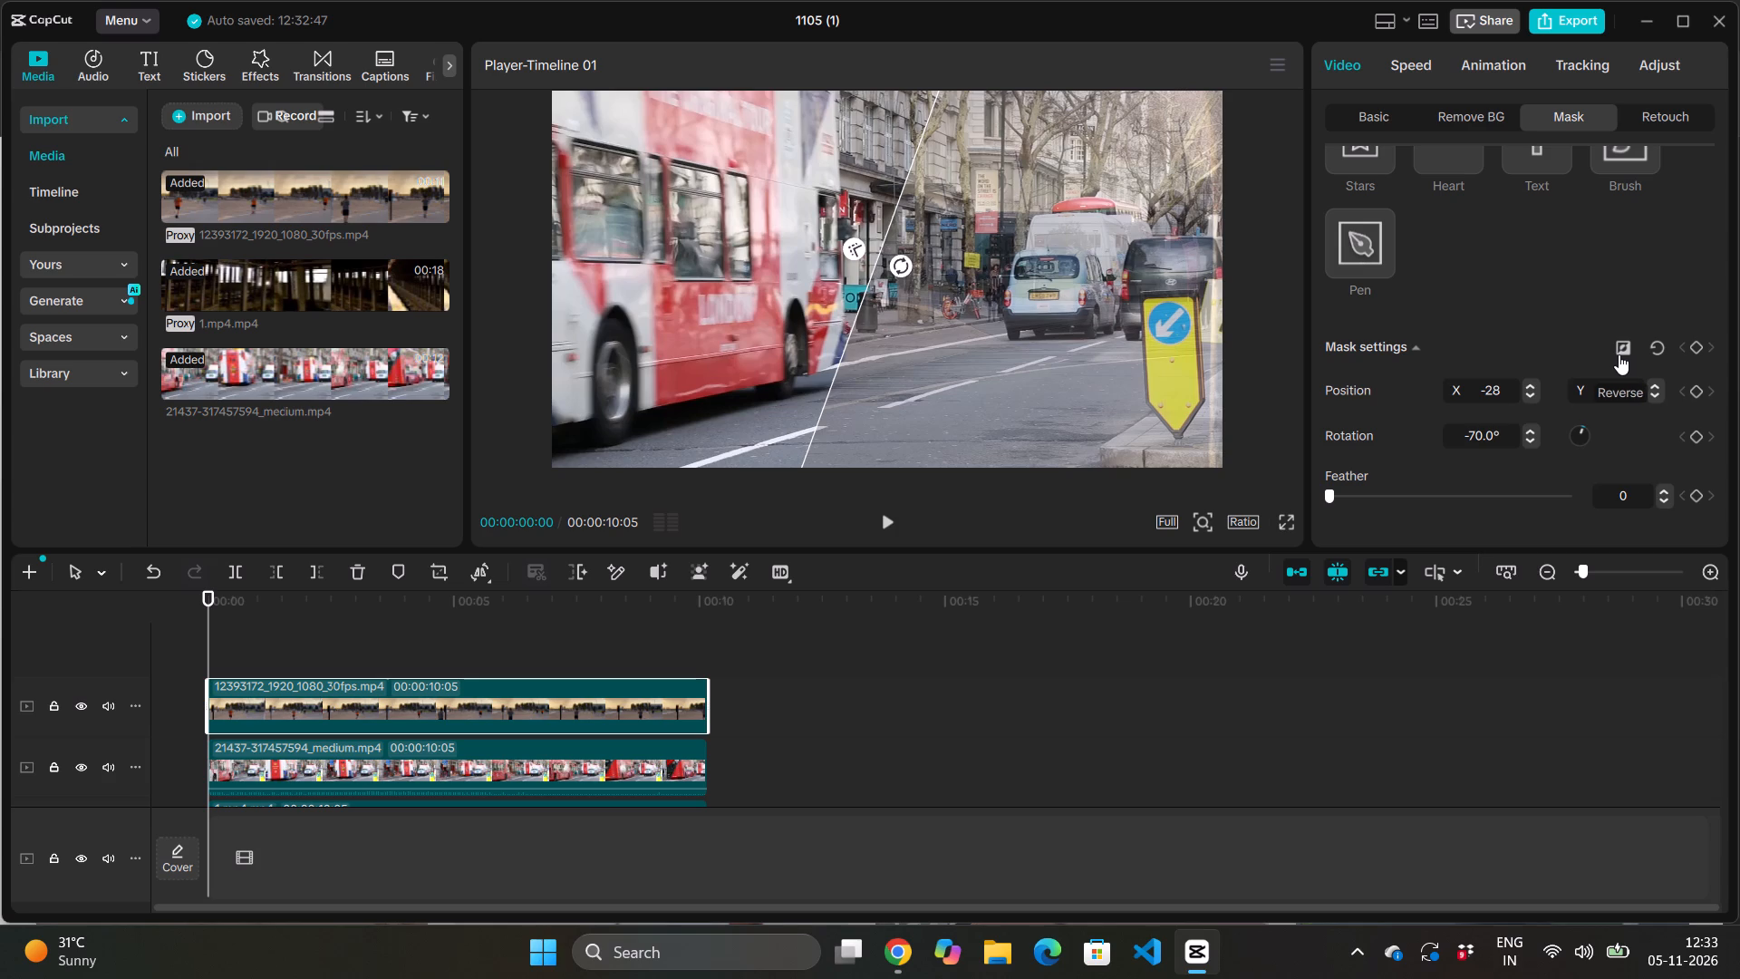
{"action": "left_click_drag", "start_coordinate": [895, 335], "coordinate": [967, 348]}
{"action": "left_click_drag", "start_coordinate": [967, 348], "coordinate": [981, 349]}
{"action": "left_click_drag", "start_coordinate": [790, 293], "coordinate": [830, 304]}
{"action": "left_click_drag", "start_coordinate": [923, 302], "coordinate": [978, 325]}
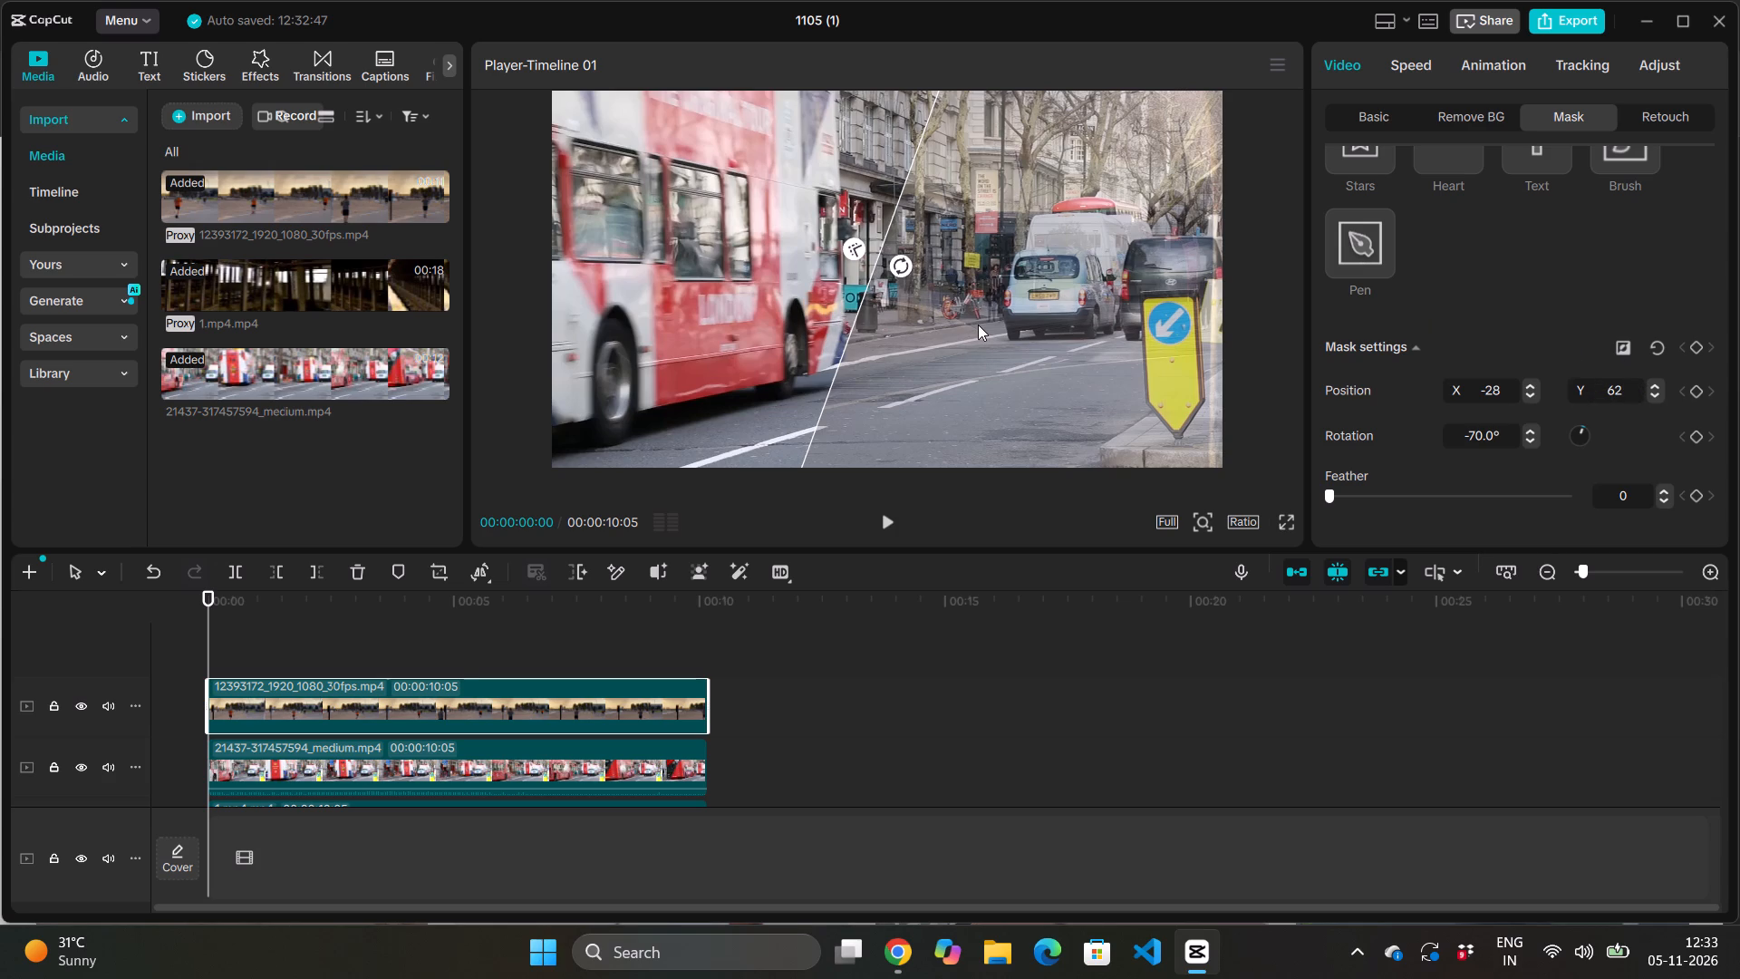
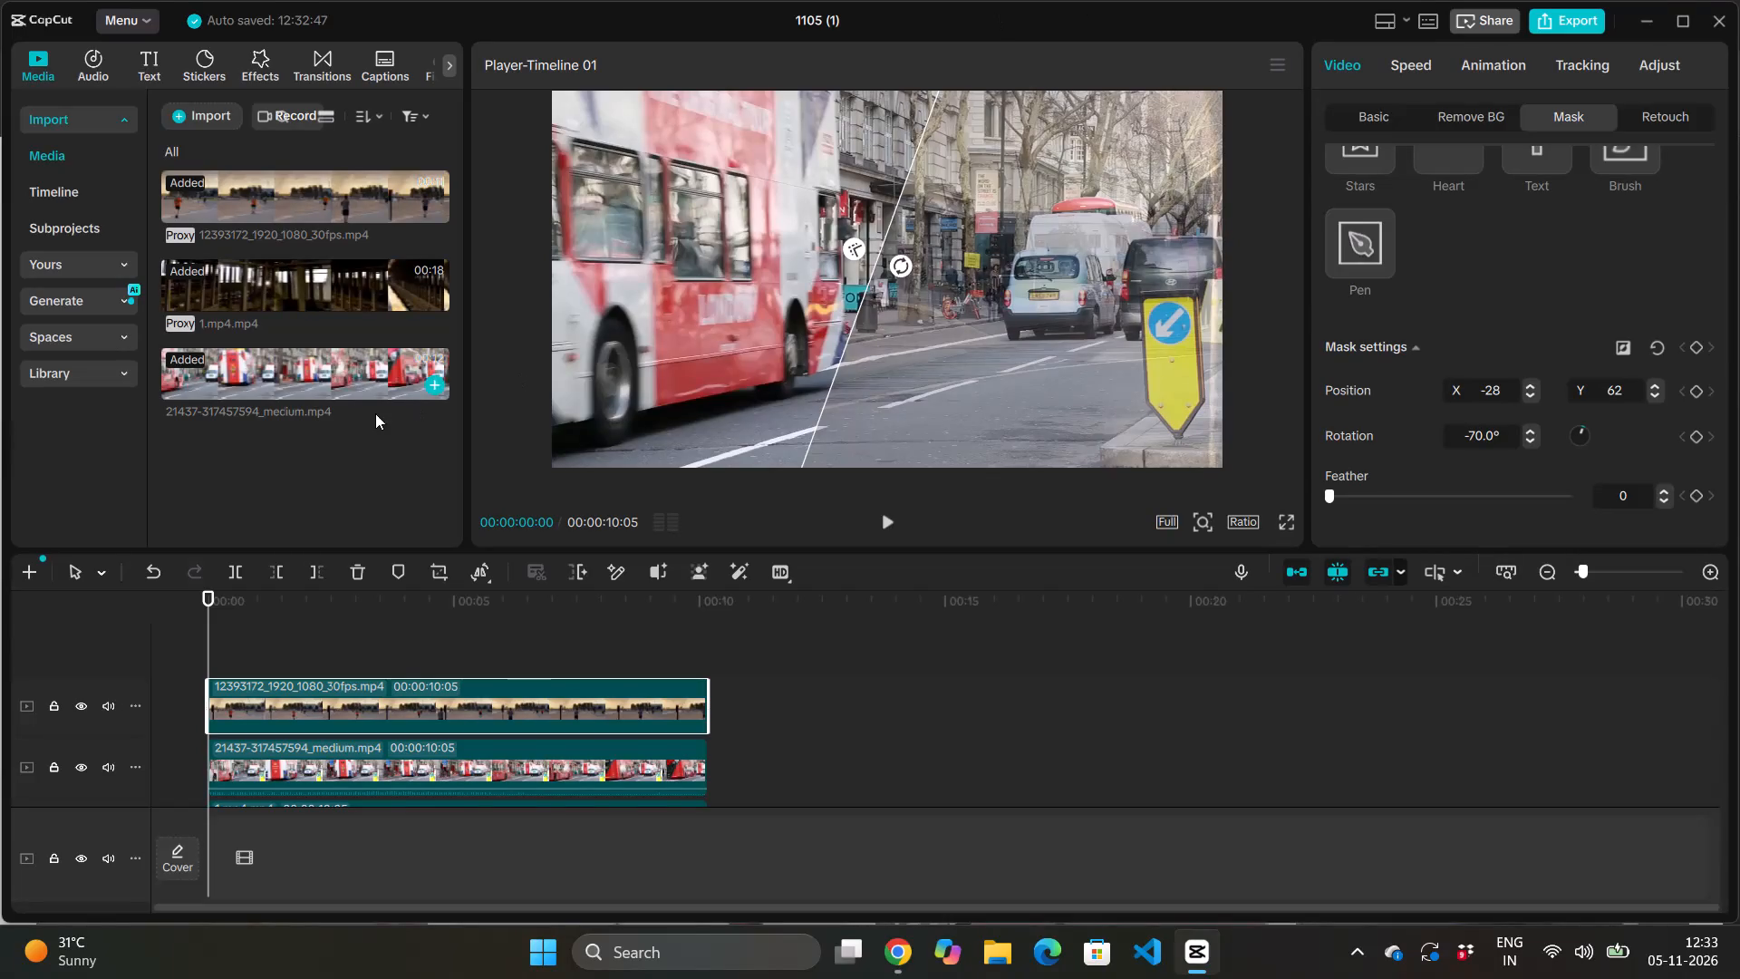
Undo the Split mask edits and the blend opacity reduction on the beach running clip.
{"action": "scroll", "coordinate": [375, 413], "scroll_direction": "down", "scroll_amount": 5}
{"action": "scroll", "coordinate": [612, 616], "scroll_direction": "down", "scroll_amount": 4}
{"action": "scroll", "coordinate": [612, 616], "scroll_direction": "up", "scroll_amount": 1}
{"action": "key", "text": "ctrl+z"}
{"action": "key", "text": "ctrl+z"}
{"action": "key", "text": "ctrl+z"}
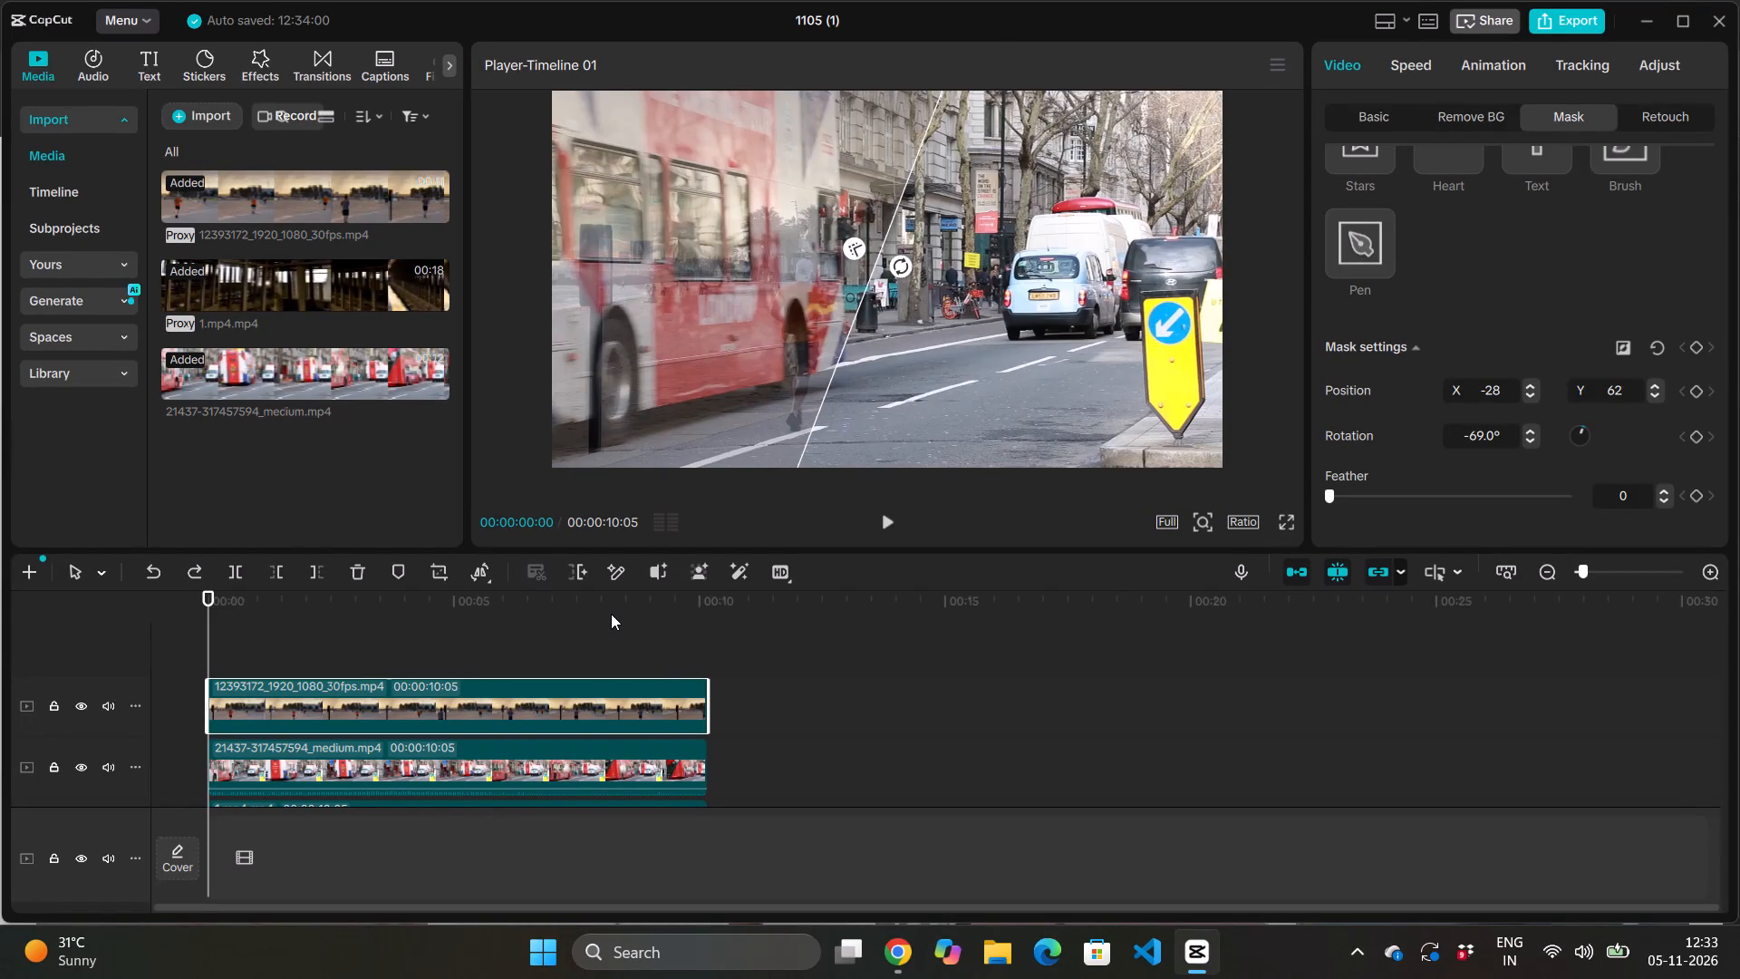
{"action": "key", "text": "ctrl+z"}
{"action": "key", "text": "ctrl+z"}
{"action": "key", "text": "ctrl+z"}
{"action": "key", "text": "ctrl+z"}
{"action": "key", "text": "ctrl+z"}
{"action": "key", "text": "ctrl+z"}
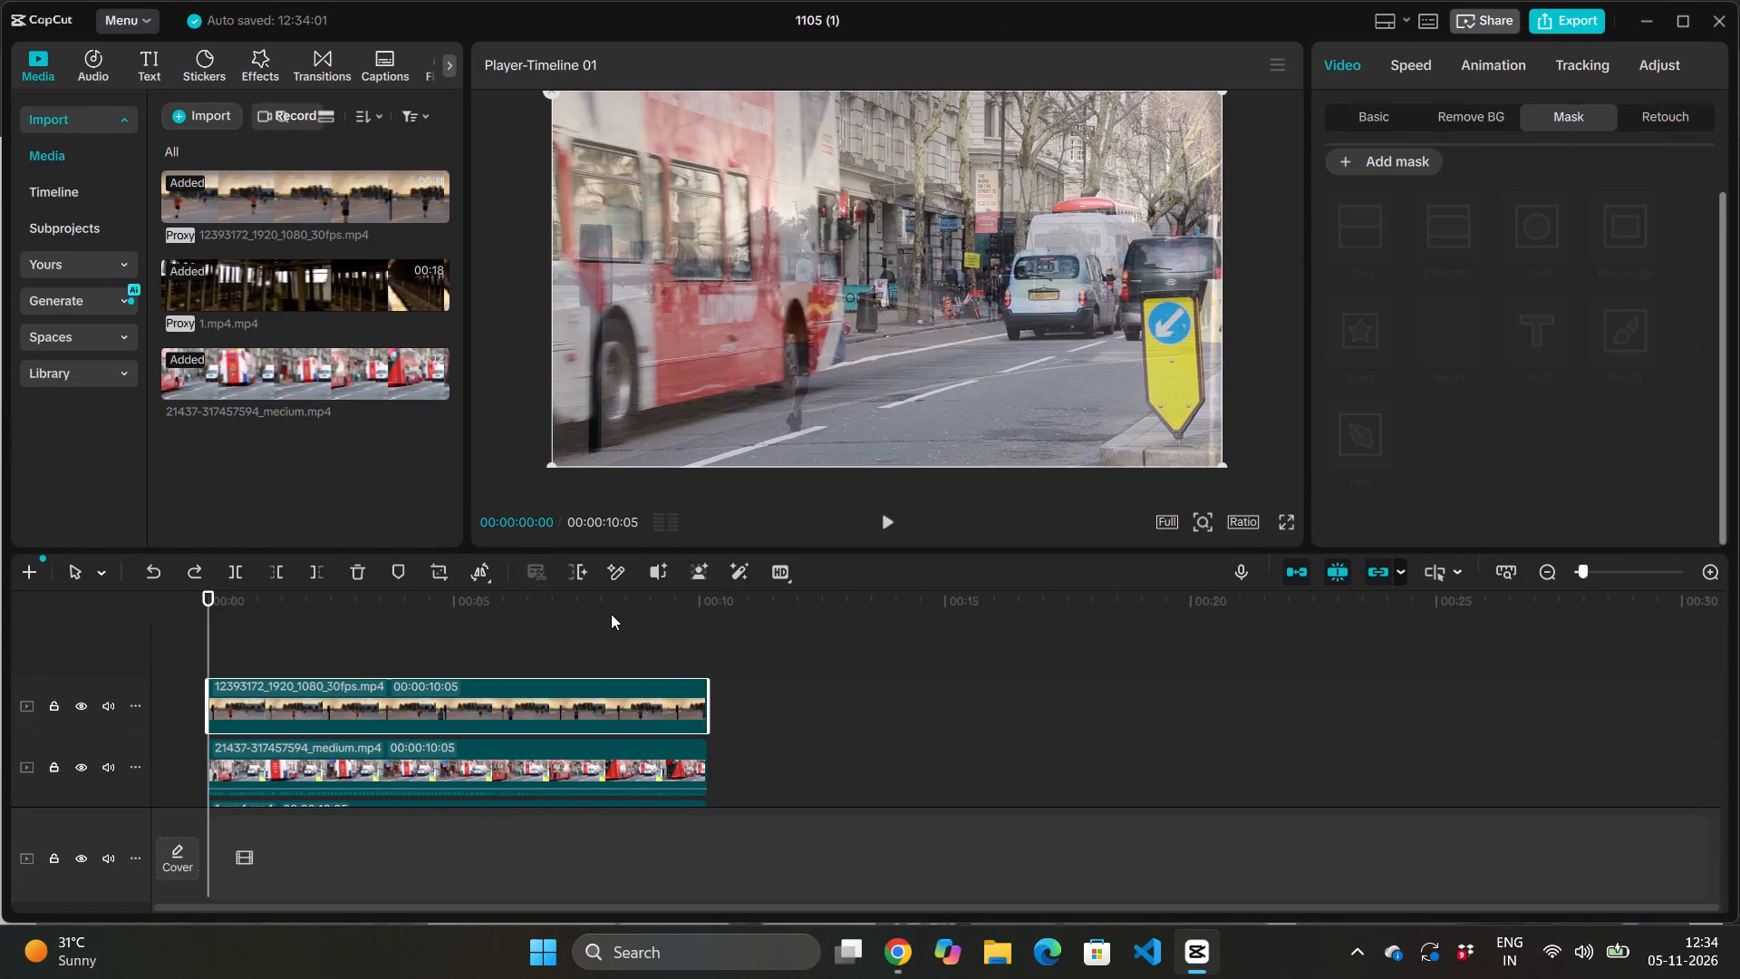
{"action": "key", "text": "ctrl+z"}
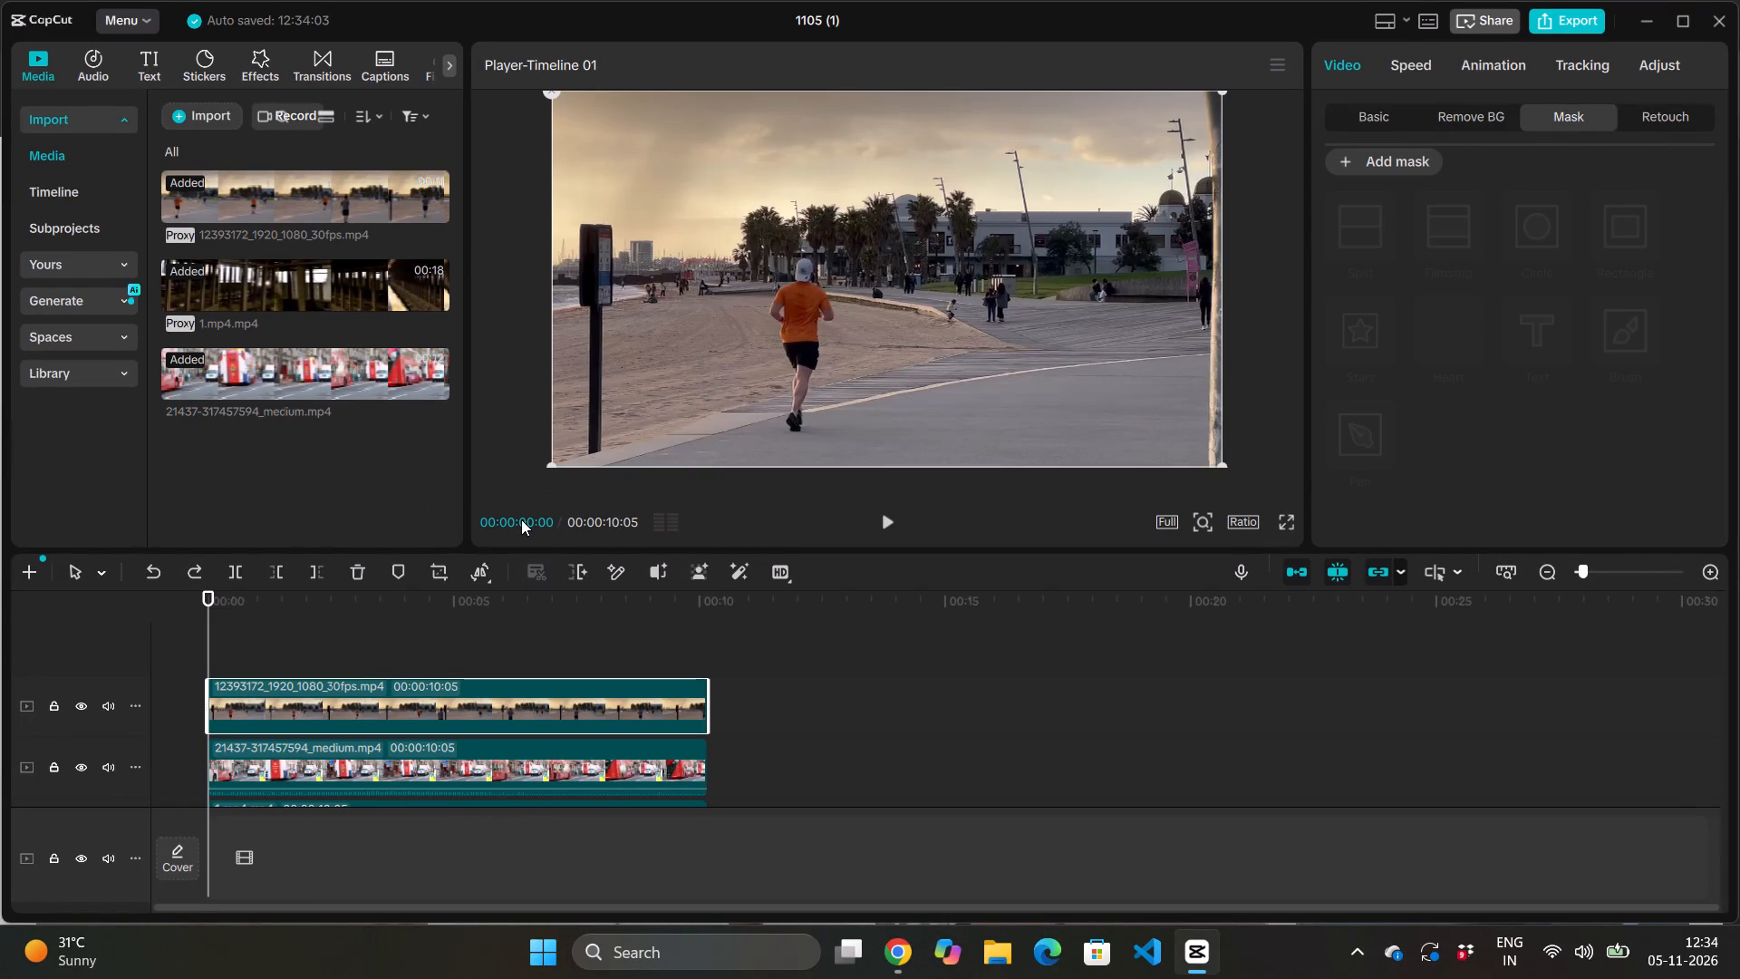
Move the beach running clip to the bottom of the stack, beneath the London street and subway clips, starting at 00:00.
{"action": "scroll", "coordinate": [521, 519], "scroll_direction": "down", "scroll_amount": 4}
{"action": "scroll", "coordinate": [684, 590], "scroll_direction": "down", "scroll_amount": 5}
{"action": "scroll", "coordinate": [1013, 635], "scroll_direction": "up", "scroll_amount": 7}
{"action": "scroll", "coordinate": [1013, 635], "scroll_direction": "down", "scroll_amount": 2}
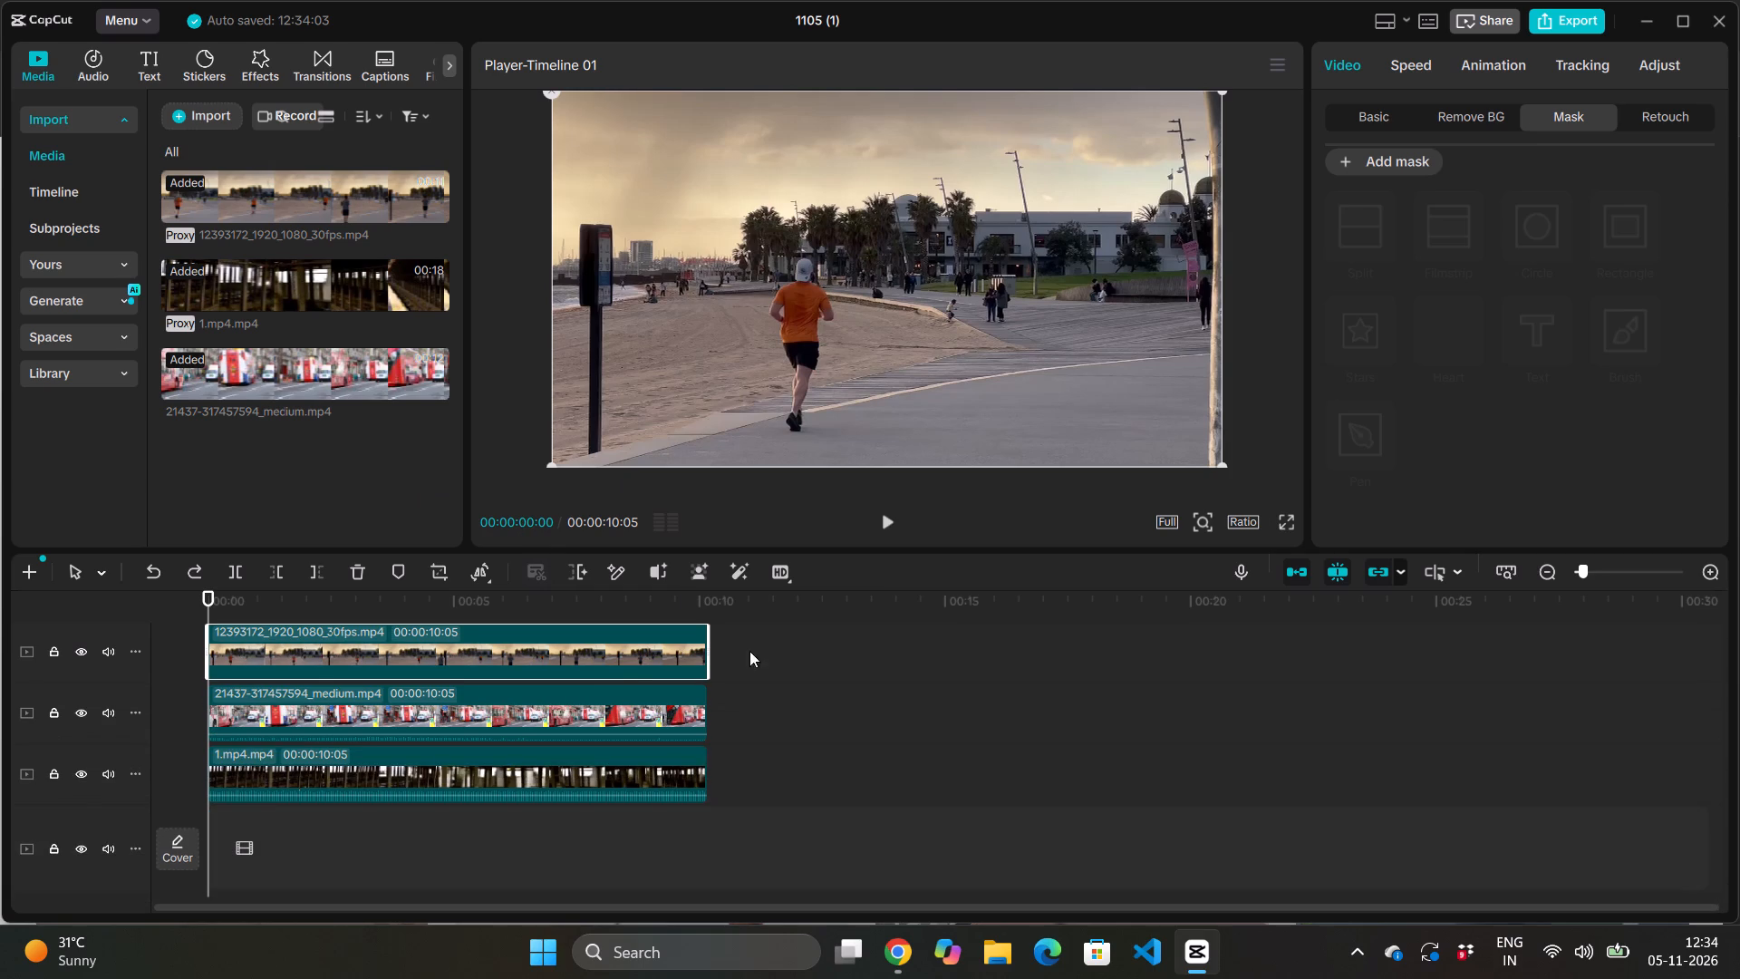
{"action": "left_click_drag", "start_coordinate": [329, 631], "coordinate": [319, 776]}
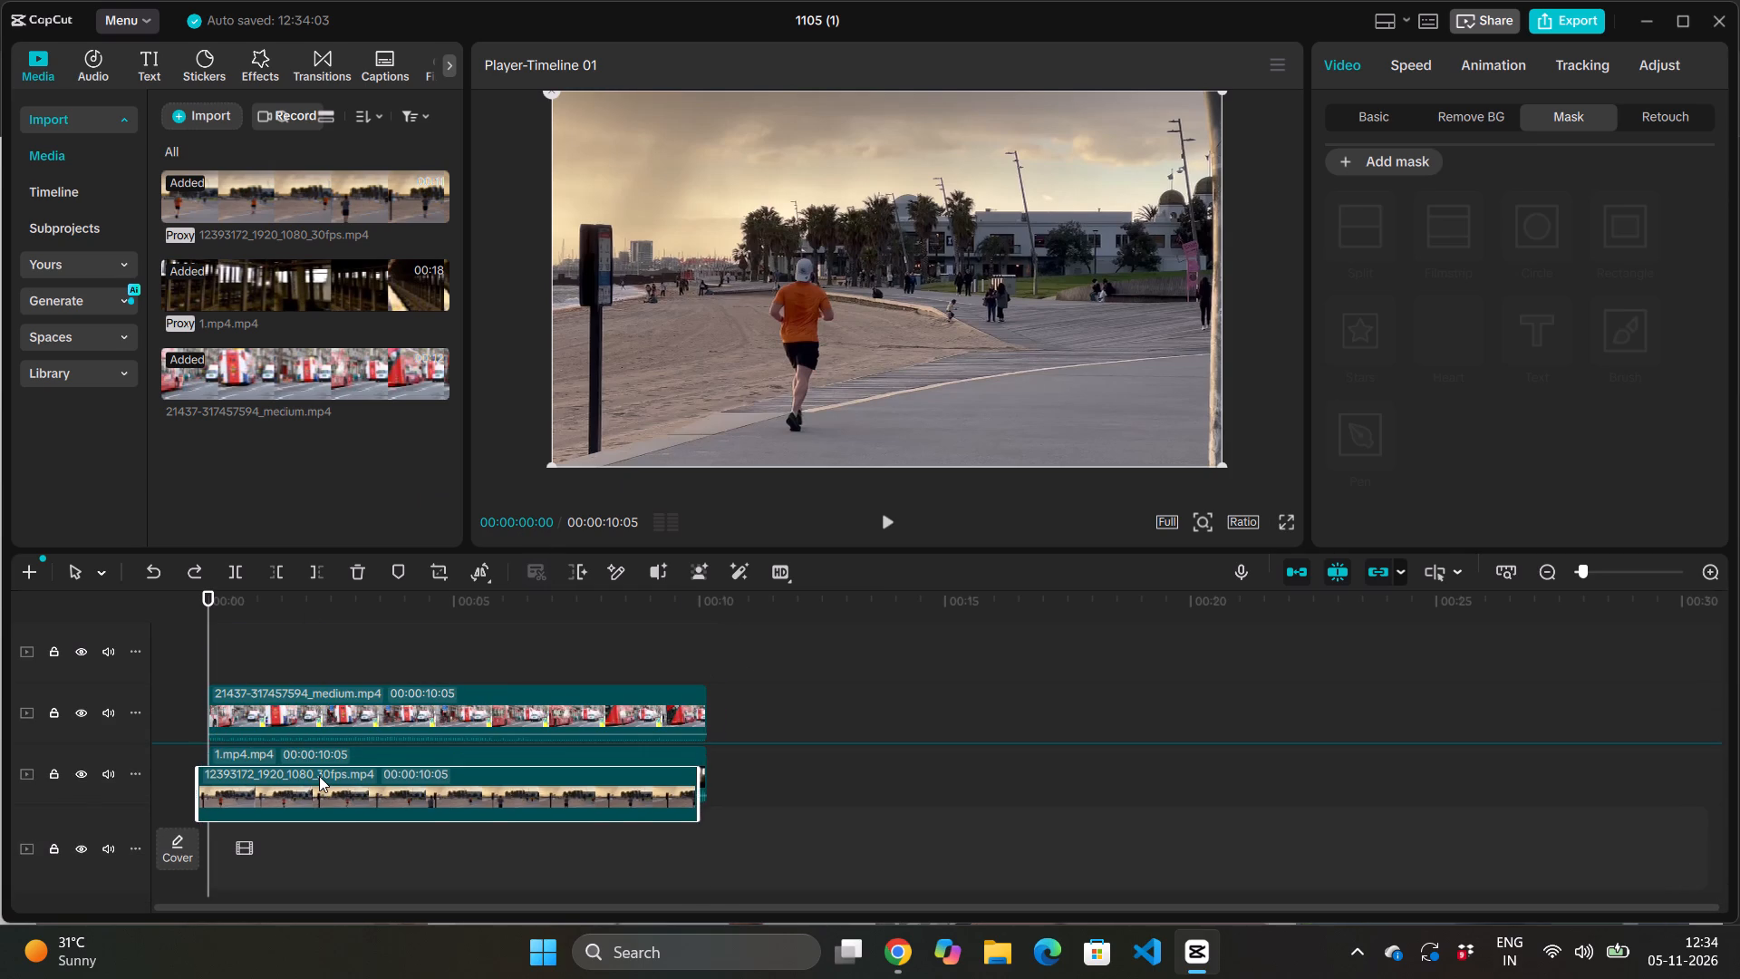
{"action": "left_click_drag", "start_coordinate": [319, 776], "coordinate": [322, 781]}
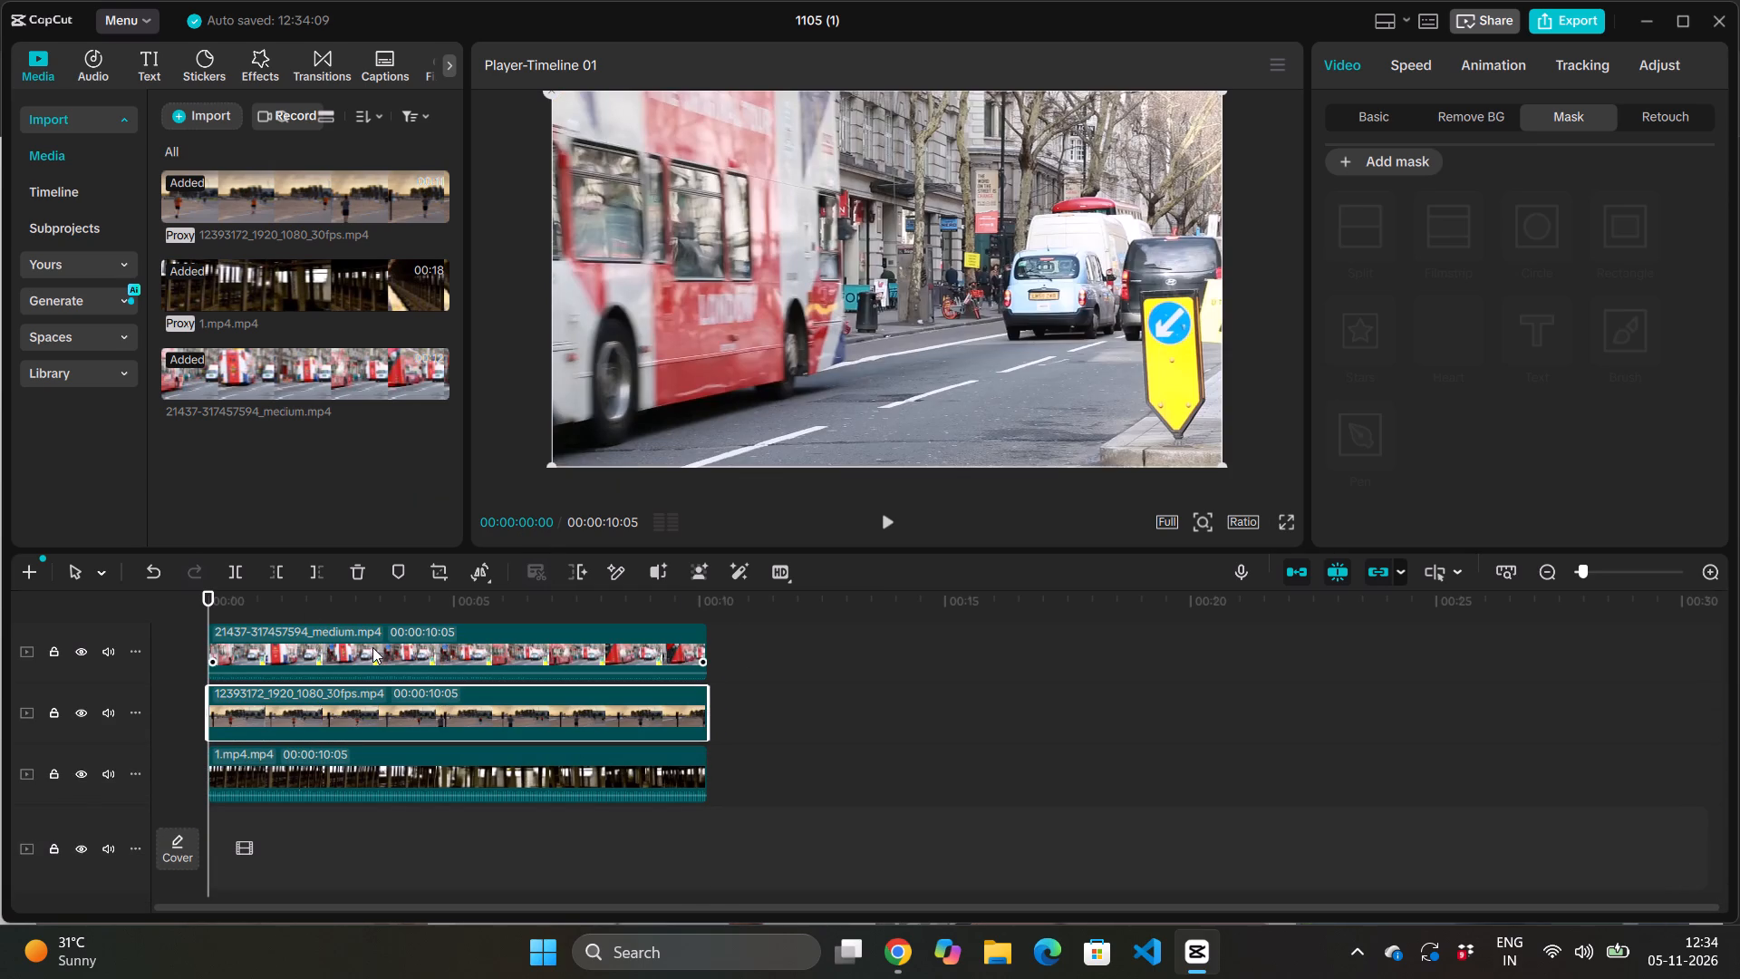
{"action": "left_click_drag", "start_coordinate": [336, 701], "coordinate": [339, 807]}
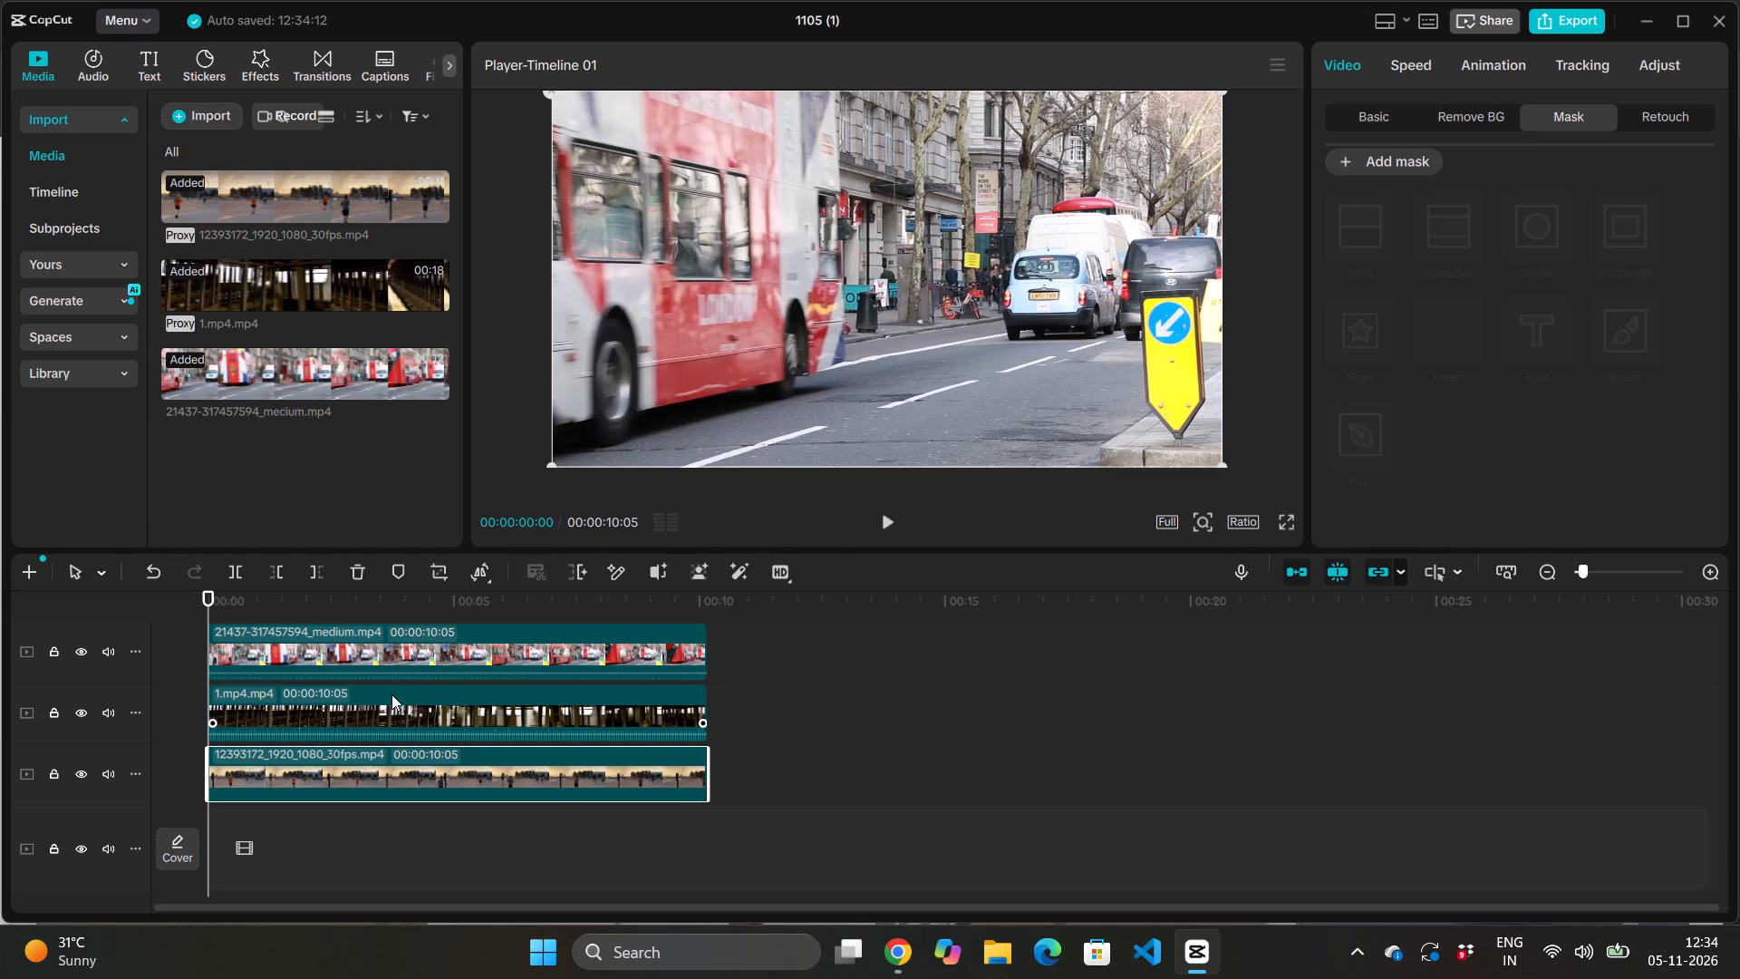
Lower the London street clip's blend opacity to 34%.
{"action": "left_click", "coordinate": [428, 661]}
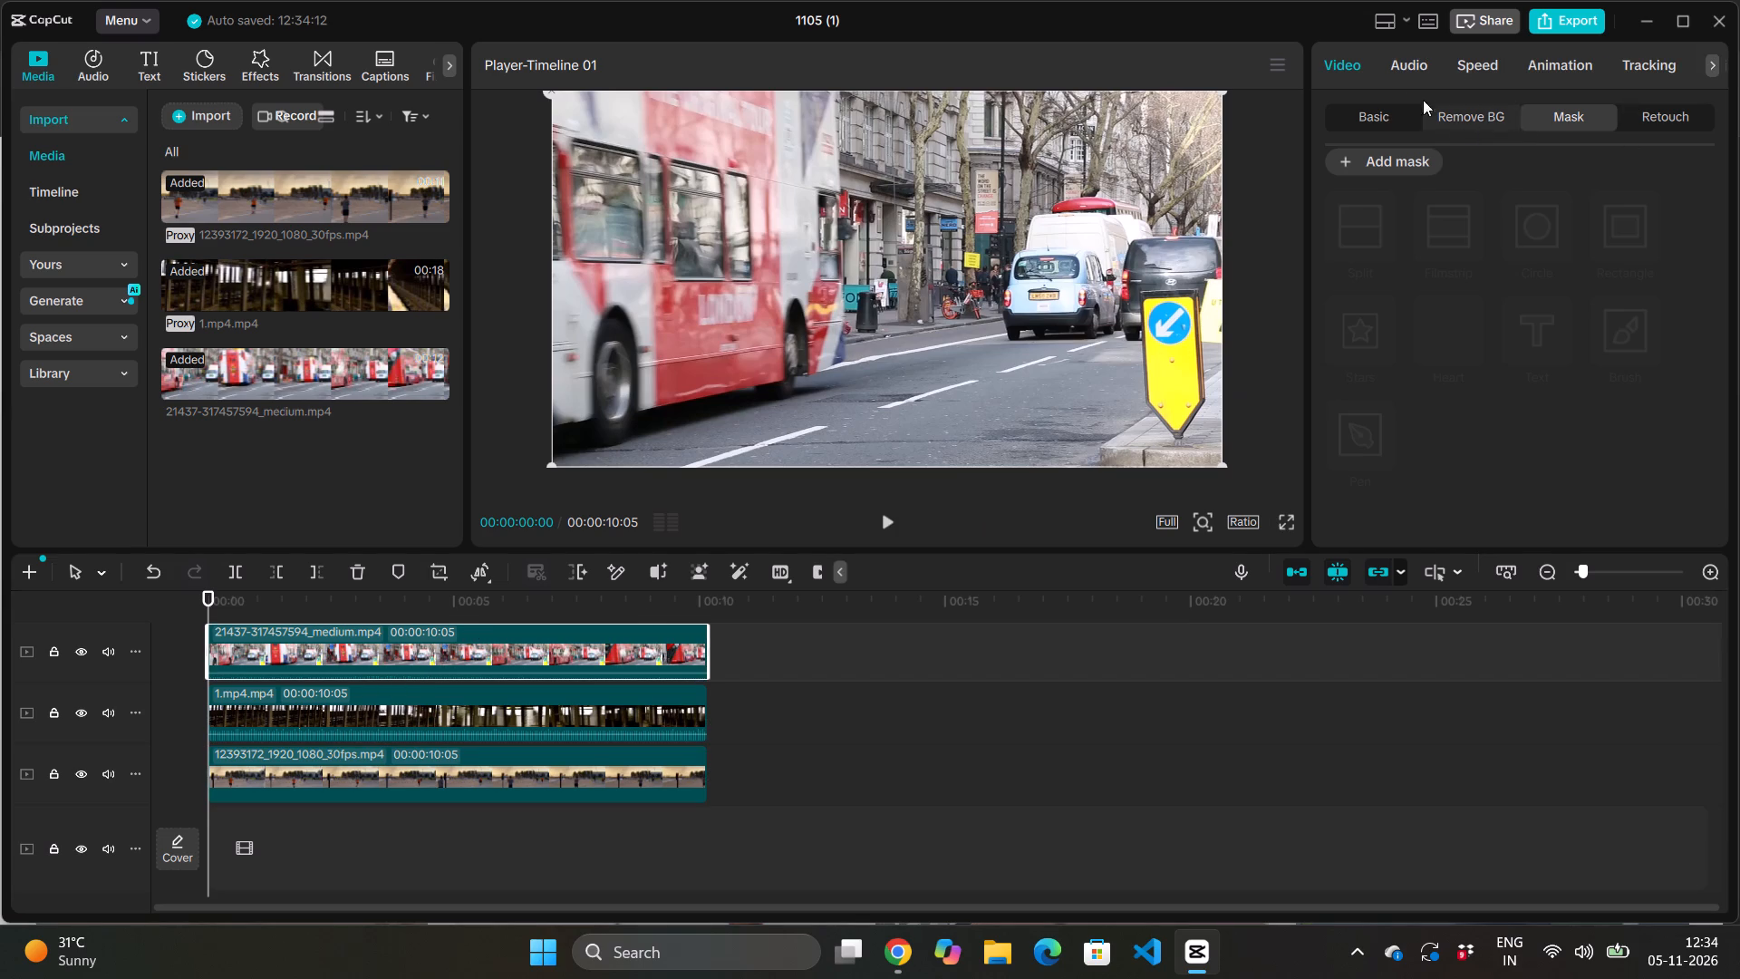
{"action": "left_click", "coordinate": [1364, 110]}
{"action": "scroll", "coordinate": [1513, 353], "scroll_direction": "down", "scroll_amount": 4}
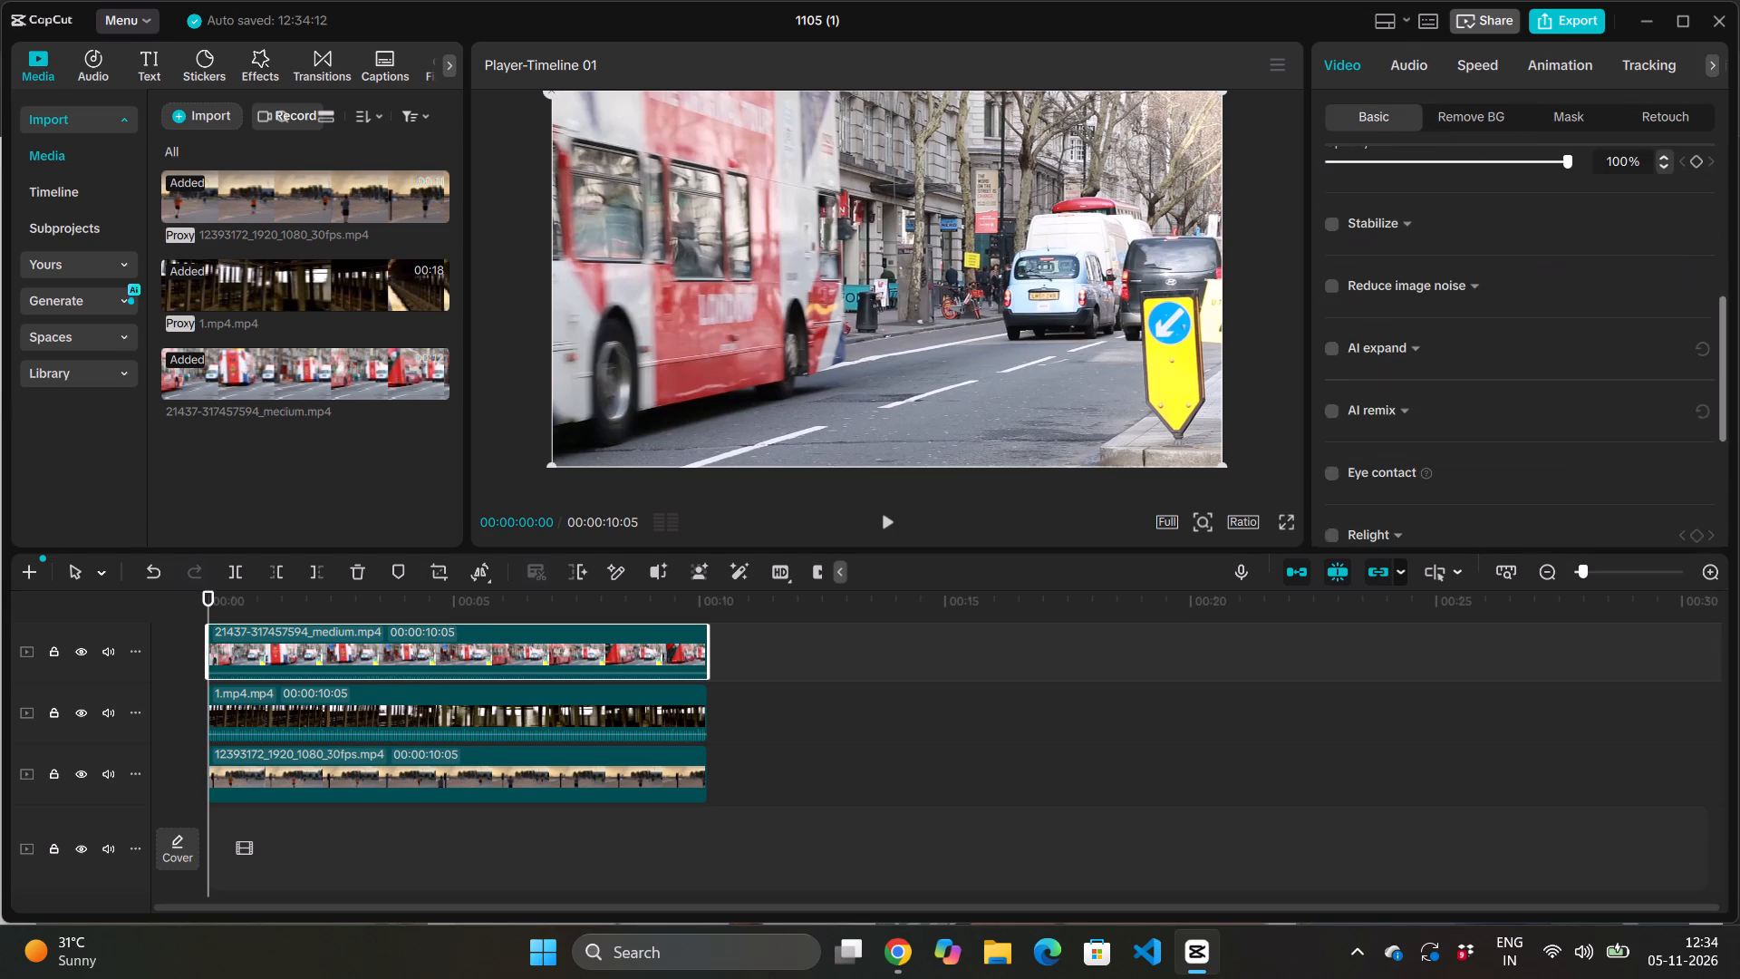
{"action": "scroll", "coordinate": [1513, 353], "scroll_direction": "up", "scroll_amount": 2}
{"action": "left_click_drag", "start_coordinate": [1566, 358], "coordinate": [1555, 358]}
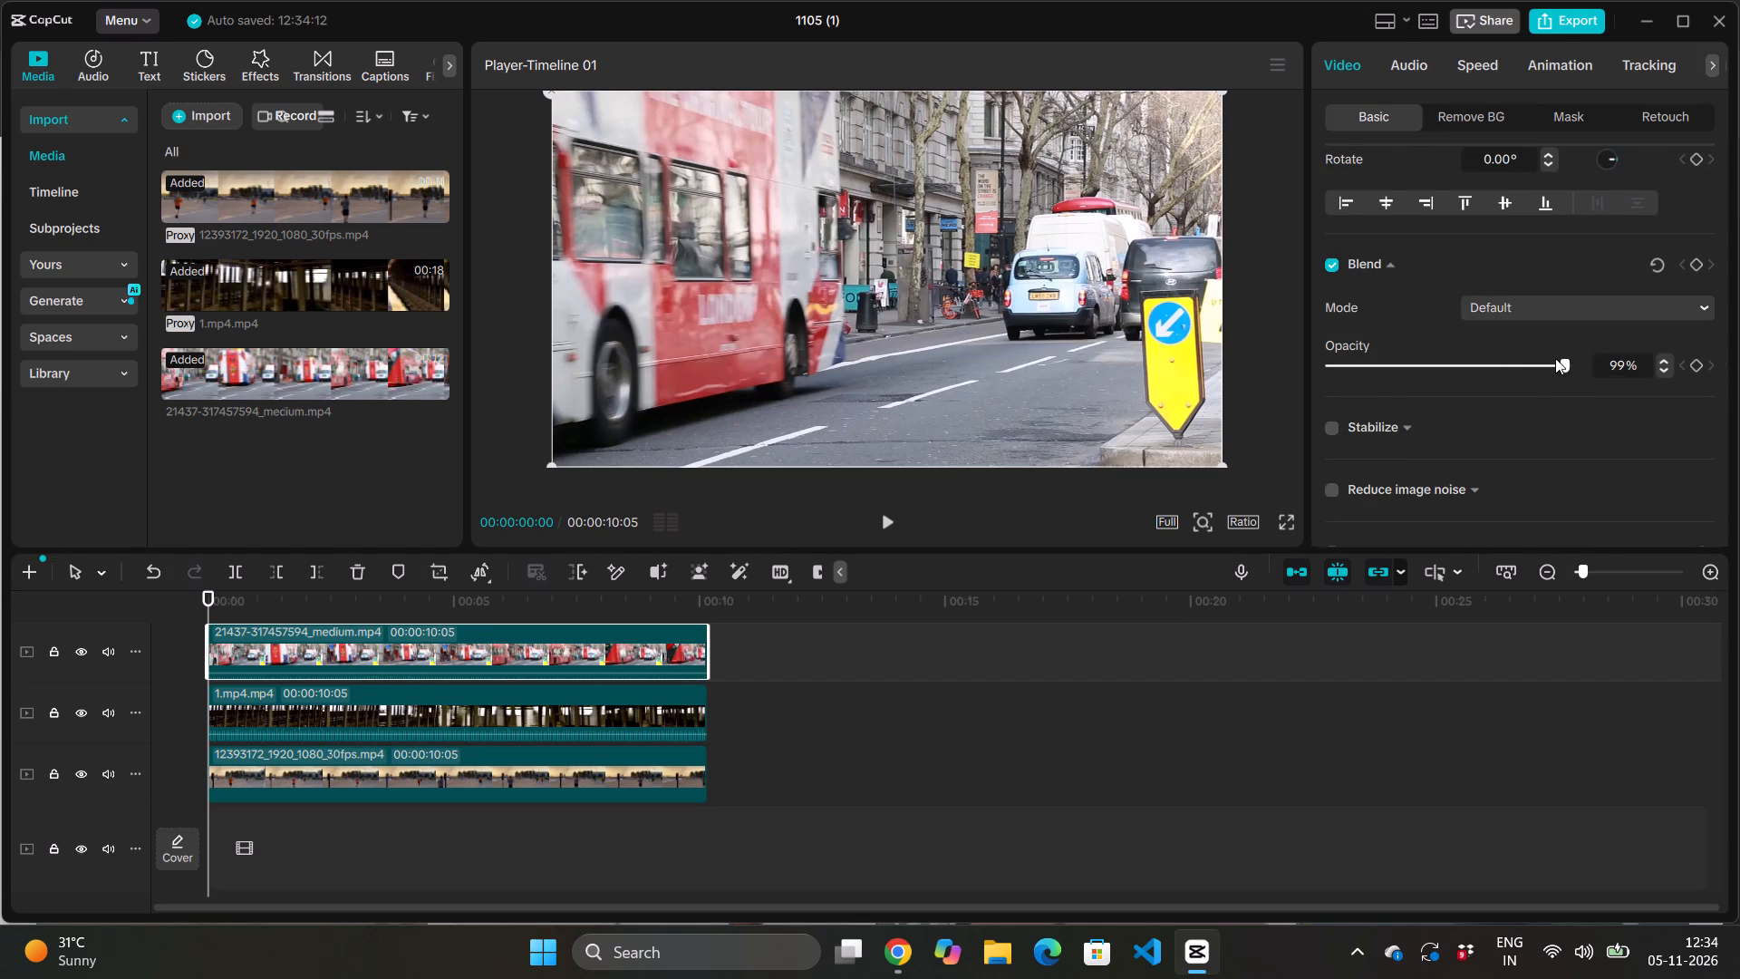
{"action": "left_click_drag", "start_coordinate": [1555, 358], "coordinate": [1412, 363]}
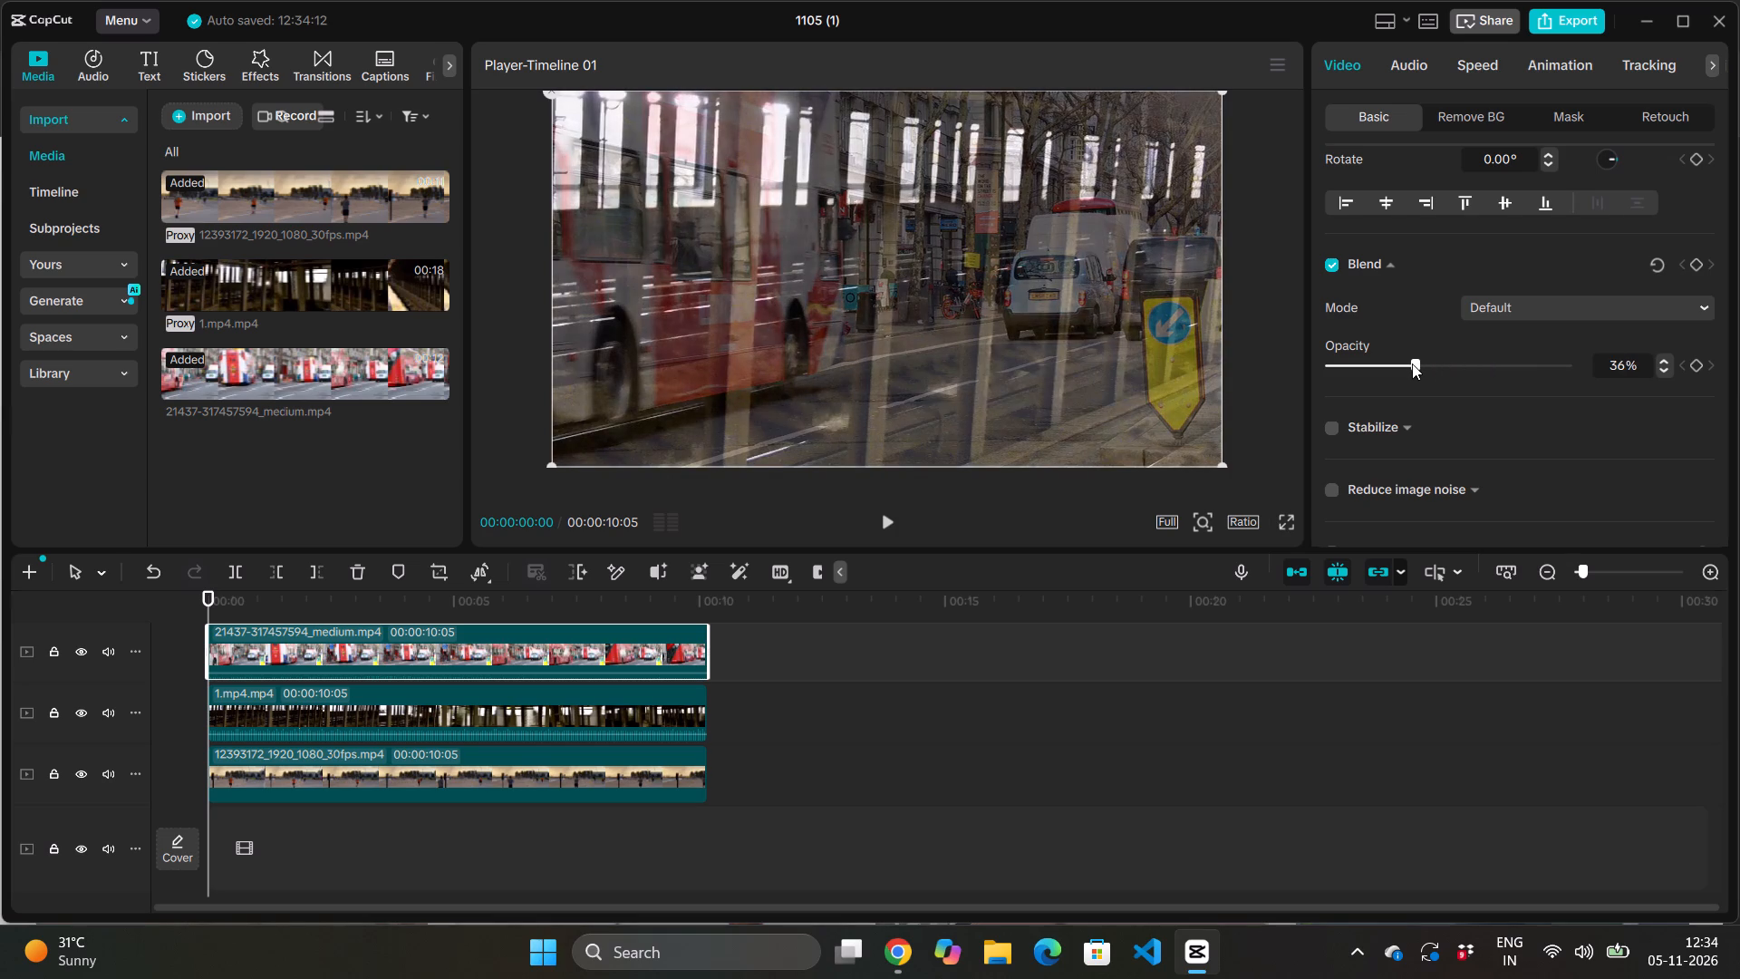
{"action": "left_click_drag", "start_coordinate": [1412, 363], "coordinate": [1410, 364]}
Lower the subway clip's blend opacity to 34%.
{"action": "left_click", "coordinate": [483, 718]}
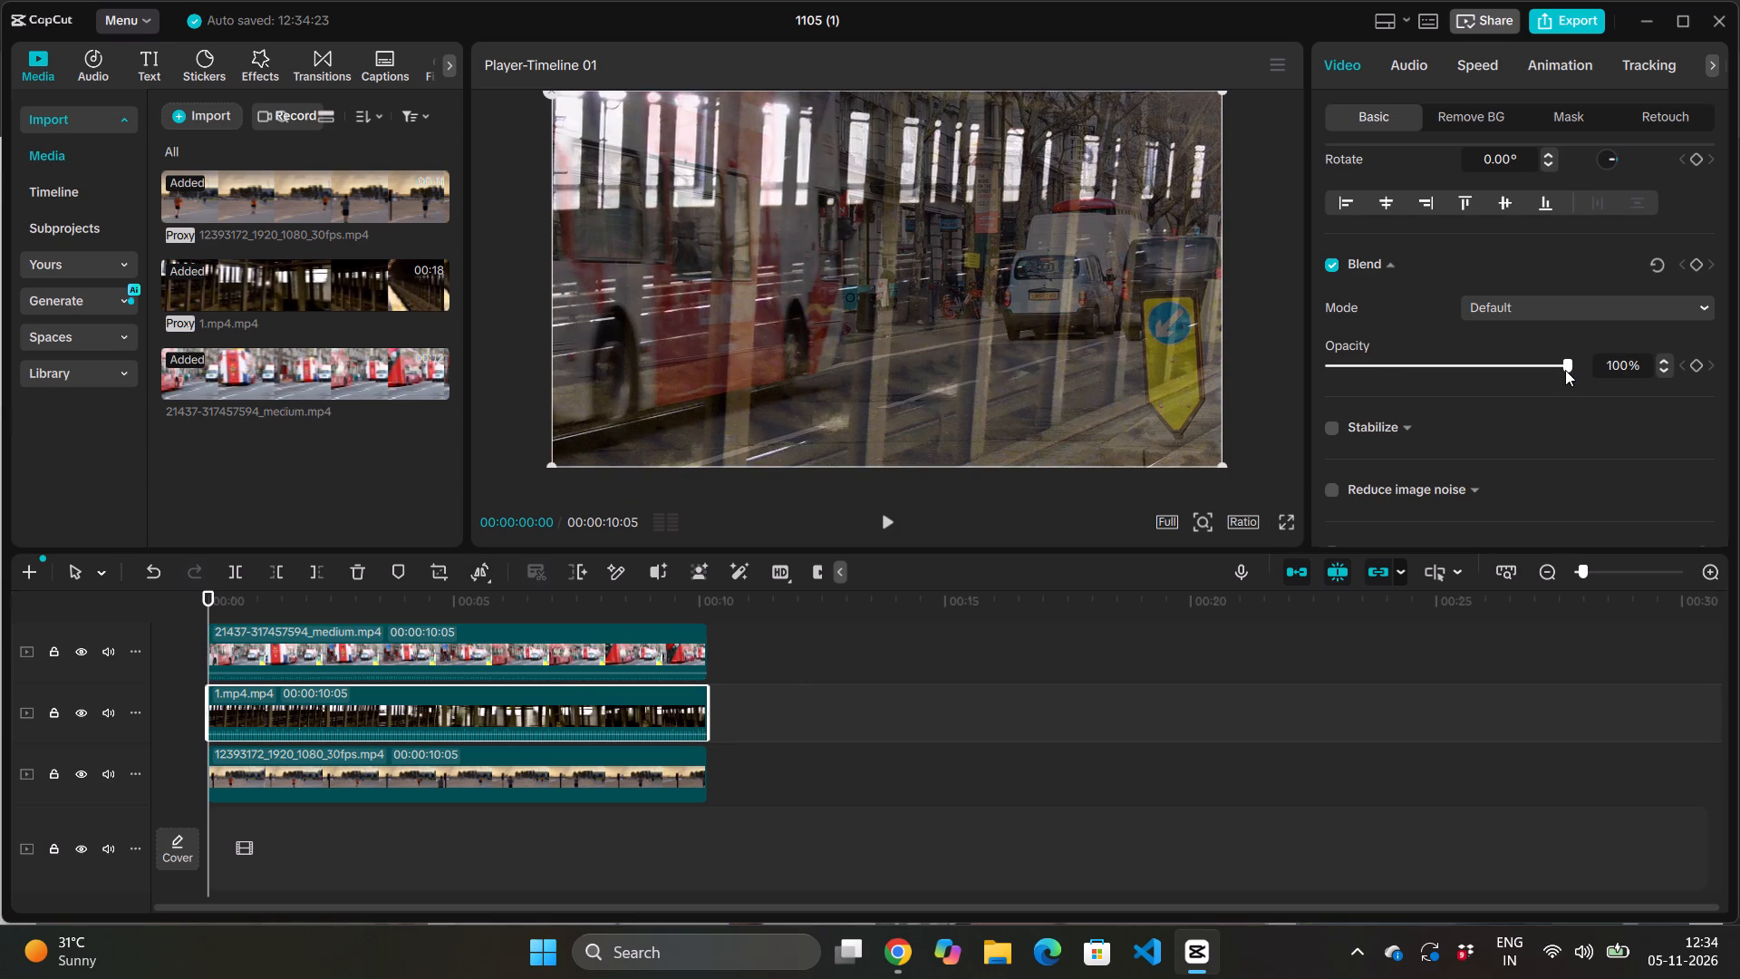
{"action": "left_click_drag", "start_coordinate": [1566, 368], "coordinate": [1435, 383]}
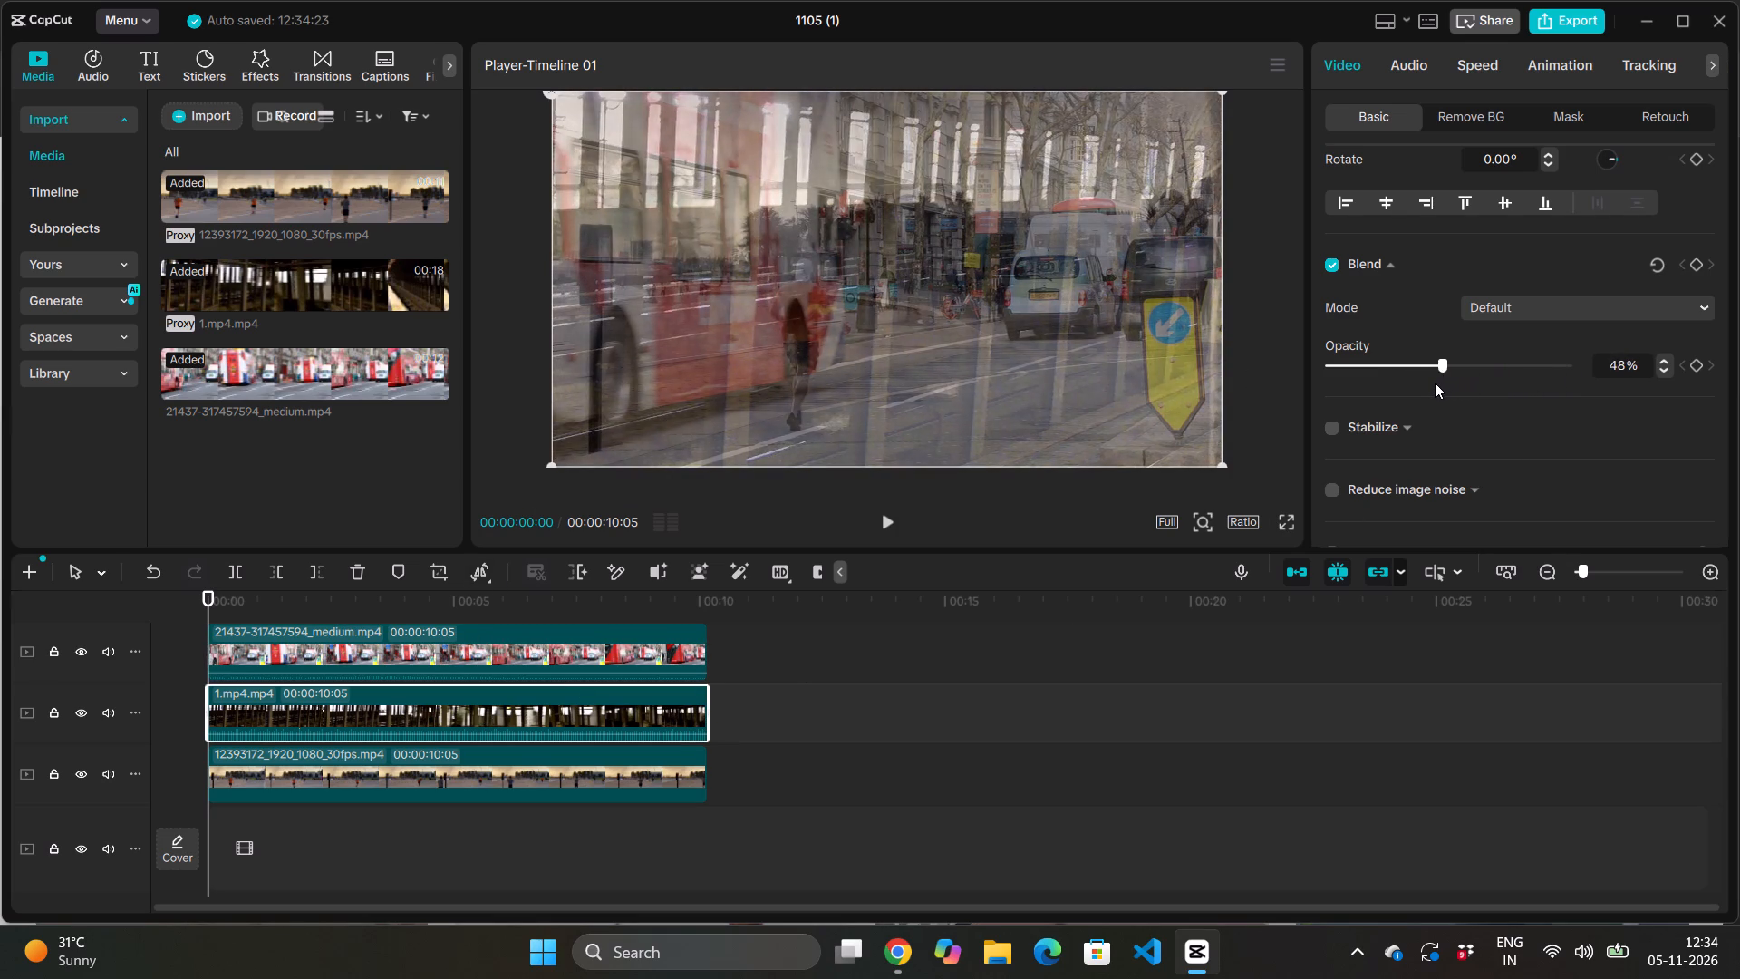
{"action": "left_click_drag", "start_coordinate": [1435, 383], "coordinate": [1423, 384]}
{"action": "left_click_drag", "start_coordinate": [1423, 384], "coordinate": [1408, 389]}
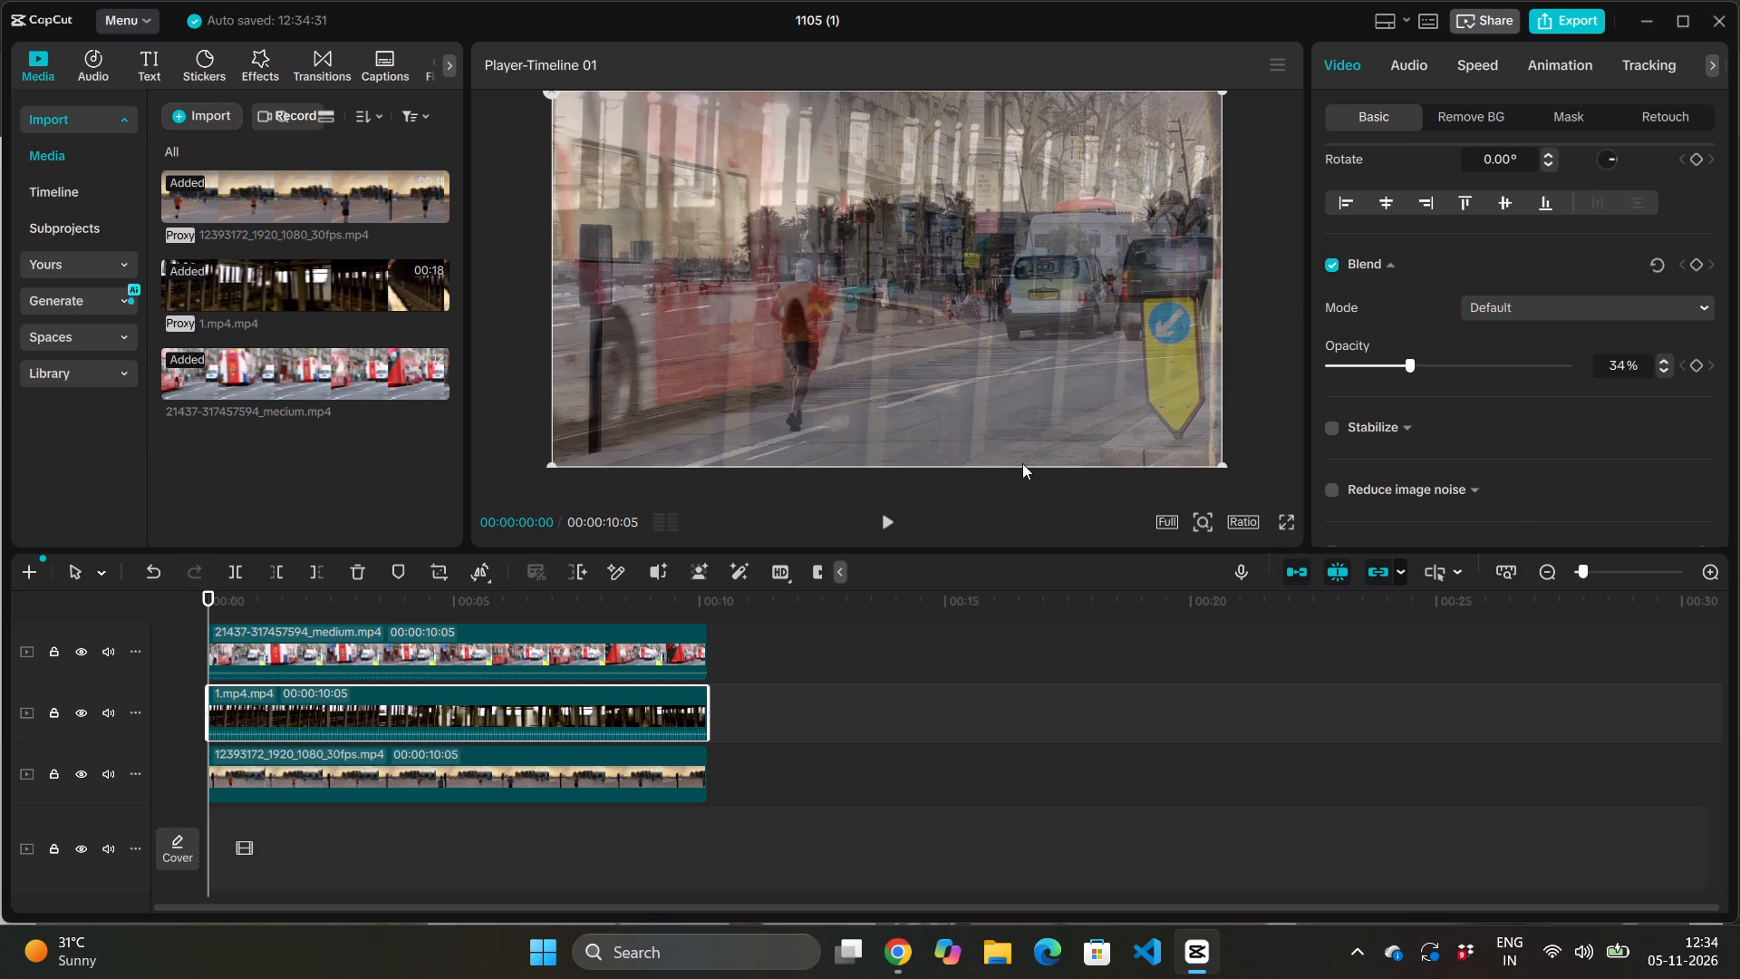
Add a Split mask to the beach running clip and rotate its dividing line to about -71°.
{"action": "left_click", "coordinate": [509, 787]}
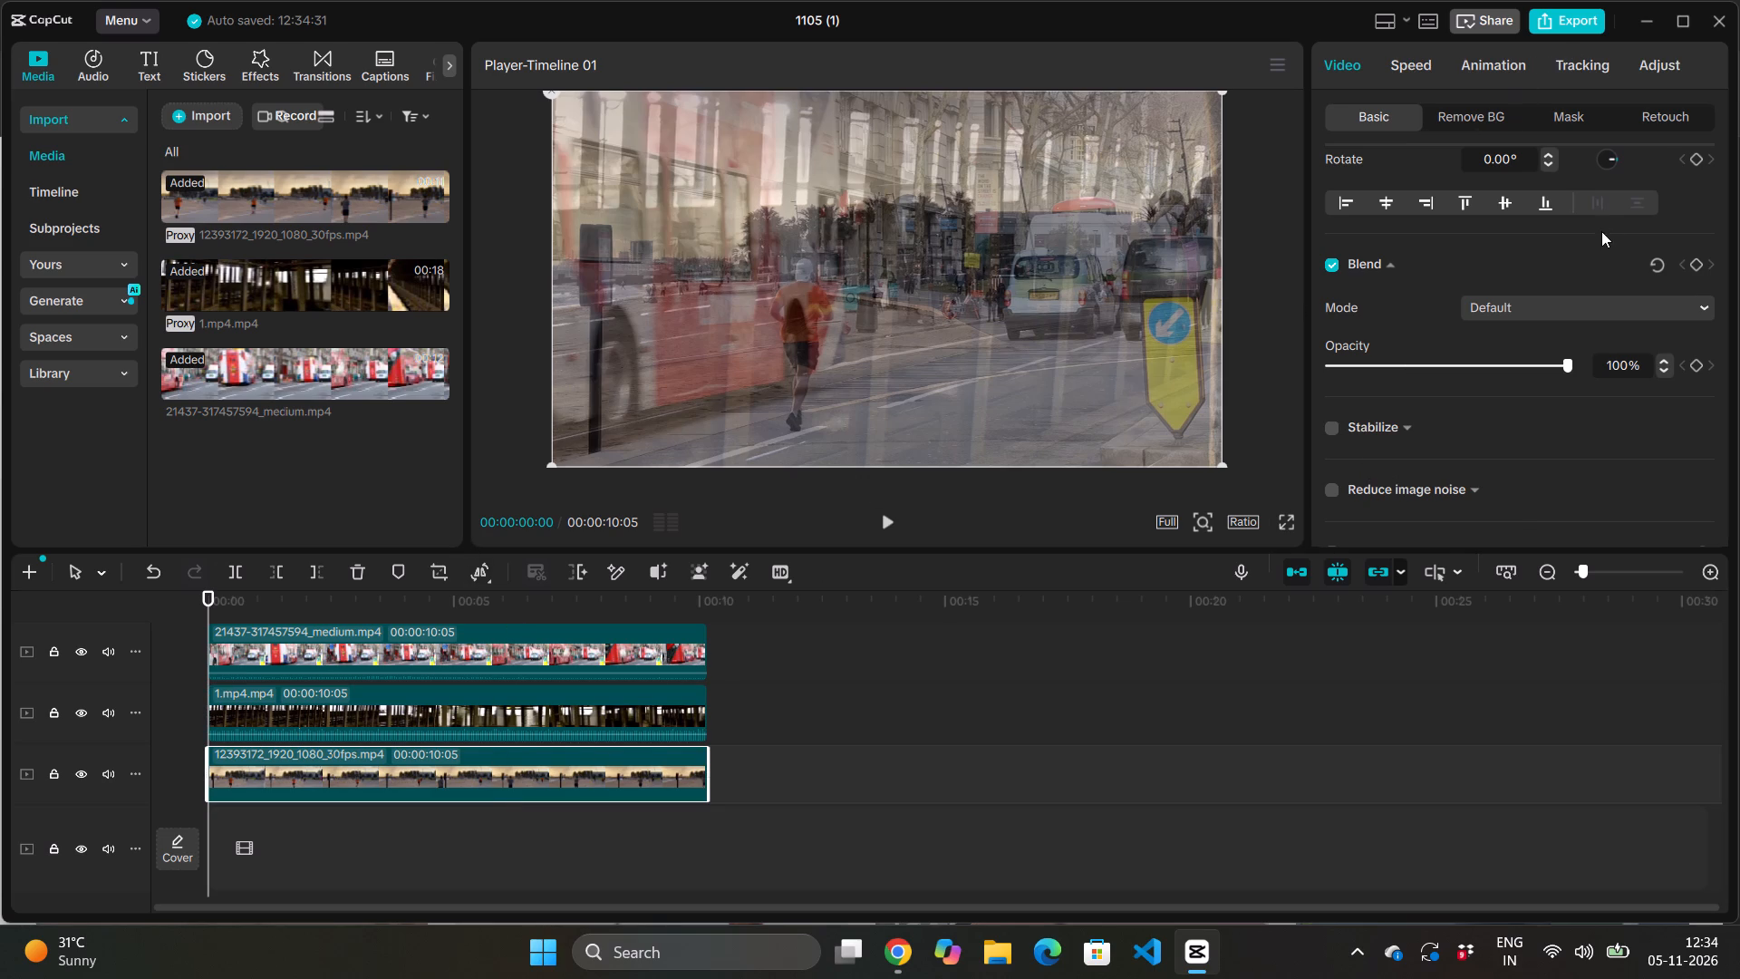
{"action": "left_click", "coordinate": [1581, 114]}
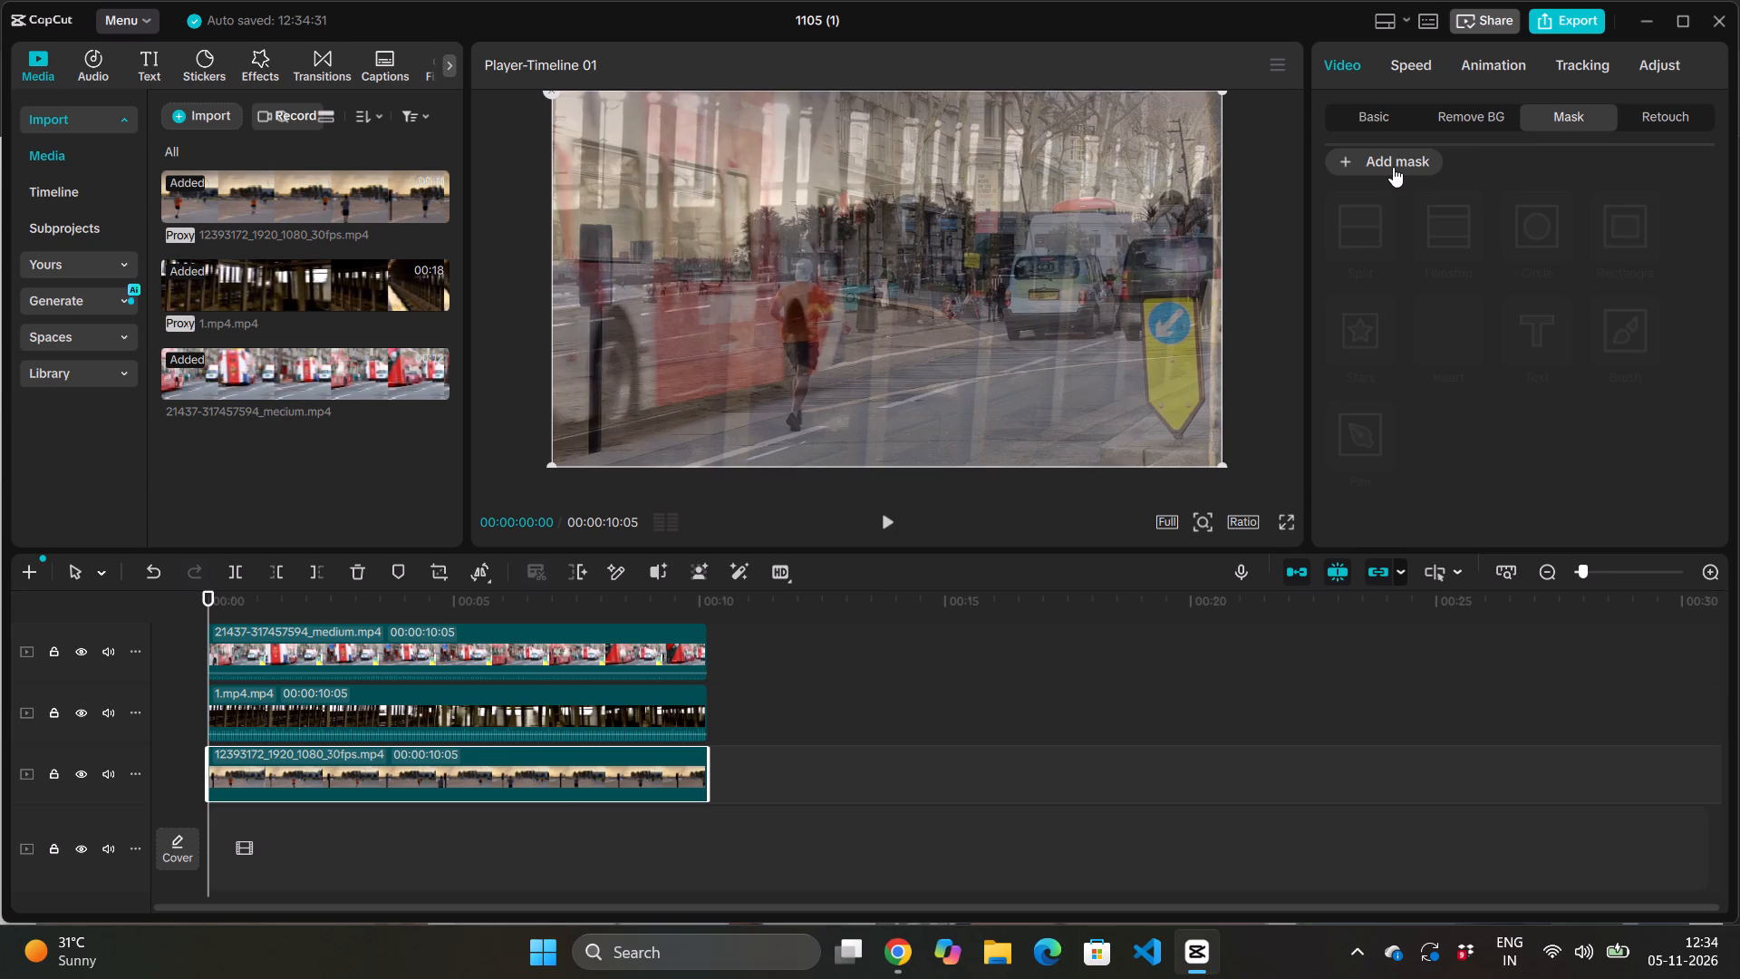
{"action": "left_click", "coordinate": [1393, 167]}
{"action": "left_click", "coordinate": [1354, 226]}
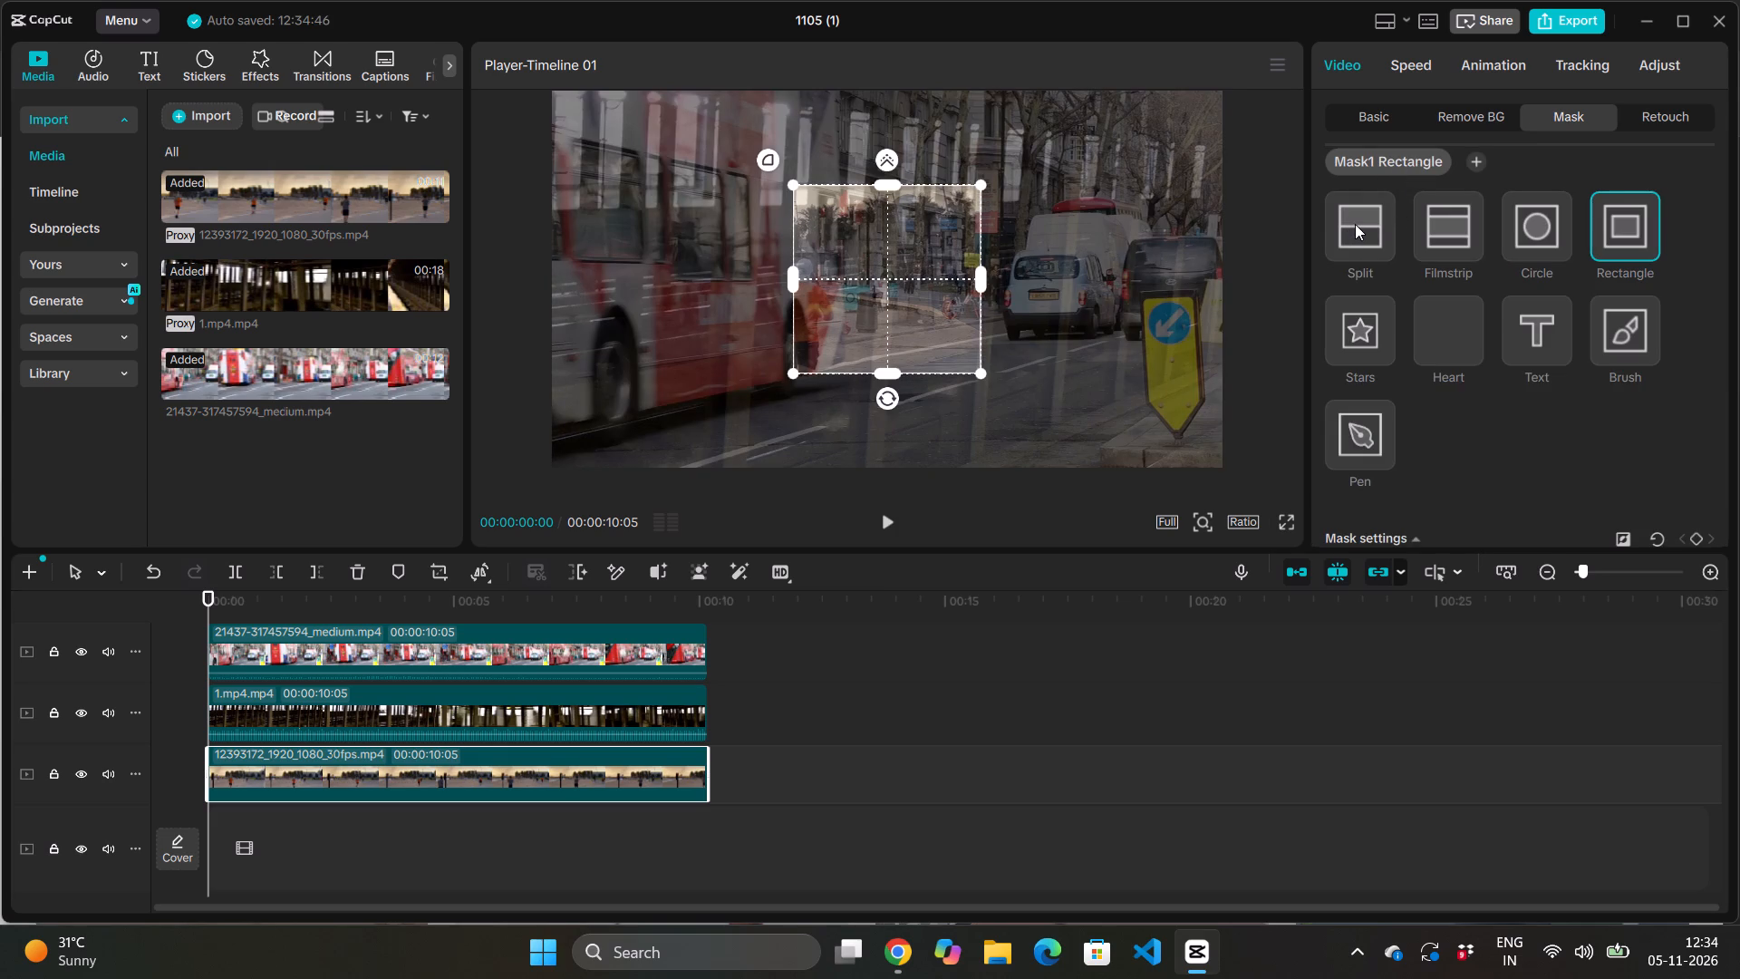
{"action": "double_click", "coordinate": [1355, 224]}
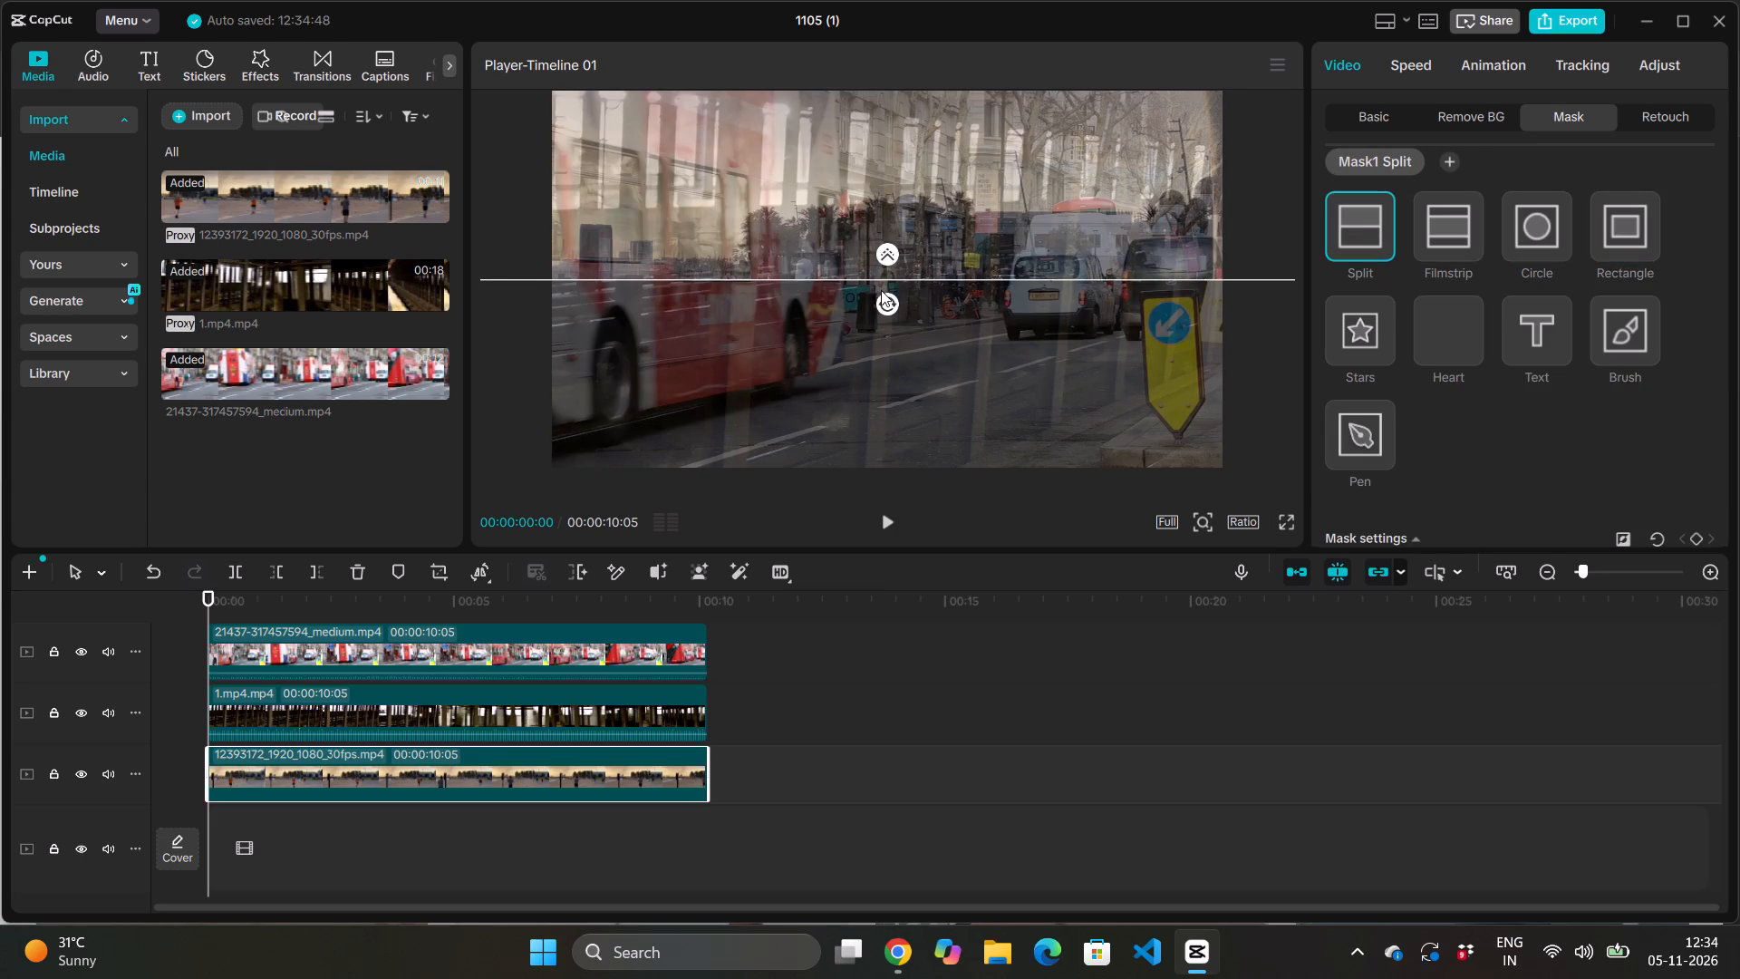
{"action": "left_click_drag", "start_coordinate": [884, 300], "coordinate": [933, 319]}
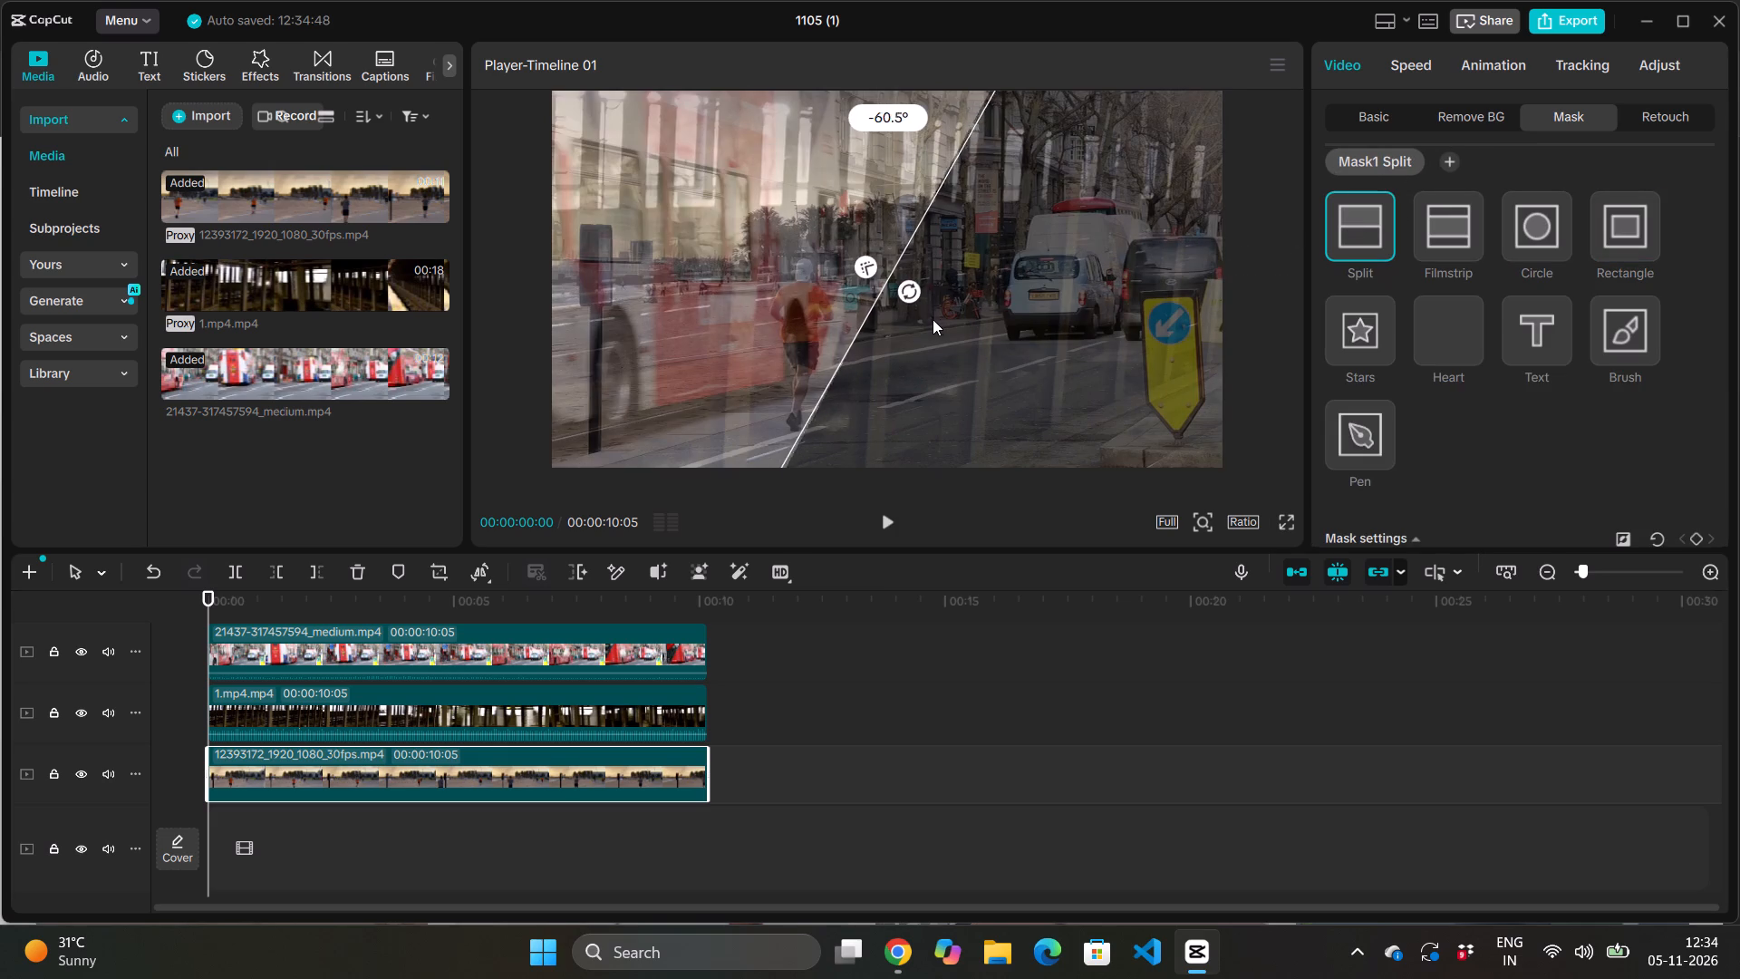
{"action": "left_click_drag", "start_coordinate": [933, 319], "coordinate": [946, 319]}
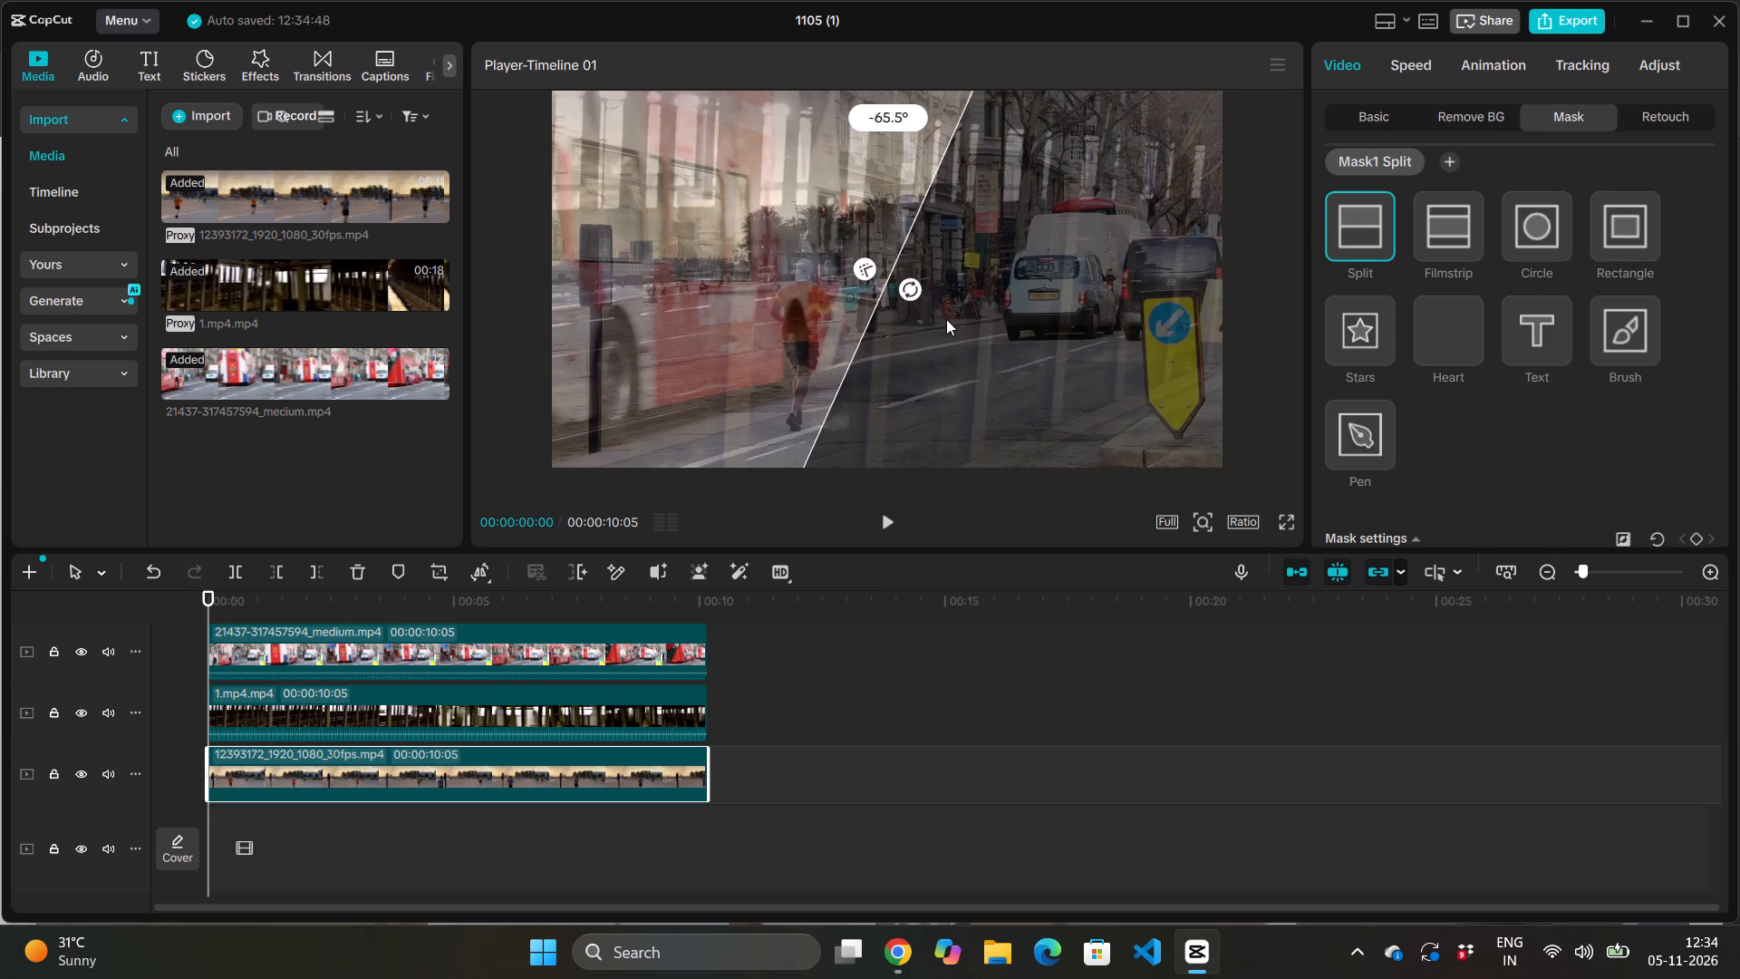
{"action": "left_click_drag", "start_coordinate": [946, 319], "coordinate": [955, 315]}
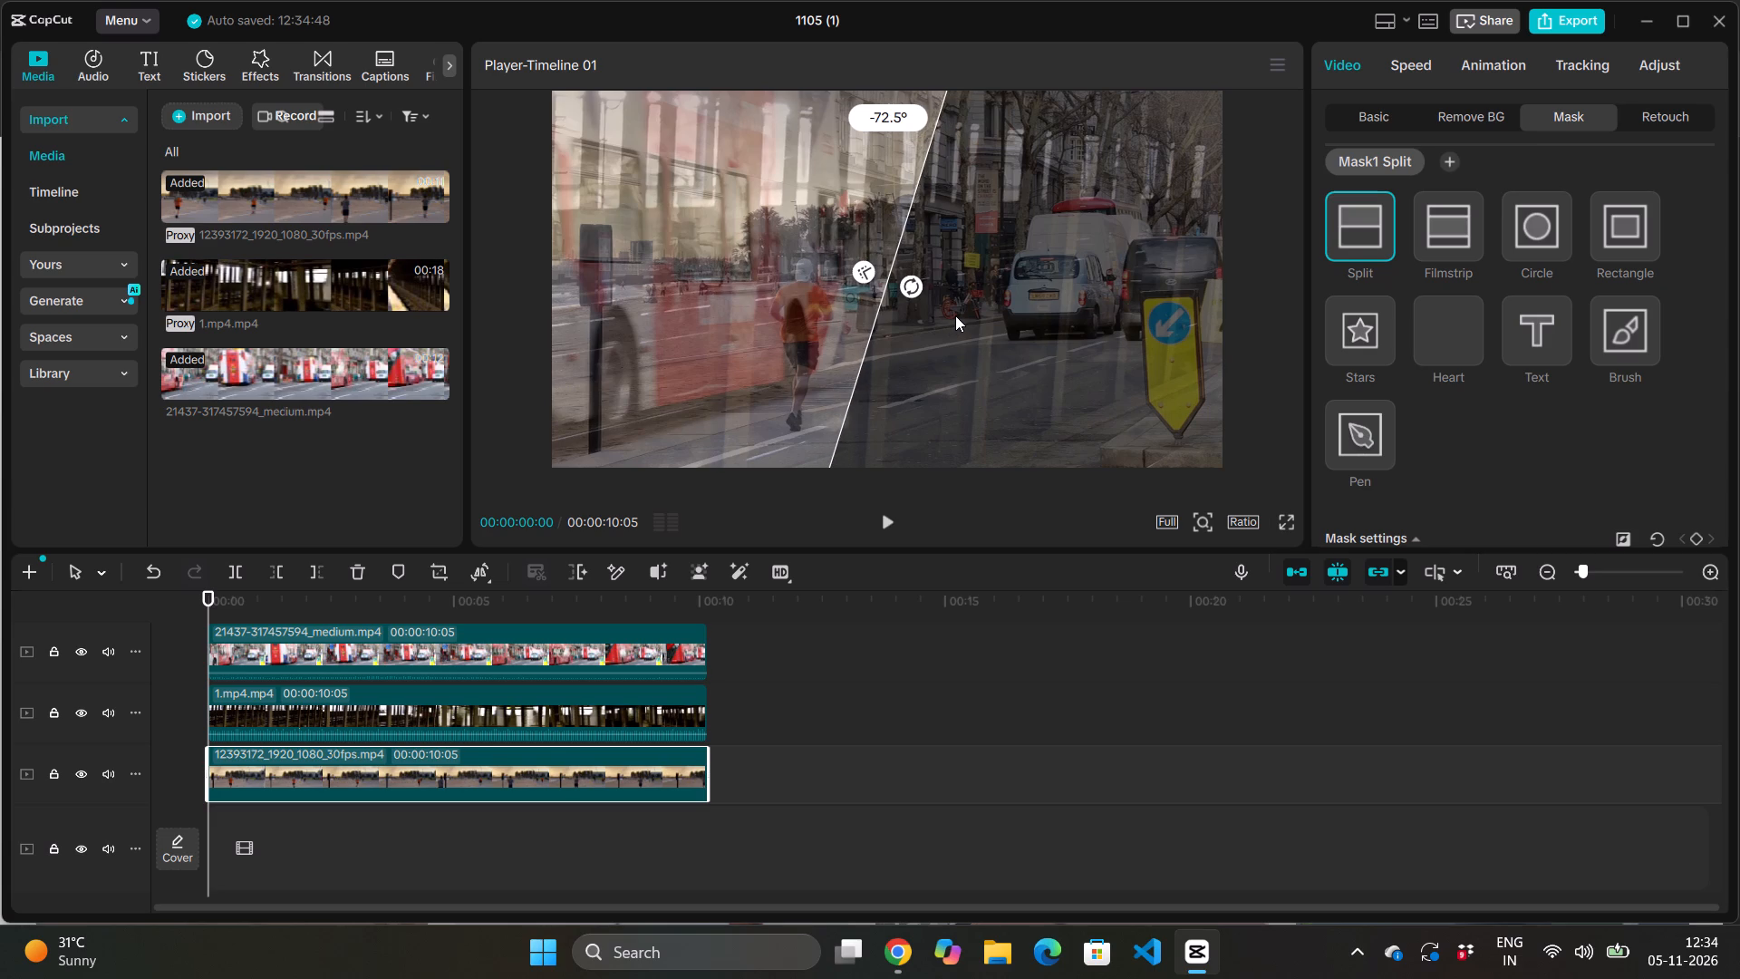
{"action": "left_click_drag", "start_coordinate": [955, 315], "coordinate": [952, 320]}
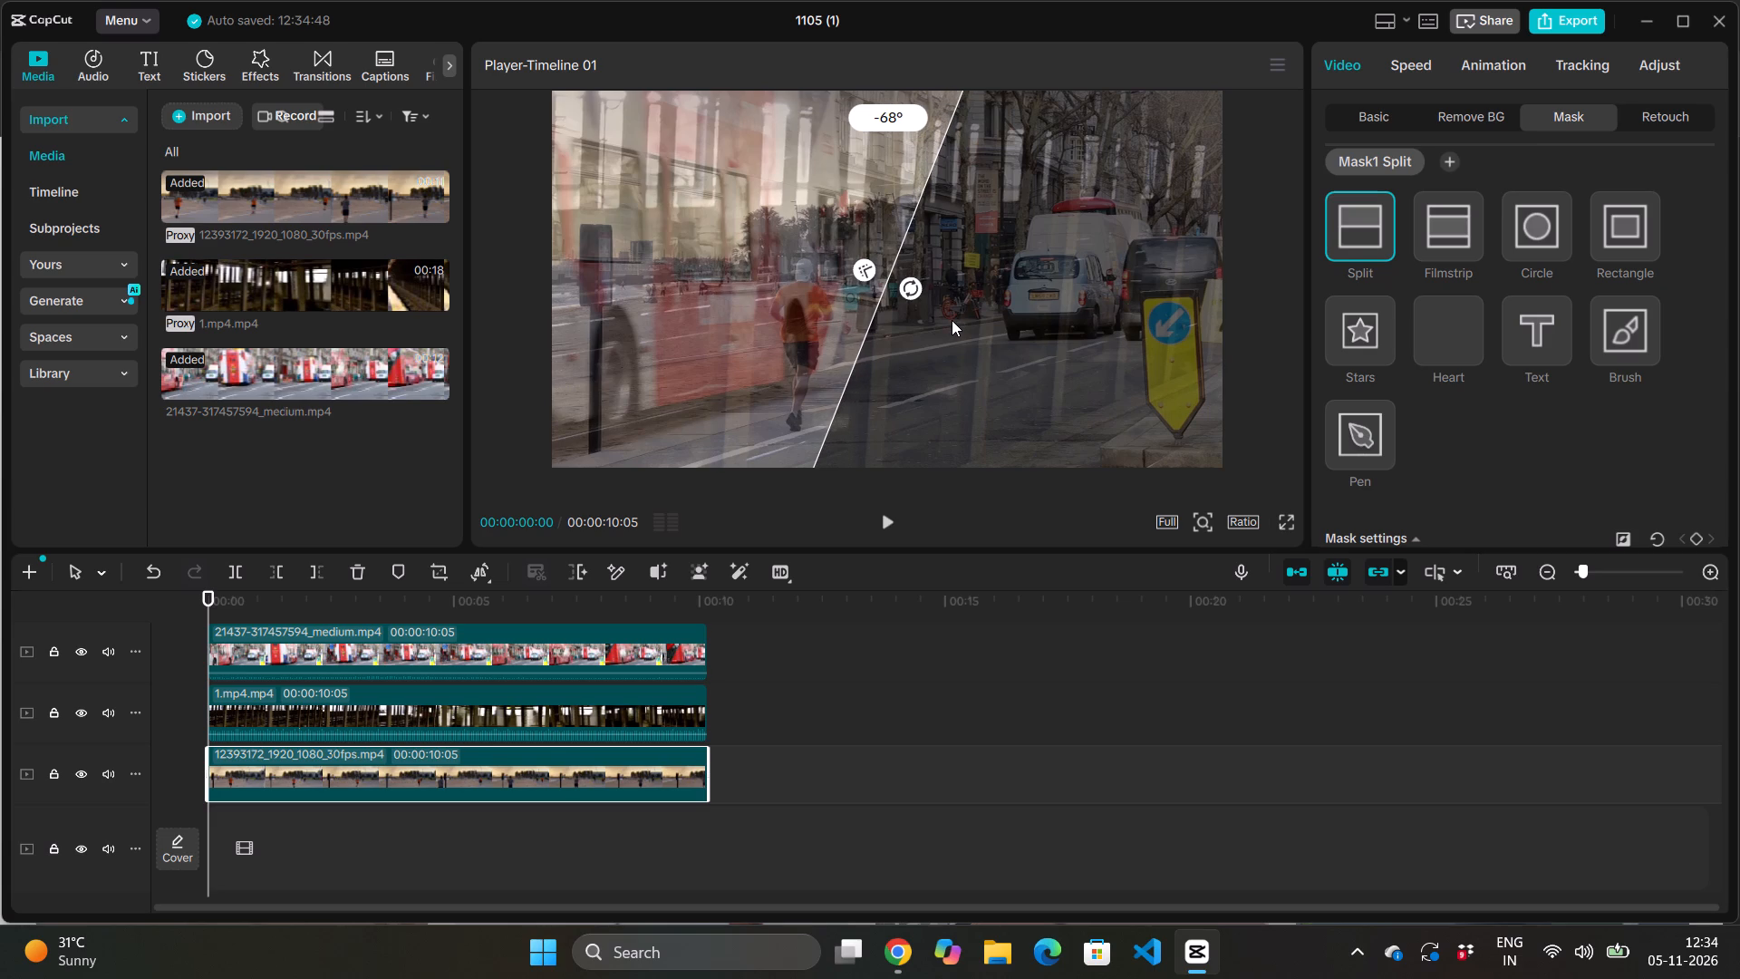
{"action": "left_click_drag", "start_coordinate": [952, 320], "coordinate": [954, 317]}
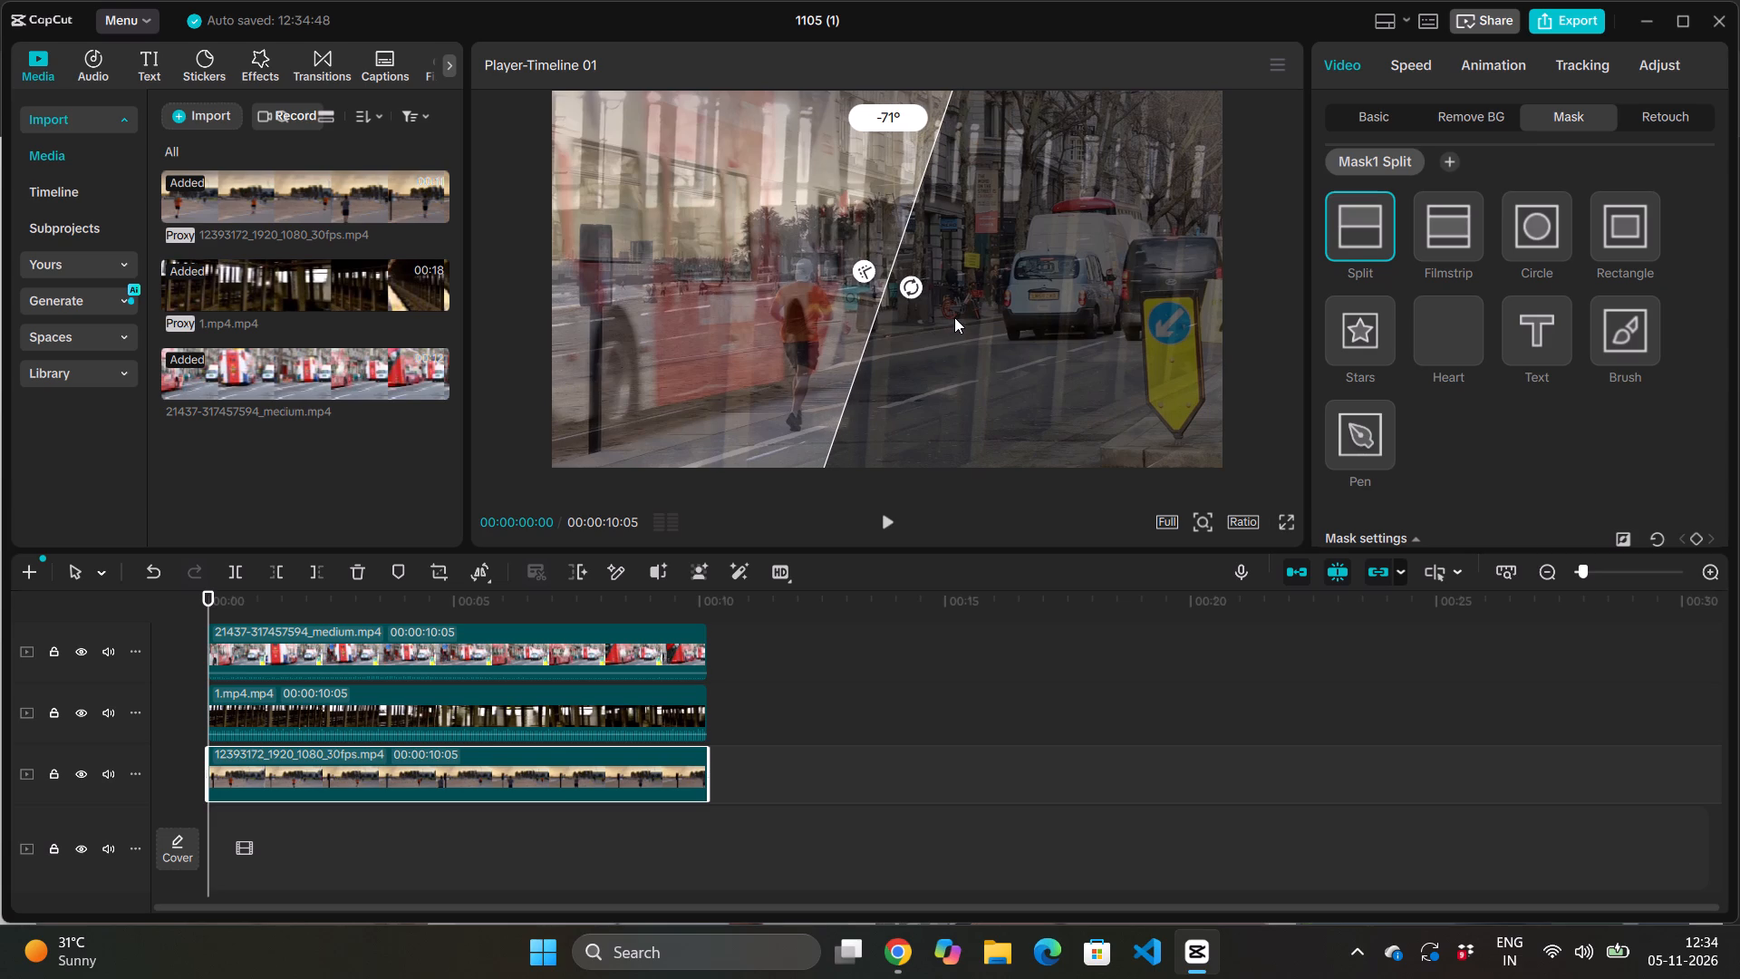
{"action": "left_click_drag", "start_coordinate": [954, 317], "coordinate": [954, 318]}
Set the rotation of the beach running clip's Split mask to -70.0°.
{"action": "scroll", "coordinate": [1528, 415], "scroll_direction": "down", "scroll_amount": 2}
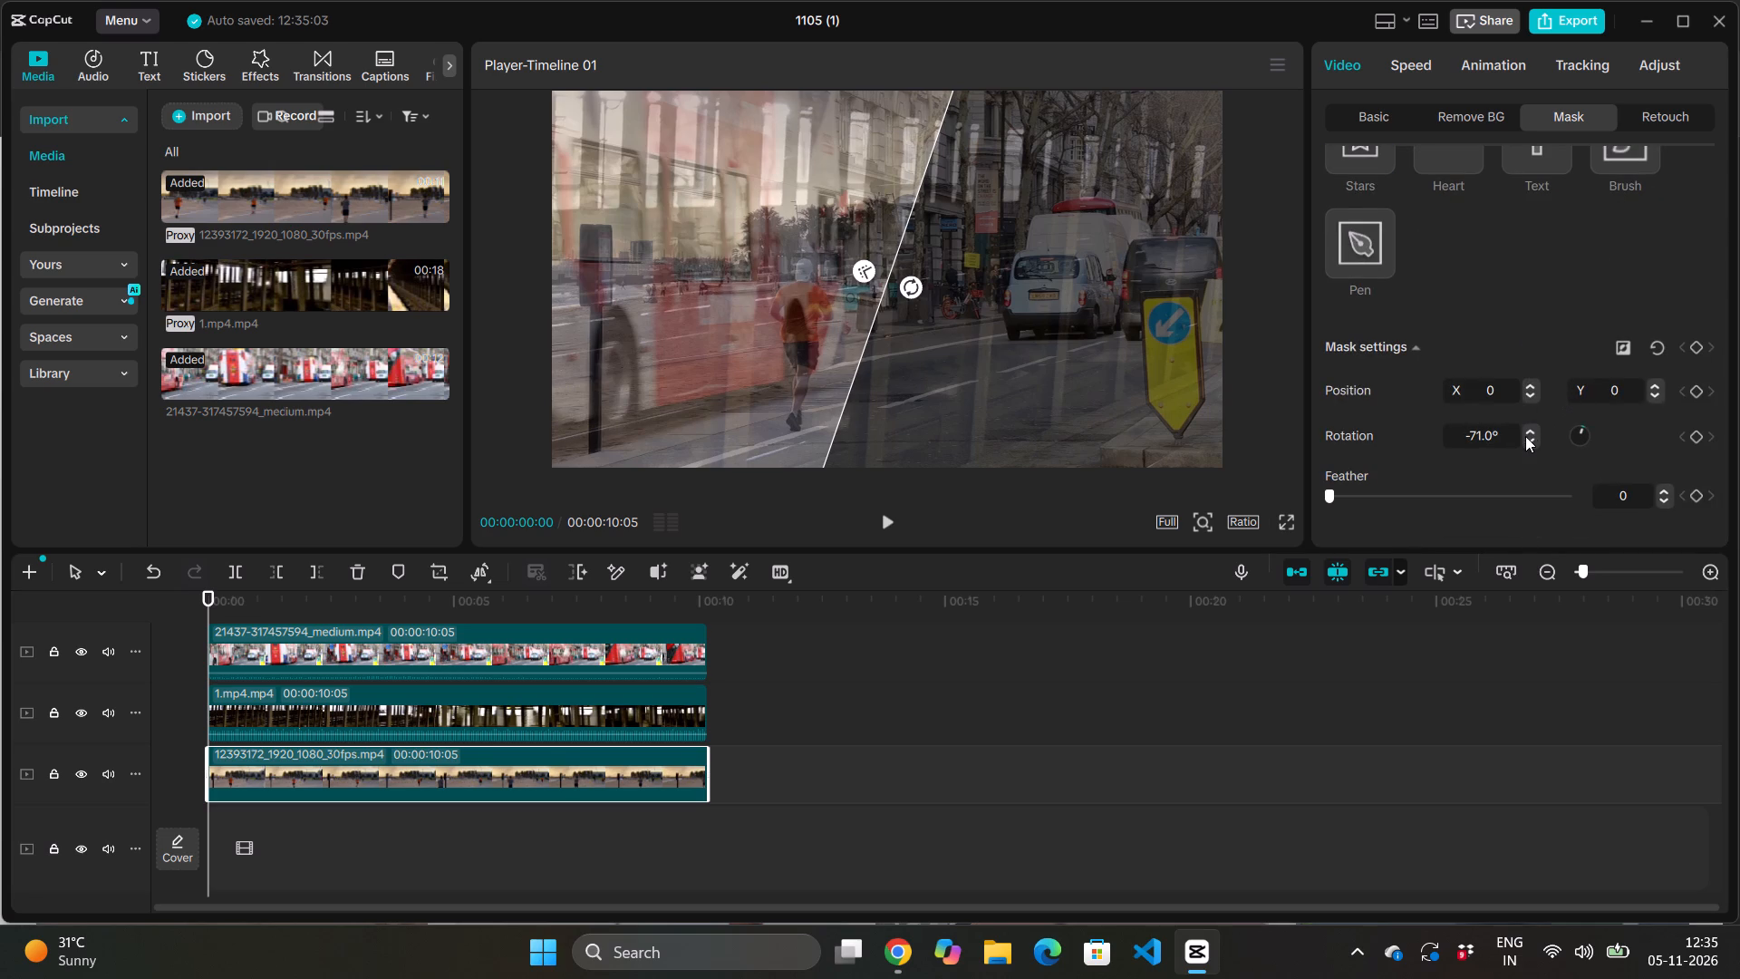
{"action": "left_click", "coordinate": [1525, 436]}
{"action": "left_click", "coordinate": [1528, 431]}
{"action": "left_click", "coordinate": [1532, 424]}
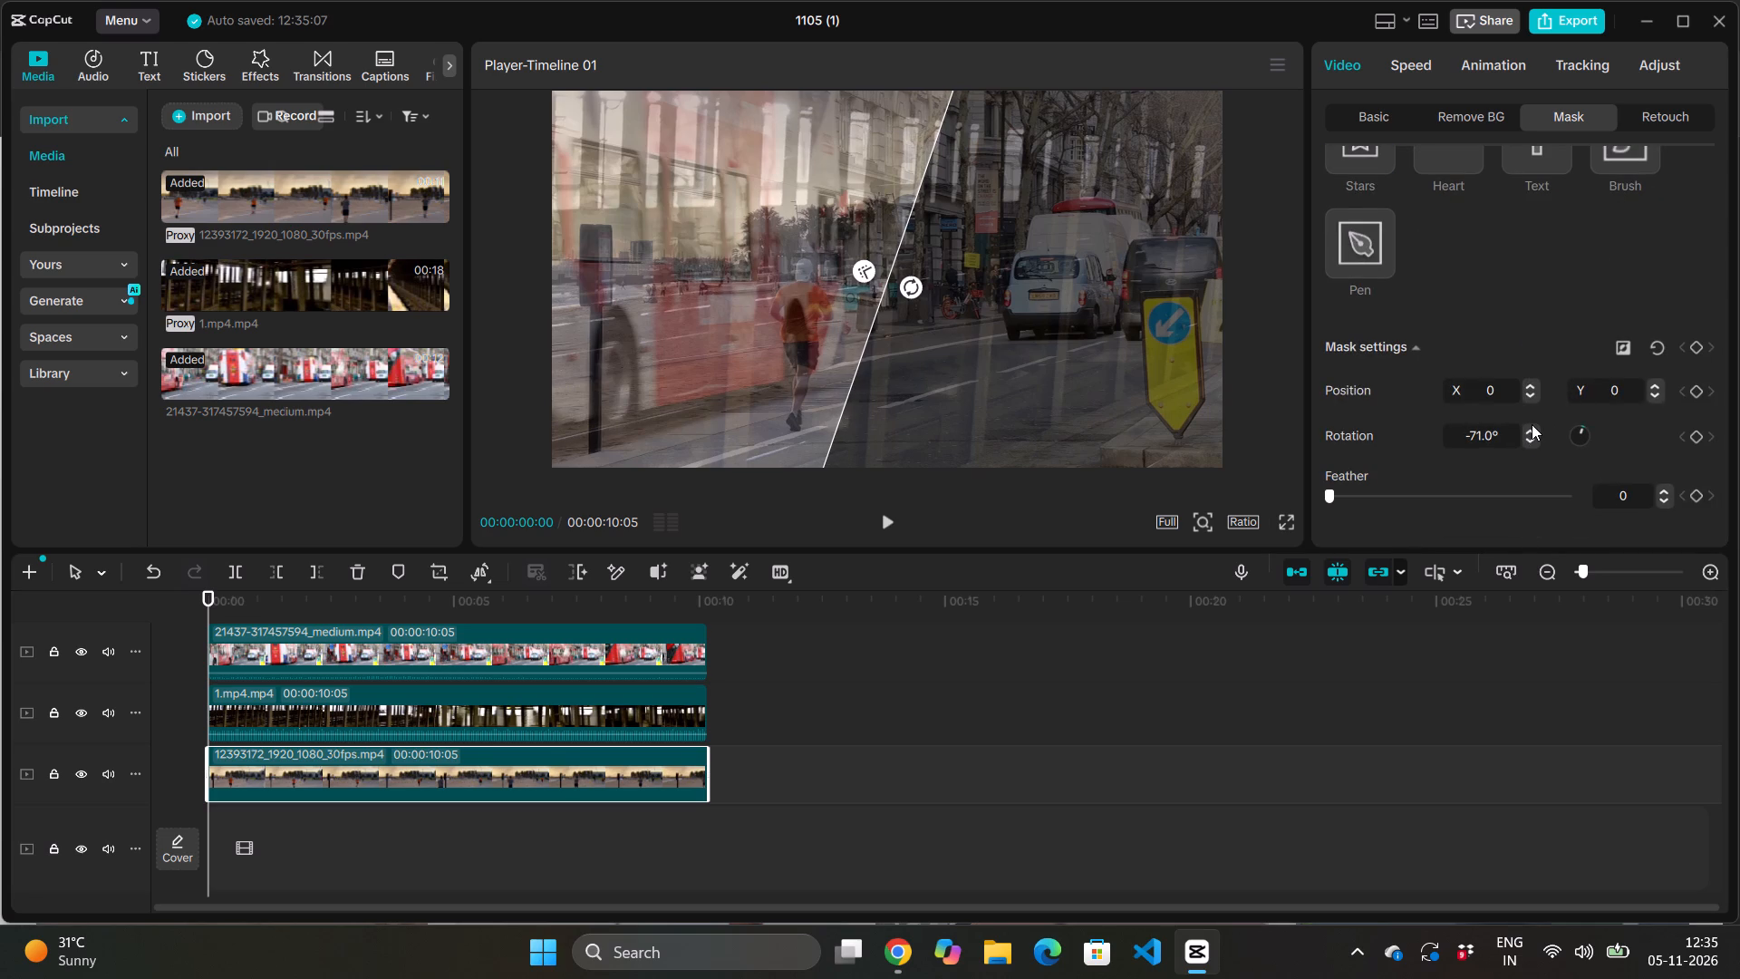
{"action": "left_click", "coordinate": [1532, 428]}
{"action": "left_click", "coordinate": [1532, 426]}
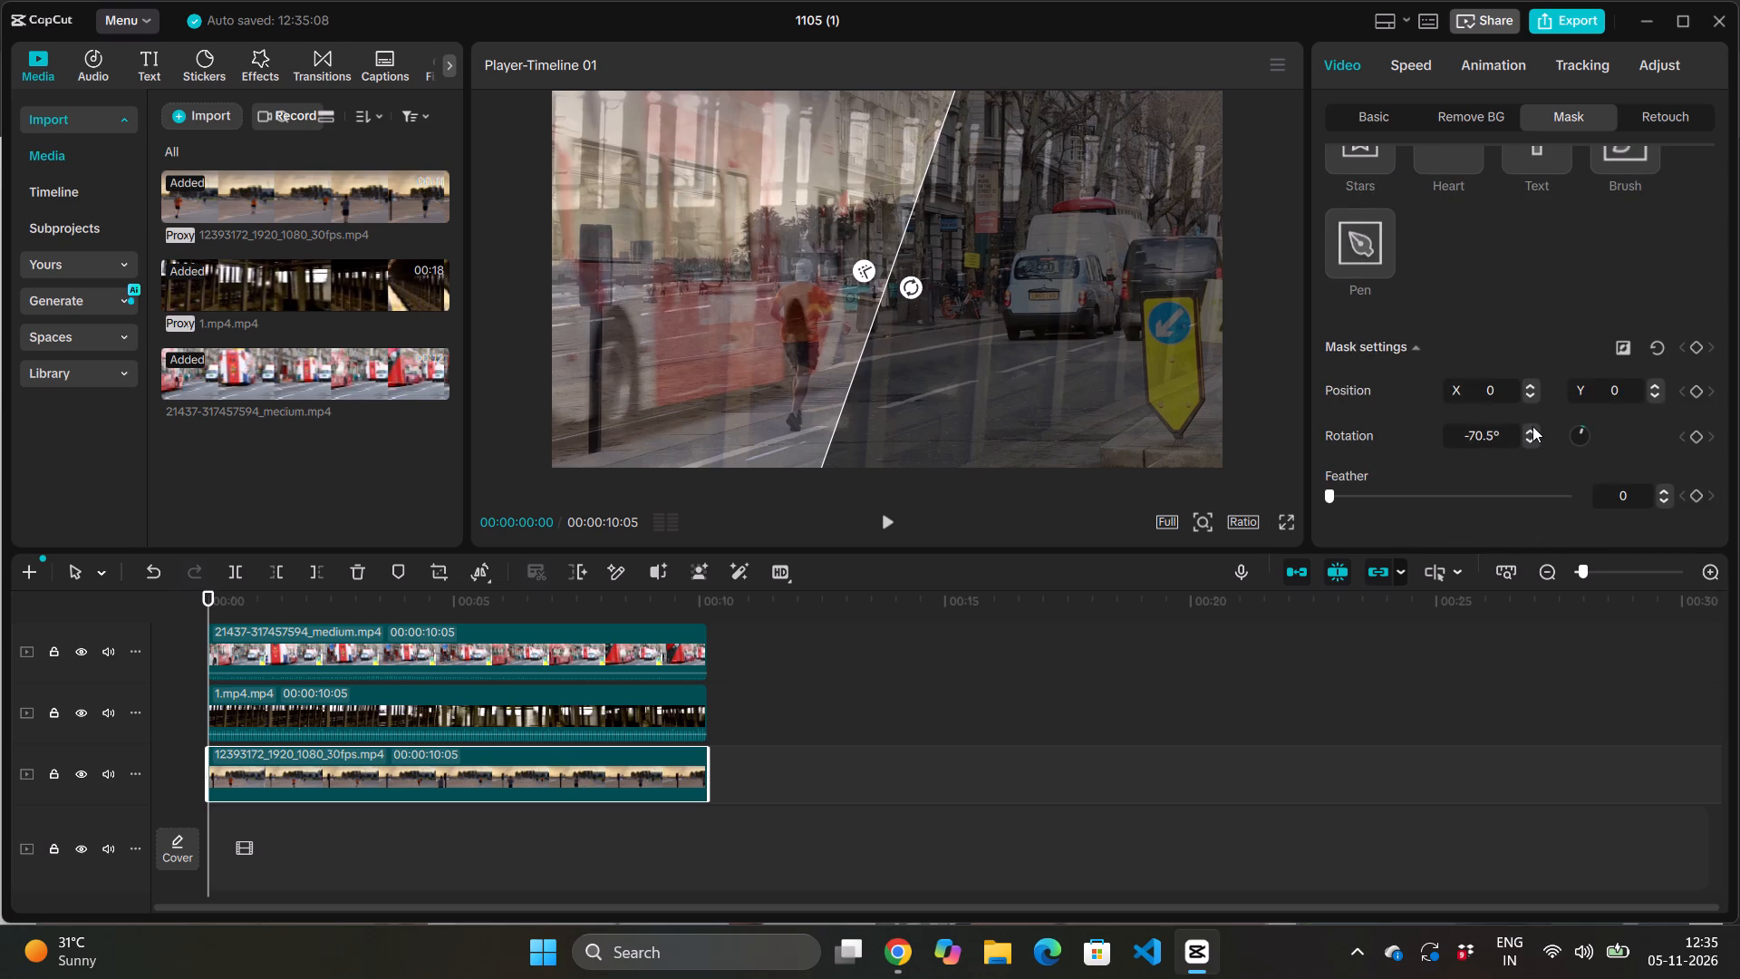
{"action": "left_click", "coordinate": [1532, 426]}
{"action": "left_click", "coordinate": [1528, 428]}
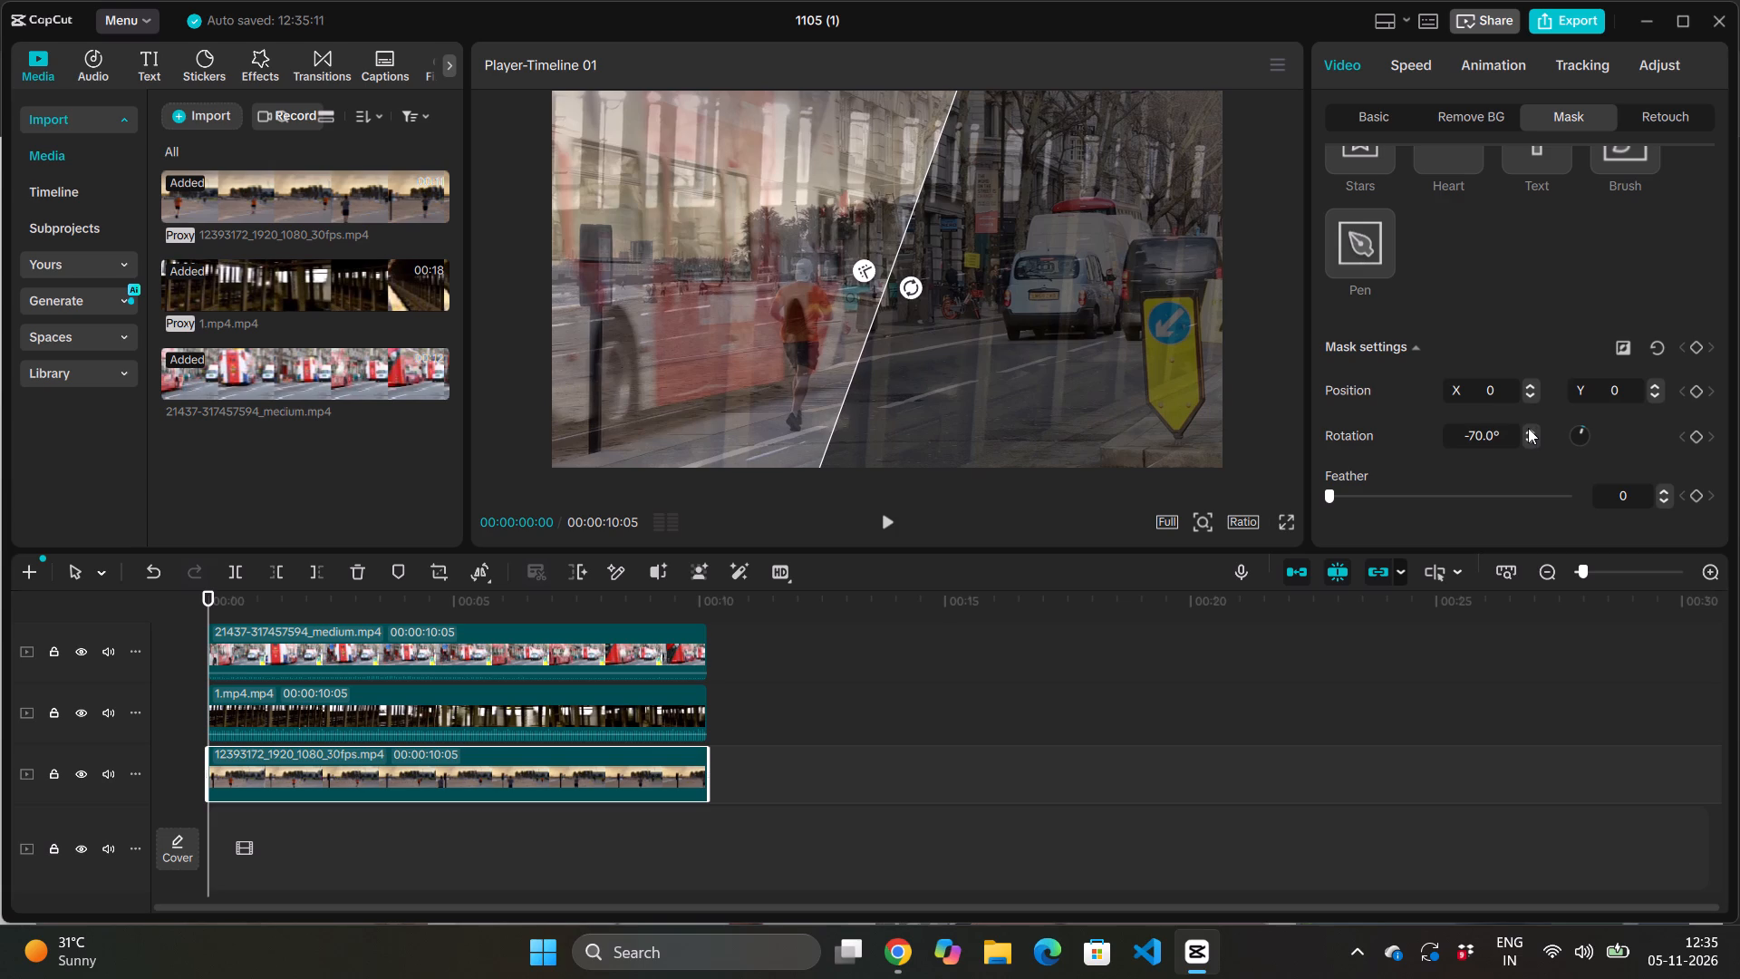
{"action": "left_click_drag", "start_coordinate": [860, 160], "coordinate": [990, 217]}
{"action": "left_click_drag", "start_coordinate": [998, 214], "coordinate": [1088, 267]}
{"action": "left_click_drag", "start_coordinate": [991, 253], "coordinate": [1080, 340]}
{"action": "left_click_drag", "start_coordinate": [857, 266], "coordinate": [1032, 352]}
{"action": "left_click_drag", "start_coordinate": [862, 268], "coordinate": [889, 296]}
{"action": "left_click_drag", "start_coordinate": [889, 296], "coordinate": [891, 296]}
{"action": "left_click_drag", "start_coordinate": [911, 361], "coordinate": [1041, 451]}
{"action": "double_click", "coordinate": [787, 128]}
Shift the beach running clip's Split mask line across the frame to about X 609, Y -423.
{"action": "left_click_drag", "start_coordinate": [787, 128], "coordinate": [907, 216]}
{"action": "left_click_drag", "start_coordinate": [876, 329], "coordinate": [1056, 426]}
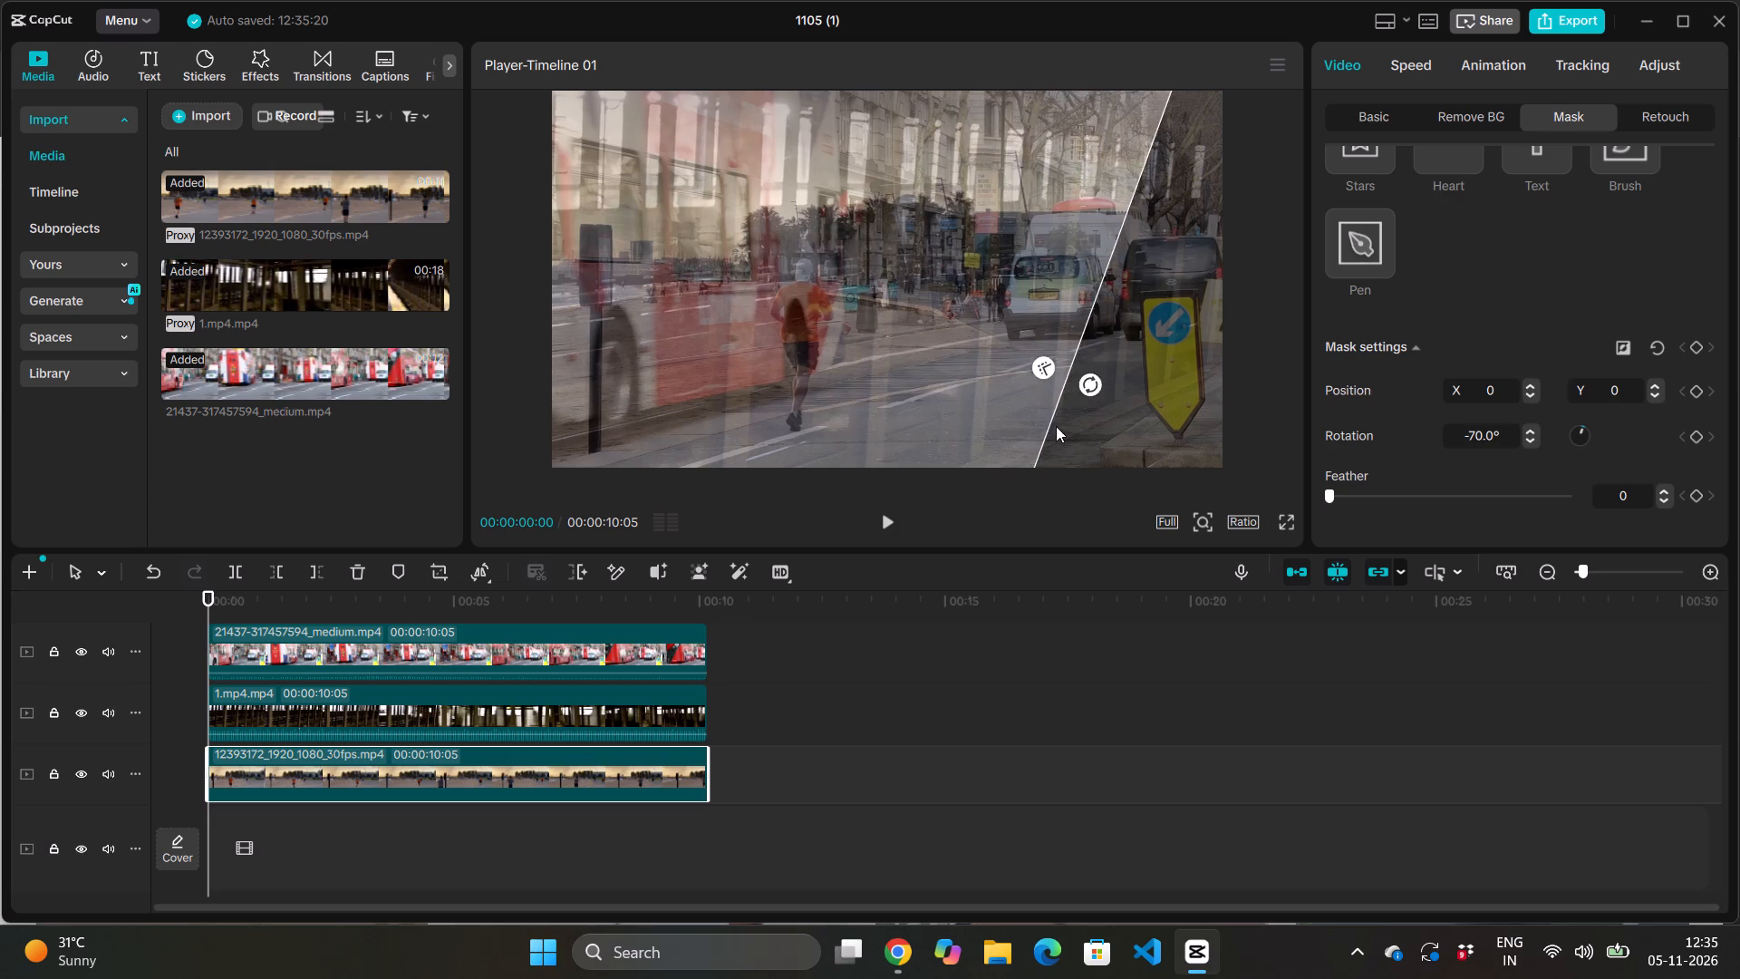
{"action": "left_click_drag", "start_coordinate": [1056, 426], "coordinate": [1162, 473]}
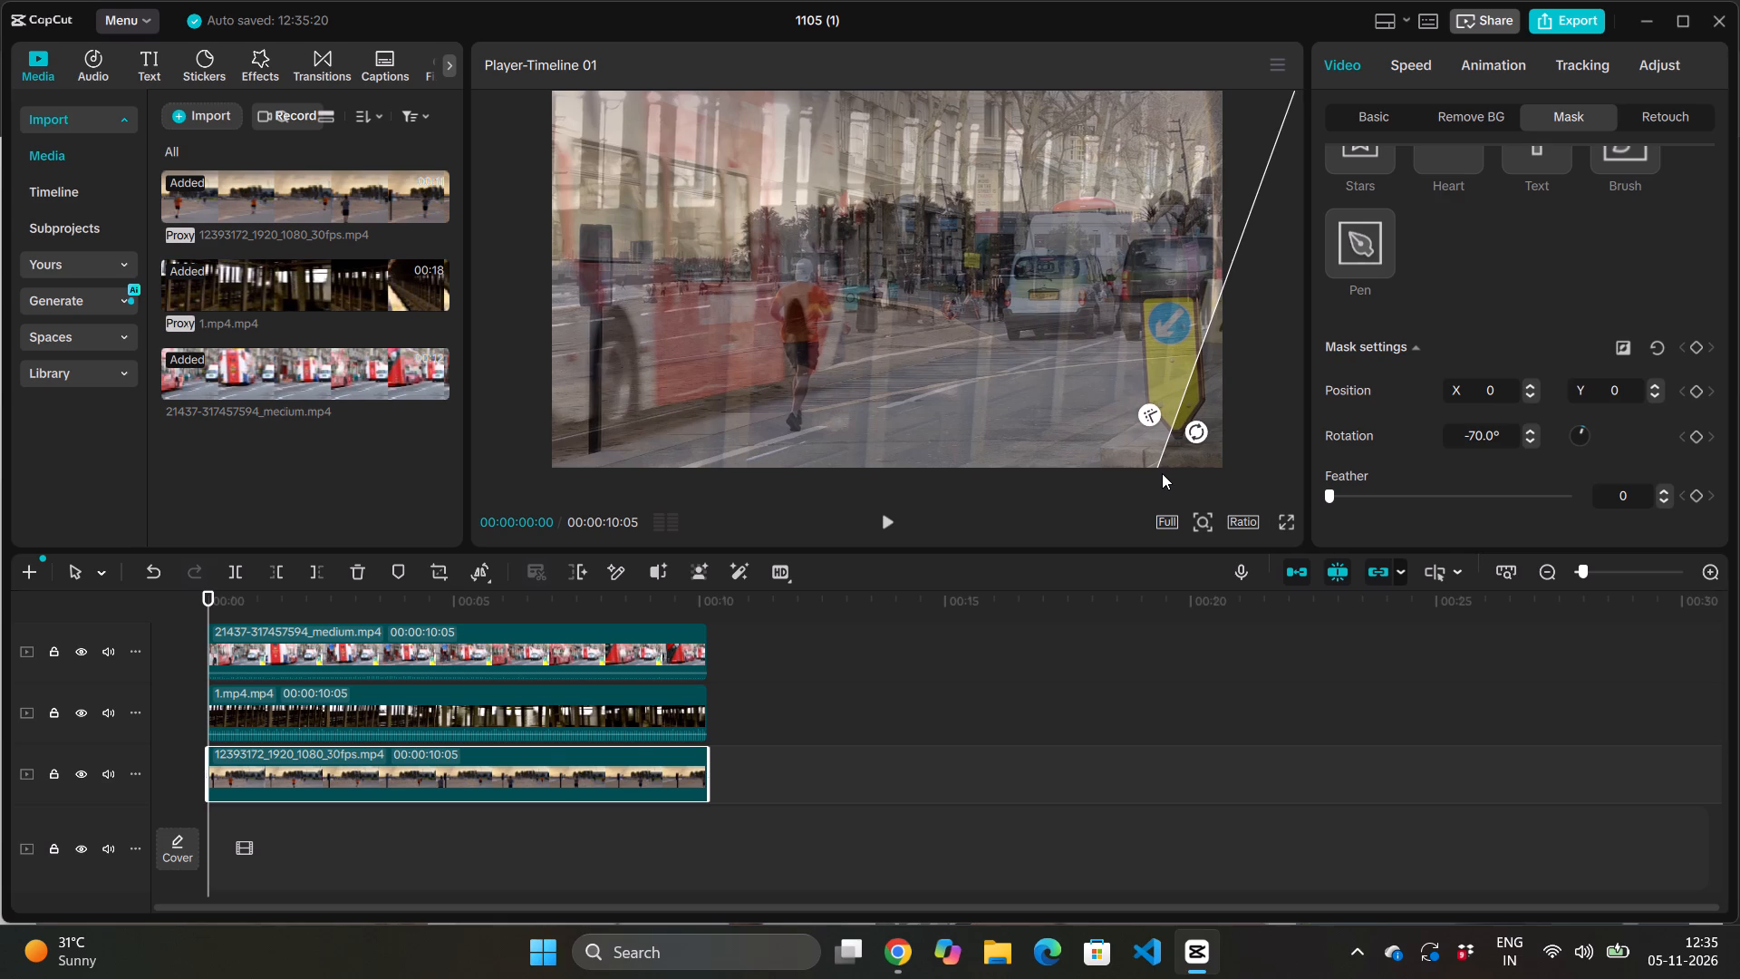
{"action": "left_click_drag", "start_coordinate": [1162, 473], "coordinate": [1016, 429]}
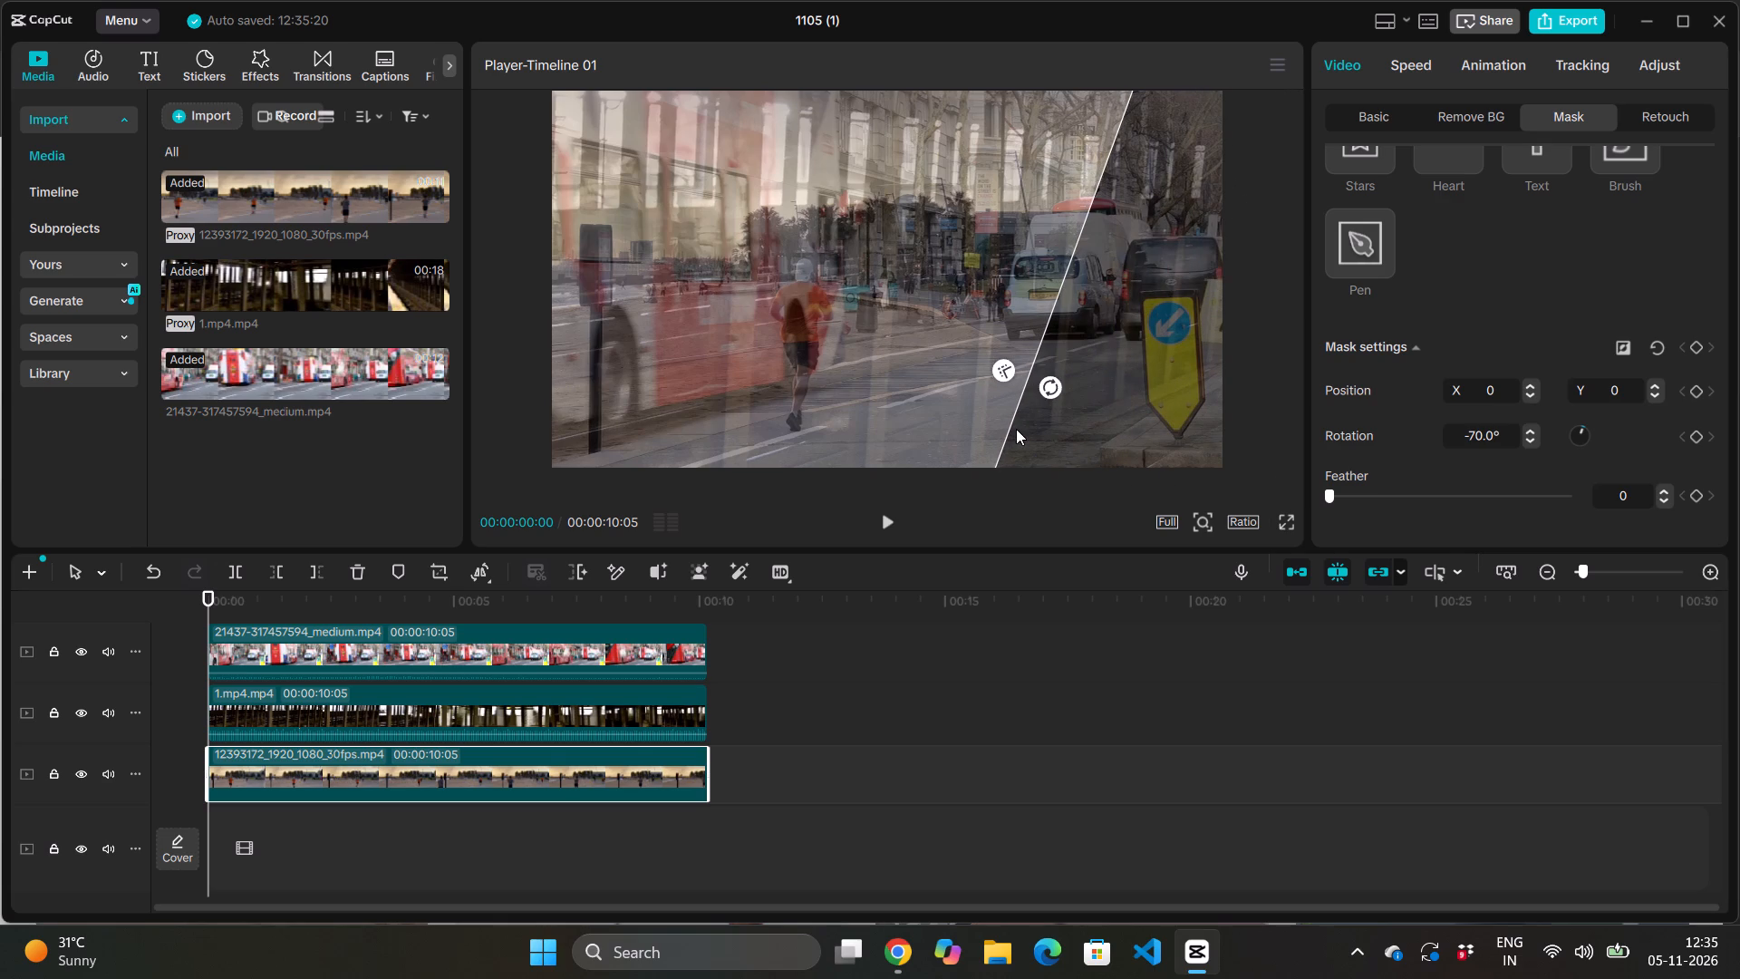
{"action": "left_click_drag", "start_coordinate": [1016, 429], "coordinate": [1078, 489]}
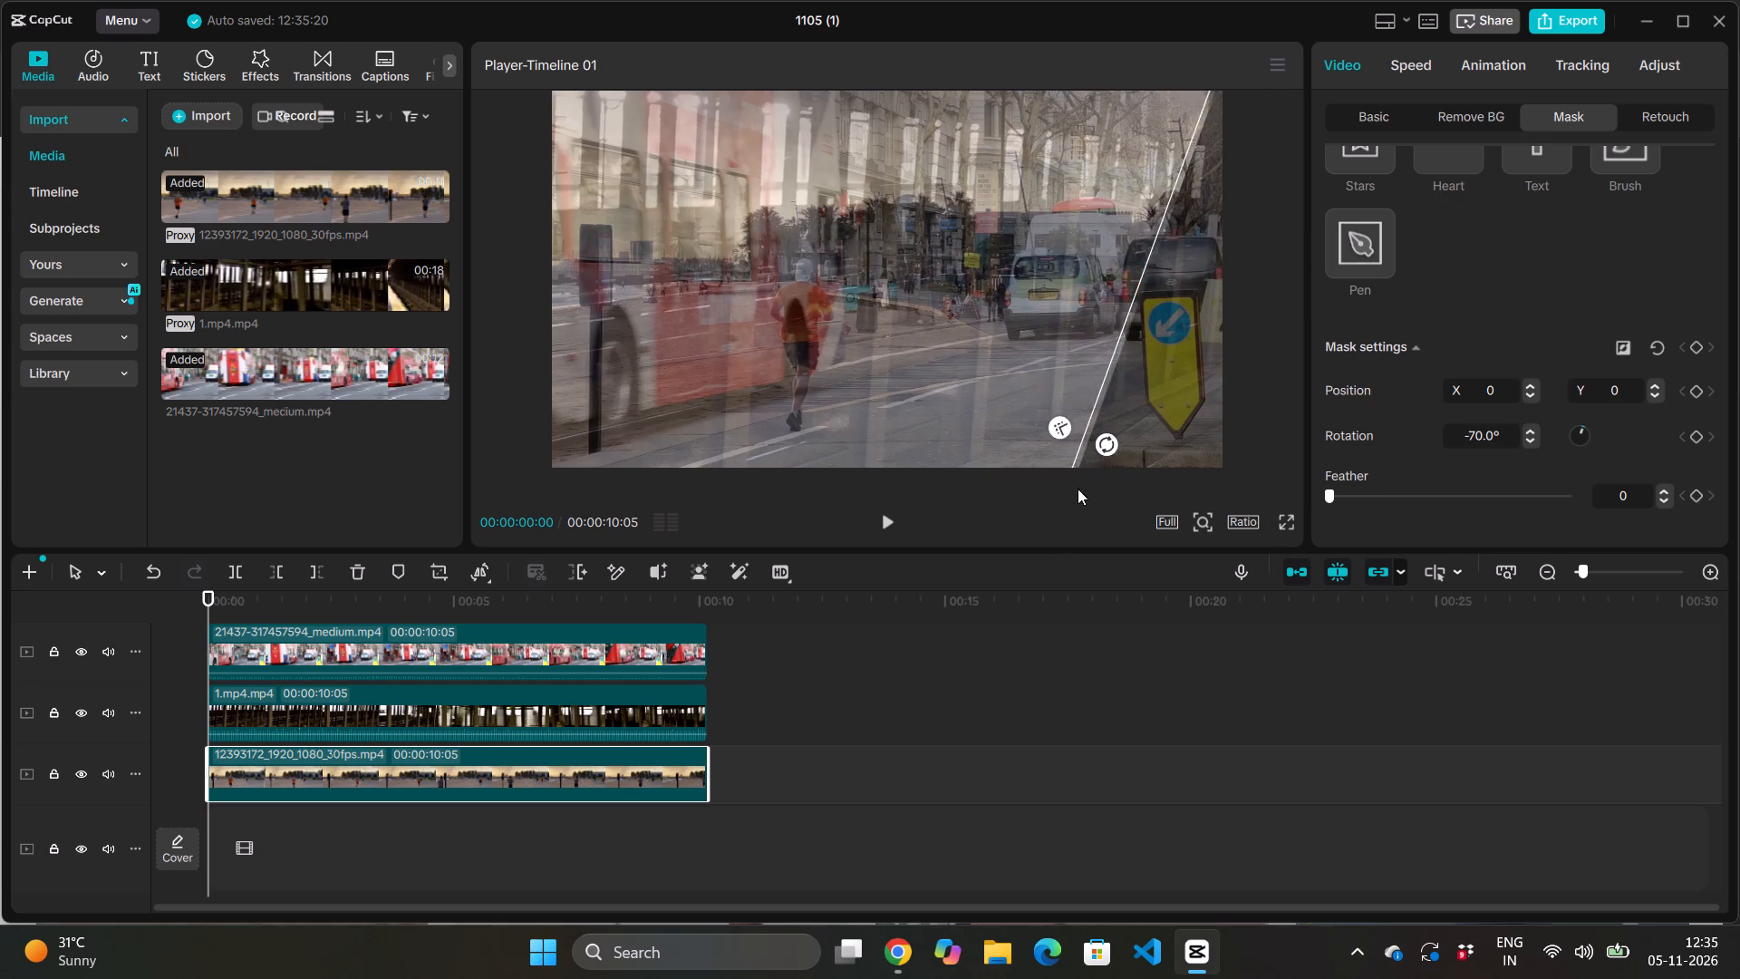
{"action": "left_click_drag", "start_coordinate": [1078, 489], "coordinate": [1089, 477]}
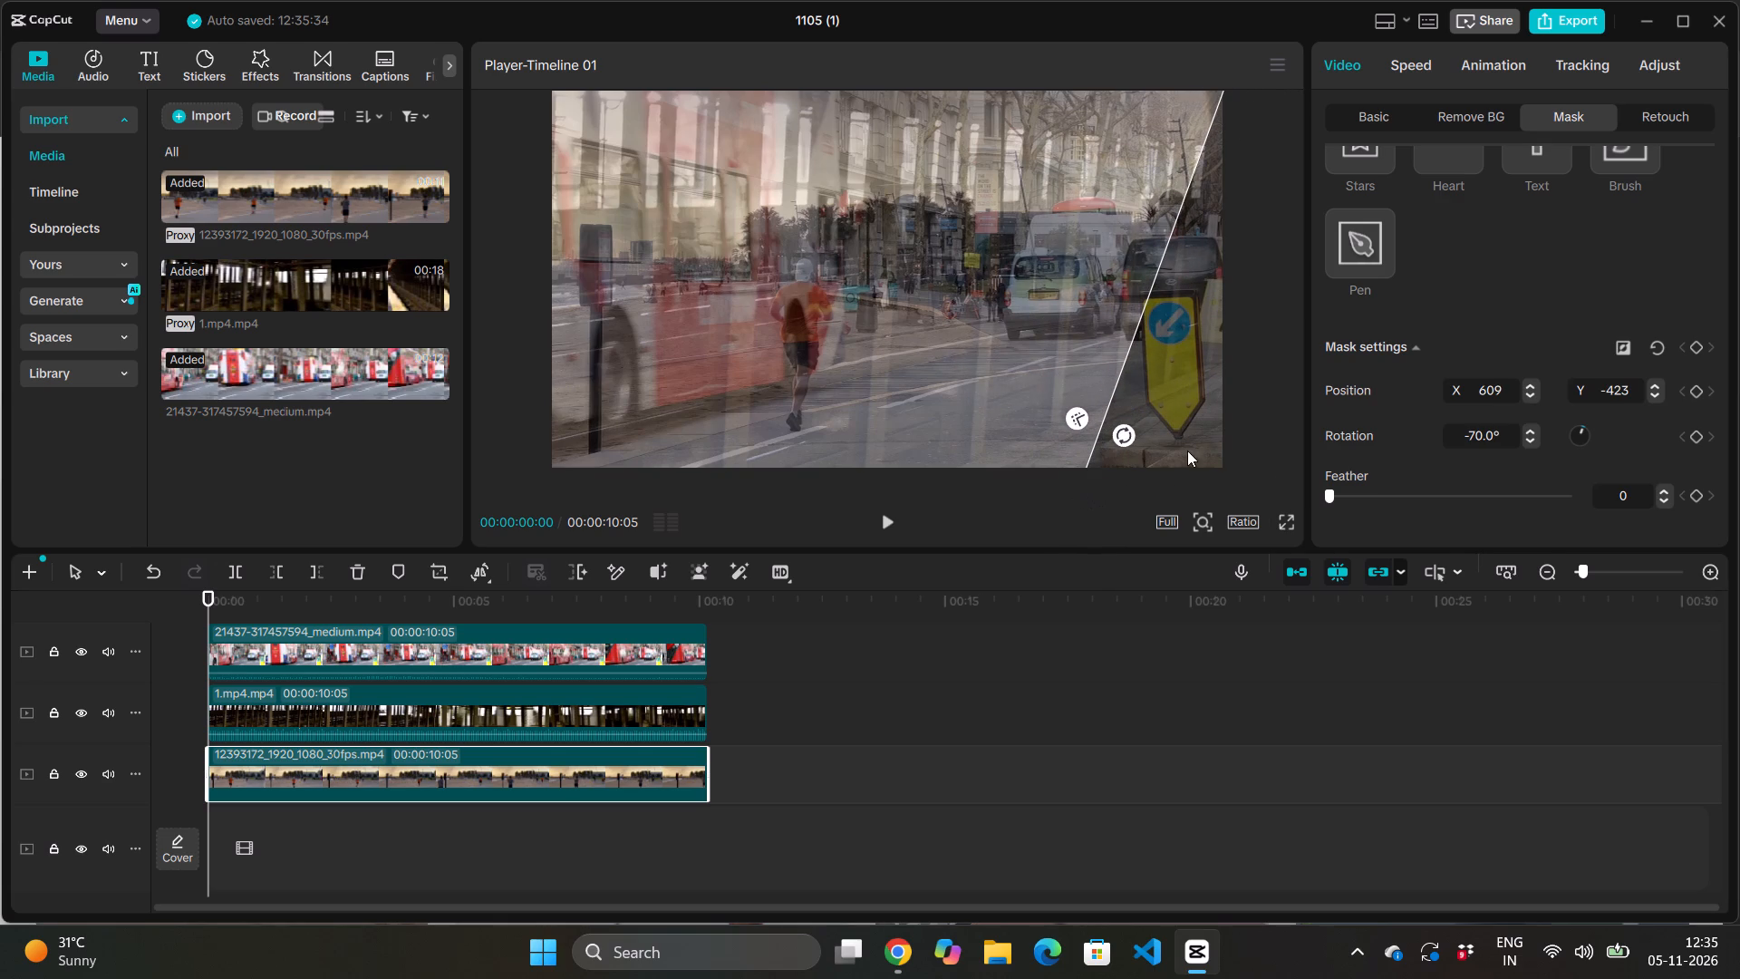
Reverse the beach running clip's Split mask and move its dividing line to about X 383, Y -360.
{"action": "left_click", "coordinate": [1623, 338]}
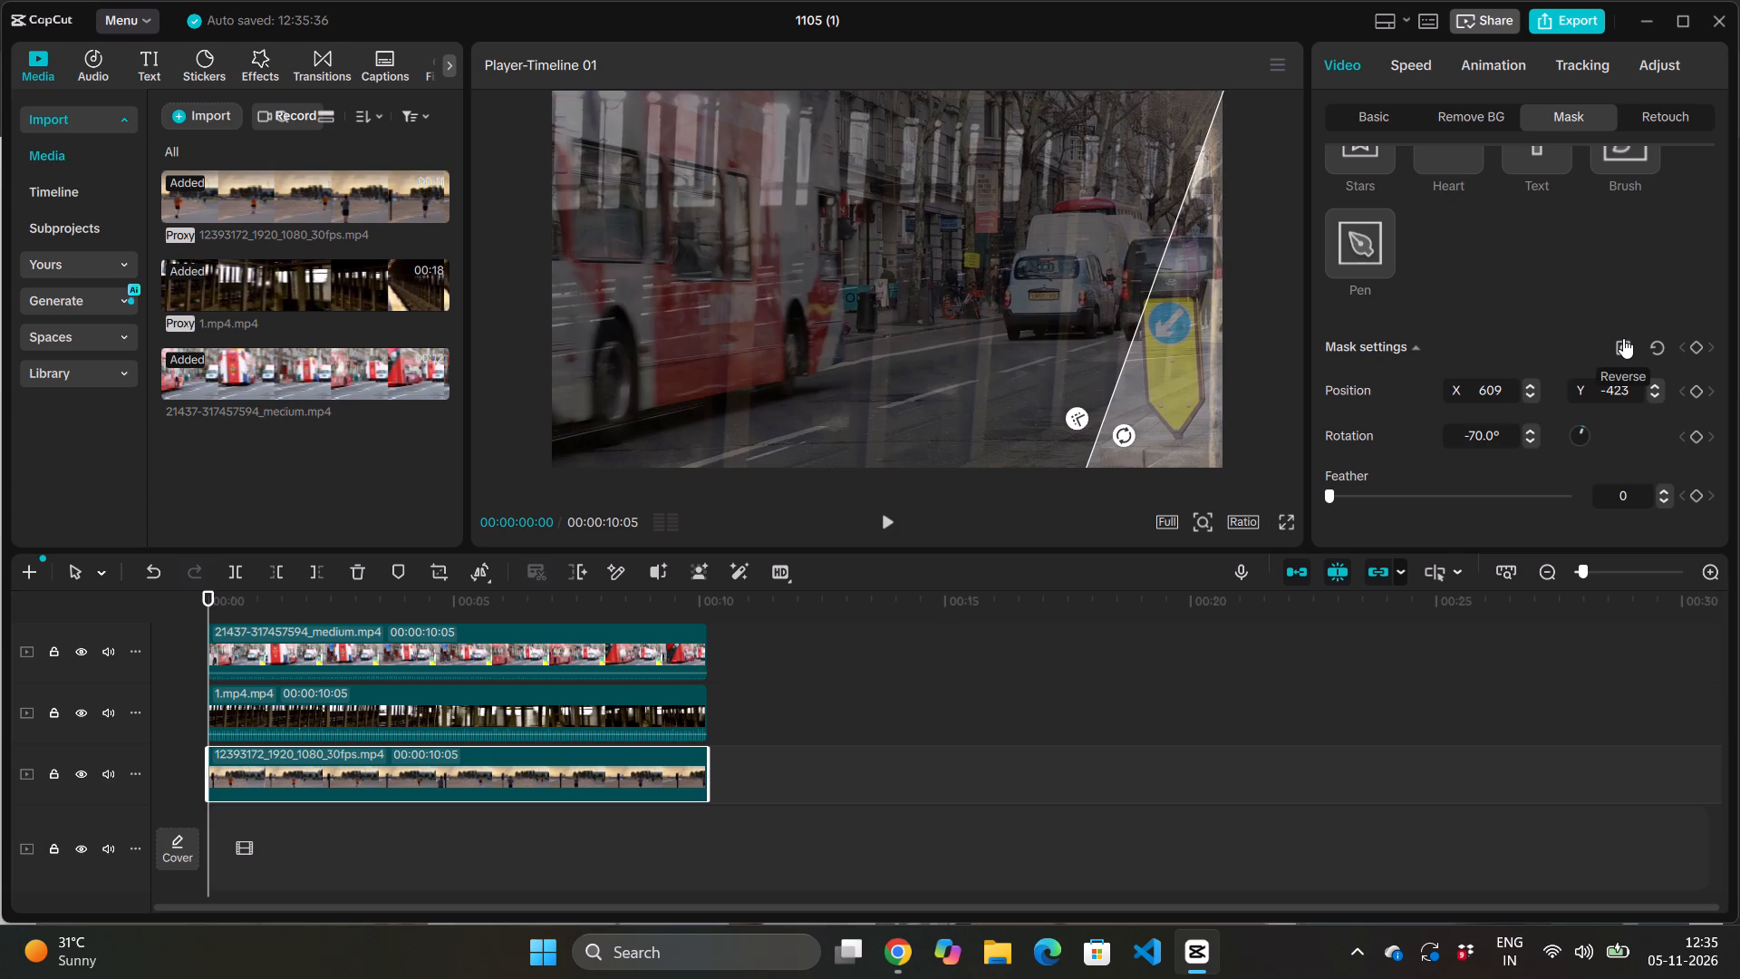
{"action": "left_click_drag", "start_coordinate": [1164, 352], "coordinate": [1085, 330]}
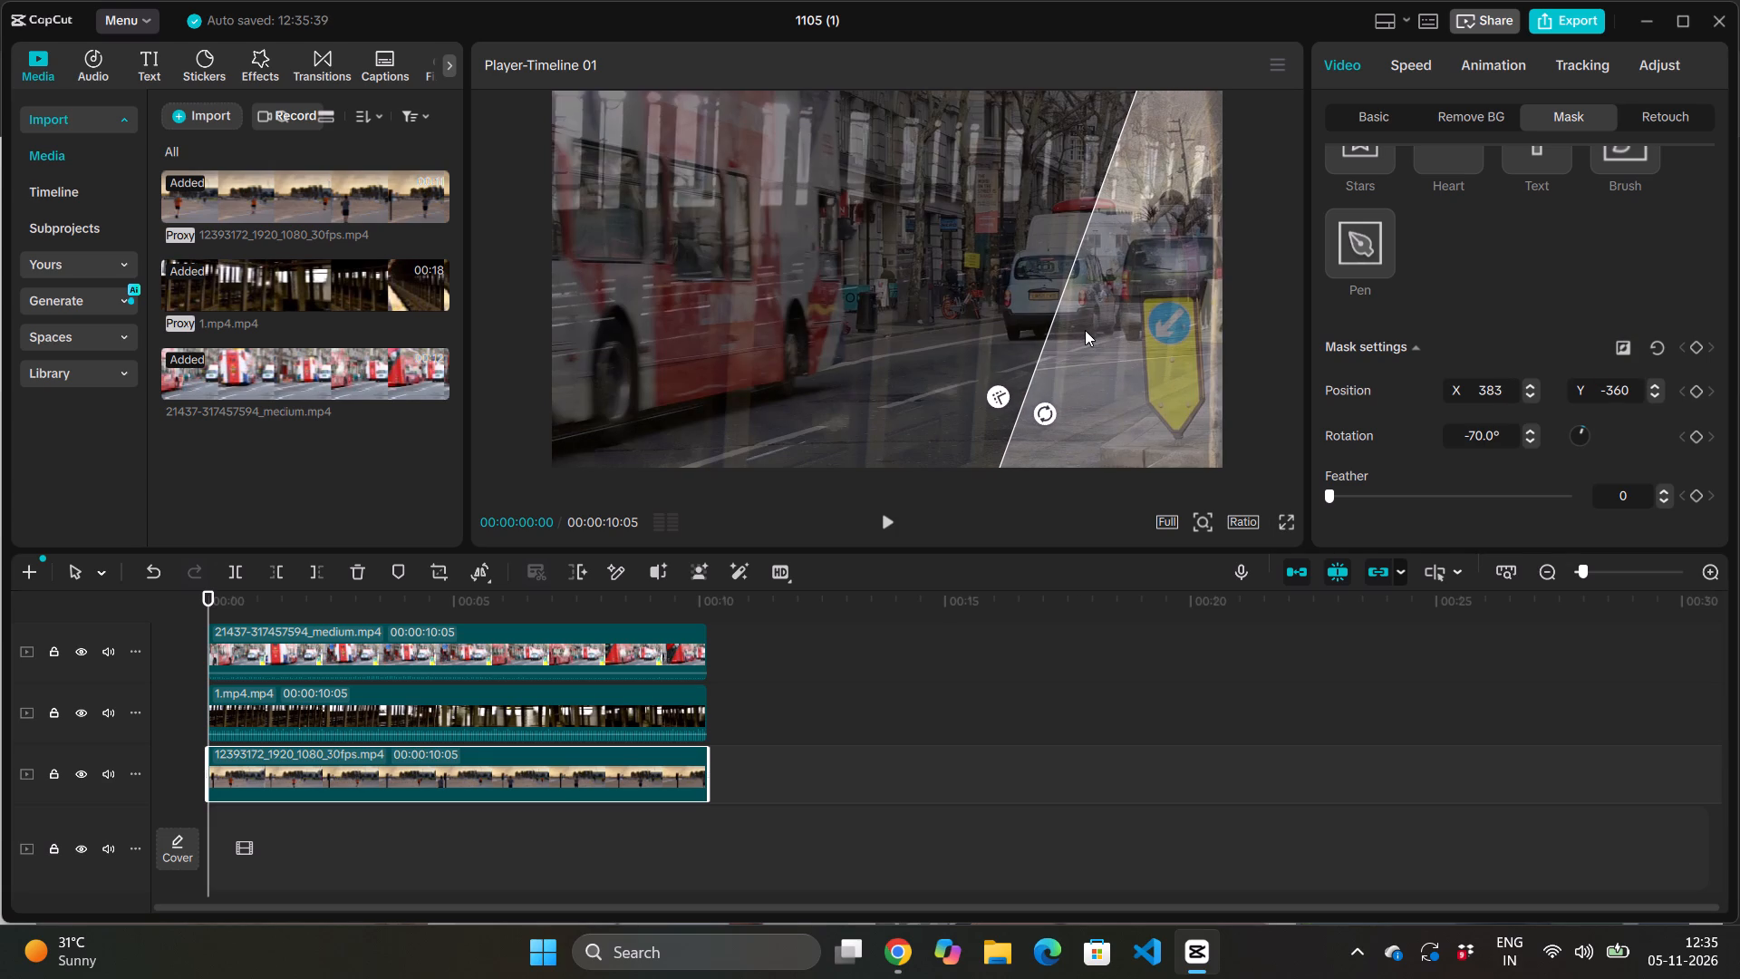
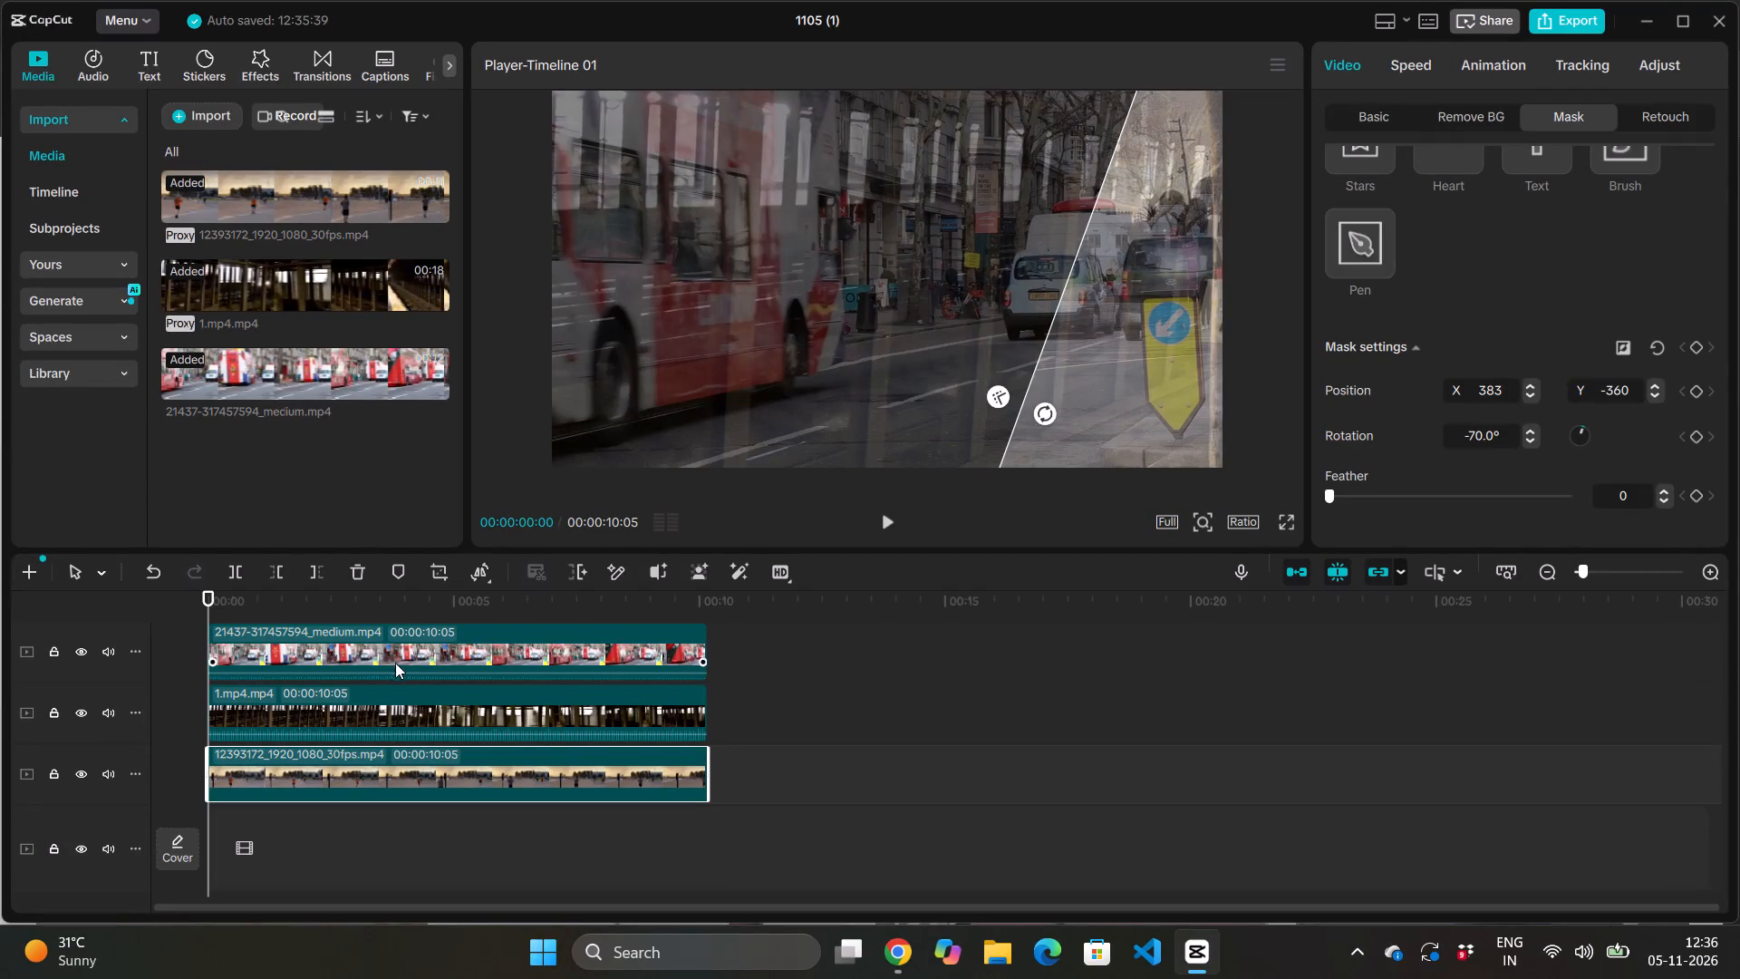
Add a Split mask to the subway clip and rotate its dividing line to about -72°.
{"action": "left_click", "coordinate": [421, 727]}
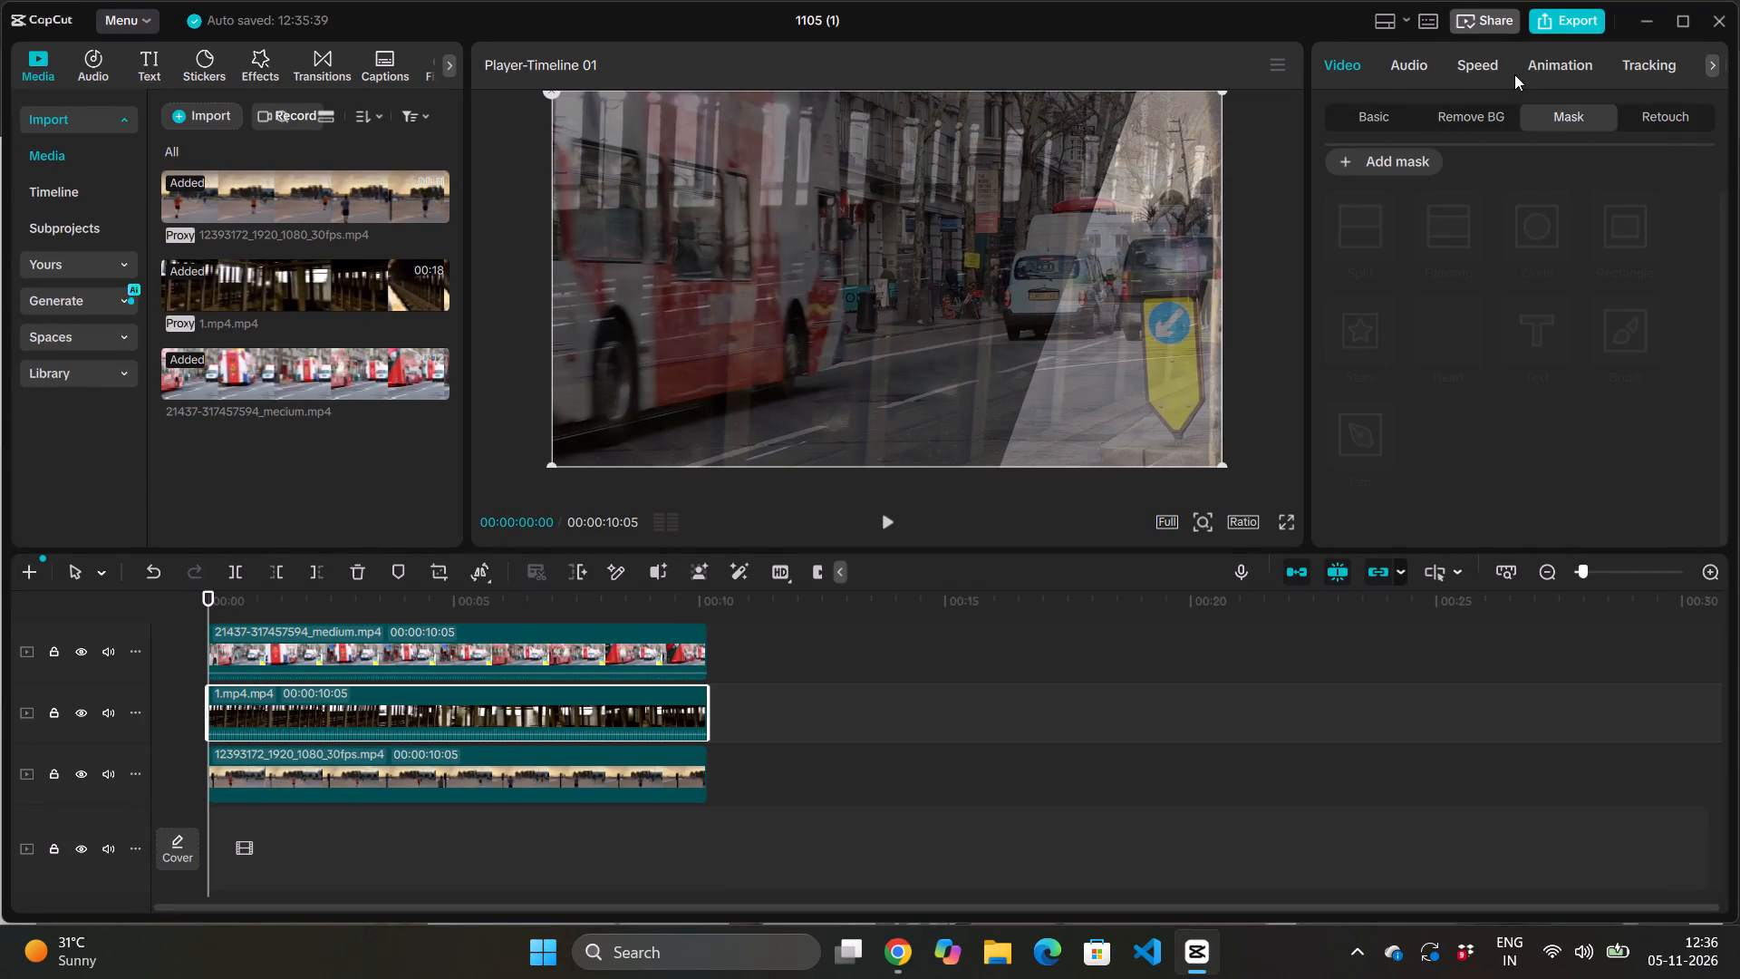
{"action": "left_click", "coordinate": [1345, 155]}
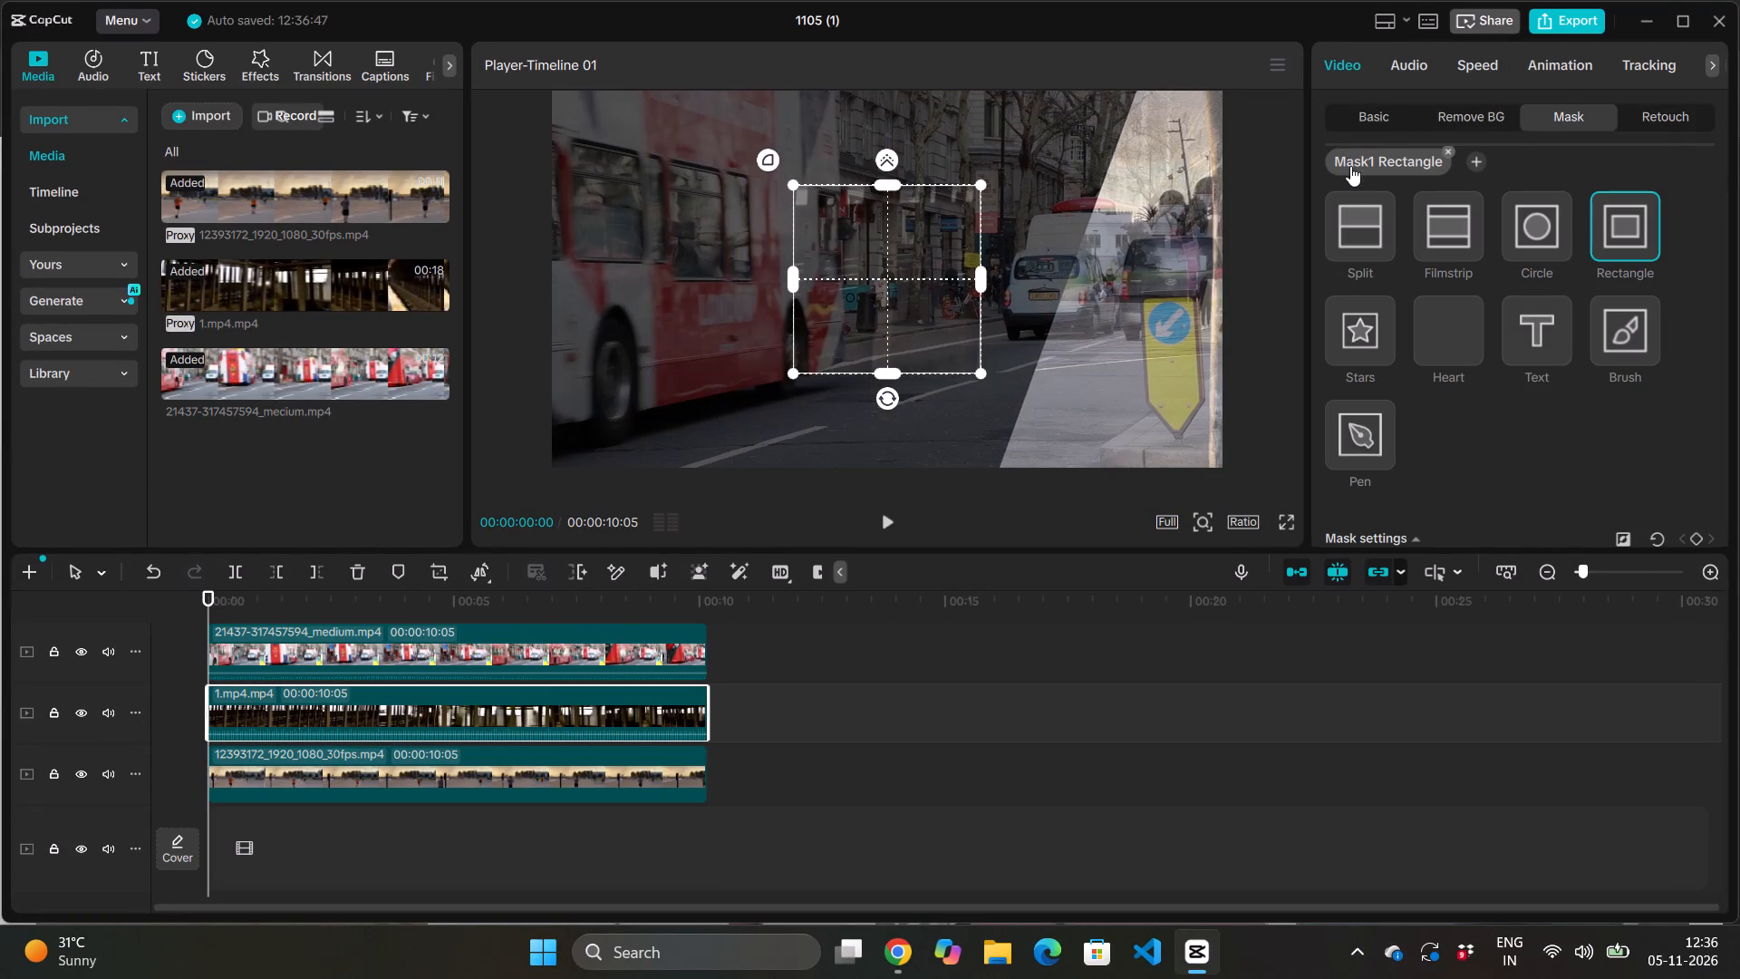
{"action": "left_click", "coordinate": [1361, 212]}
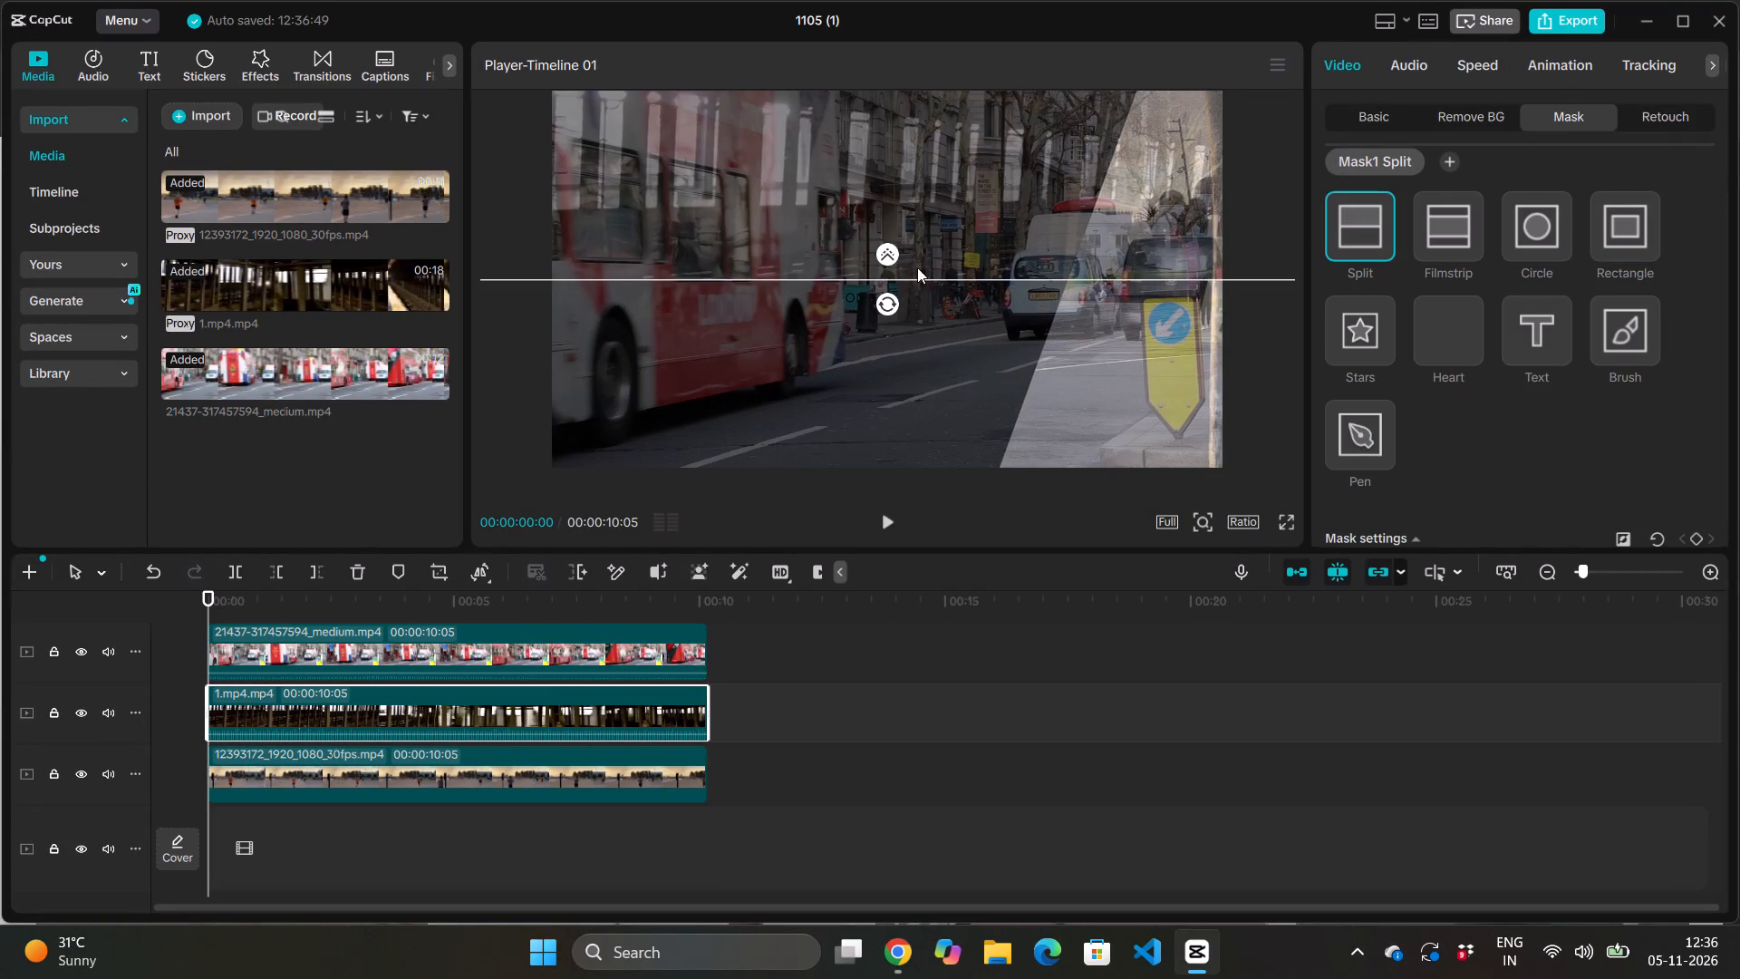
{"action": "left_click_drag", "start_coordinate": [878, 309], "coordinate": [933, 313]}
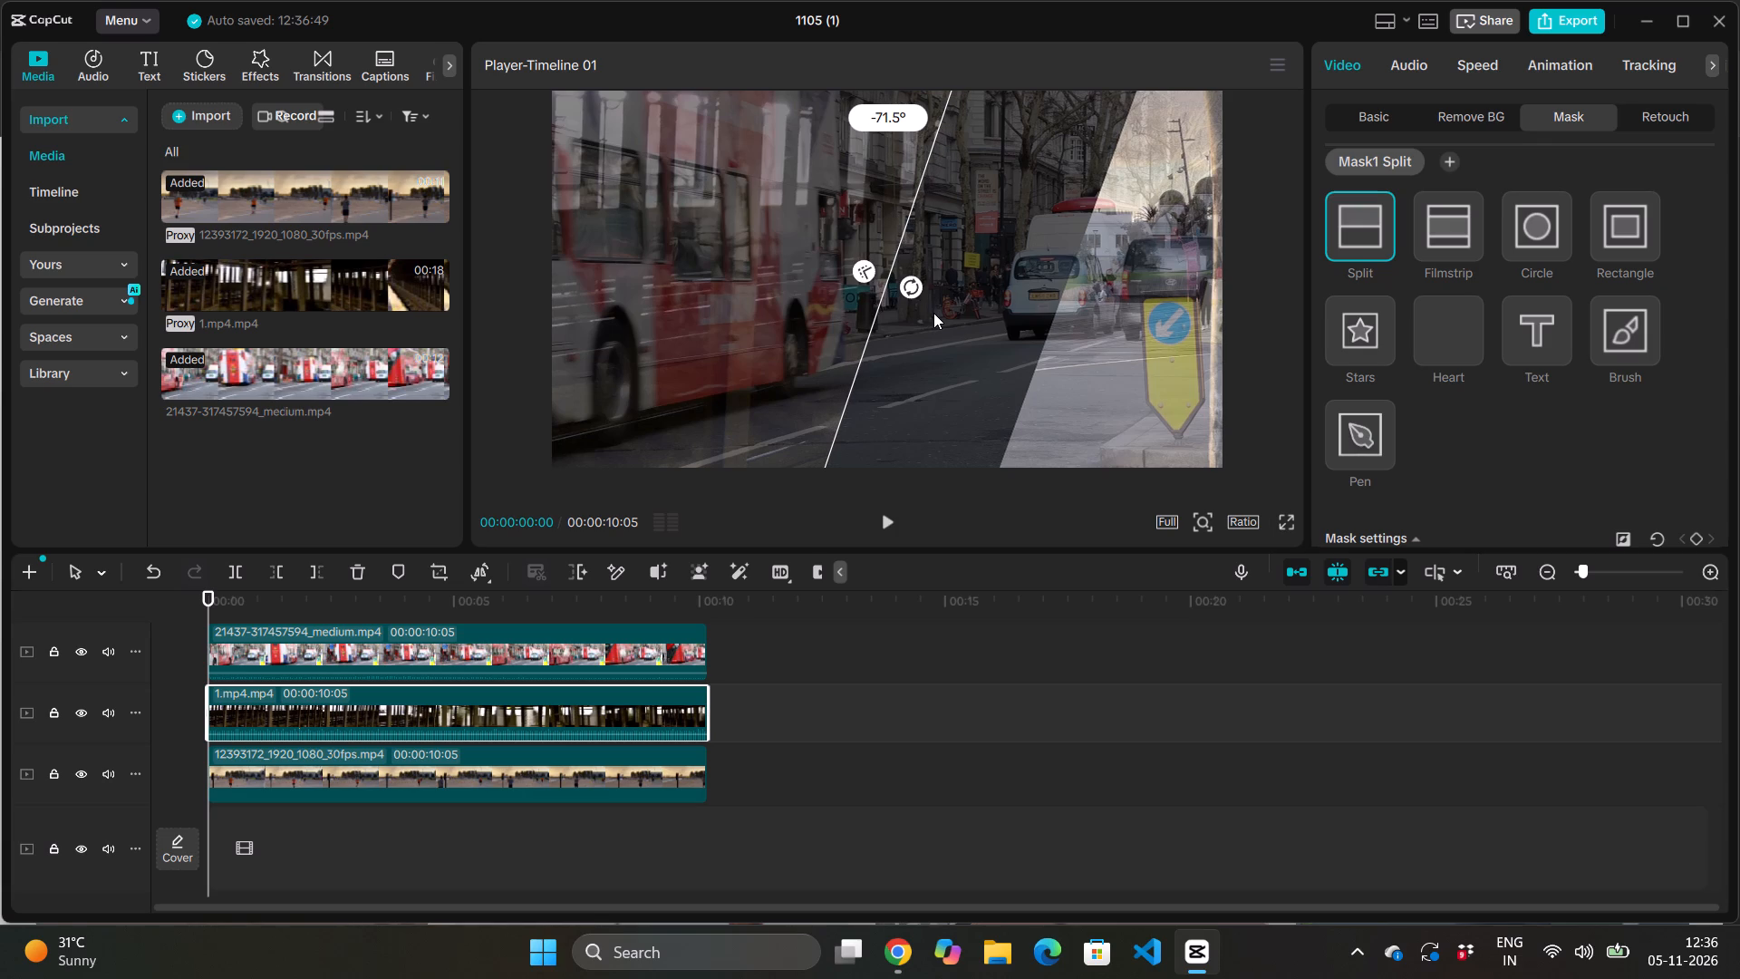
{"action": "left_click_drag", "start_coordinate": [933, 313], "coordinate": [927, 313]}
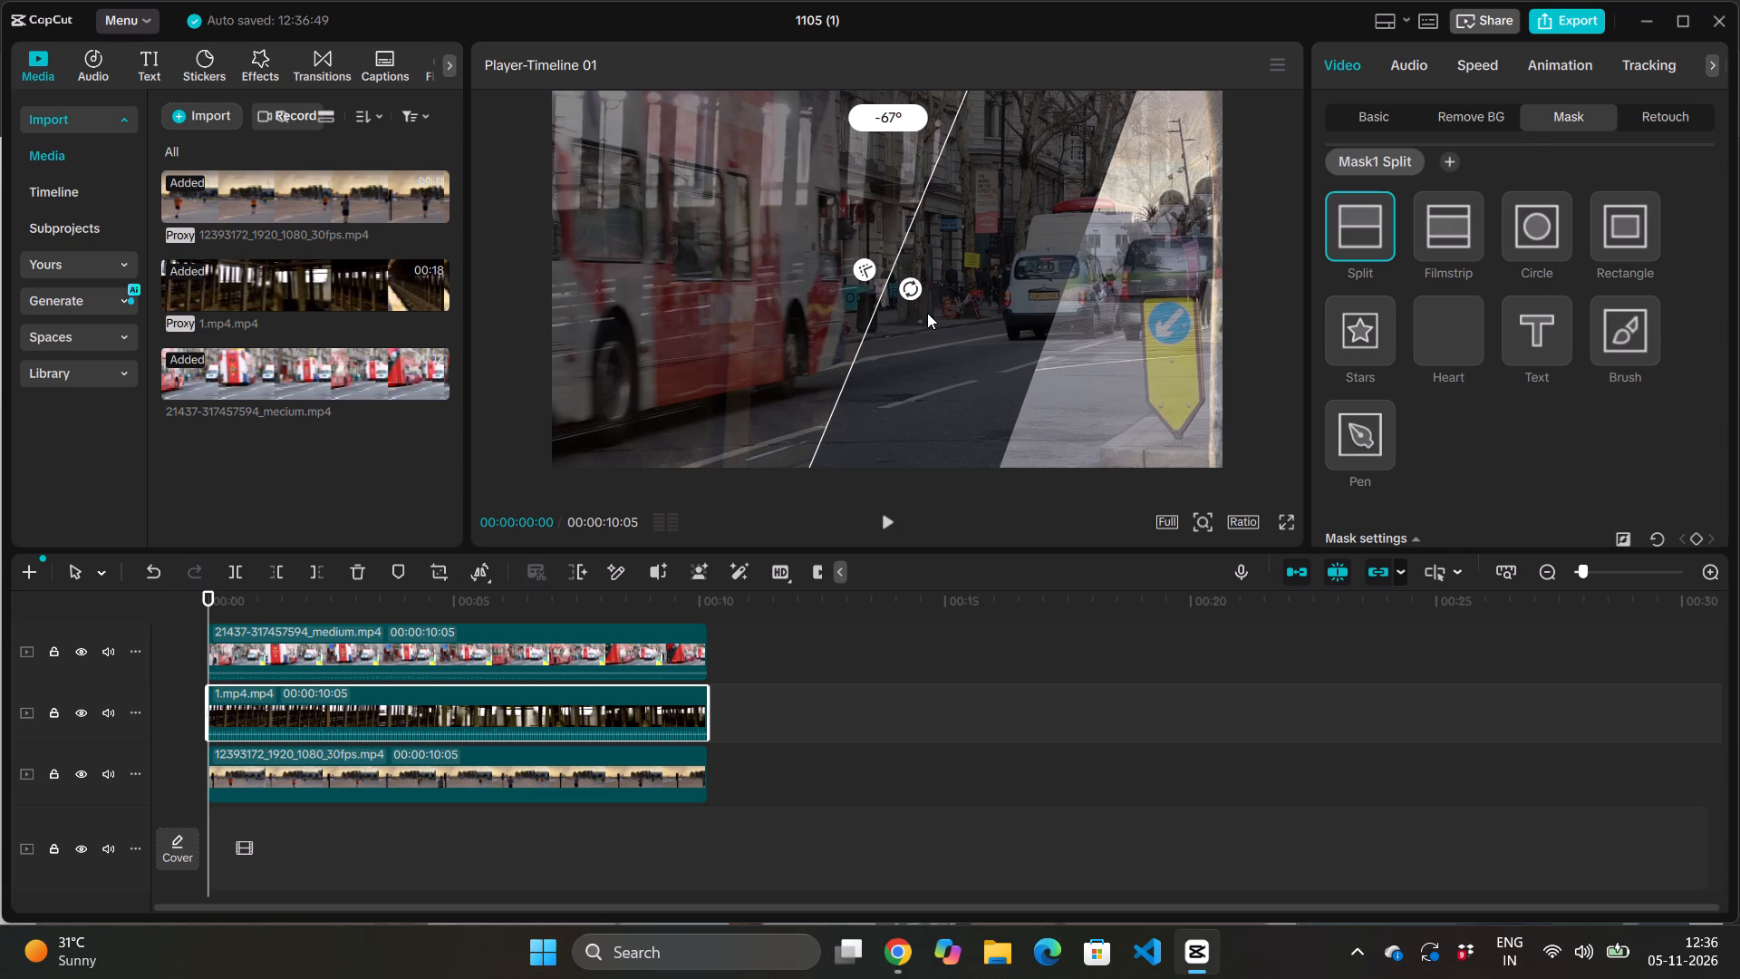
{"action": "left_click_drag", "start_coordinate": [927, 313], "coordinate": [933, 312]}
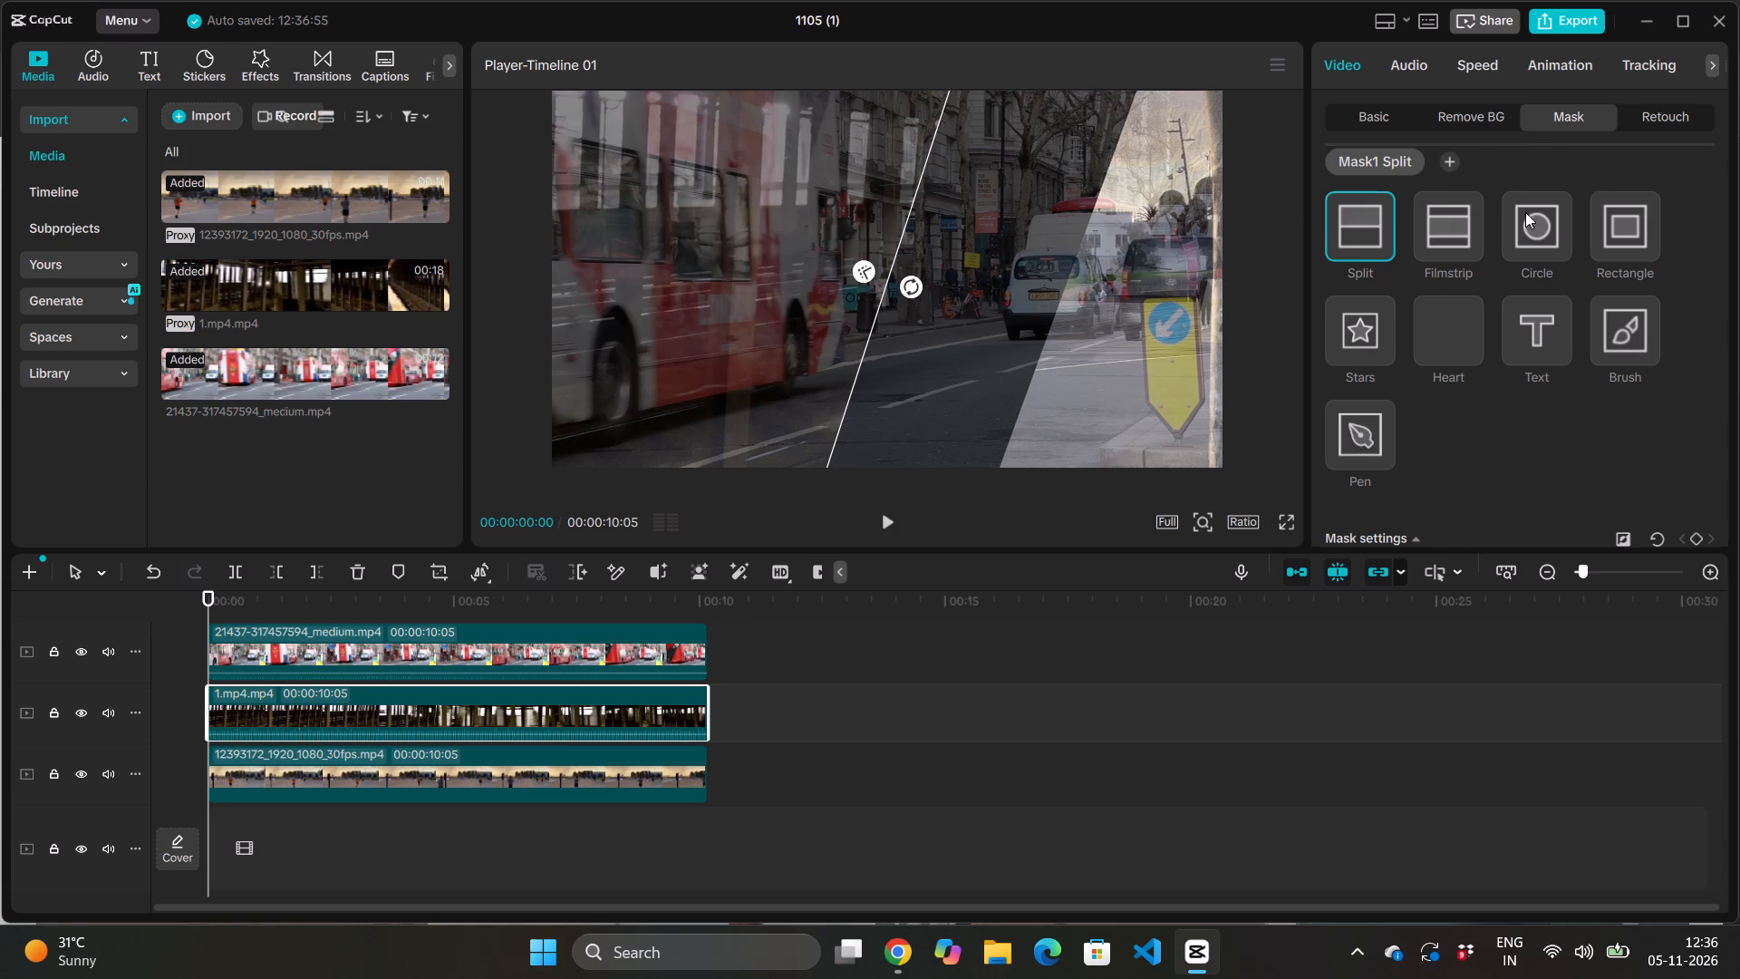
Set the rotation of the subway clip's Split mask to -70.0°.
{"action": "scroll", "coordinate": [1526, 212], "scroll_direction": "down", "scroll_amount": 4}
{"action": "left_click", "coordinate": [1526, 424]}
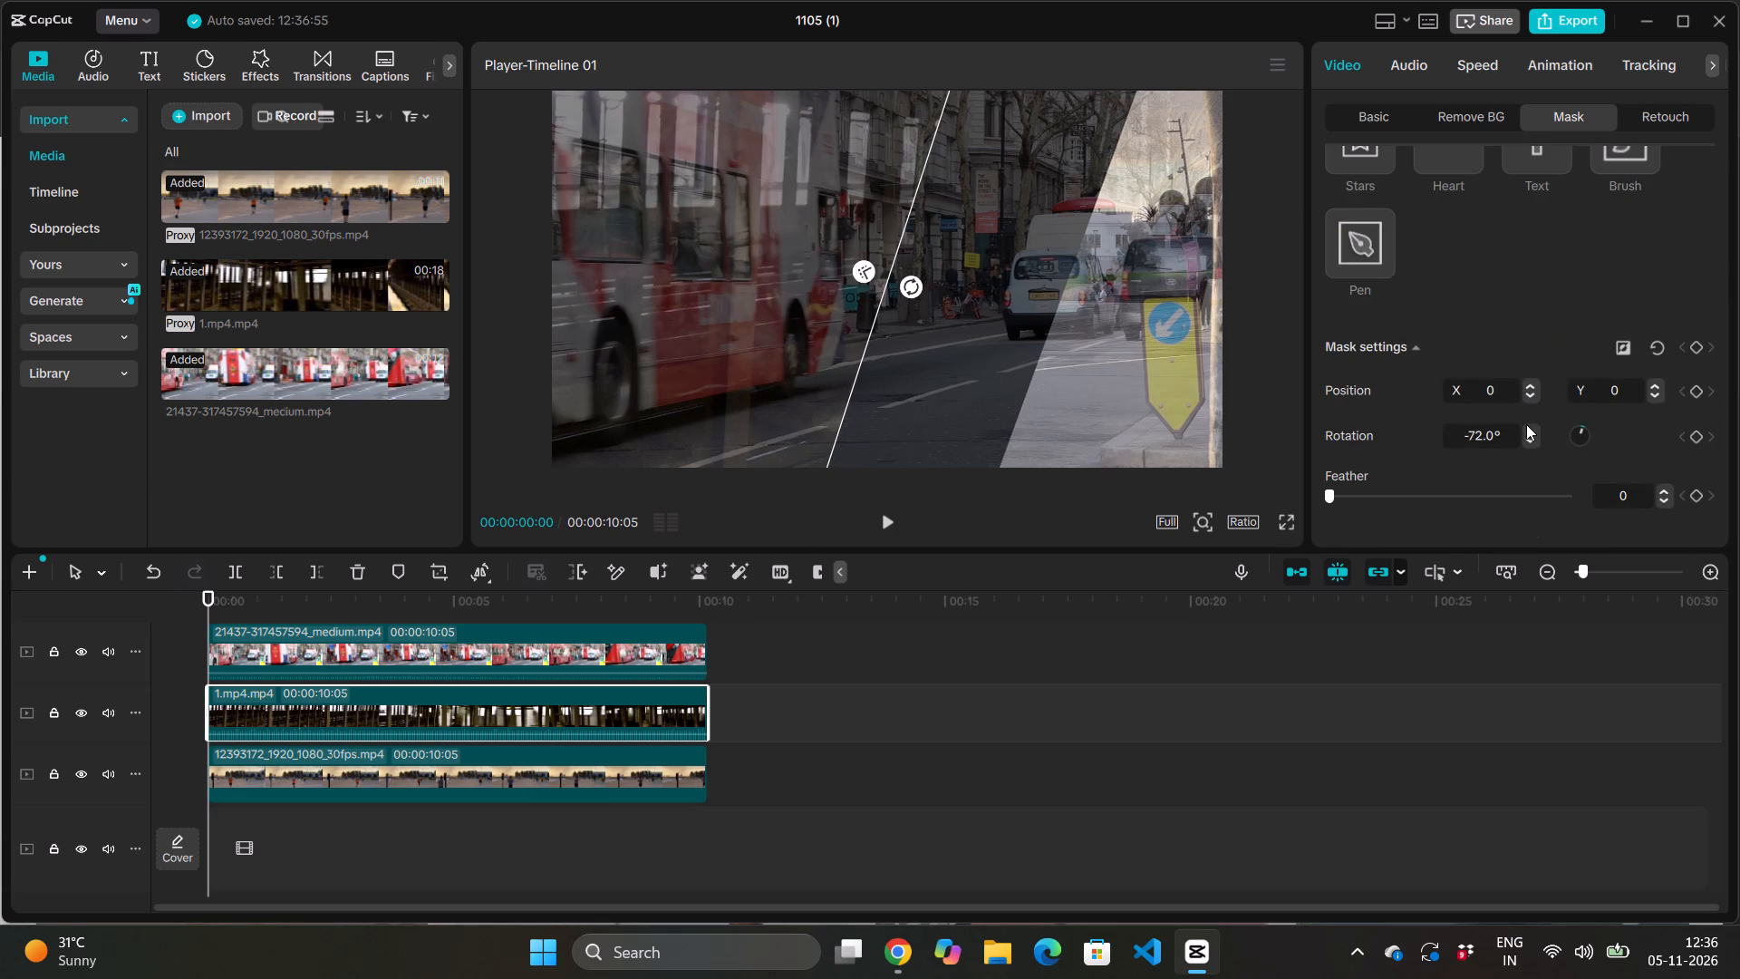
{"action": "left_click", "coordinate": [1530, 445]}
{"action": "left_click", "coordinate": [1531, 434]}
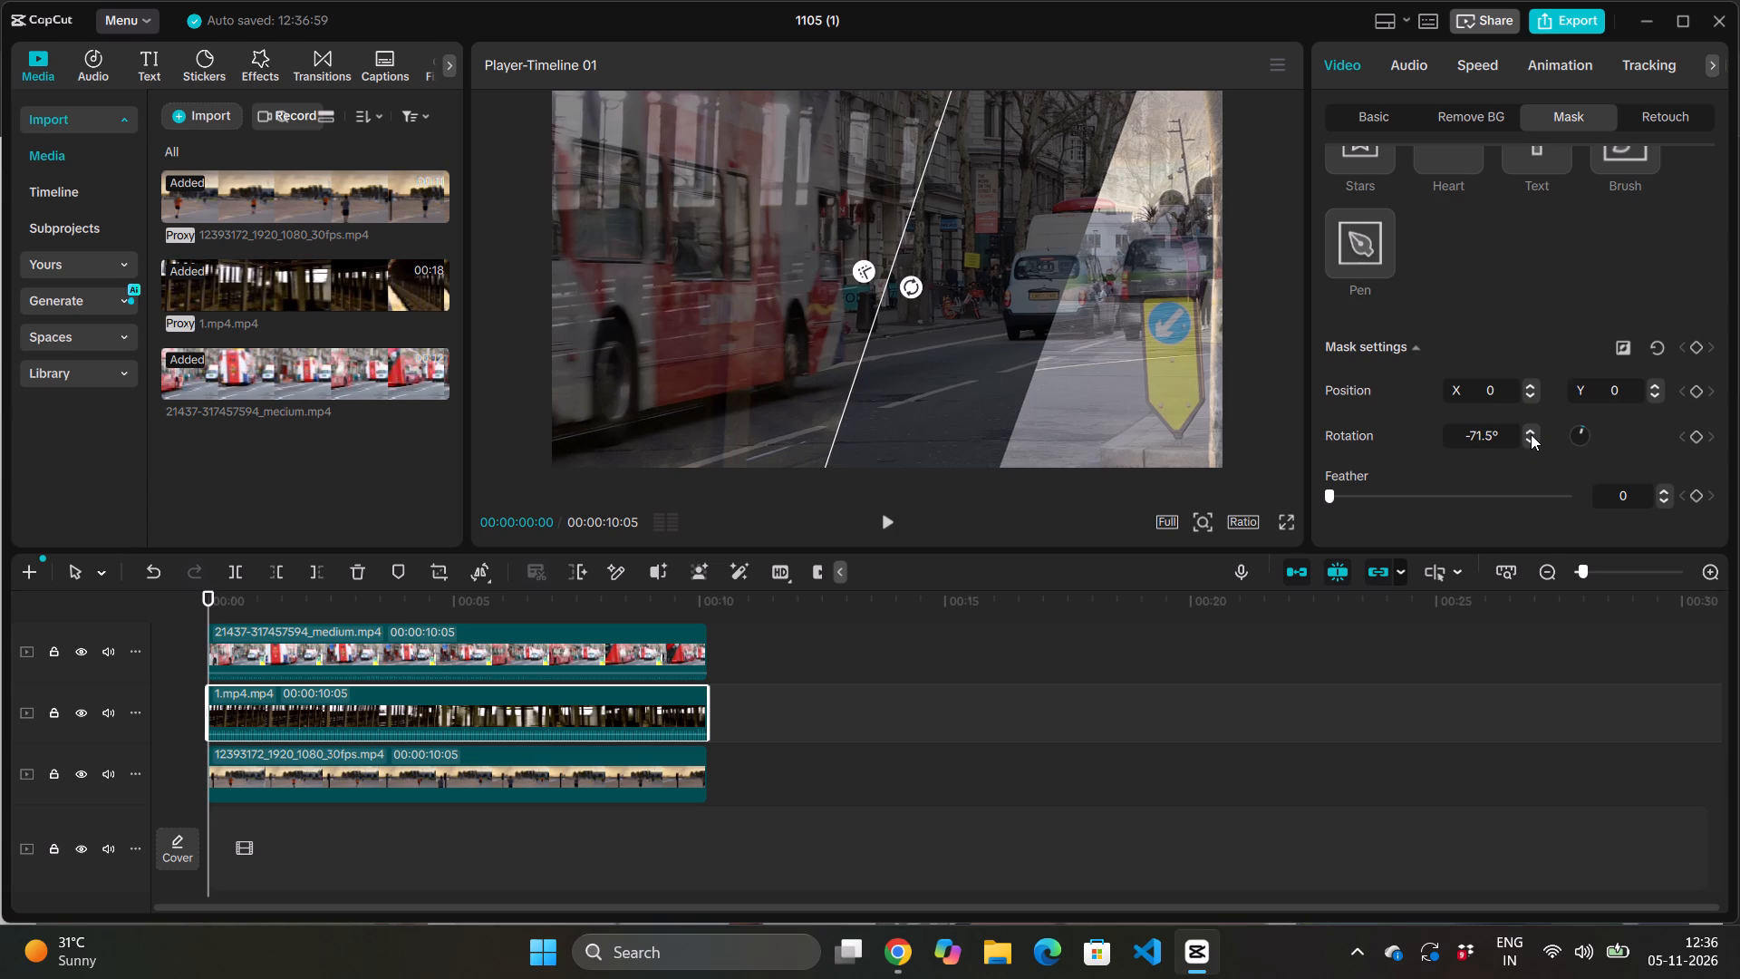
{"action": "double_click", "coordinate": [1530, 437]}
{"action": "double_click", "coordinate": [1530, 437]}
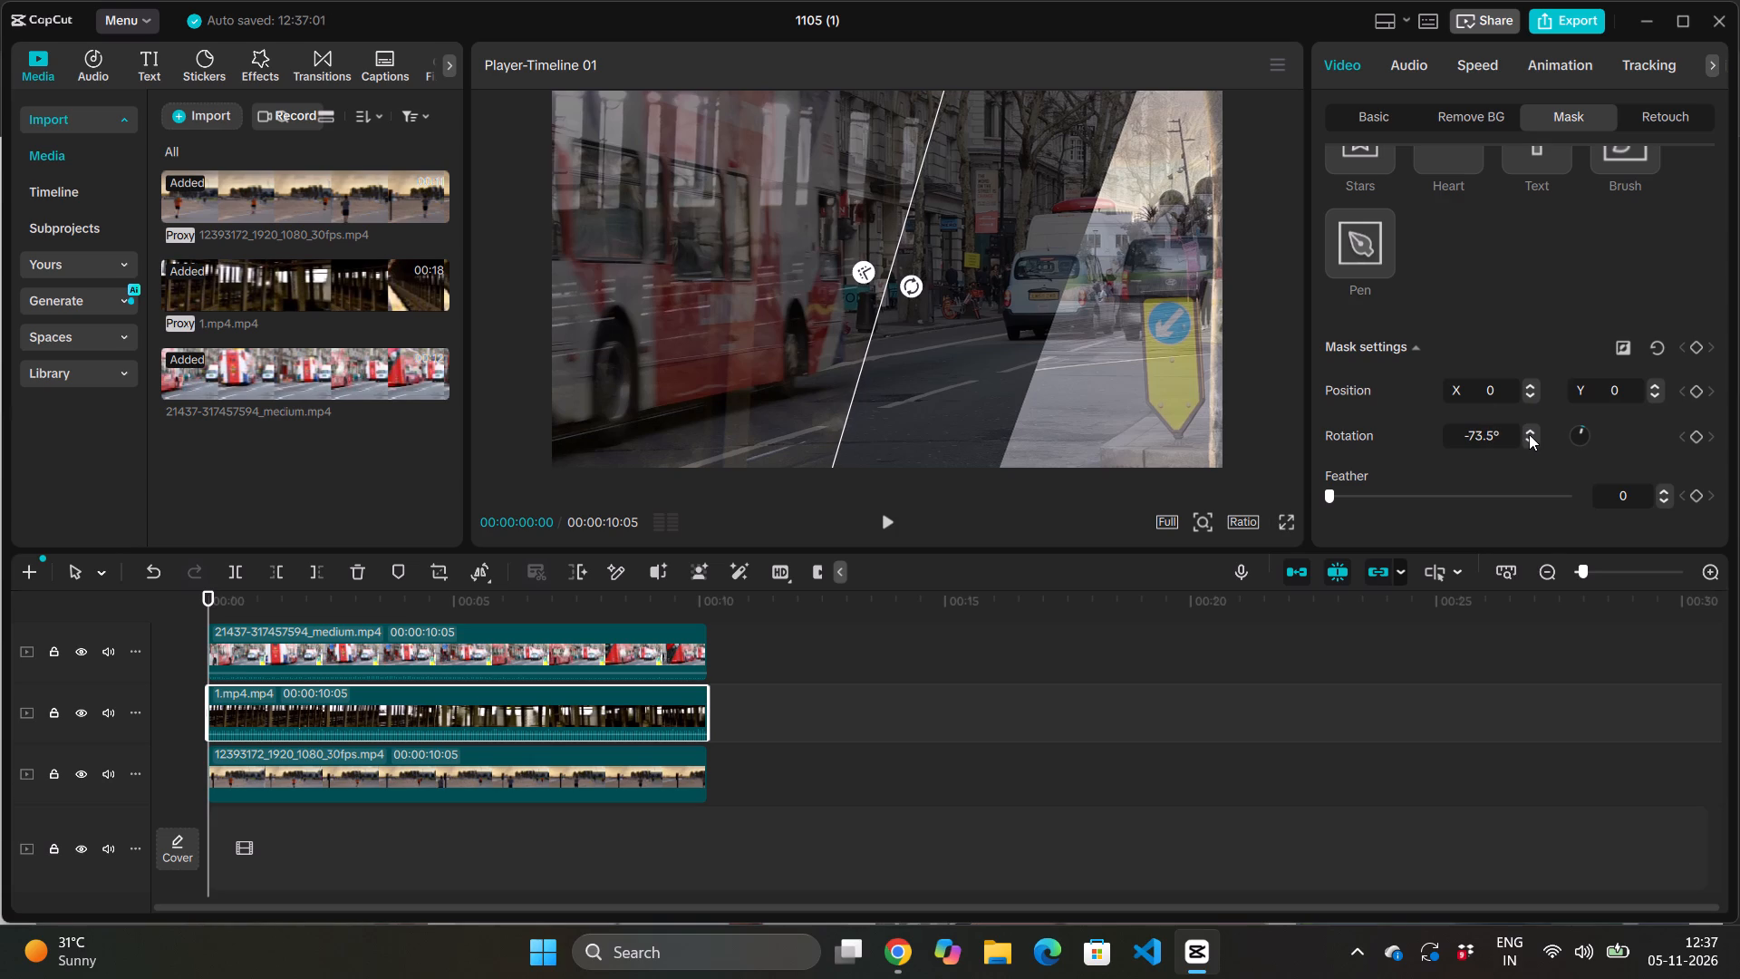
{"action": "double_click", "coordinate": [1529, 422]}
{"action": "double_click", "coordinate": [1529, 428]}
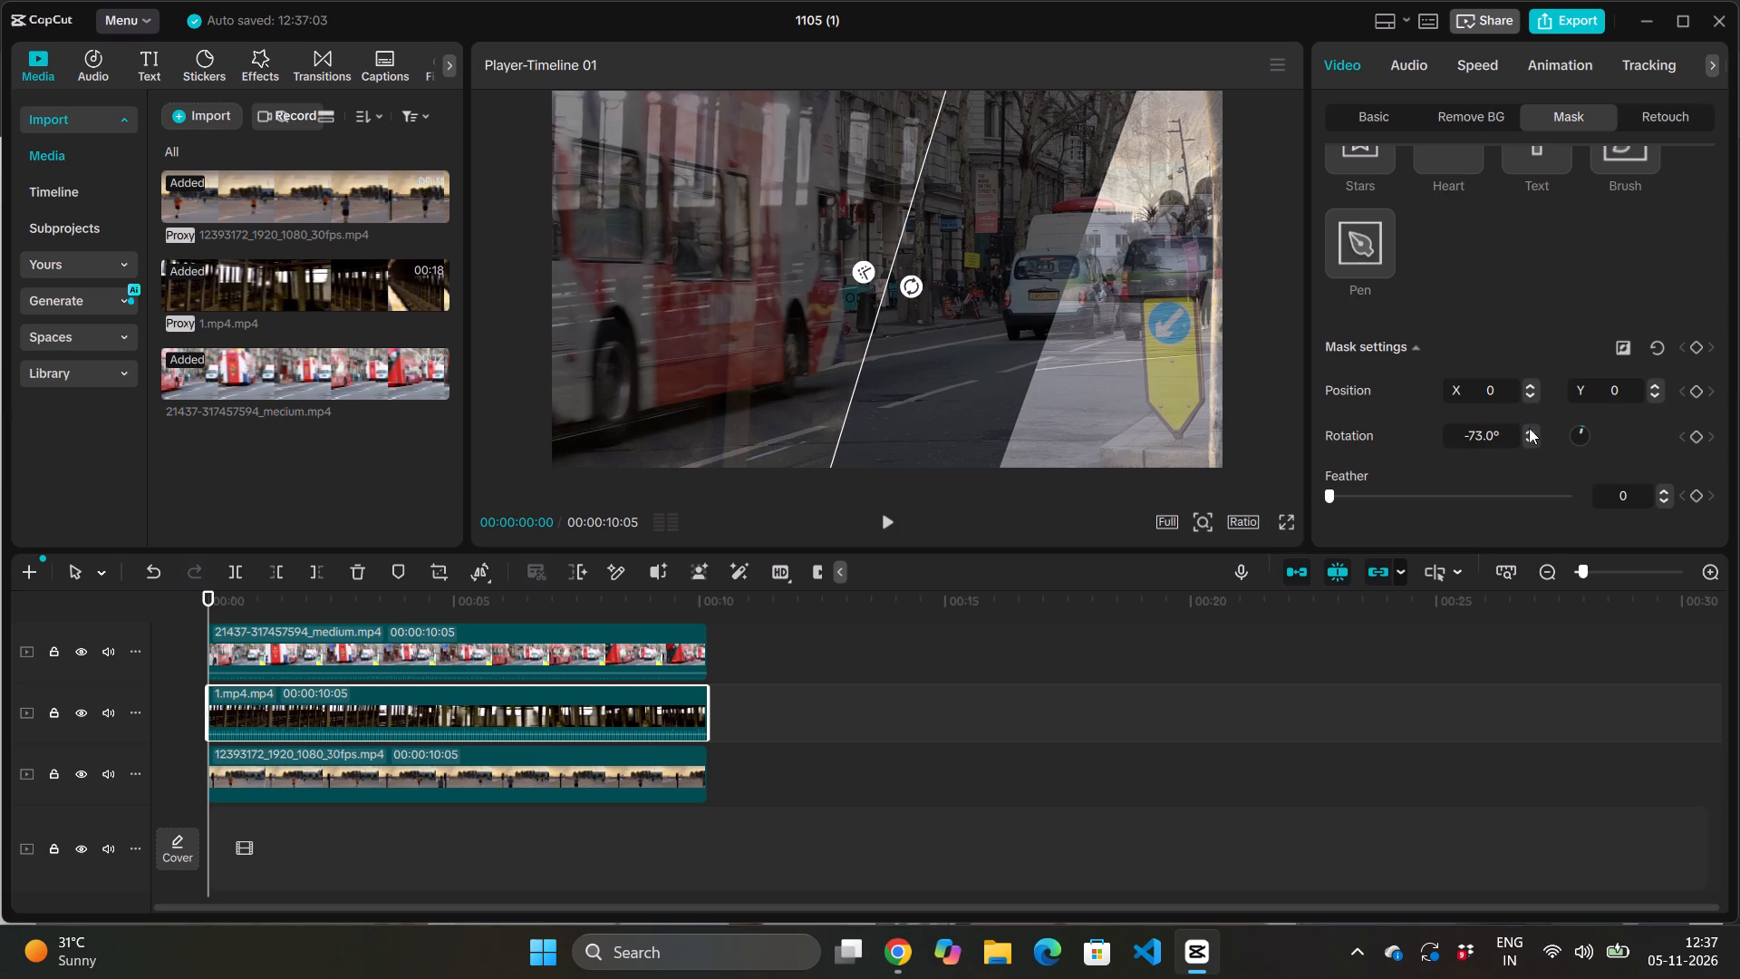
{"action": "double_click", "coordinate": [1529, 428]}
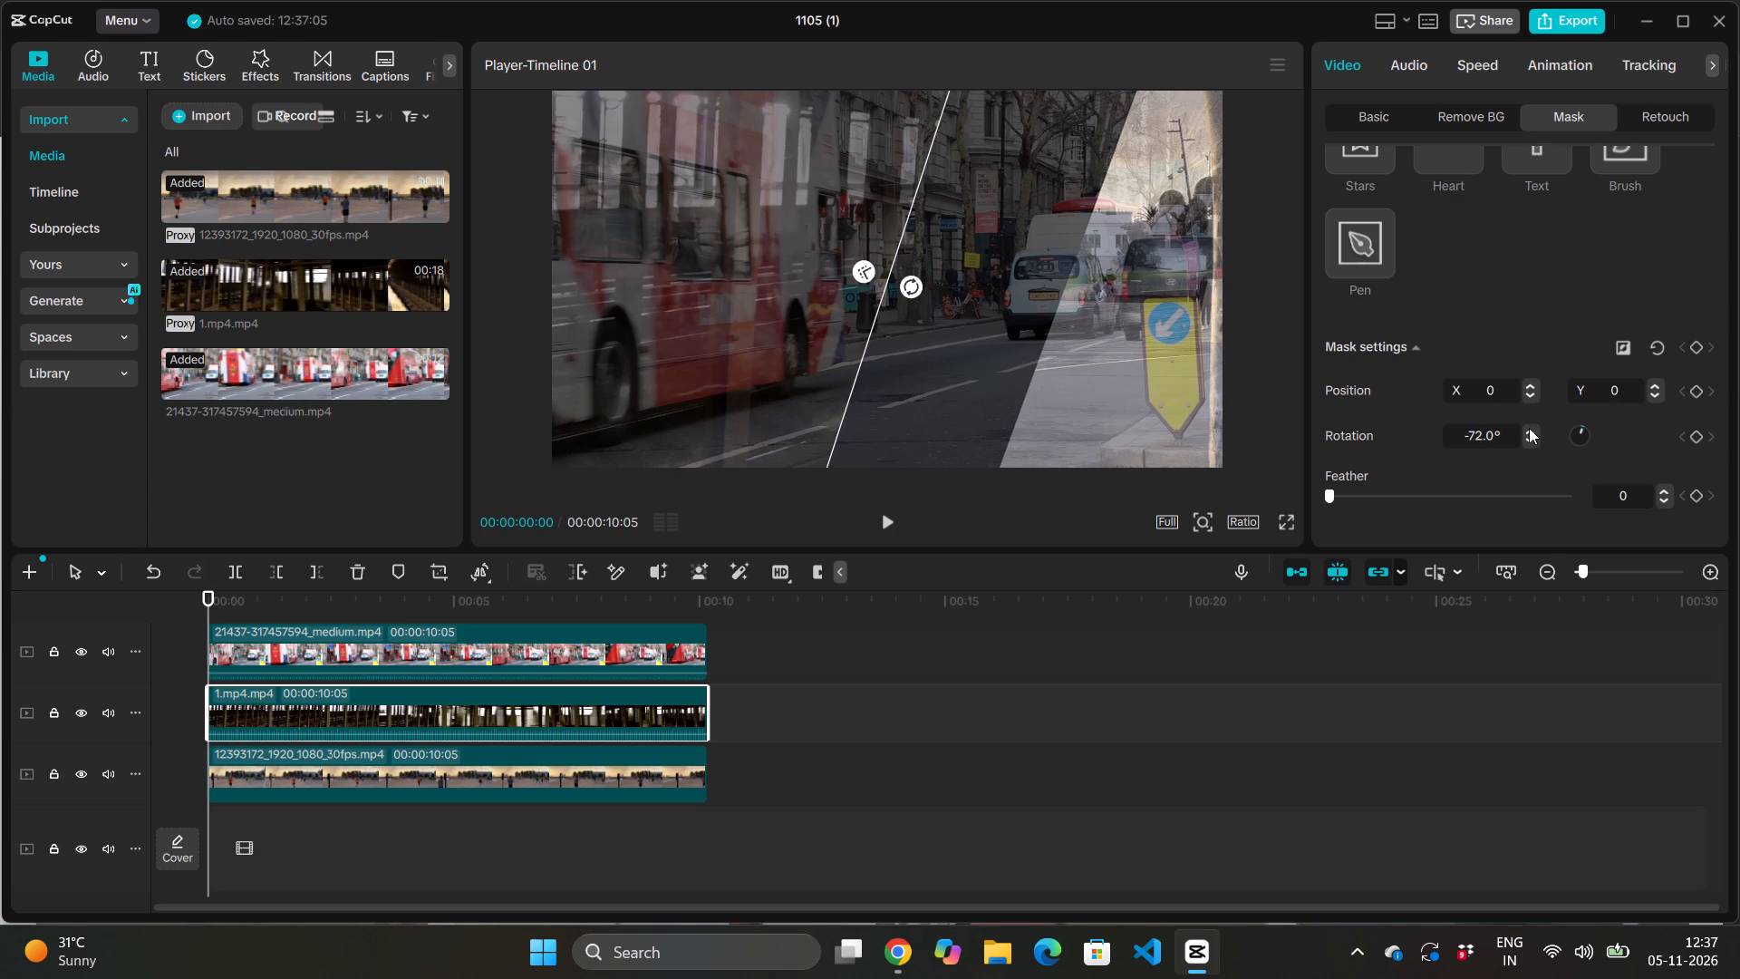
{"action": "double_click", "coordinate": [1529, 428]}
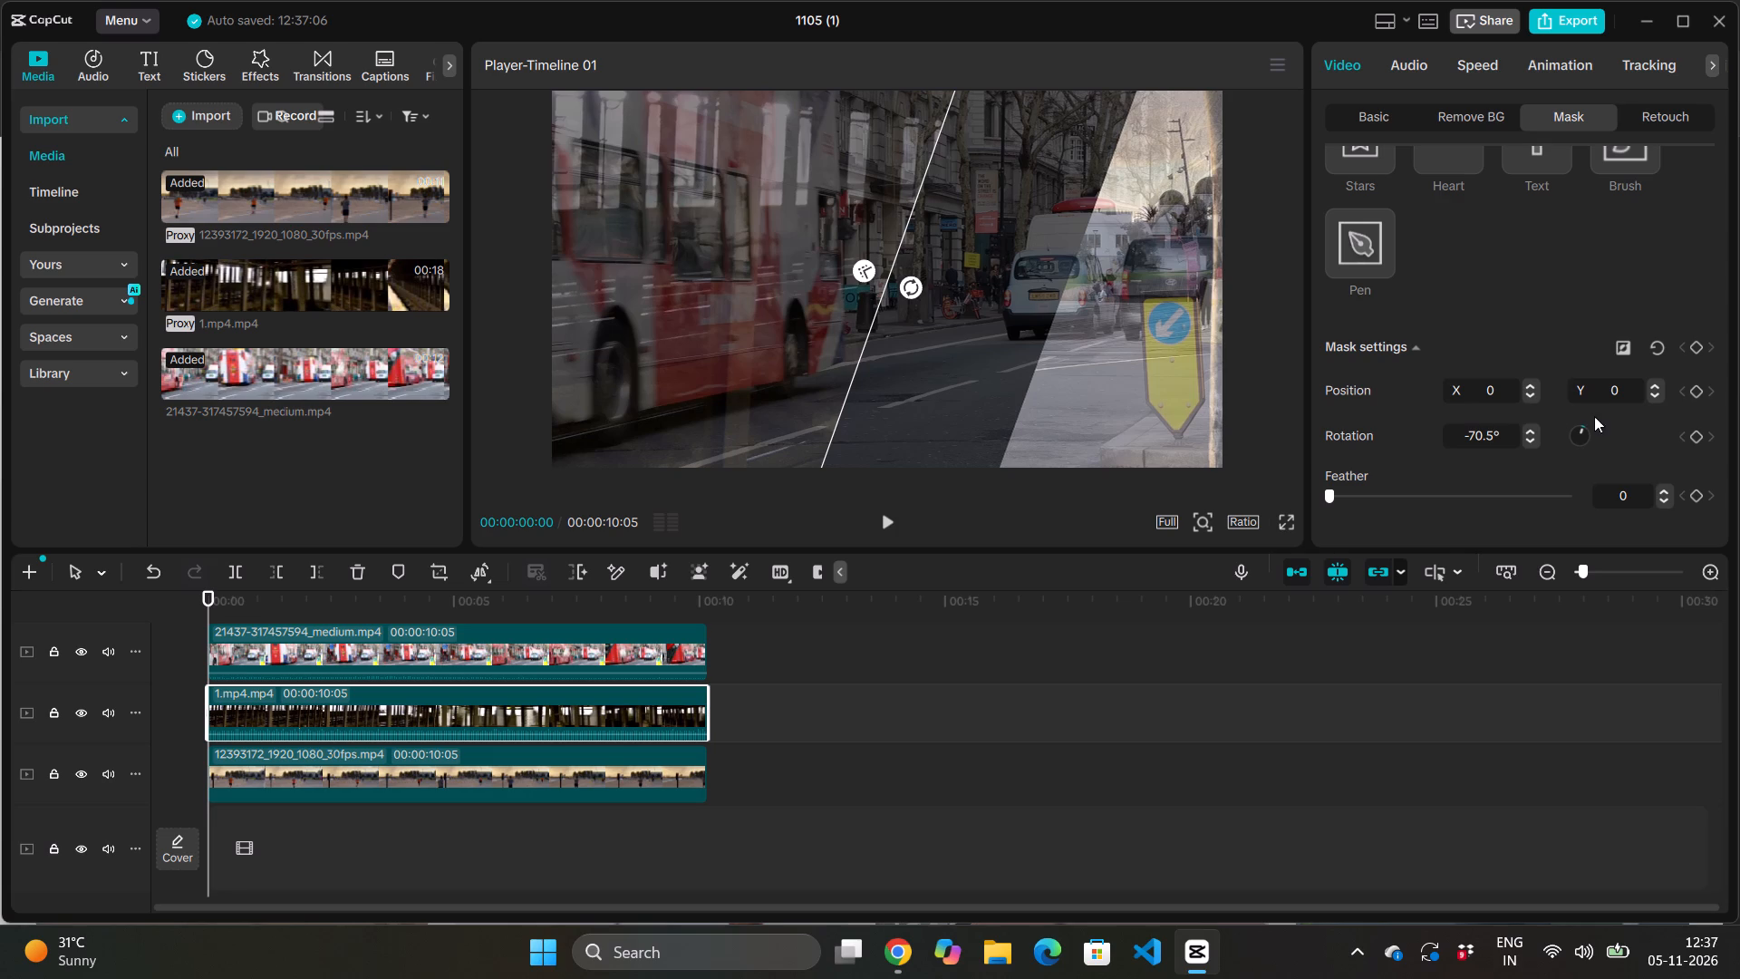
{"action": "left_click", "coordinate": [1531, 431]}
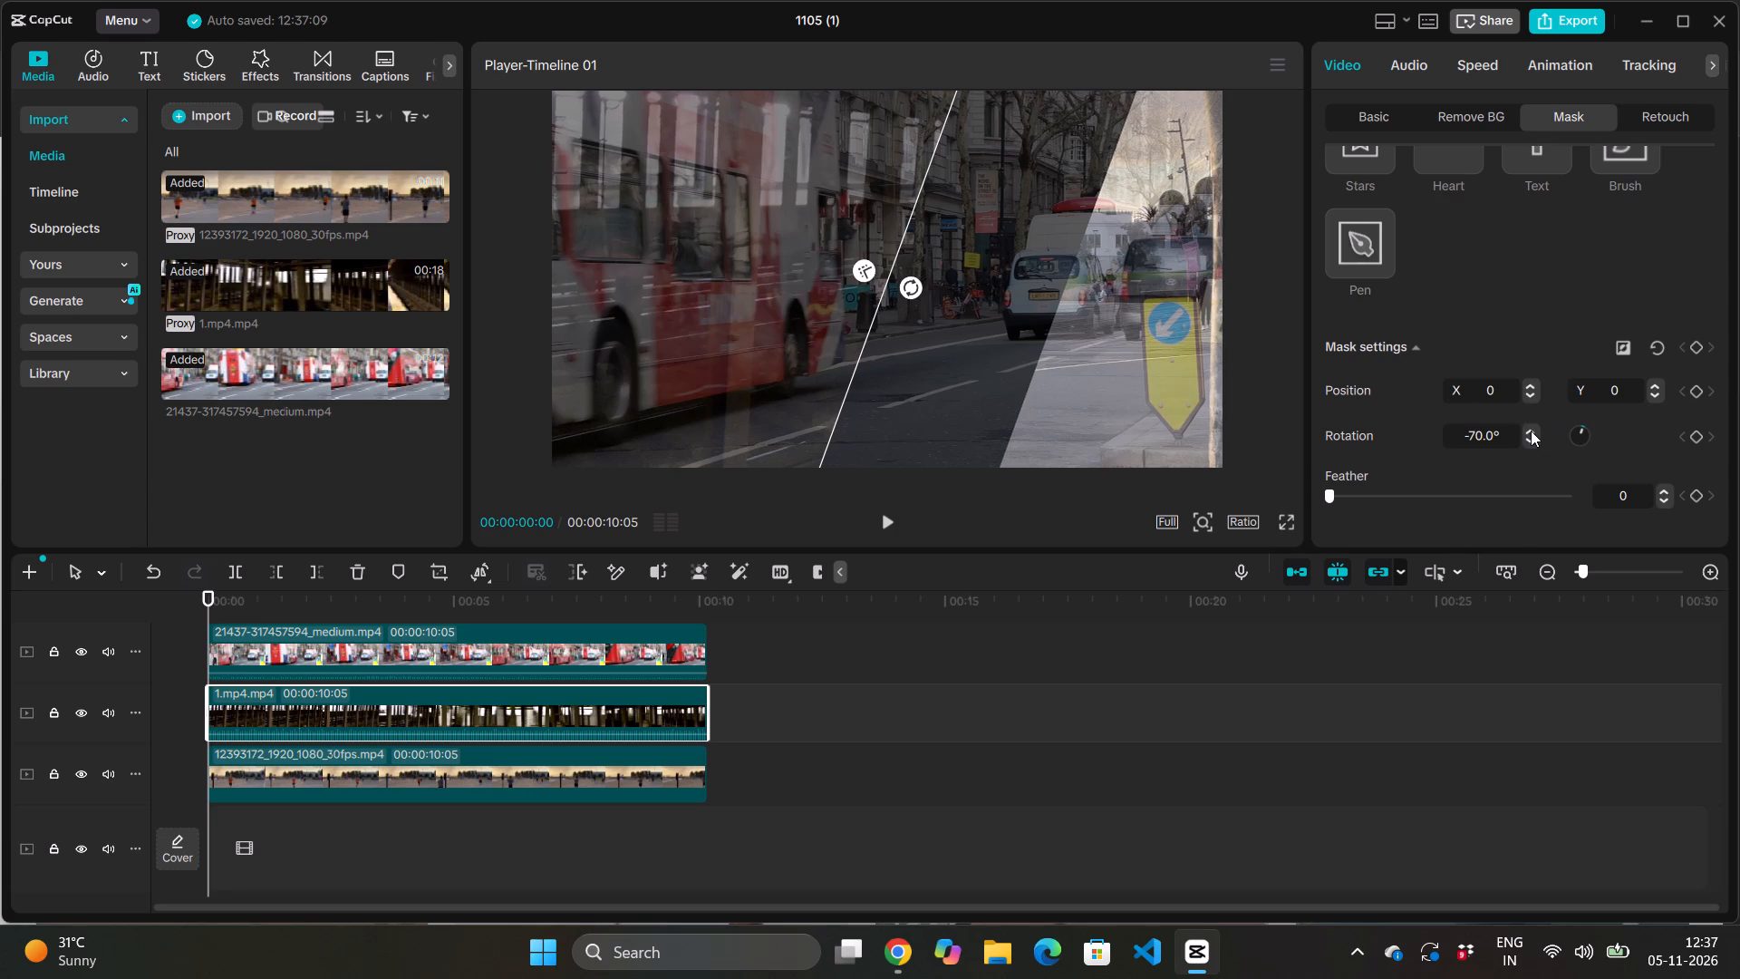
Move the subway clip's Split mask line across the frame to about X -430, Y -106.
{"action": "left_click_drag", "start_coordinate": [902, 315], "coordinate": [761, 300]}
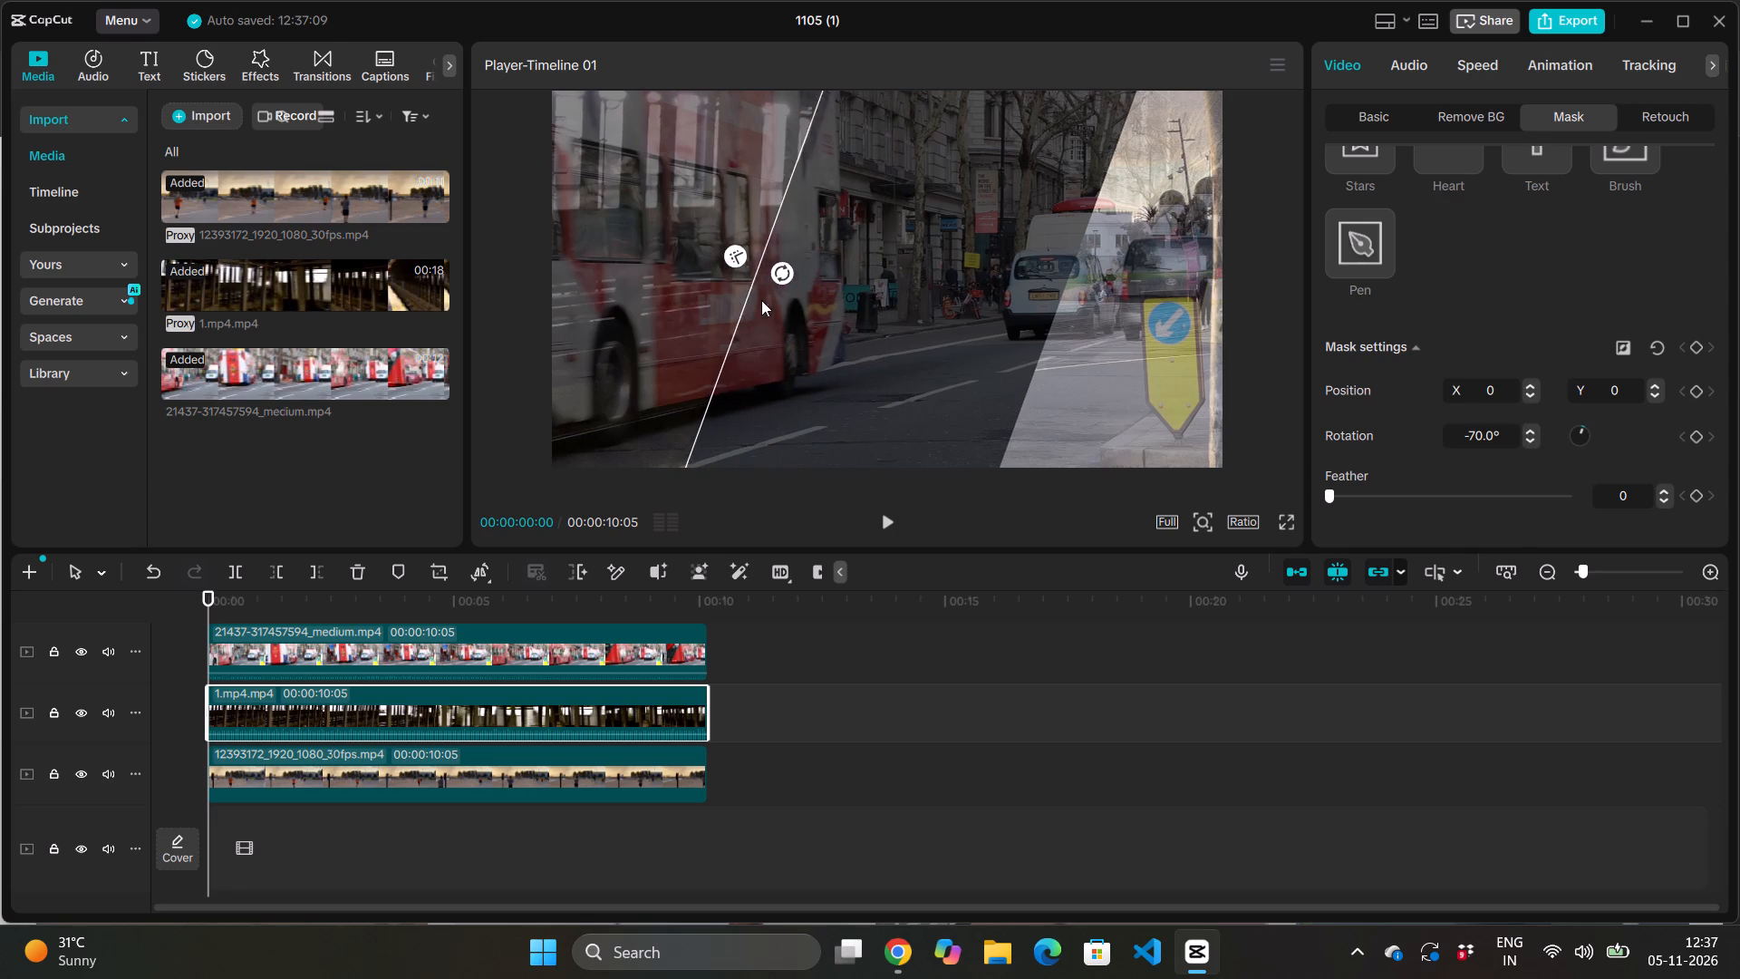
{"action": "left_click_drag", "start_coordinate": [761, 300], "coordinate": [744, 320]}
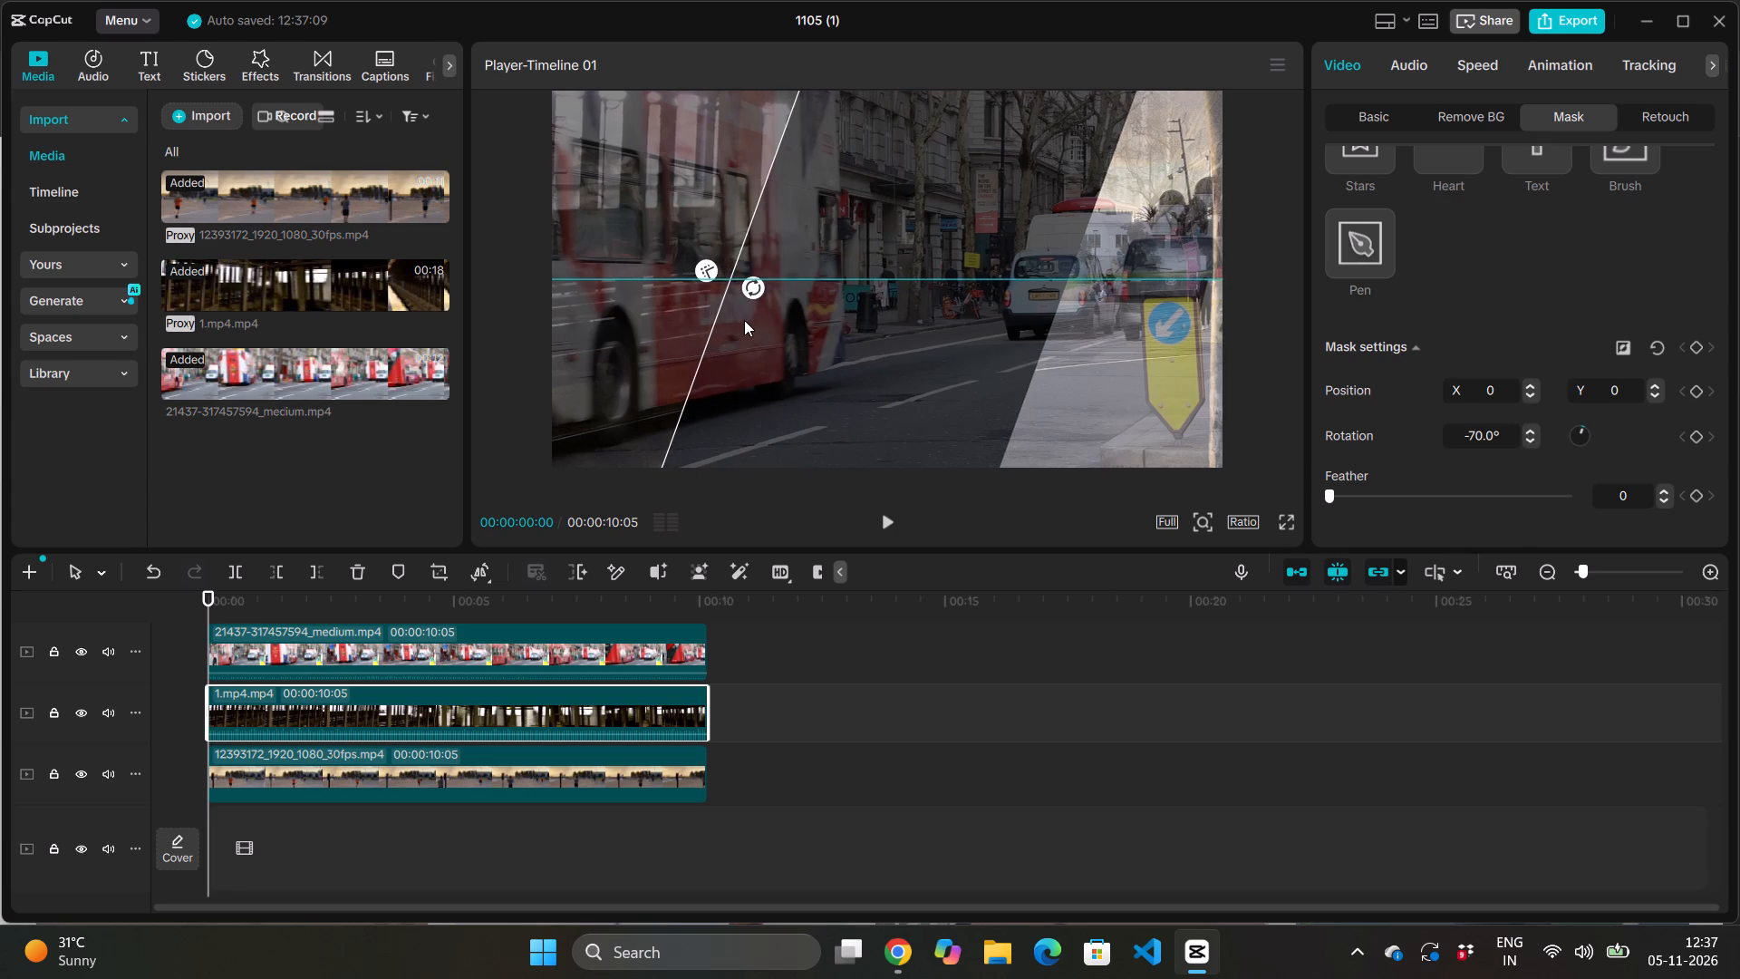
{"action": "left_click_drag", "start_coordinate": [744, 320], "coordinate": [777, 331]}
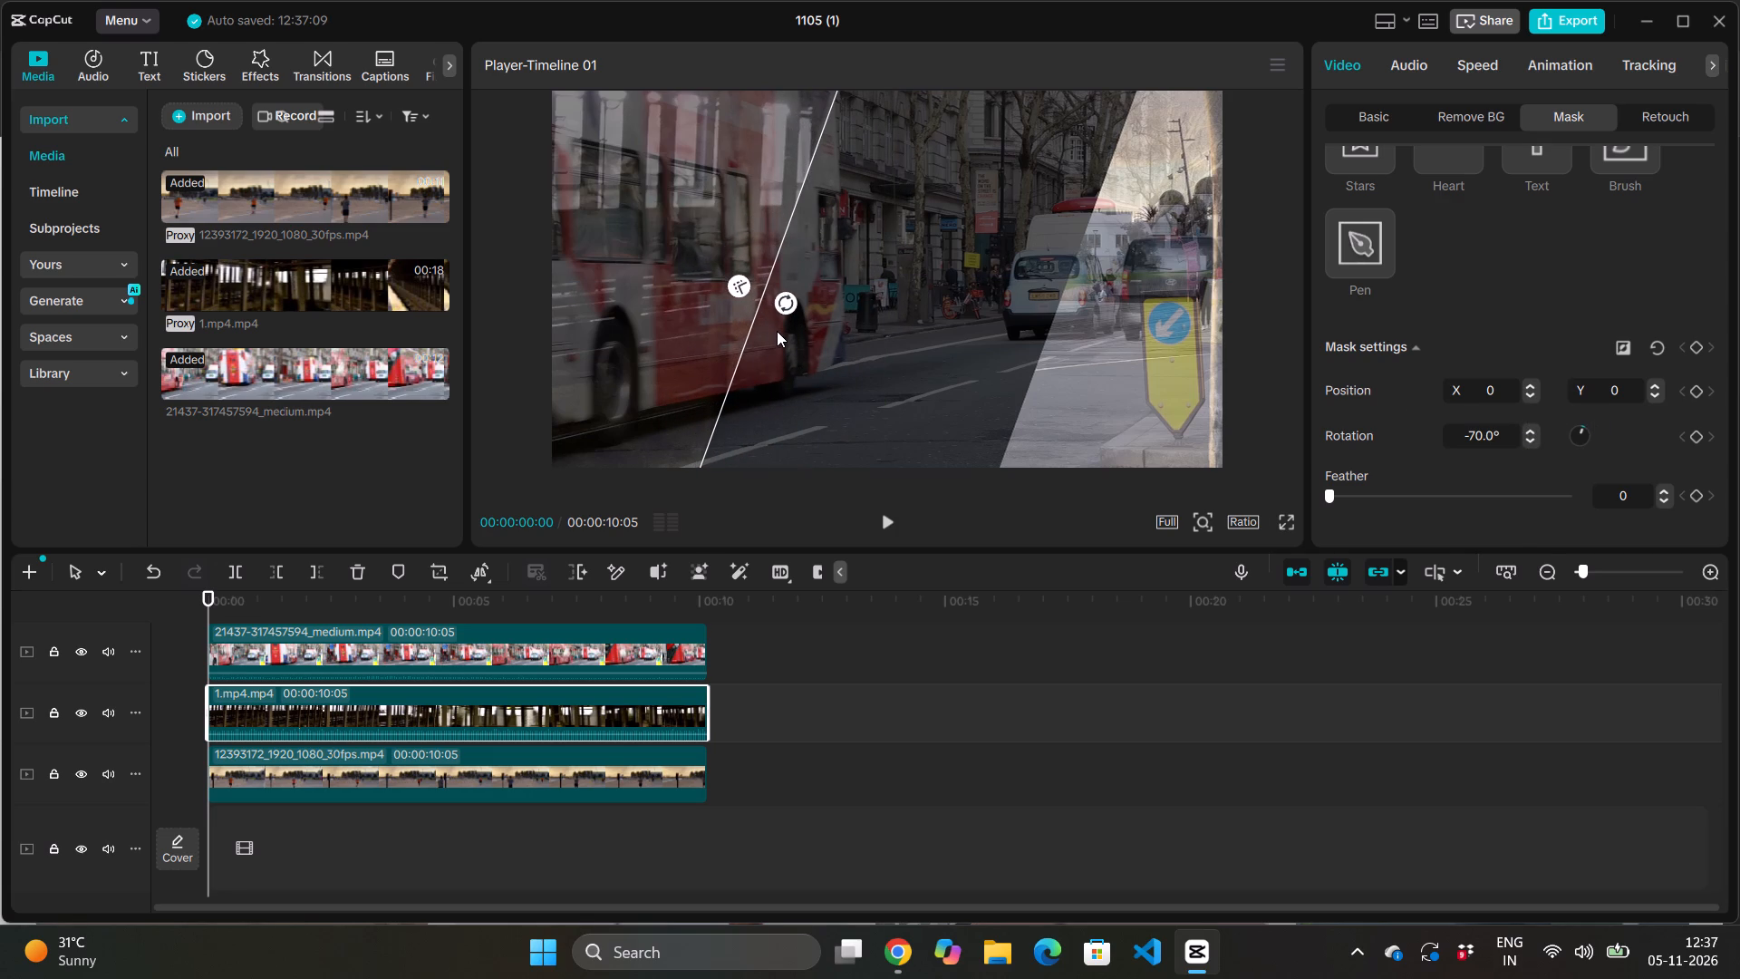
{"action": "left_click_drag", "start_coordinate": [777, 331], "coordinate": [719, 331]}
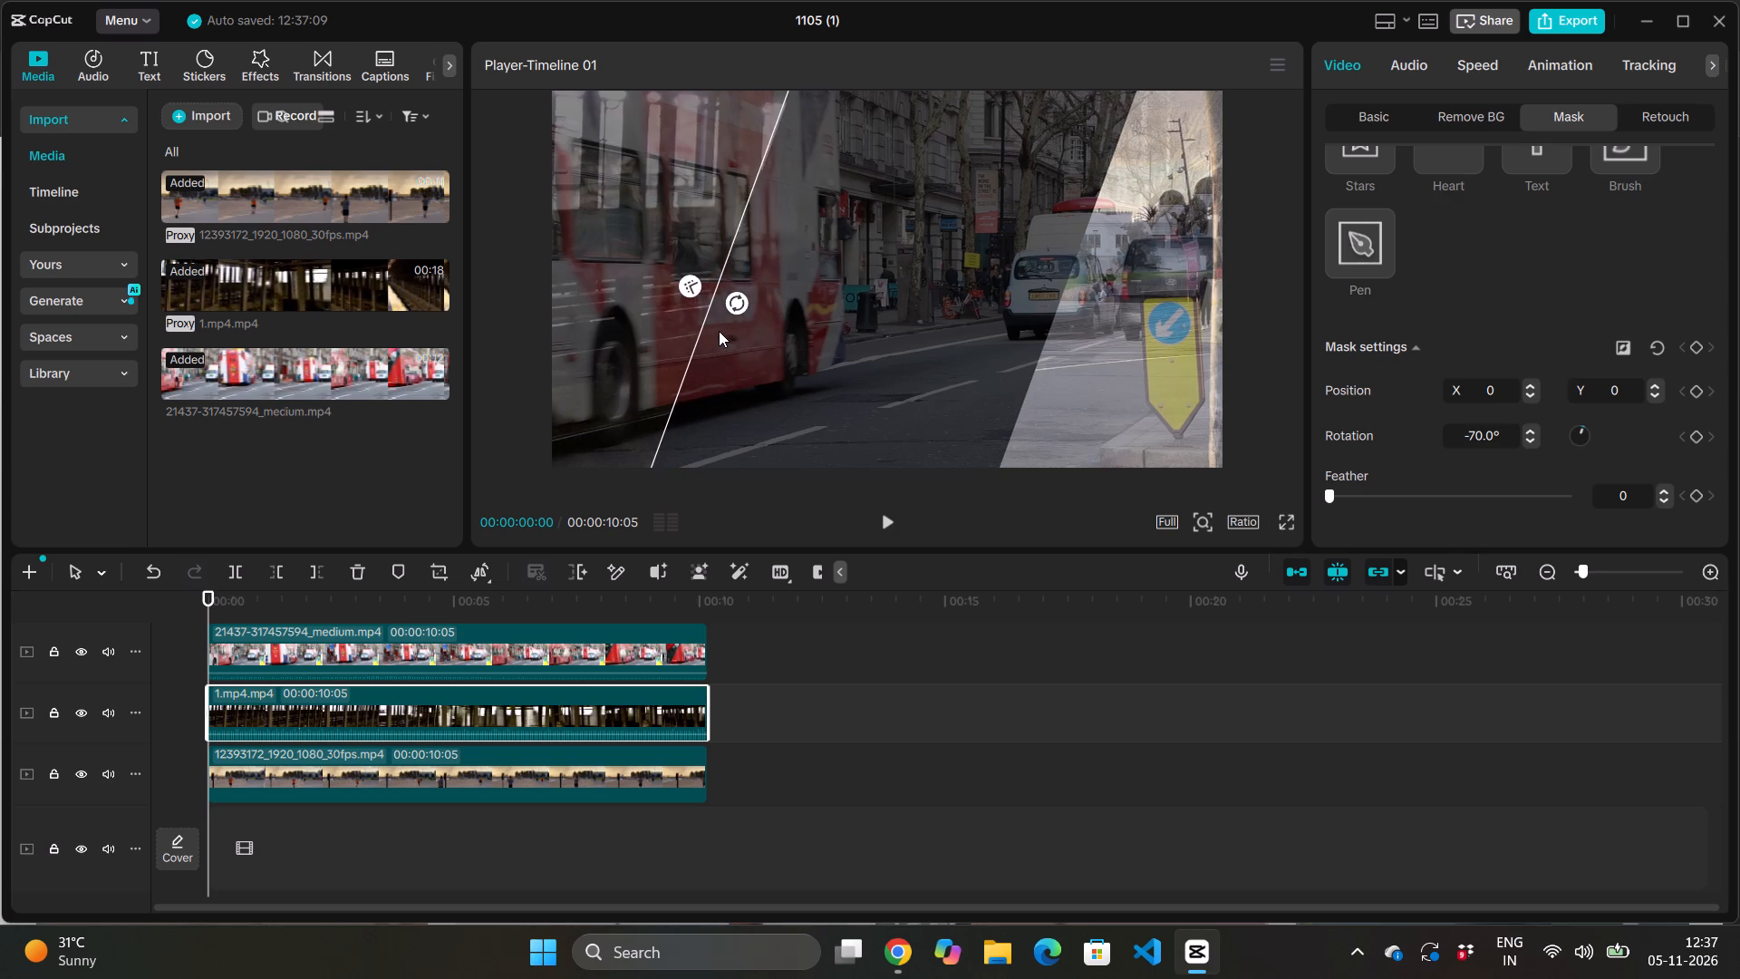
{"action": "left_click_drag", "start_coordinate": [719, 331], "coordinate": [728, 333]}
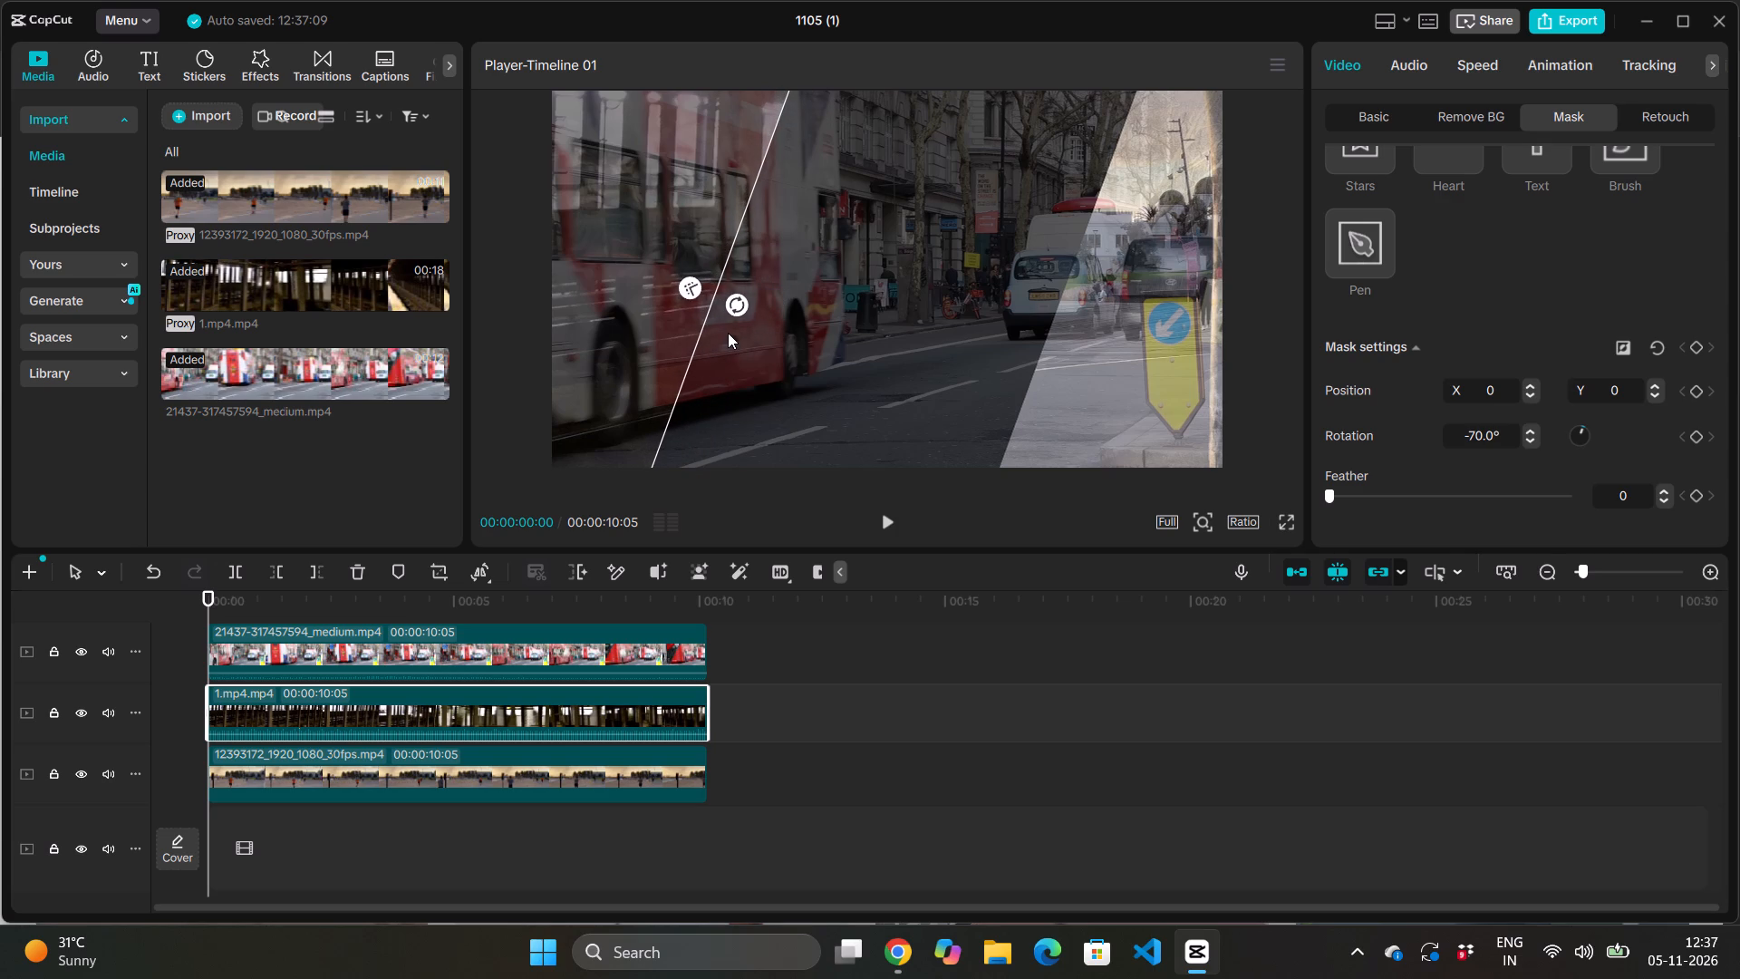
{"action": "left_click_drag", "start_coordinate": [728, 333], "coordinate": [756, 340]}
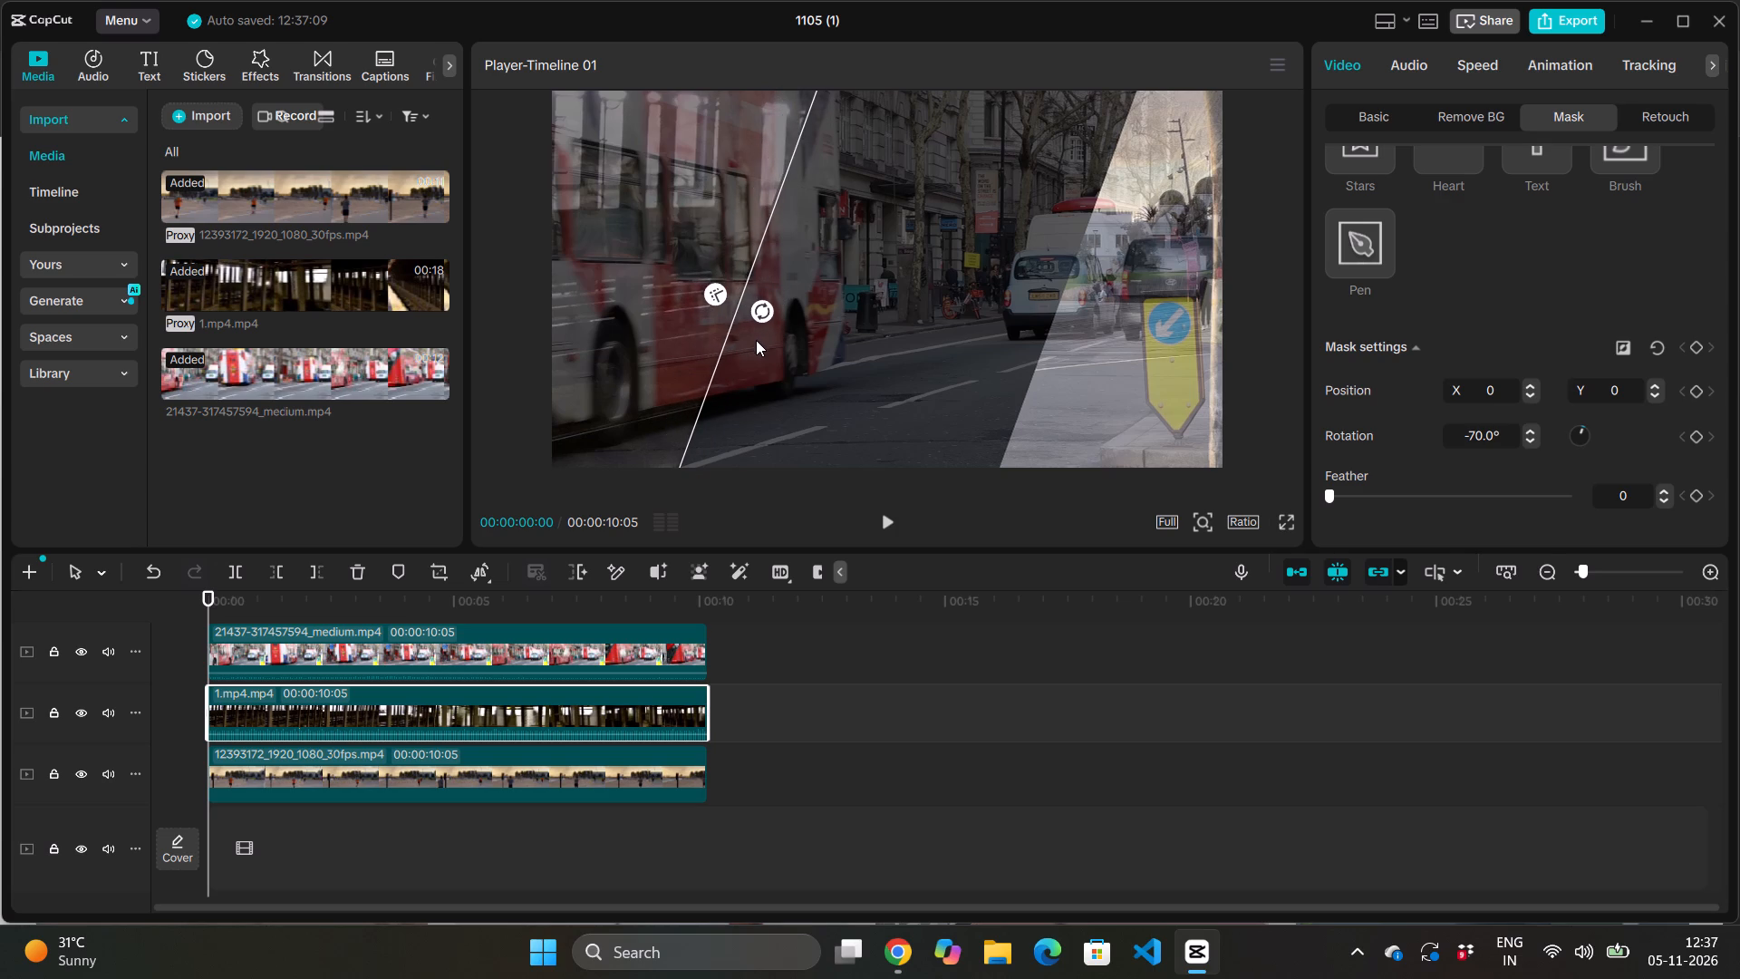
{"action": "left_click_drag", "start_coordinate": [756, 340], "coordinate": [788, 352]}
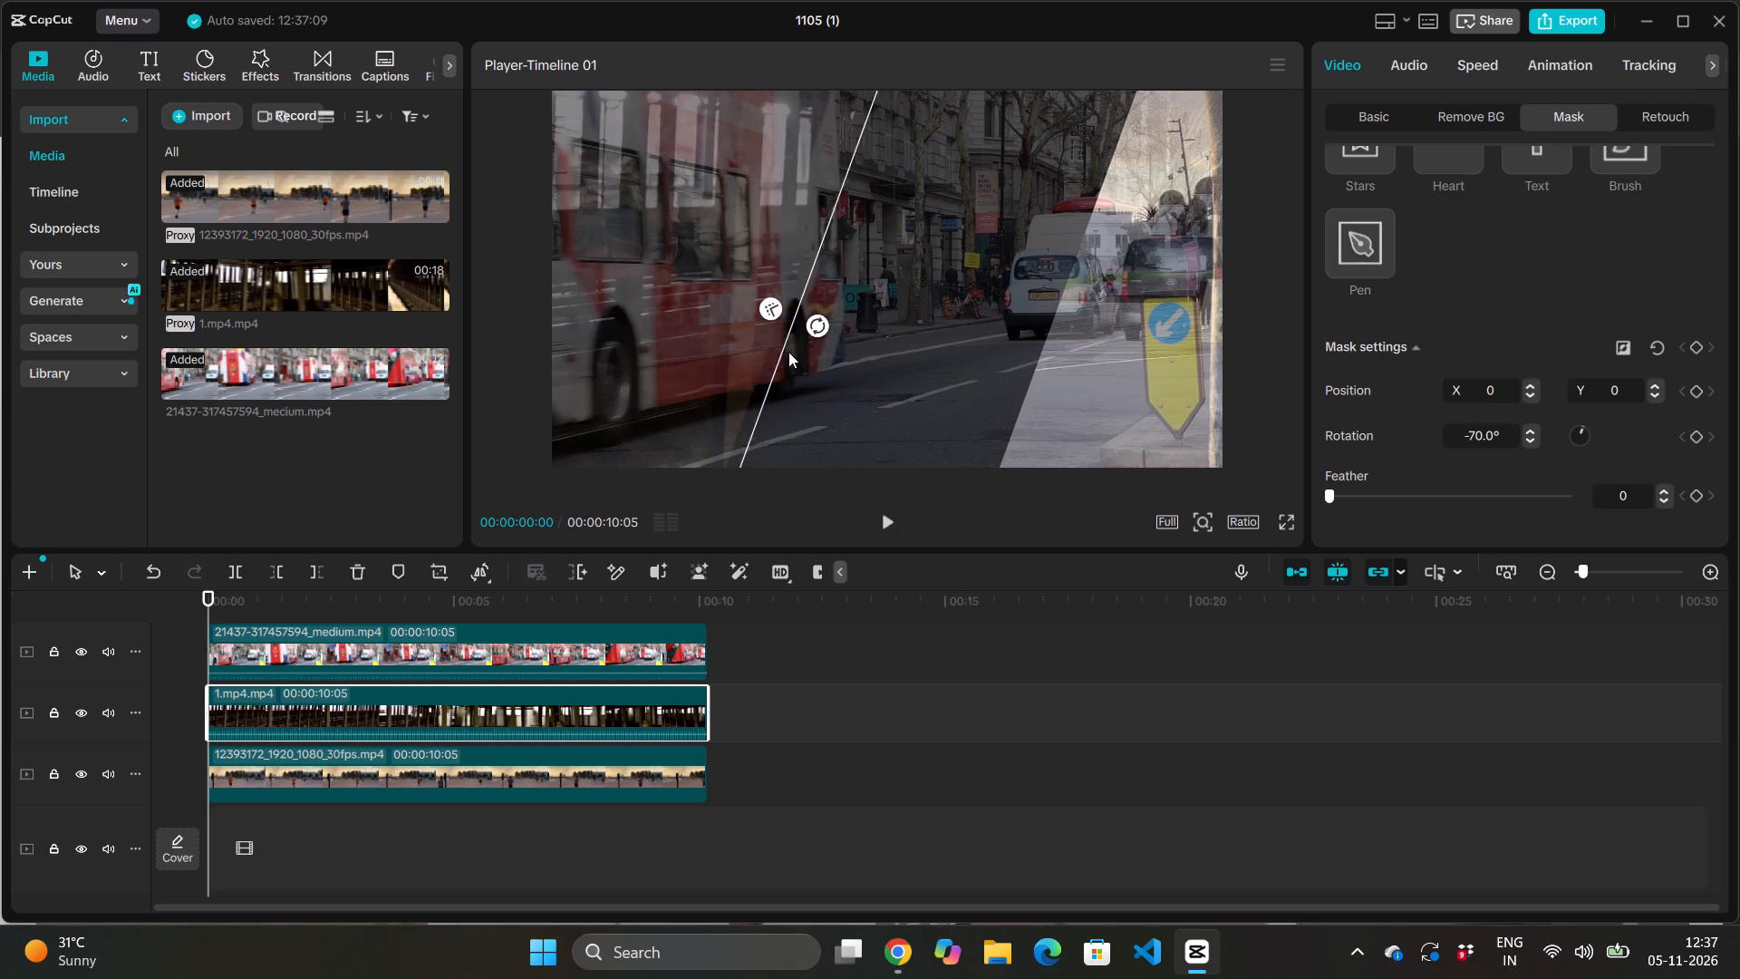
{"action": "left_click_drag", "start_coordinate": [788, 352], "coordinate": [749, 351]}
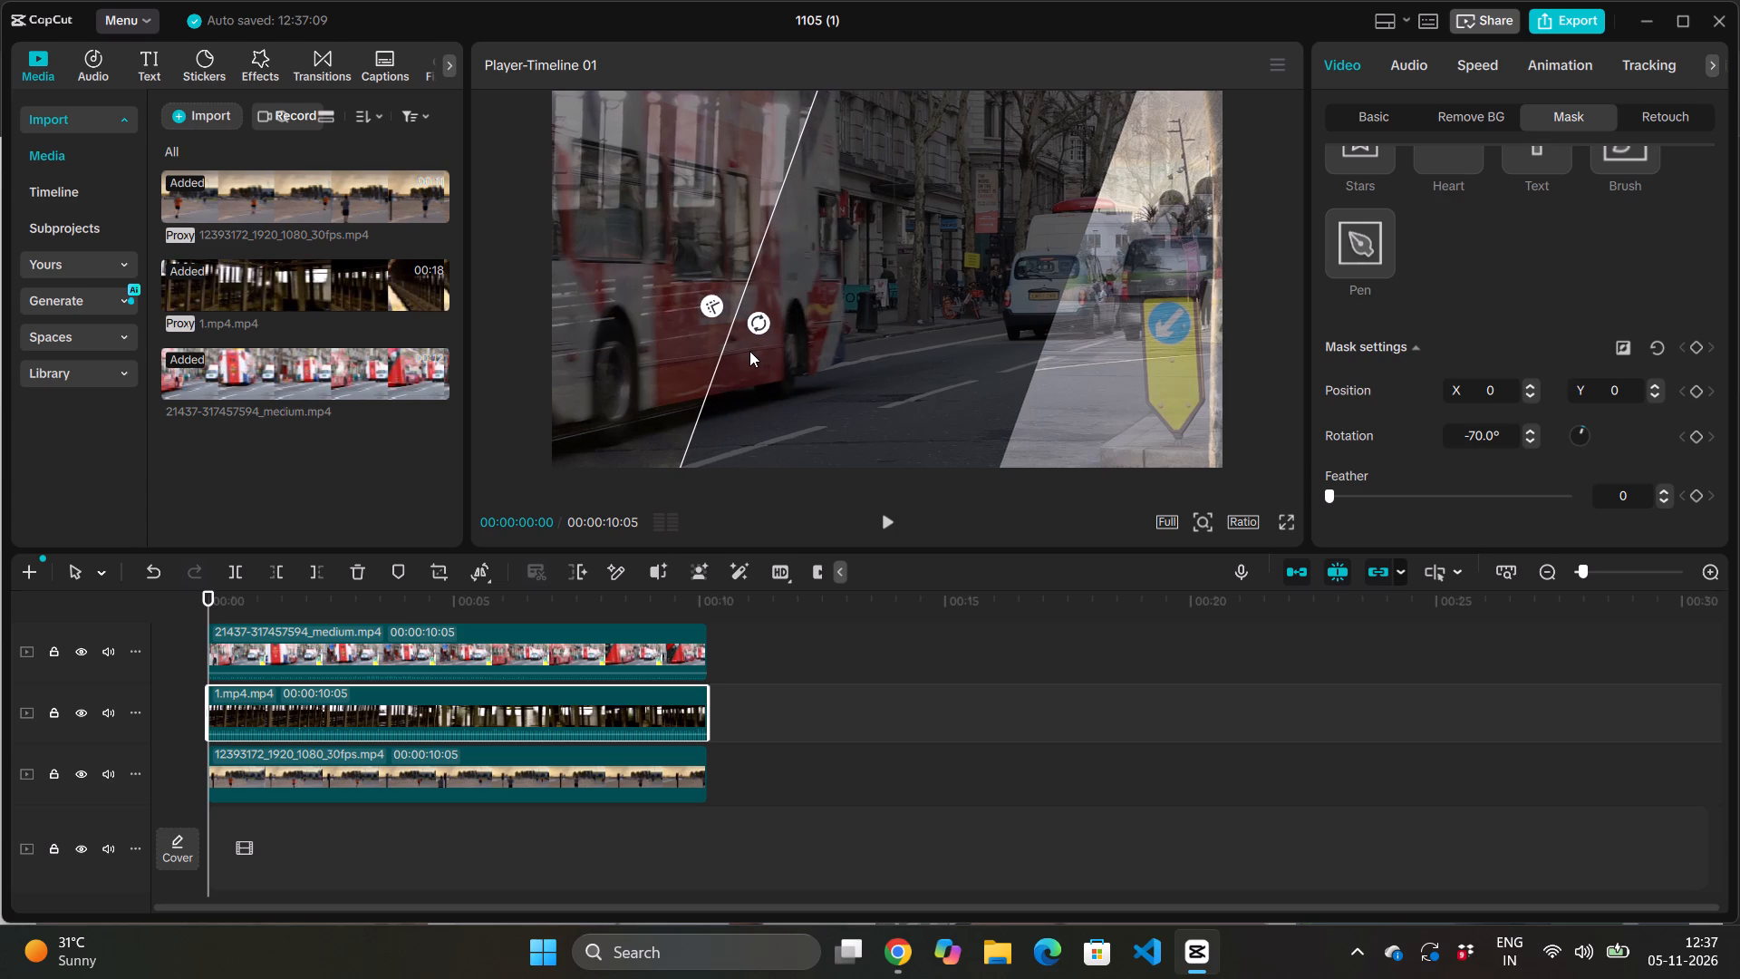
{"action": "left_click_drag", "start_coordinate": [749, 351], "coordinate": [752, 352]}
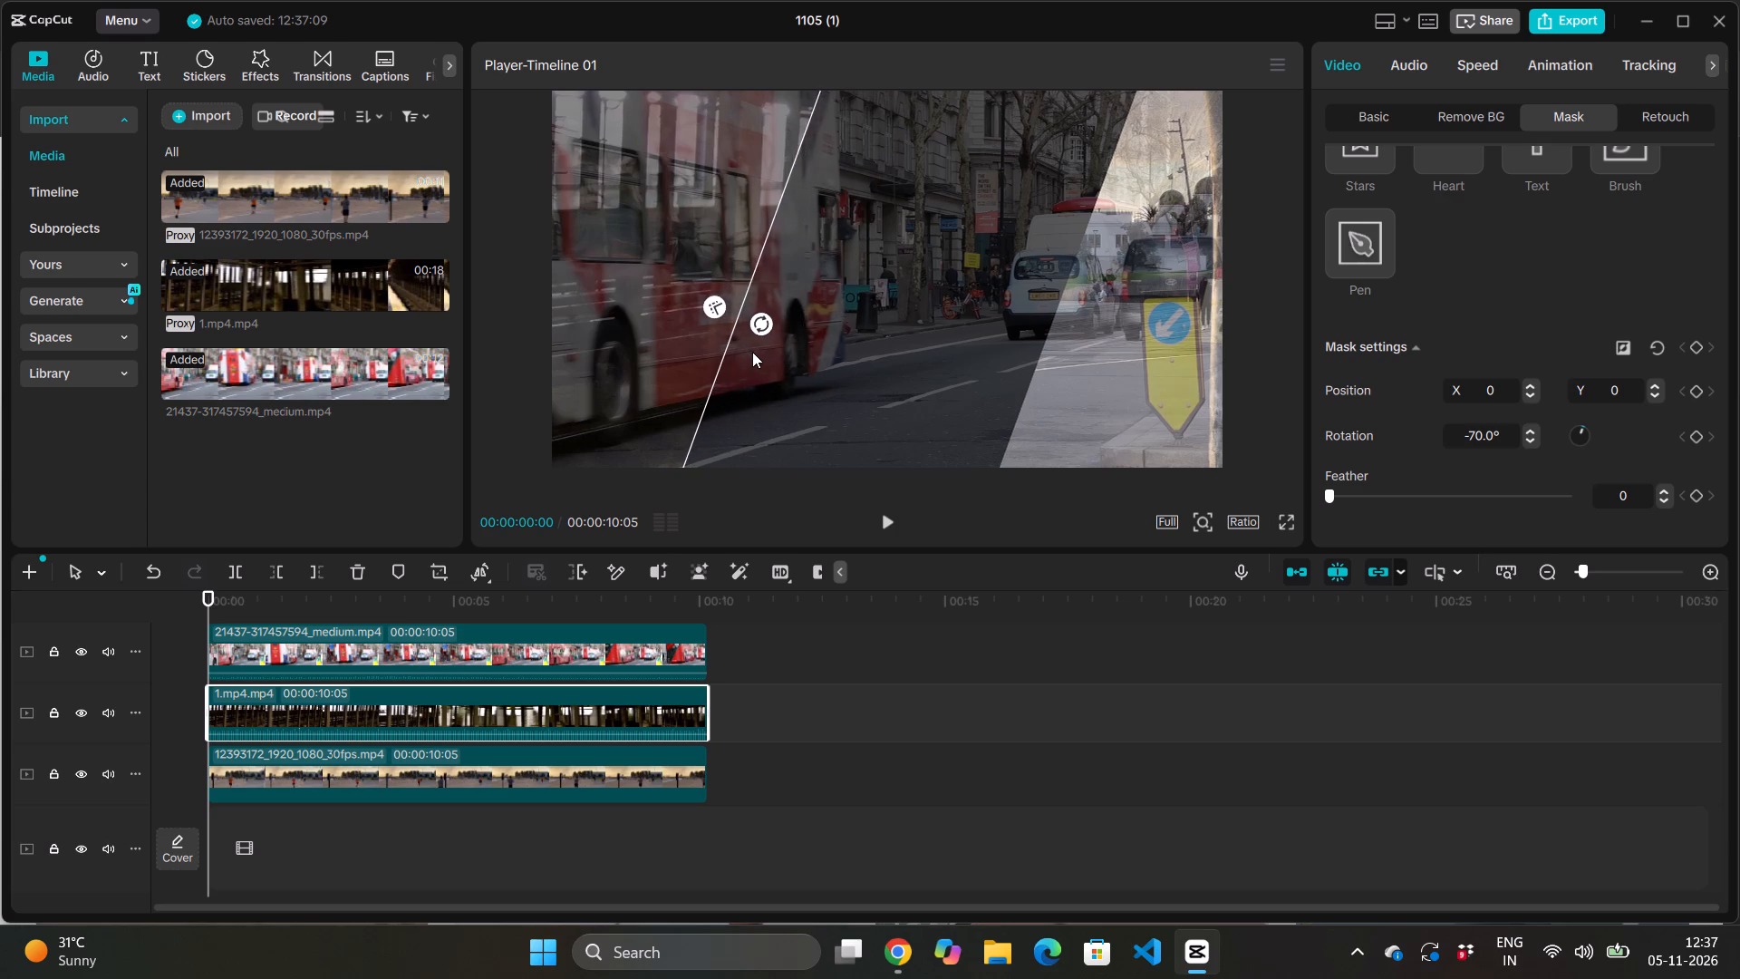
{"action": "left_click_drag", "start_coordinate": [752, 352], "coordinate": [751, 353]}
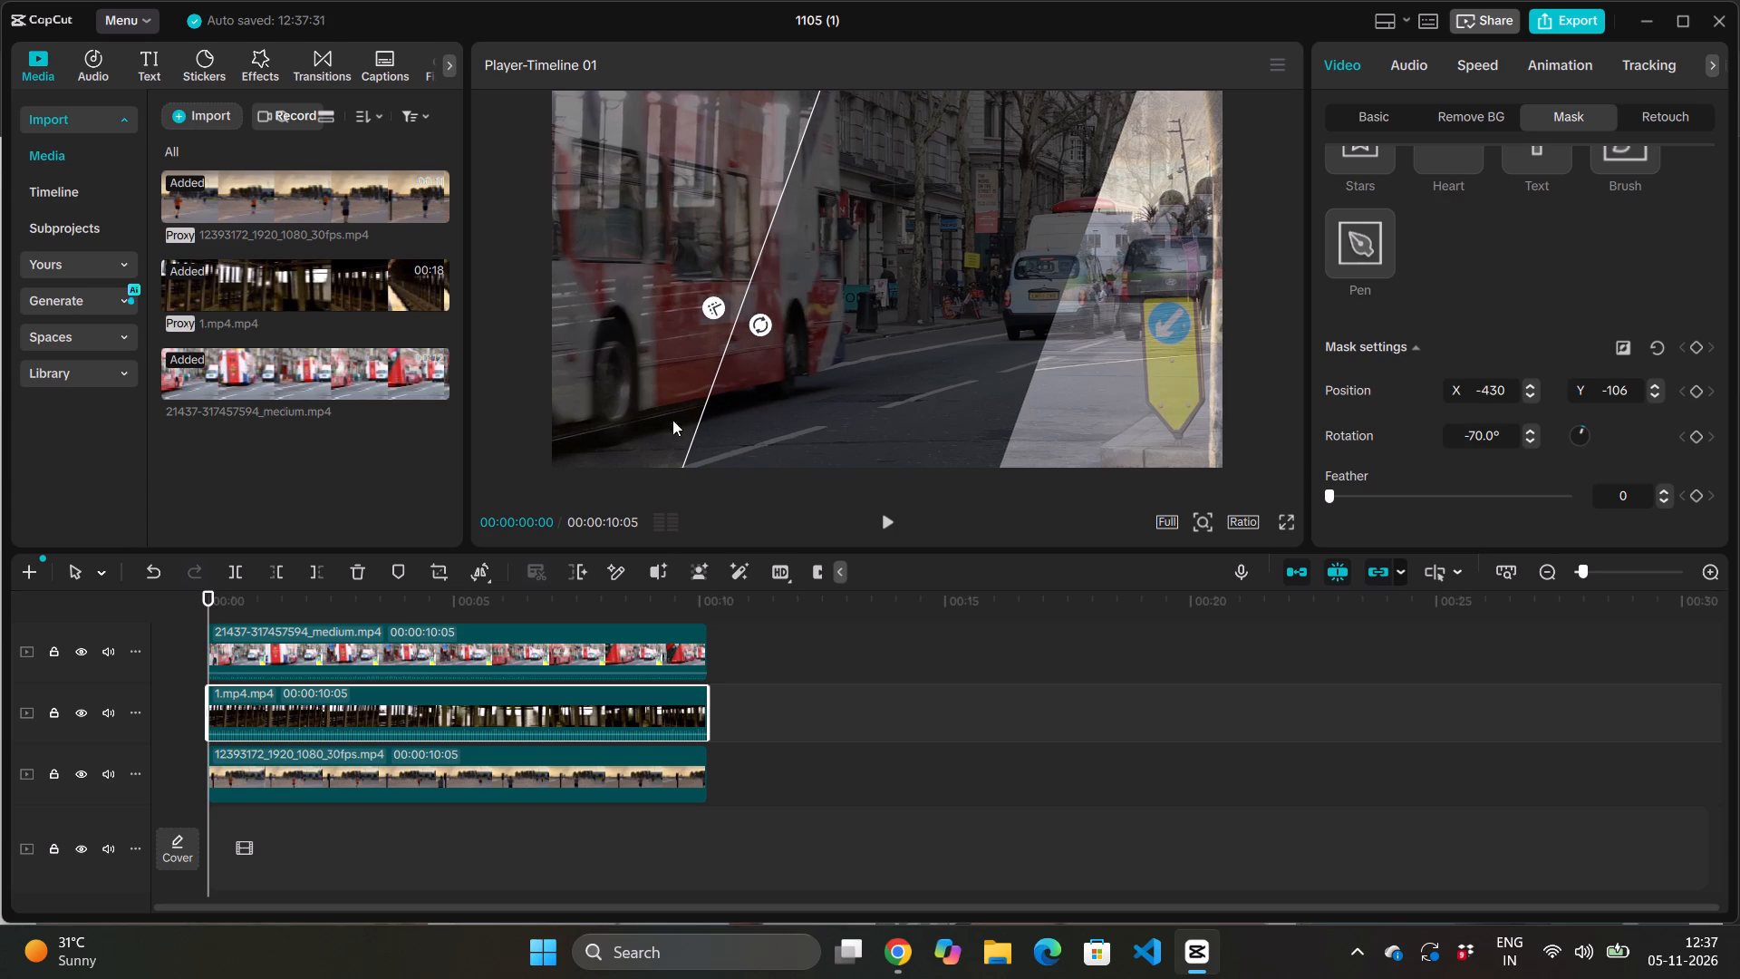
Move the beach running clip's Split mask line to about X 142, Y -358.
{"action": "left_click", "coordinate": [591, 761]}
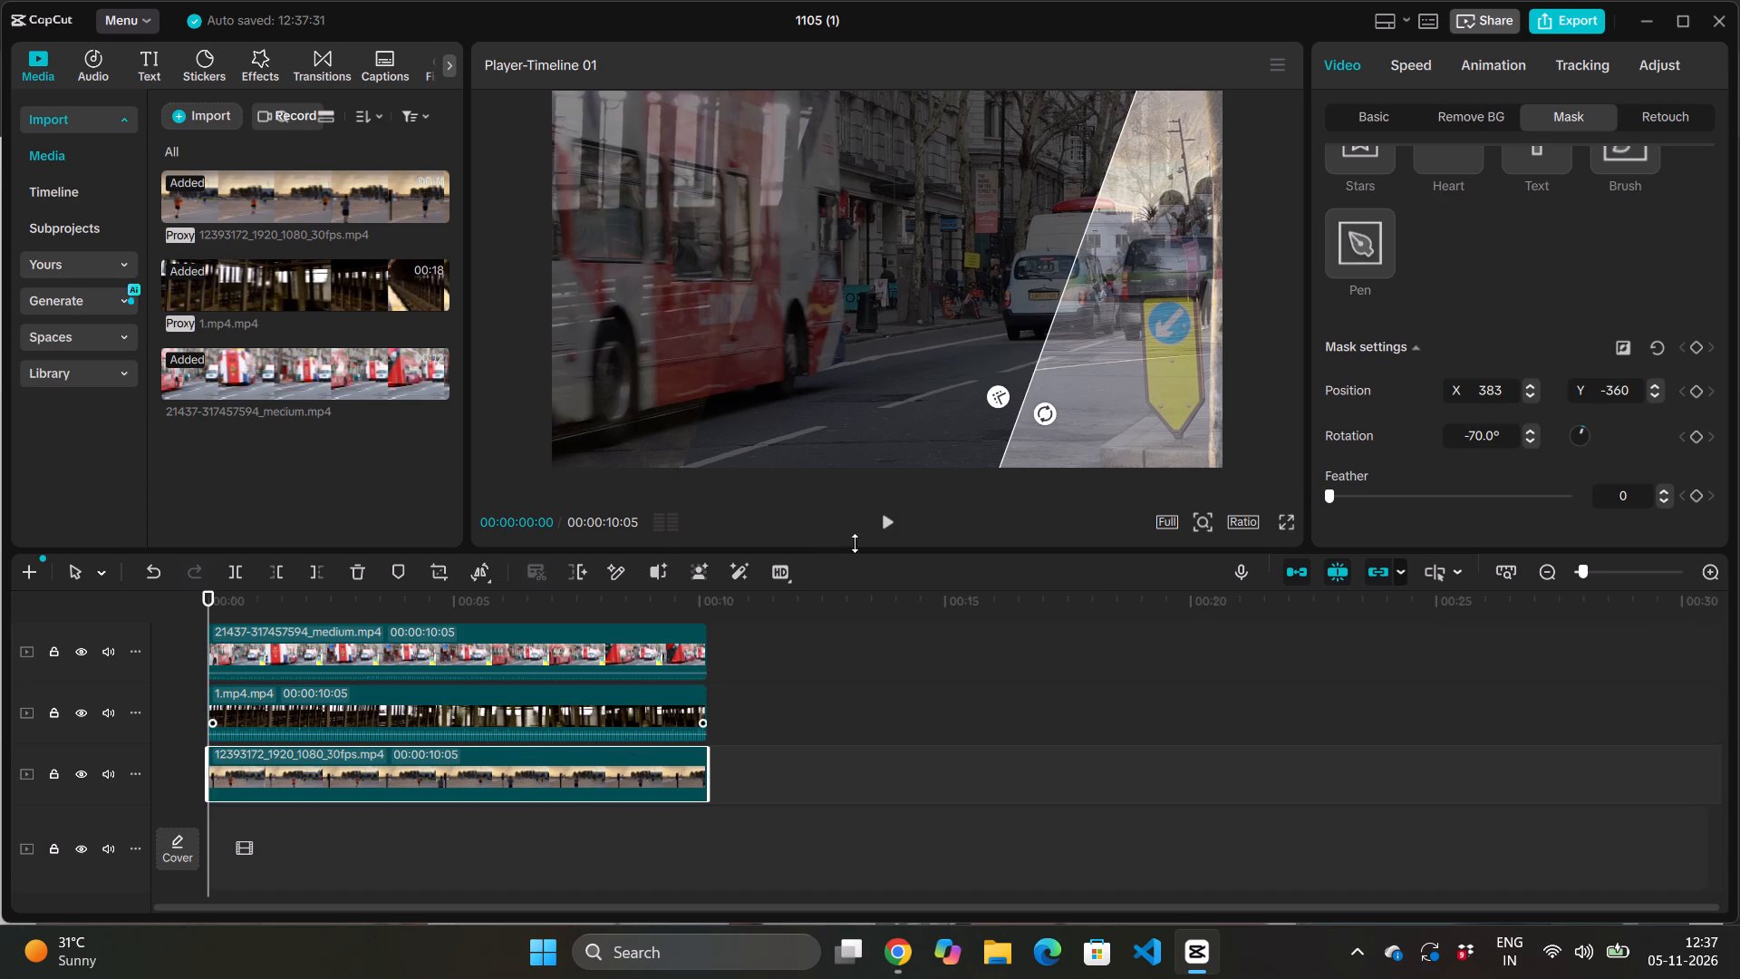
{"action": "left_click_drag", "start_coordinate": [1116, 305], "coordinate": [1073, 301]}
{"action": "left_click_drag", "start_coordinate": [1097, 313], "coordinate": [1015, 304]}
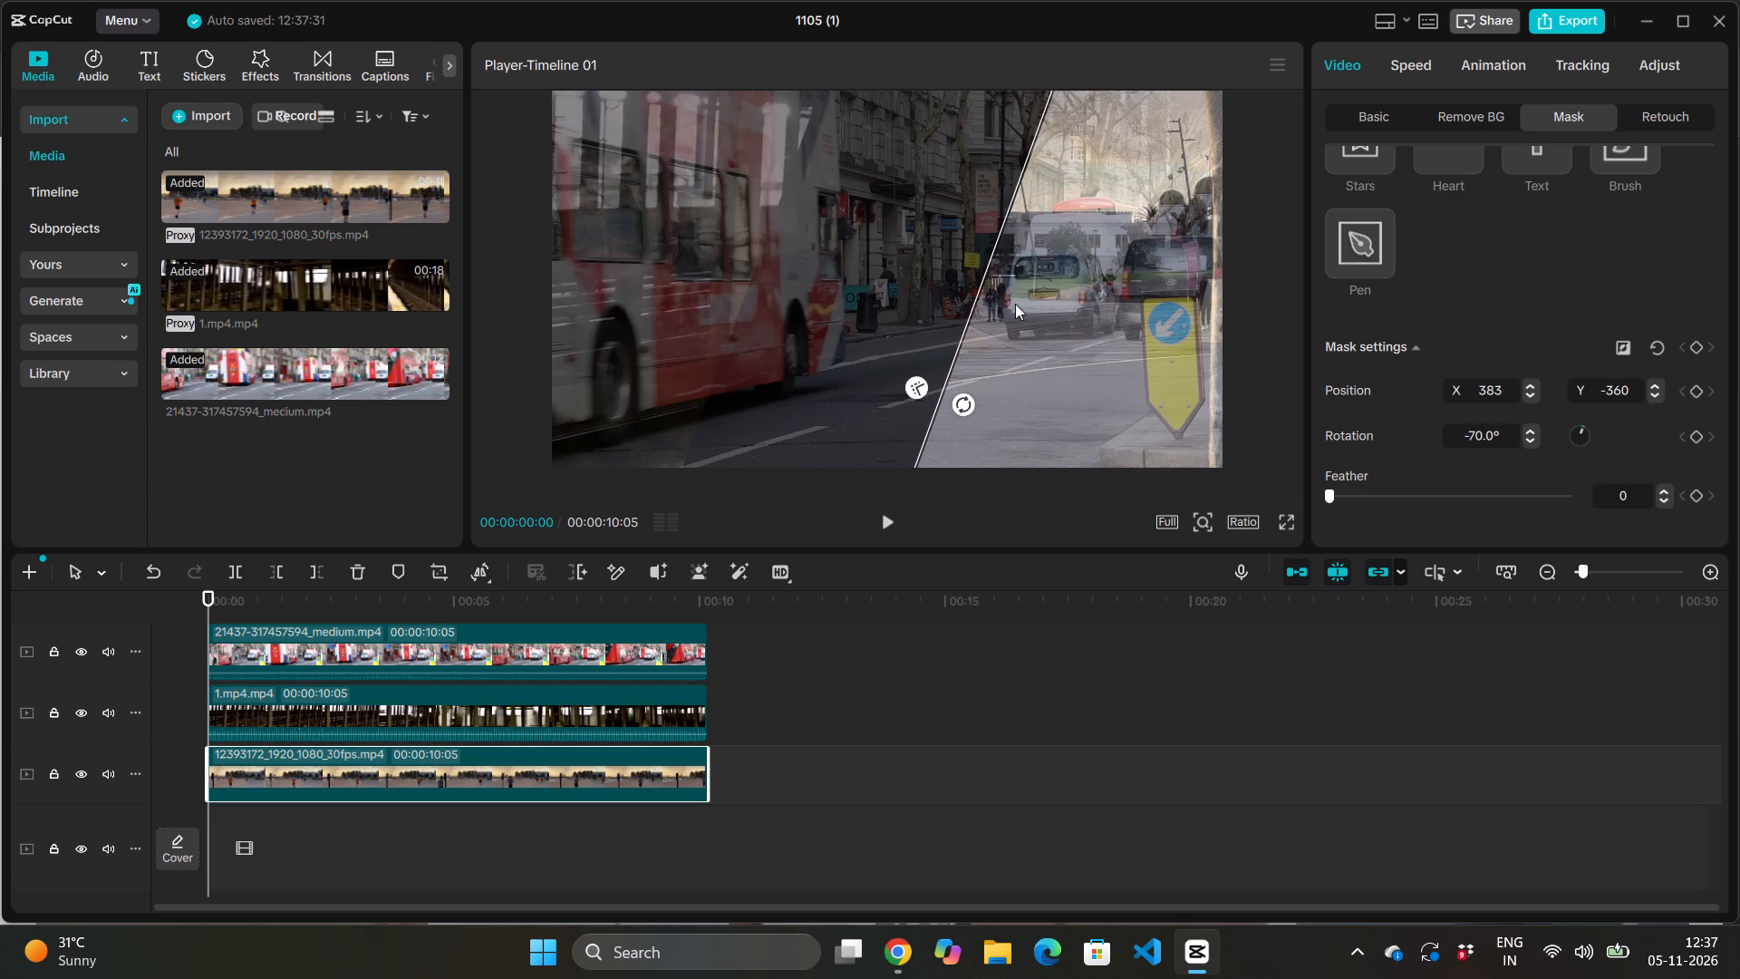
{"action": "left_click_drag", "start_coordinate": [1015, 304], "coordinate": [1012, 312]}
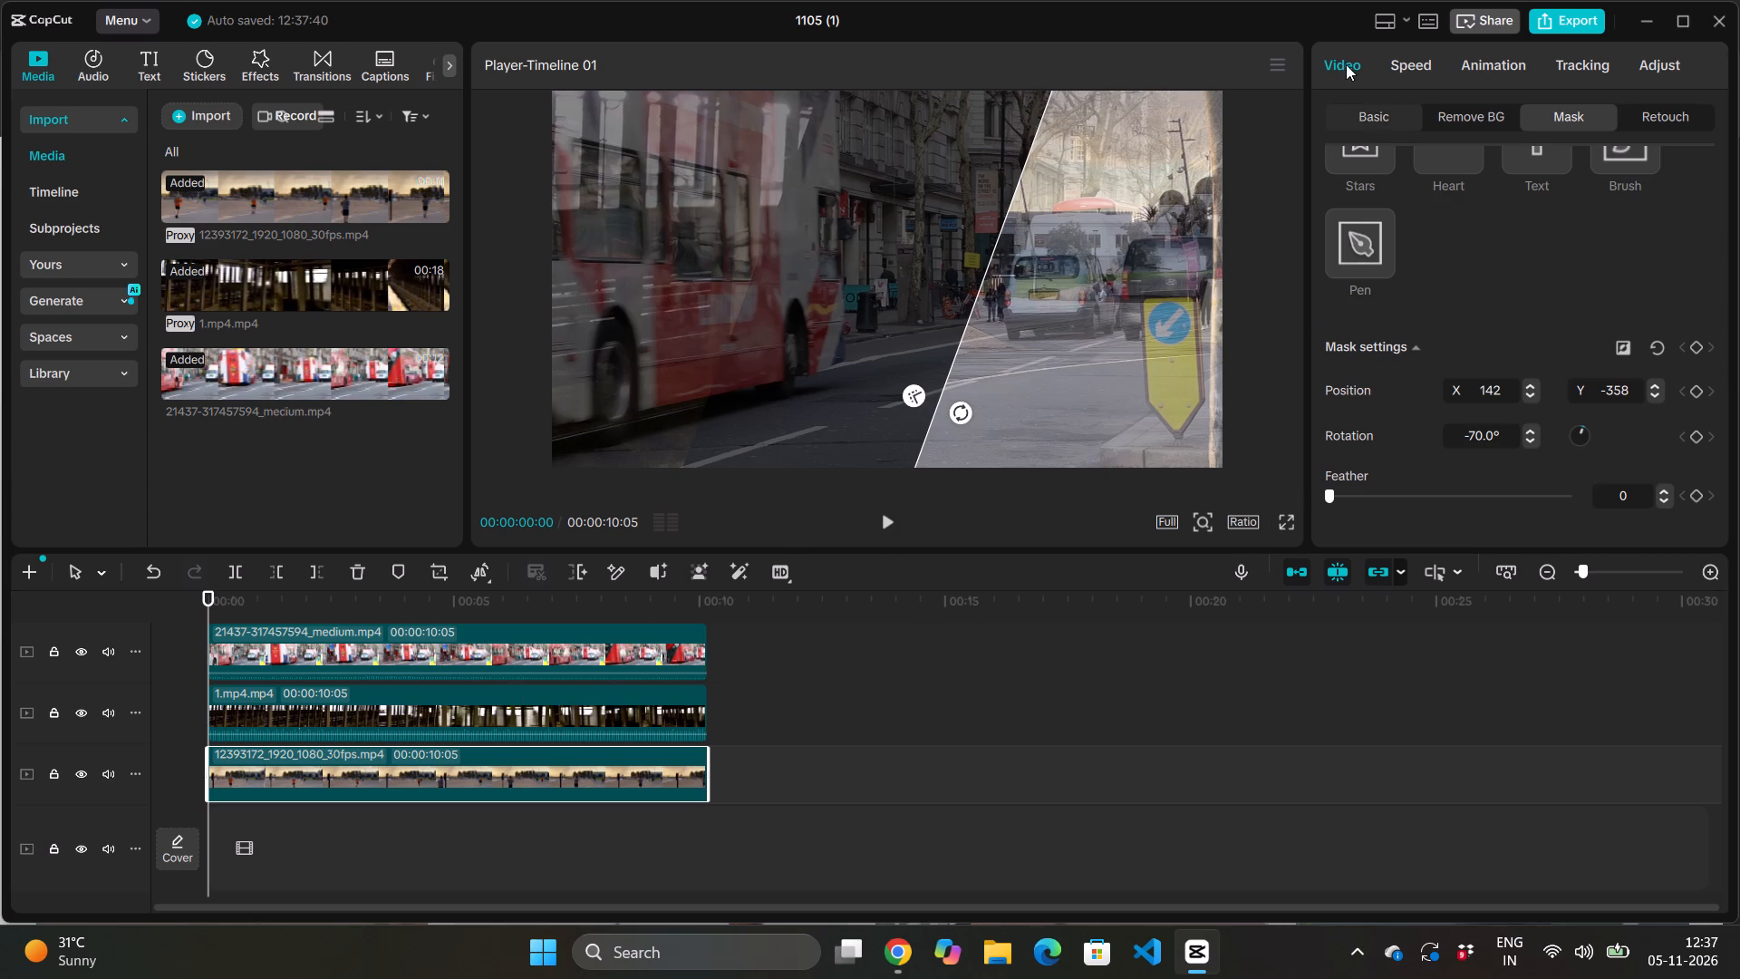
Raise the subway clip's opacity to 100%.
{"action": "left_click", "coordinate": [1373, 111]}
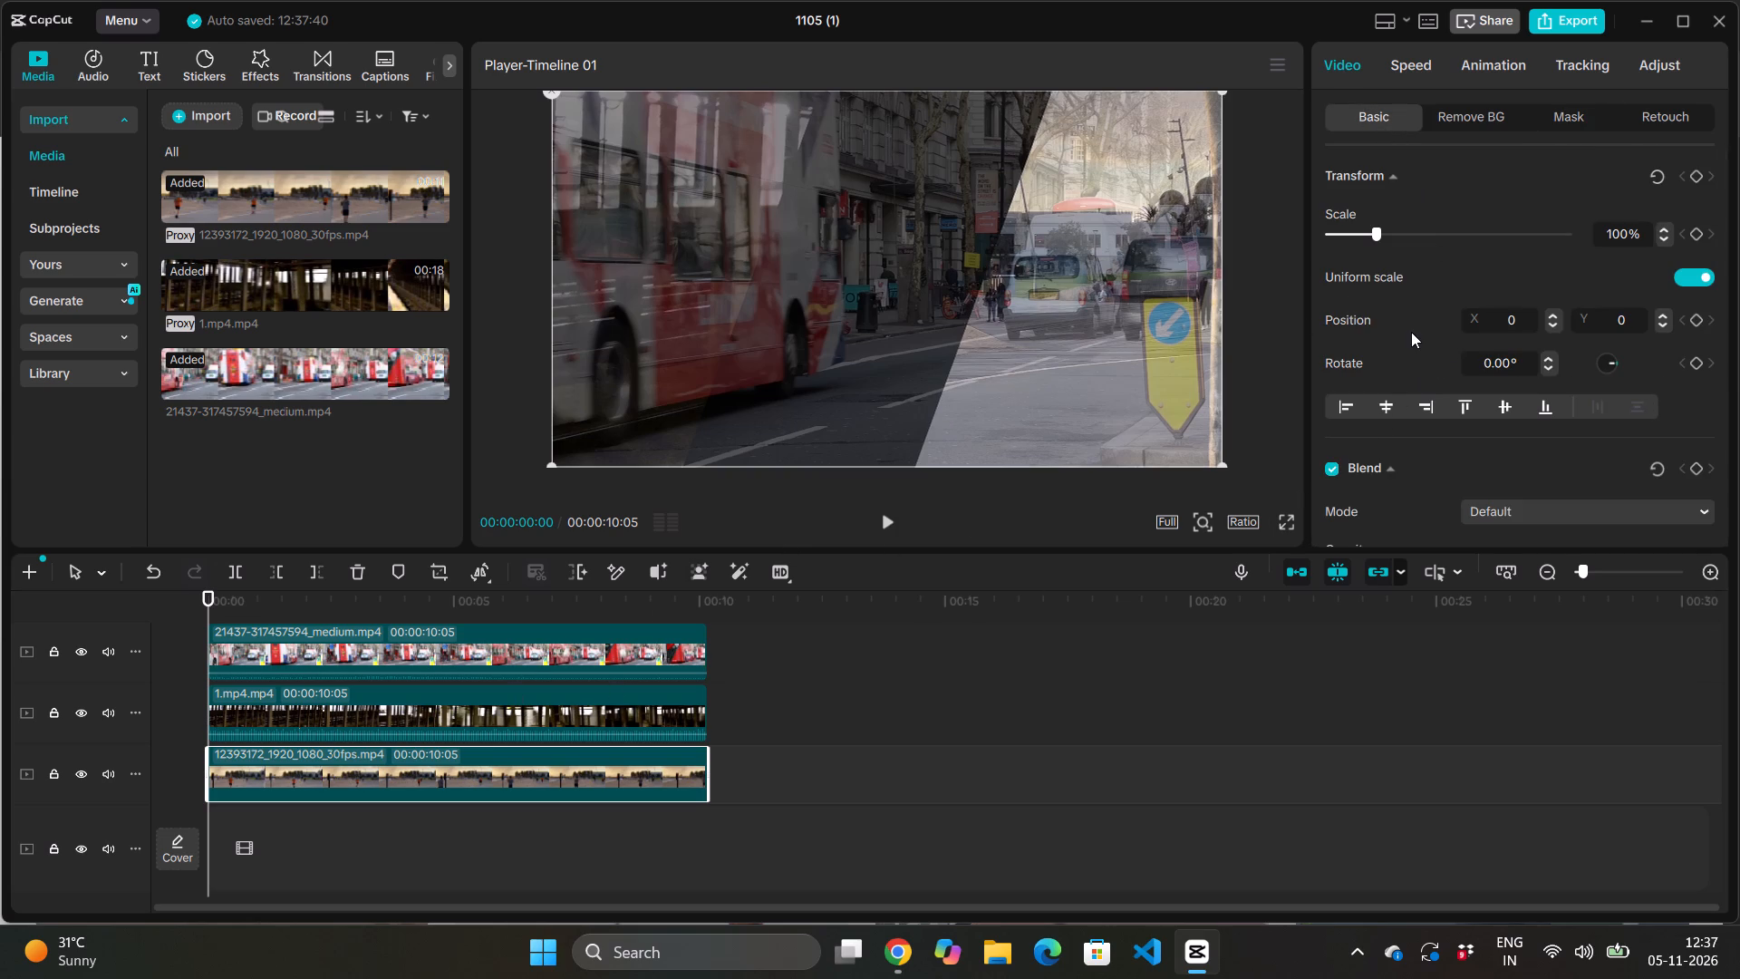
{"action": "scroll", "coordinate": [1412, 357], "scroll_direction": "down", "scroll_amount": 2}
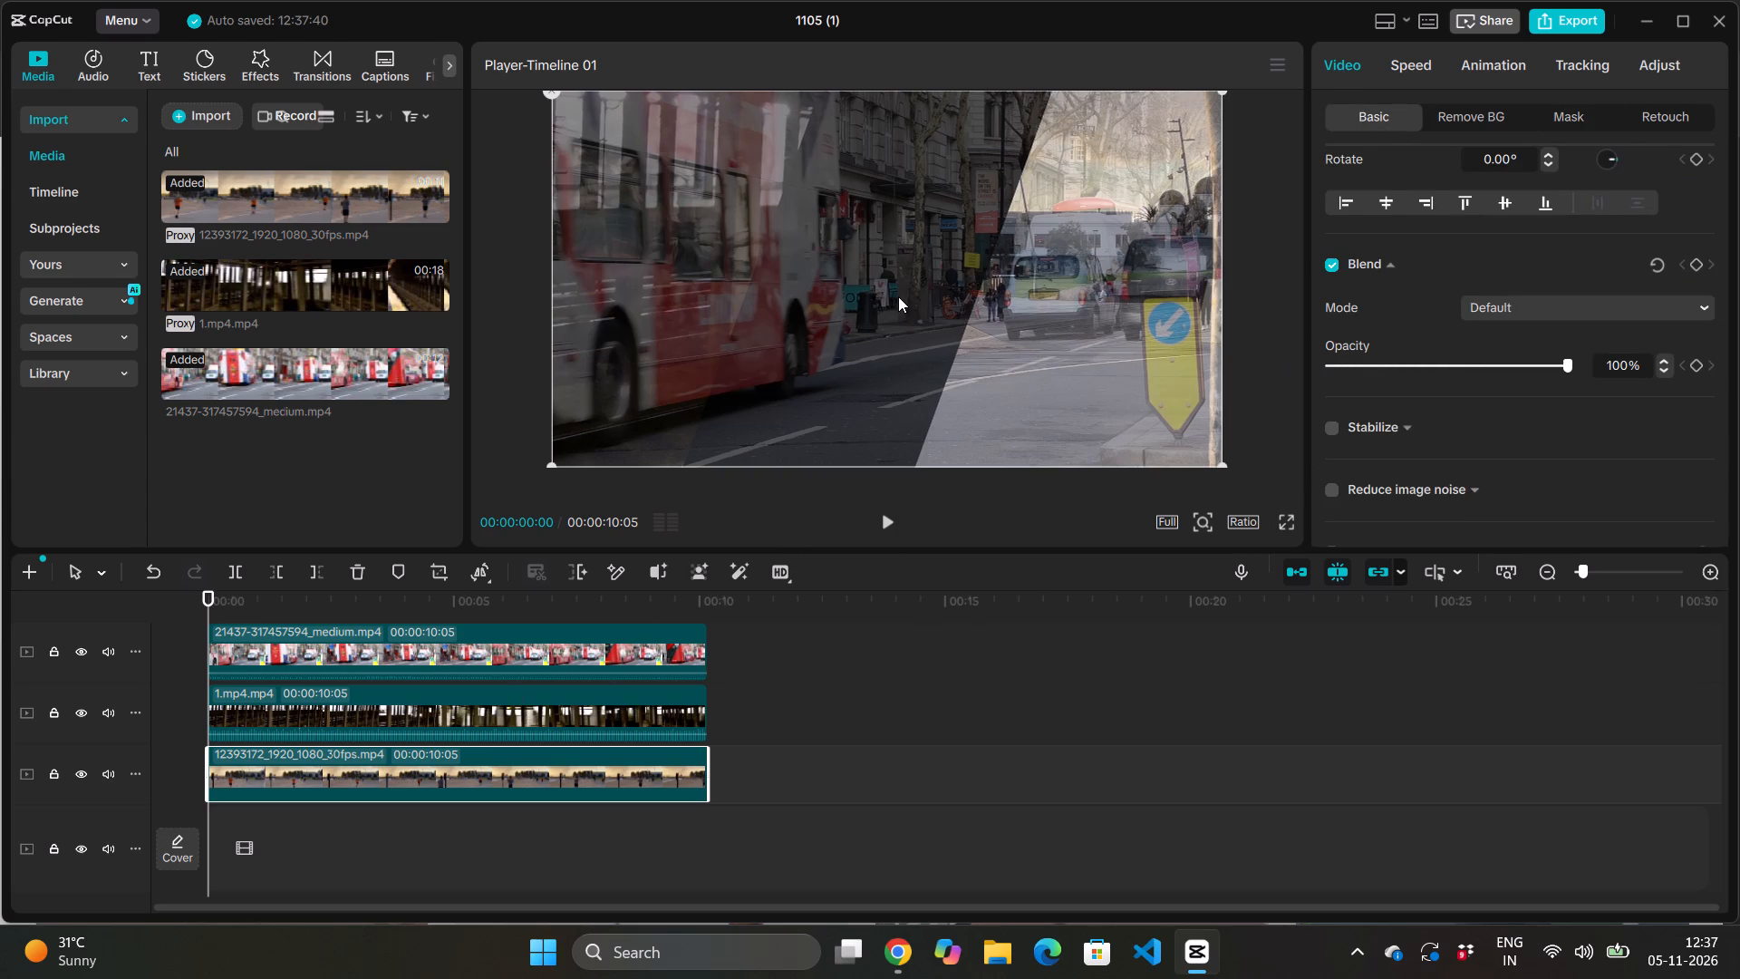
{"action": "left_click", "coordinate": [497, 696]}
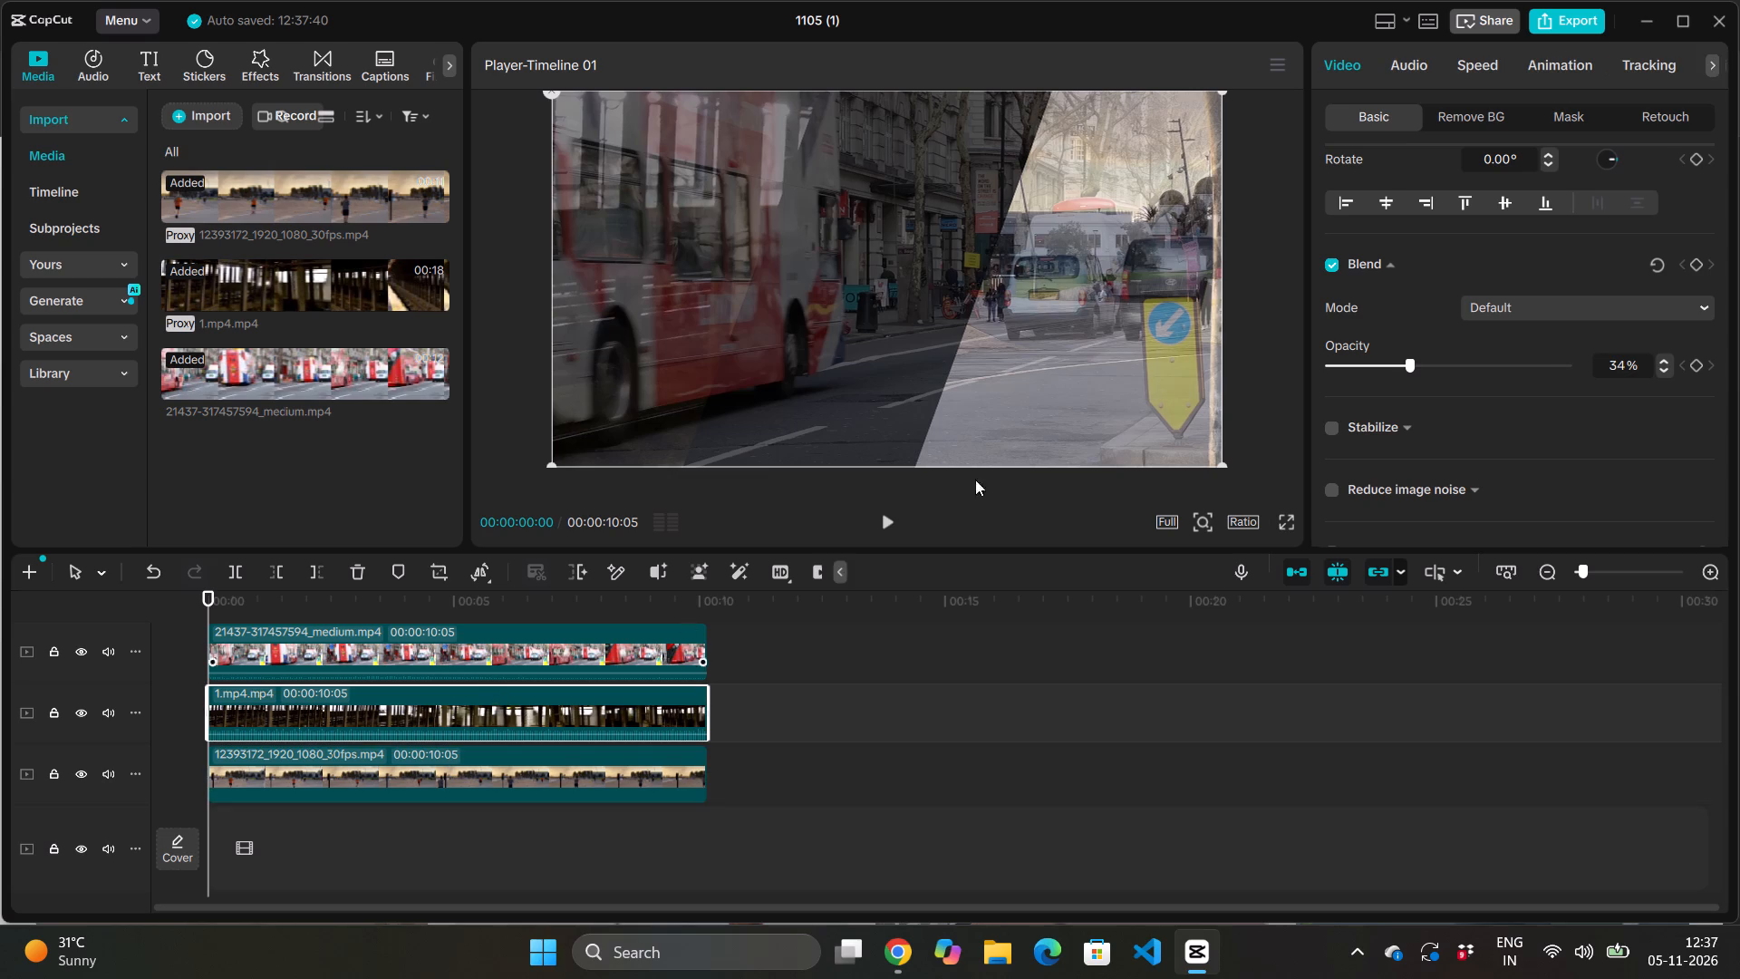
{"action": "left_click_drag", "start_coordinate": [1410, 369], "coordinate": [1454, 366]}
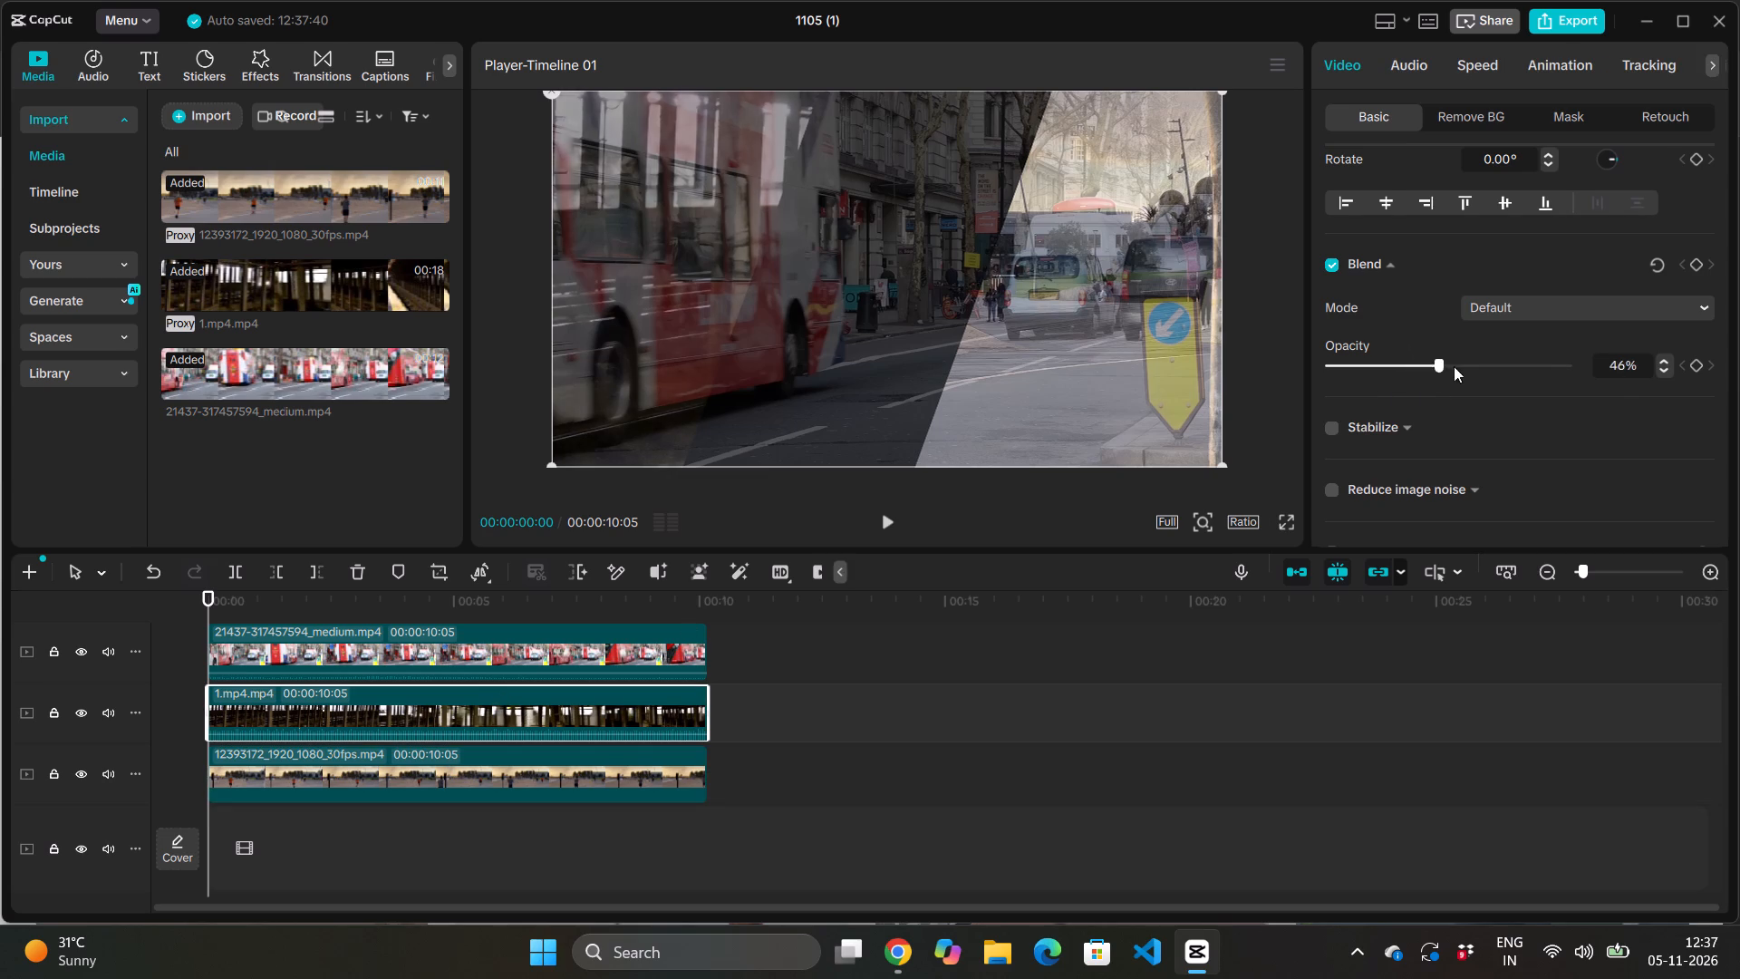
{"action": "left_click_drag", "start_coordinate": [1454, 366], "coordinate": [1739, 406]}
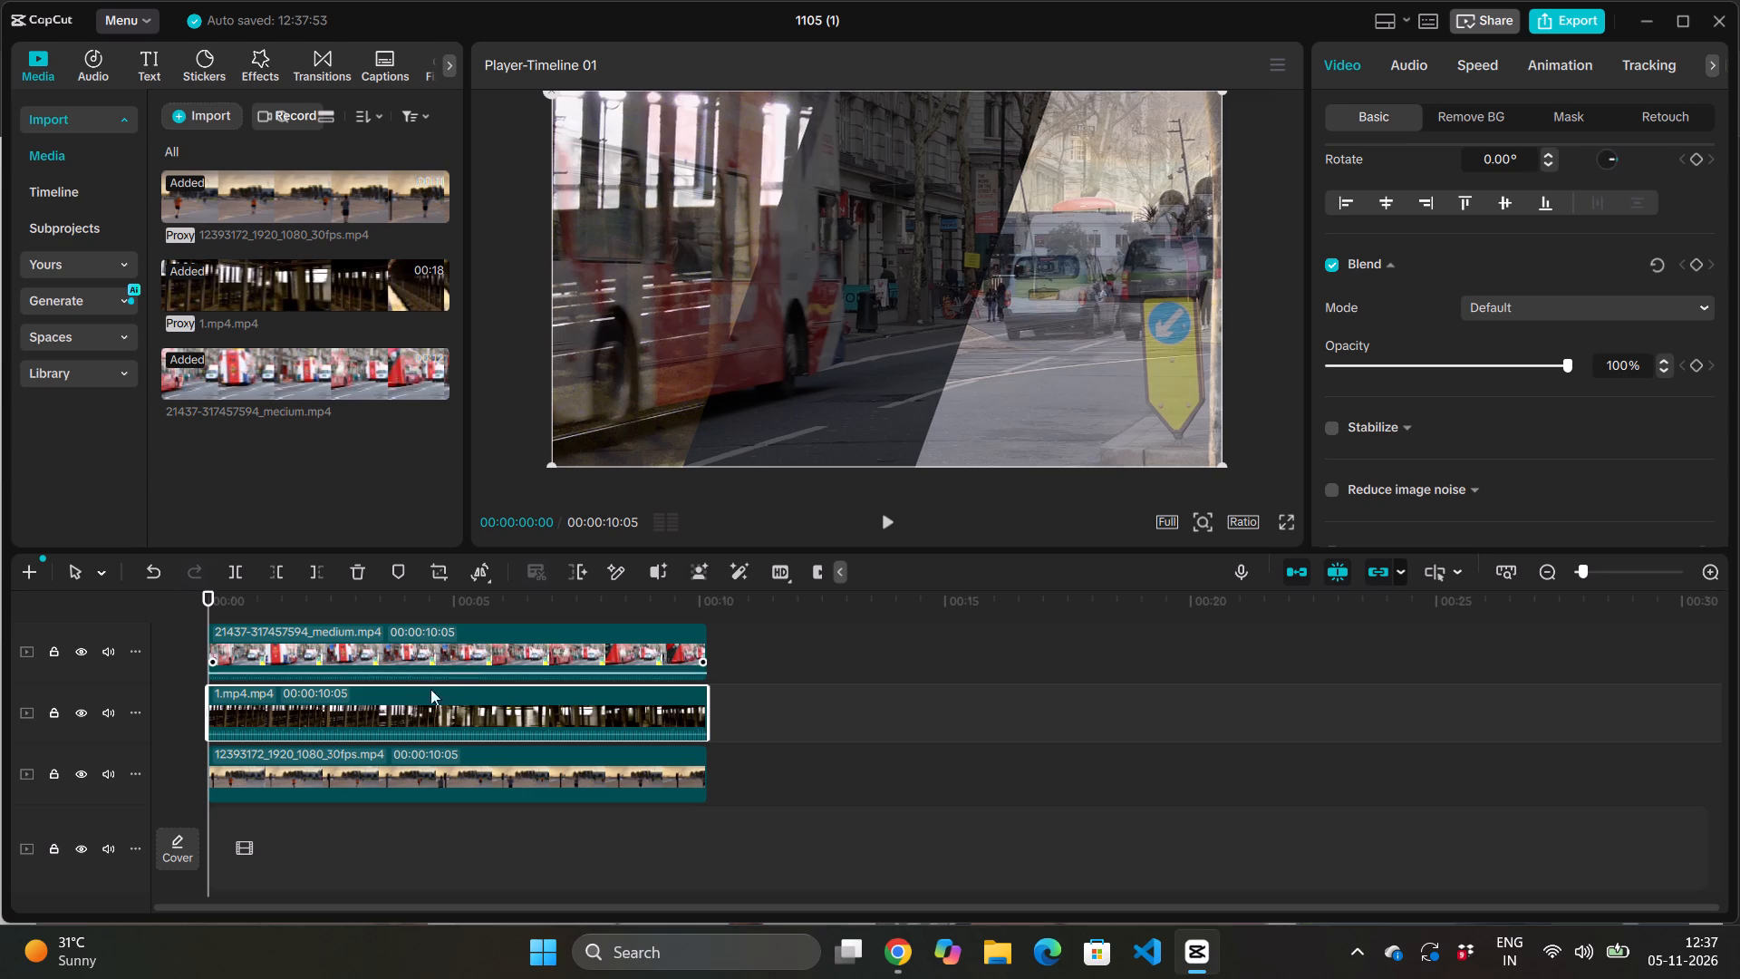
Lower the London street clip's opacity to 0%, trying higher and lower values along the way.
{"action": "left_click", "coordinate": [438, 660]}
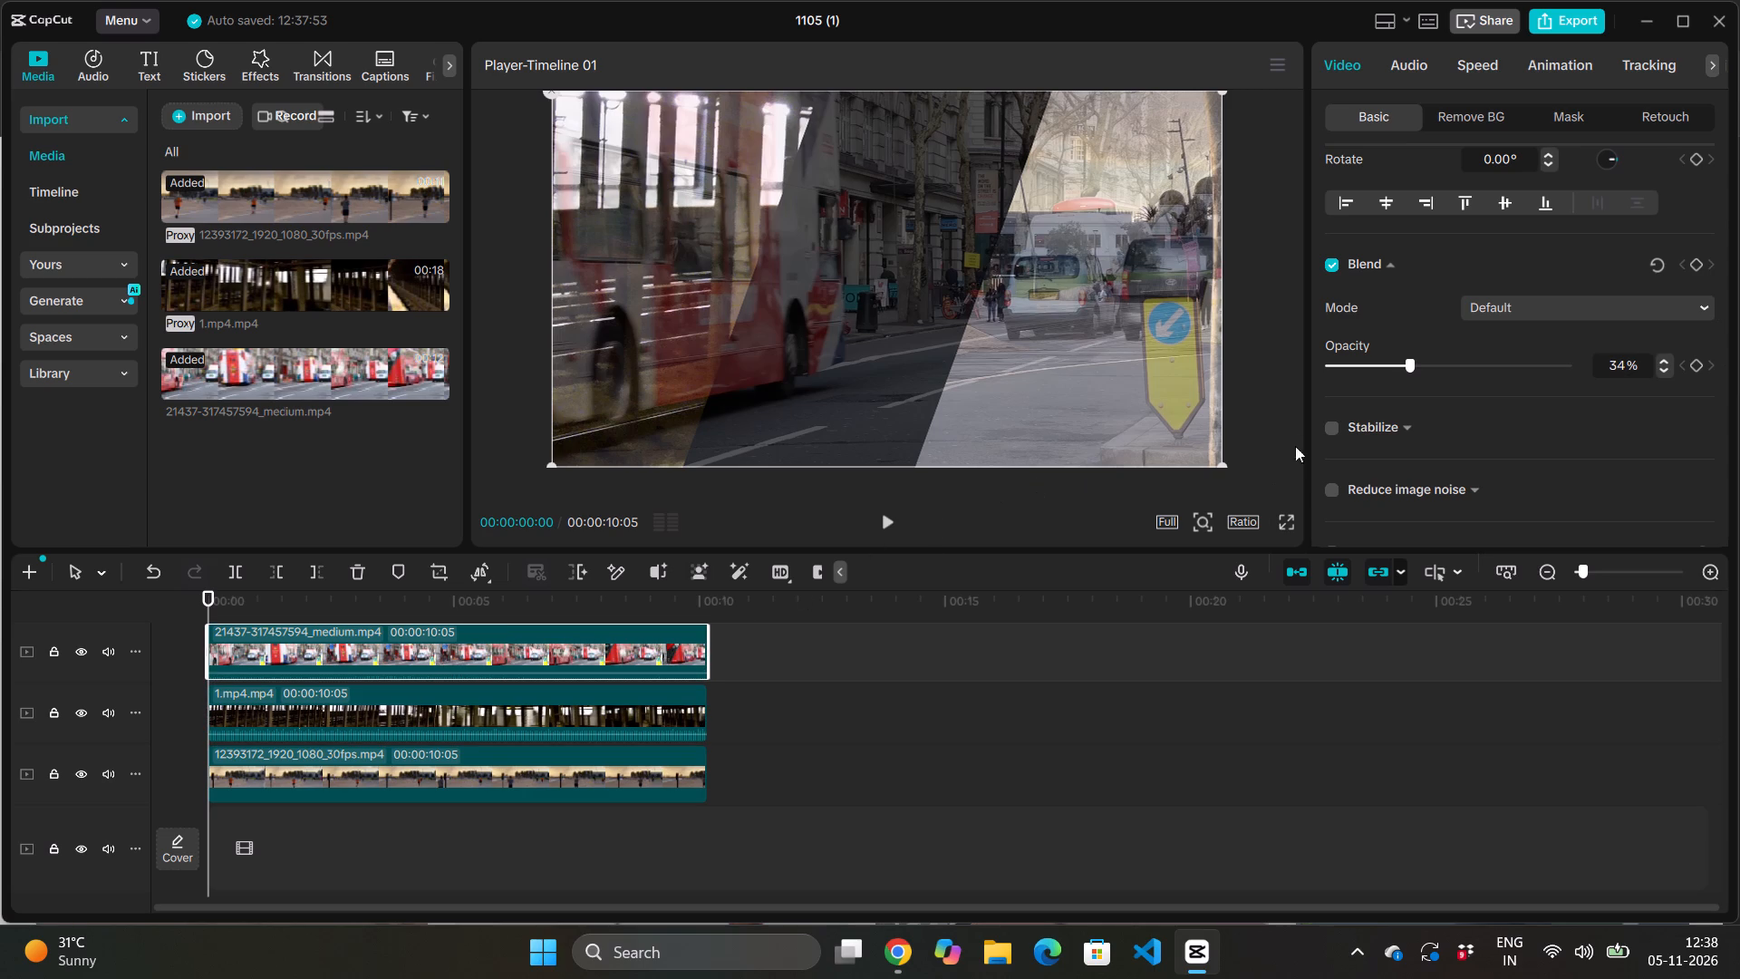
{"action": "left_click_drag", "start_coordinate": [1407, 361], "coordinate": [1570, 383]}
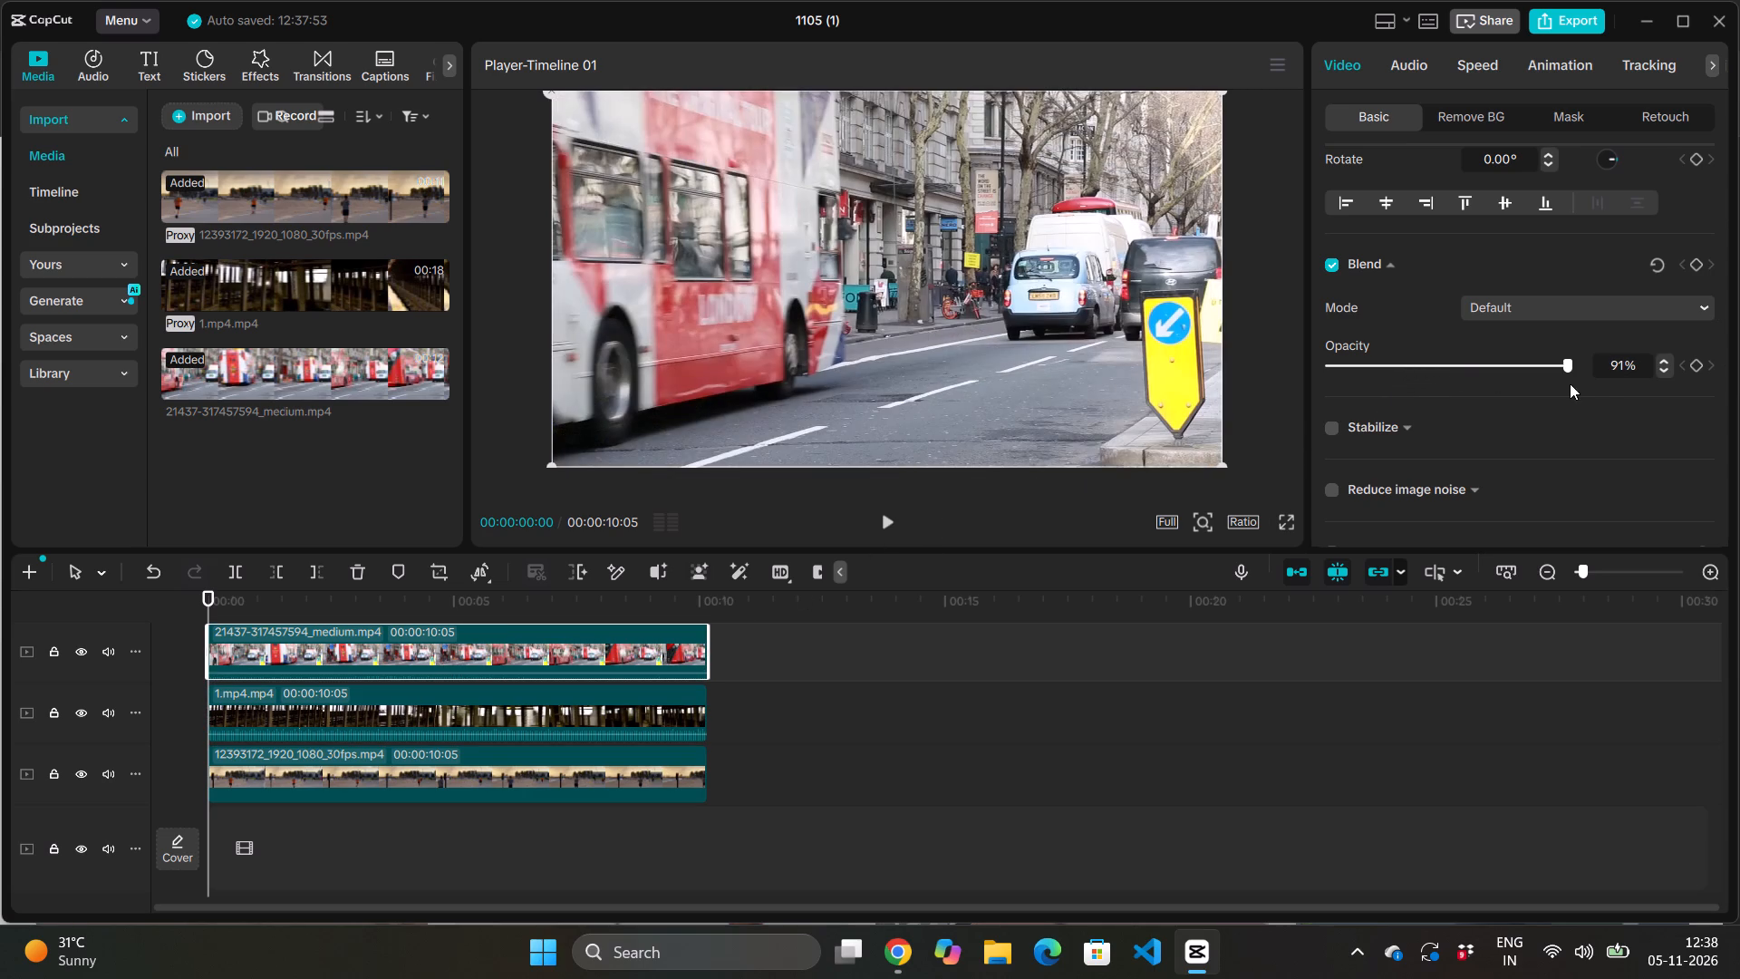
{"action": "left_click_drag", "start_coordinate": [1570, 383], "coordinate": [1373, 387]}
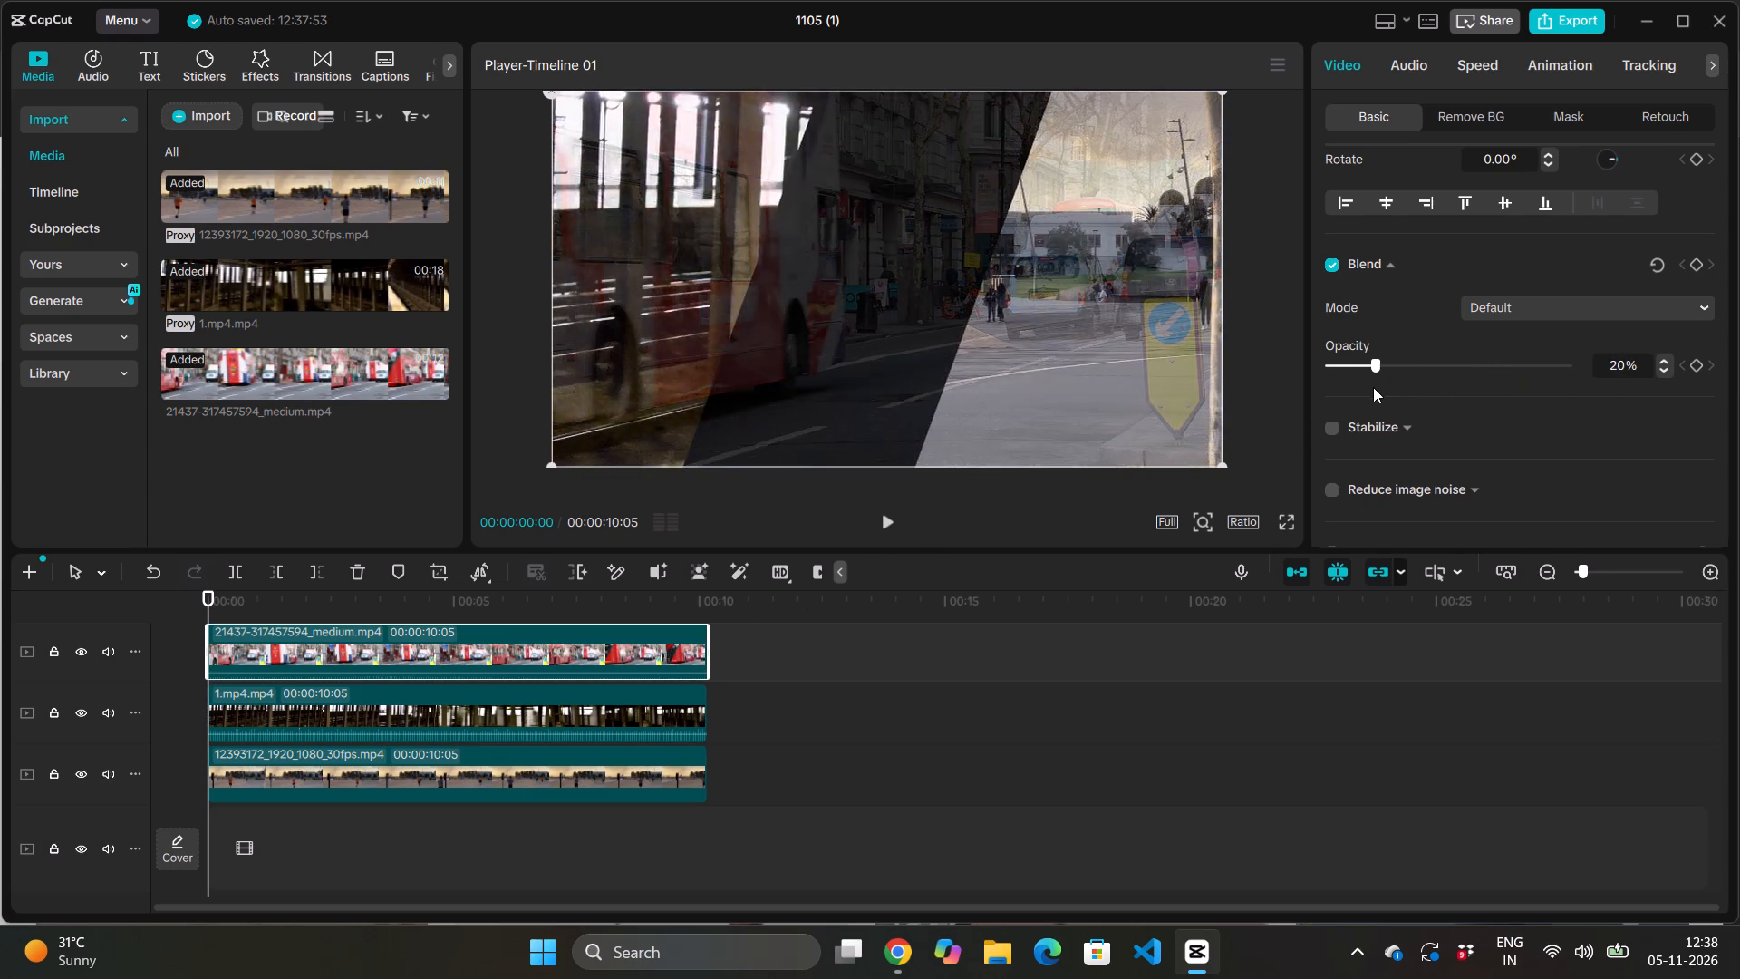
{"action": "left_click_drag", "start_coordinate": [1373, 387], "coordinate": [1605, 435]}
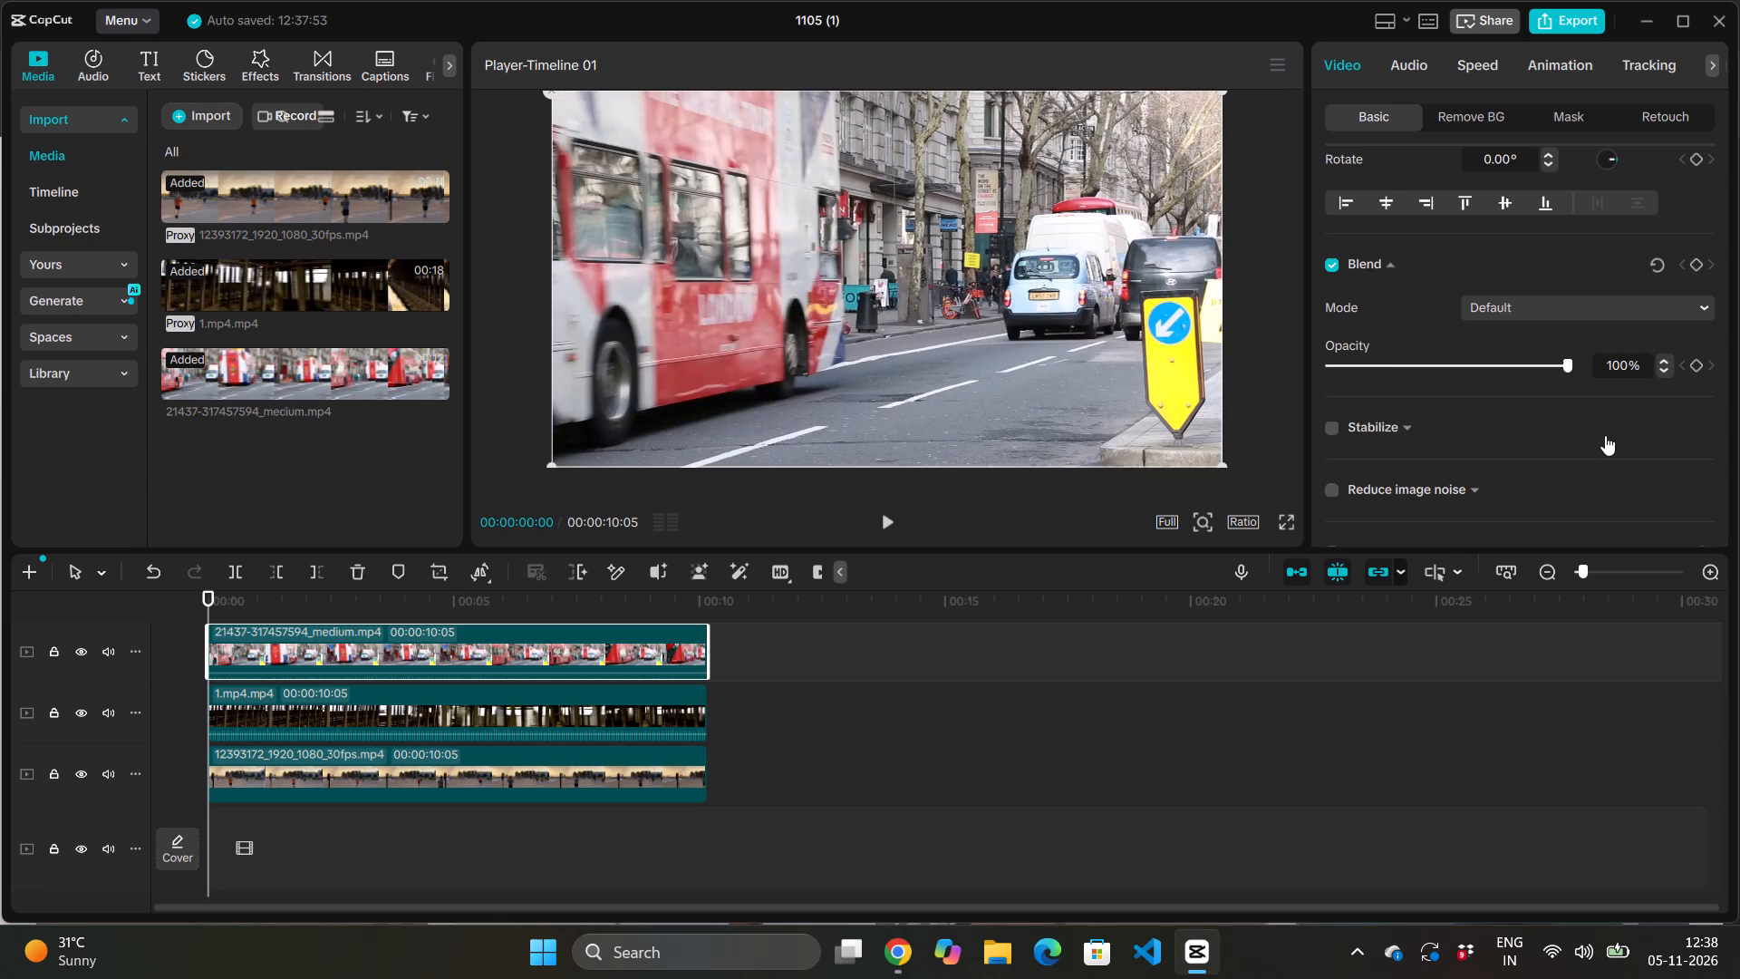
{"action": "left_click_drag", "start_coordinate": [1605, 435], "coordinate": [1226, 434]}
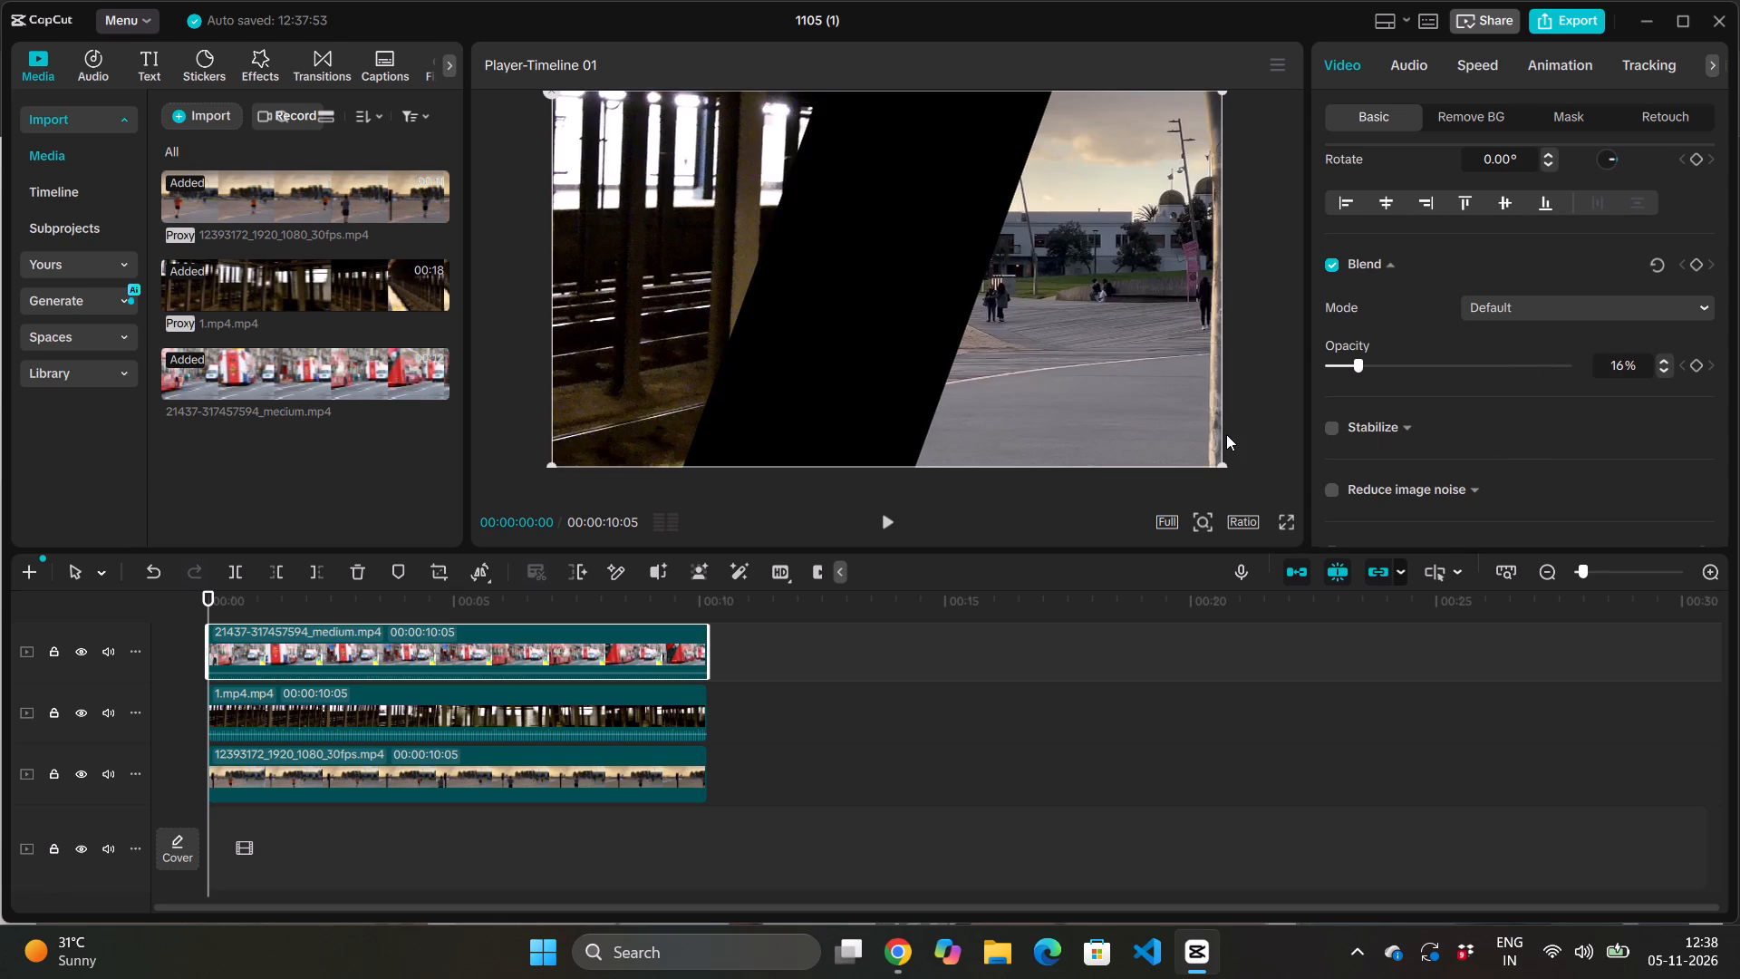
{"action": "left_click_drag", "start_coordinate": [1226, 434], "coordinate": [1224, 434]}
Play the timeline to preview the masked subway and beach running clips beneath the hidden London street clip.
{"action": "key", "text": "space"}
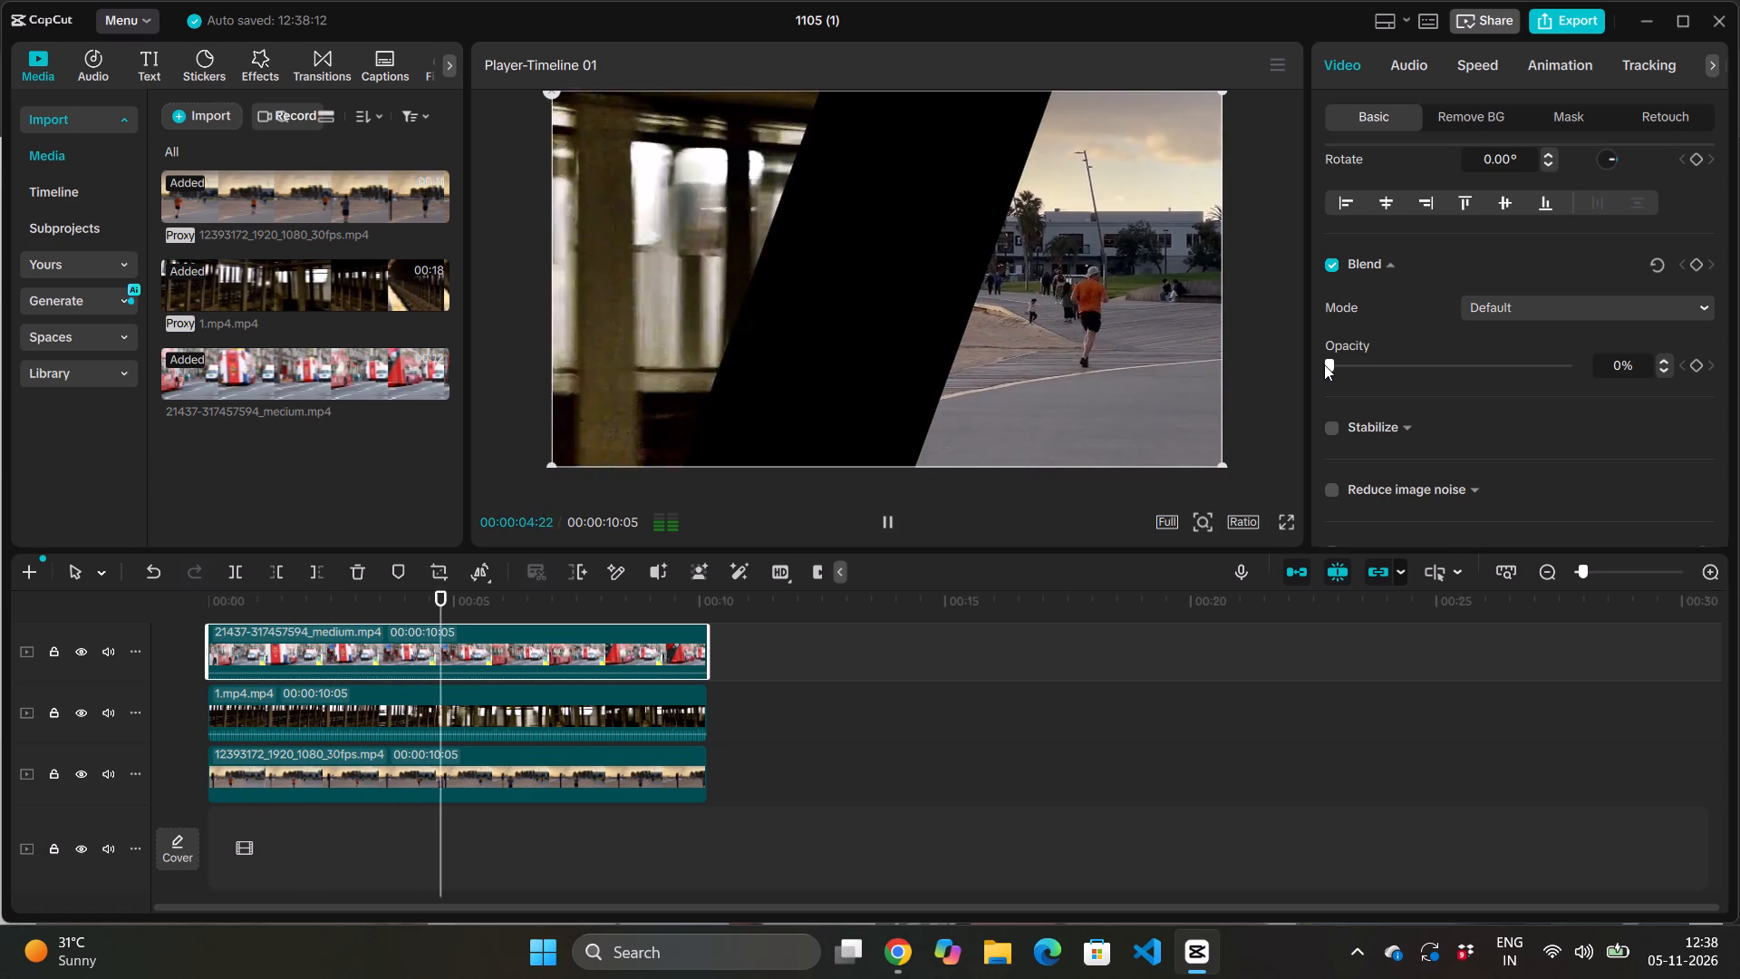
{"action": "key", "text": "space"}
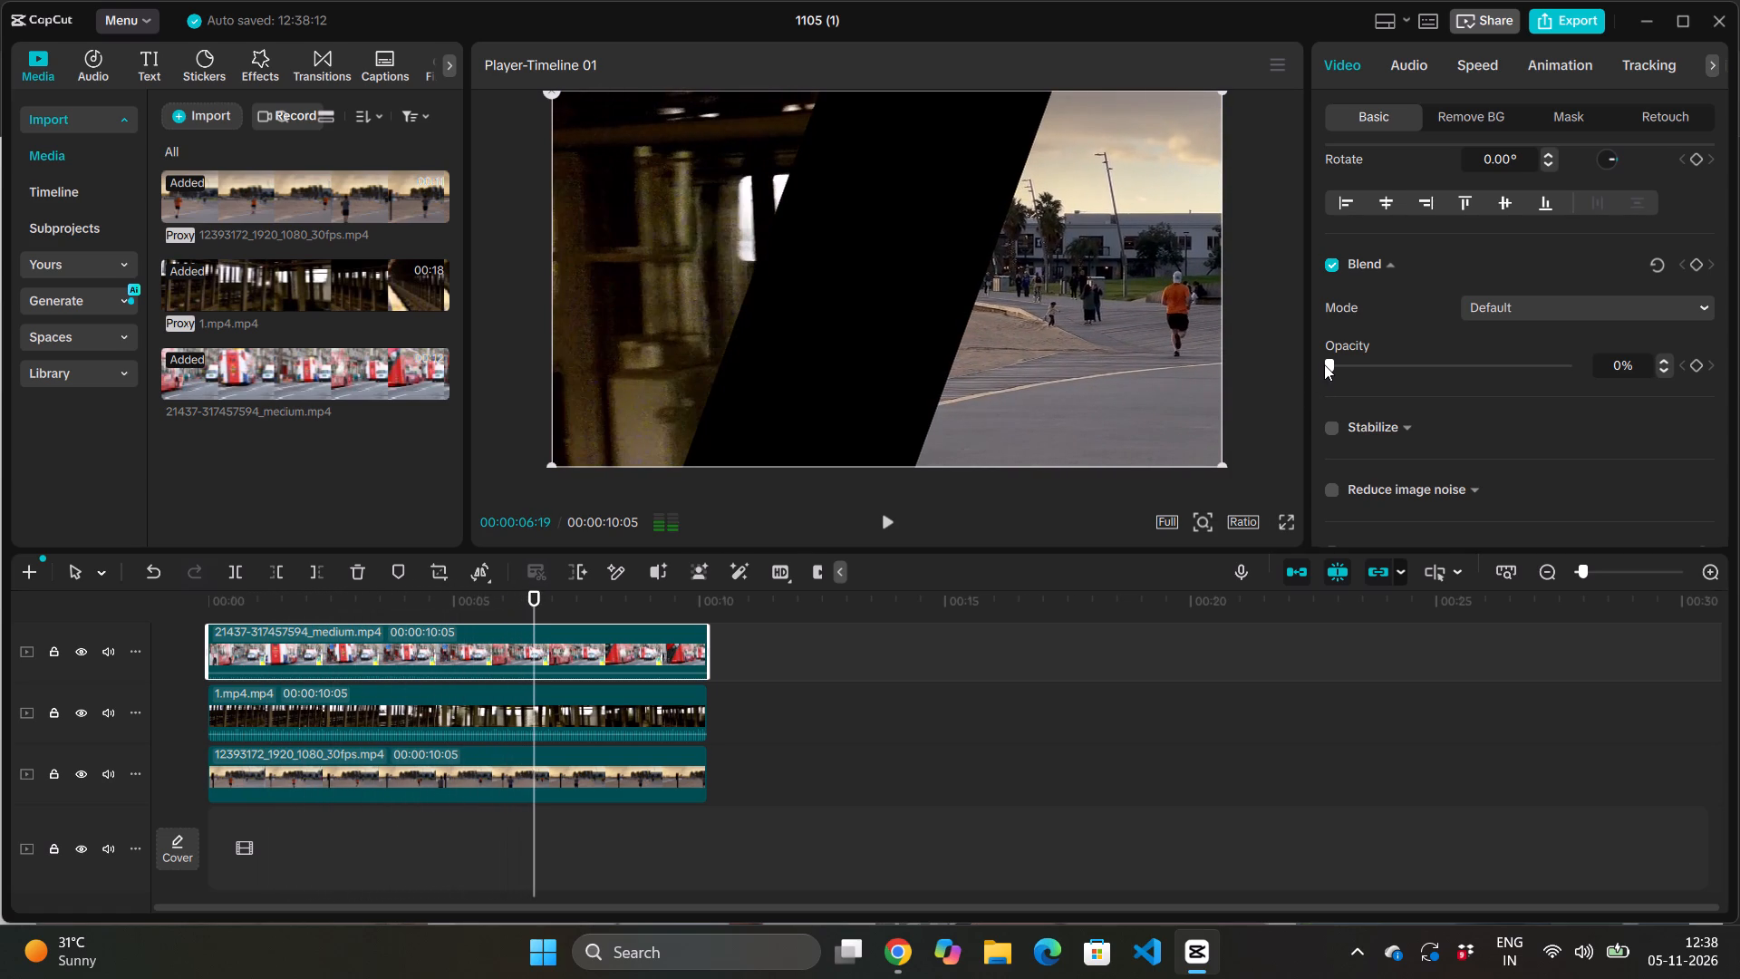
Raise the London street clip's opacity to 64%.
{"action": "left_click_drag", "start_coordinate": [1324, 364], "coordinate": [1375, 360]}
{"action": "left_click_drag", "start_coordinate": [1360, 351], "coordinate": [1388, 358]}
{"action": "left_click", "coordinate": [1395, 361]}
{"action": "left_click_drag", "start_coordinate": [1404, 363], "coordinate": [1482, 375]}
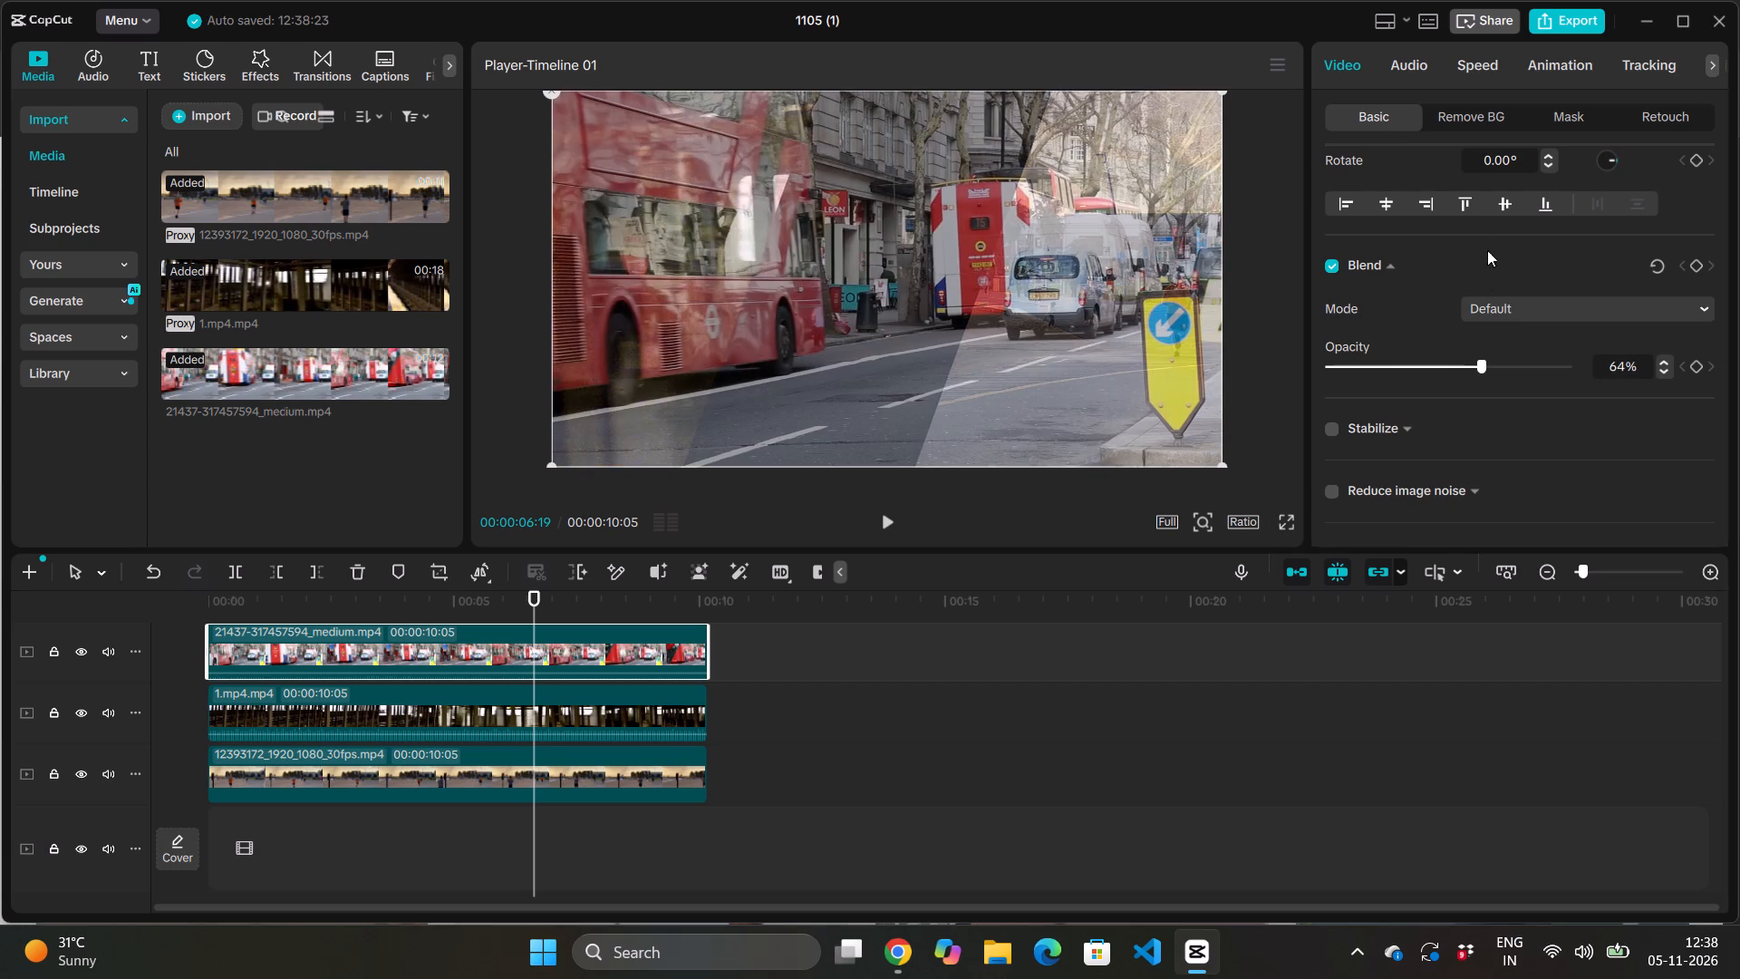
Add a Split mask to the London street clip.
{"action": "left_click", "coordinate": [1556, 111]}
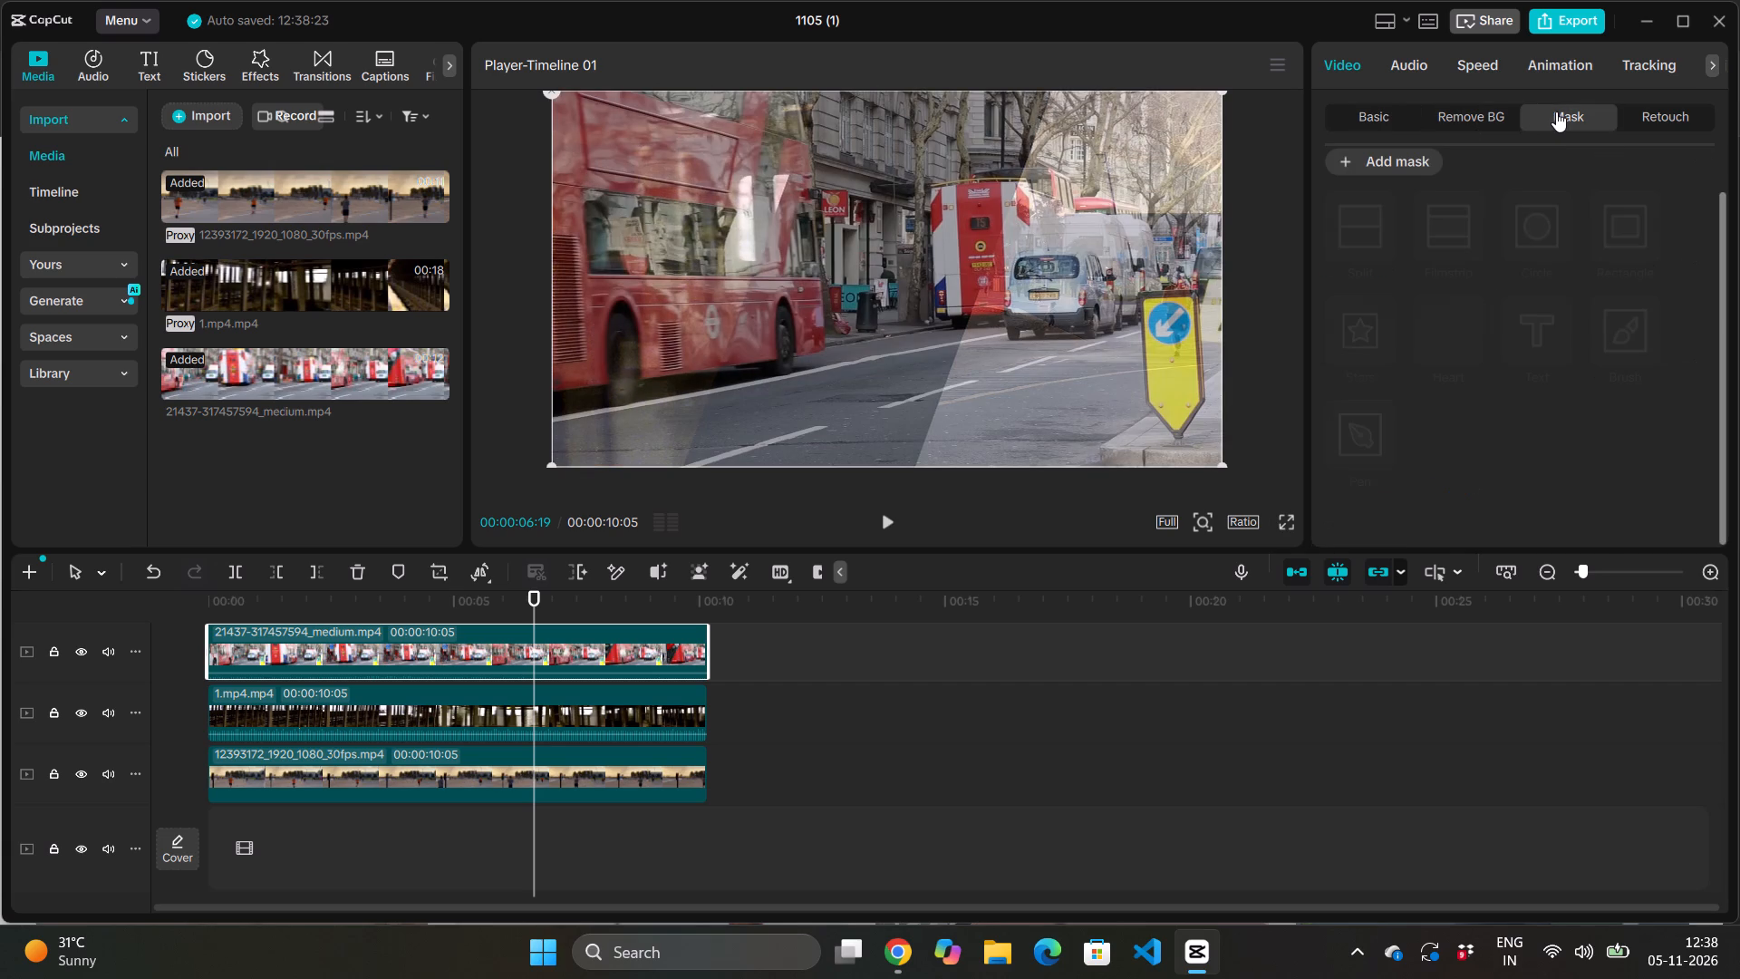
{"action": "left_click", "coordinate": [1387, 168]}
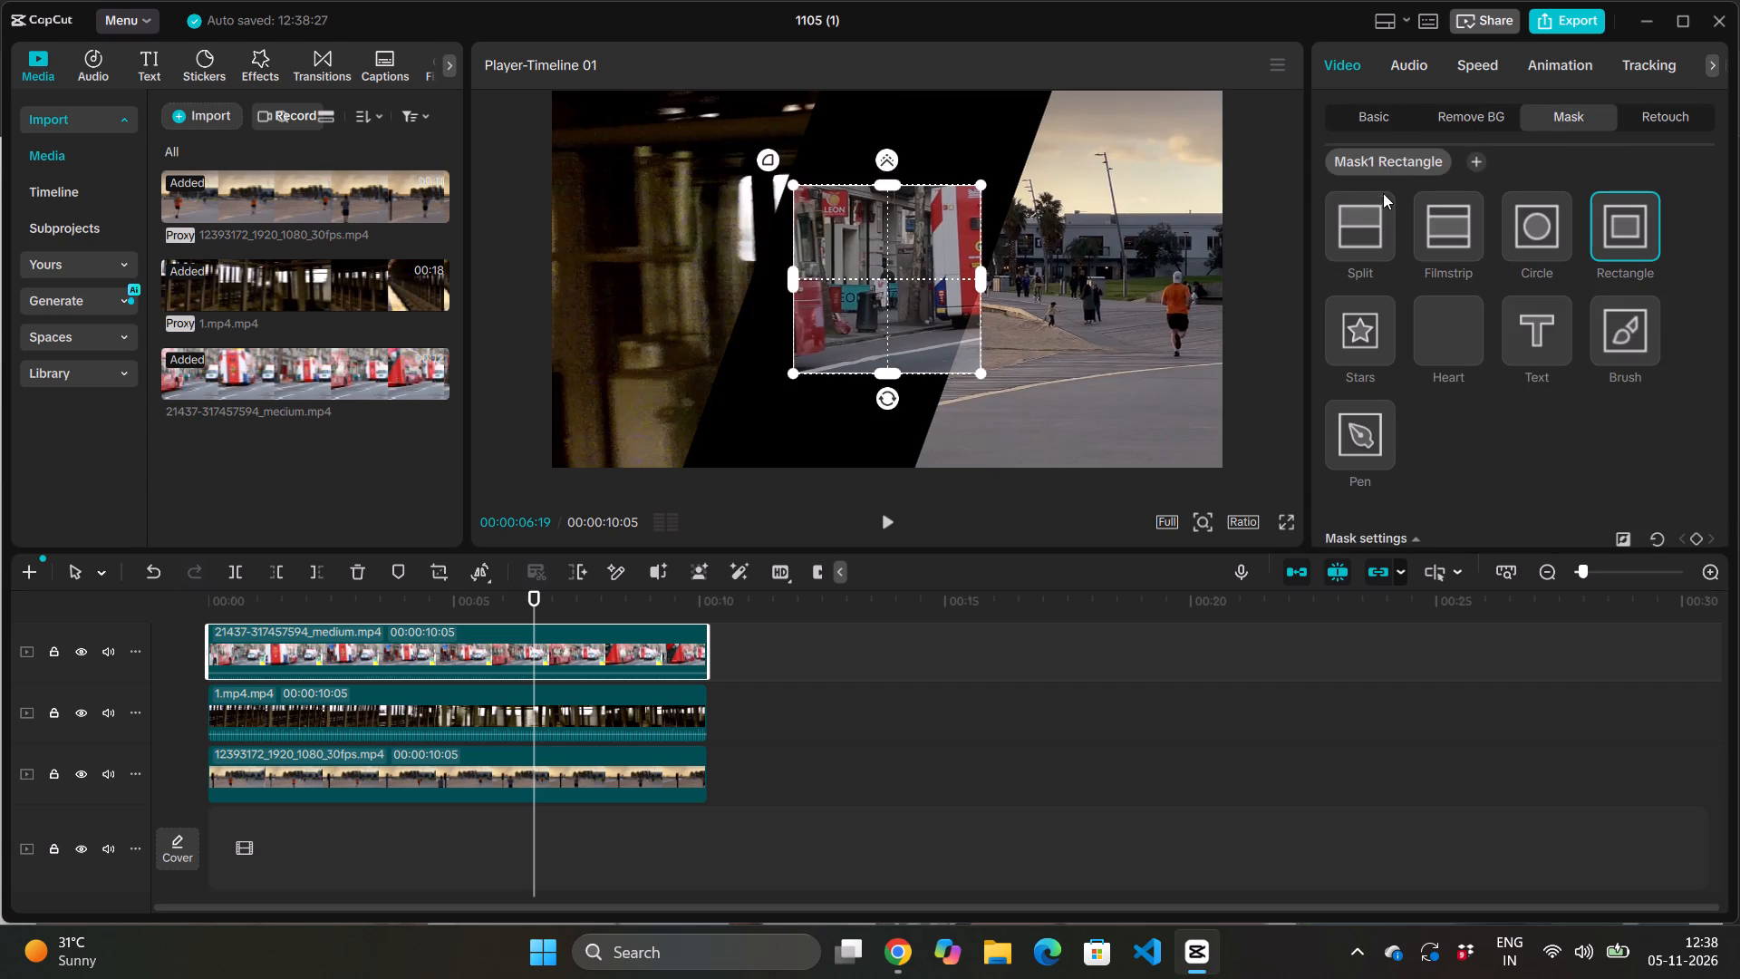
{"action": "left_click", "coordinate": [1363, 240]}
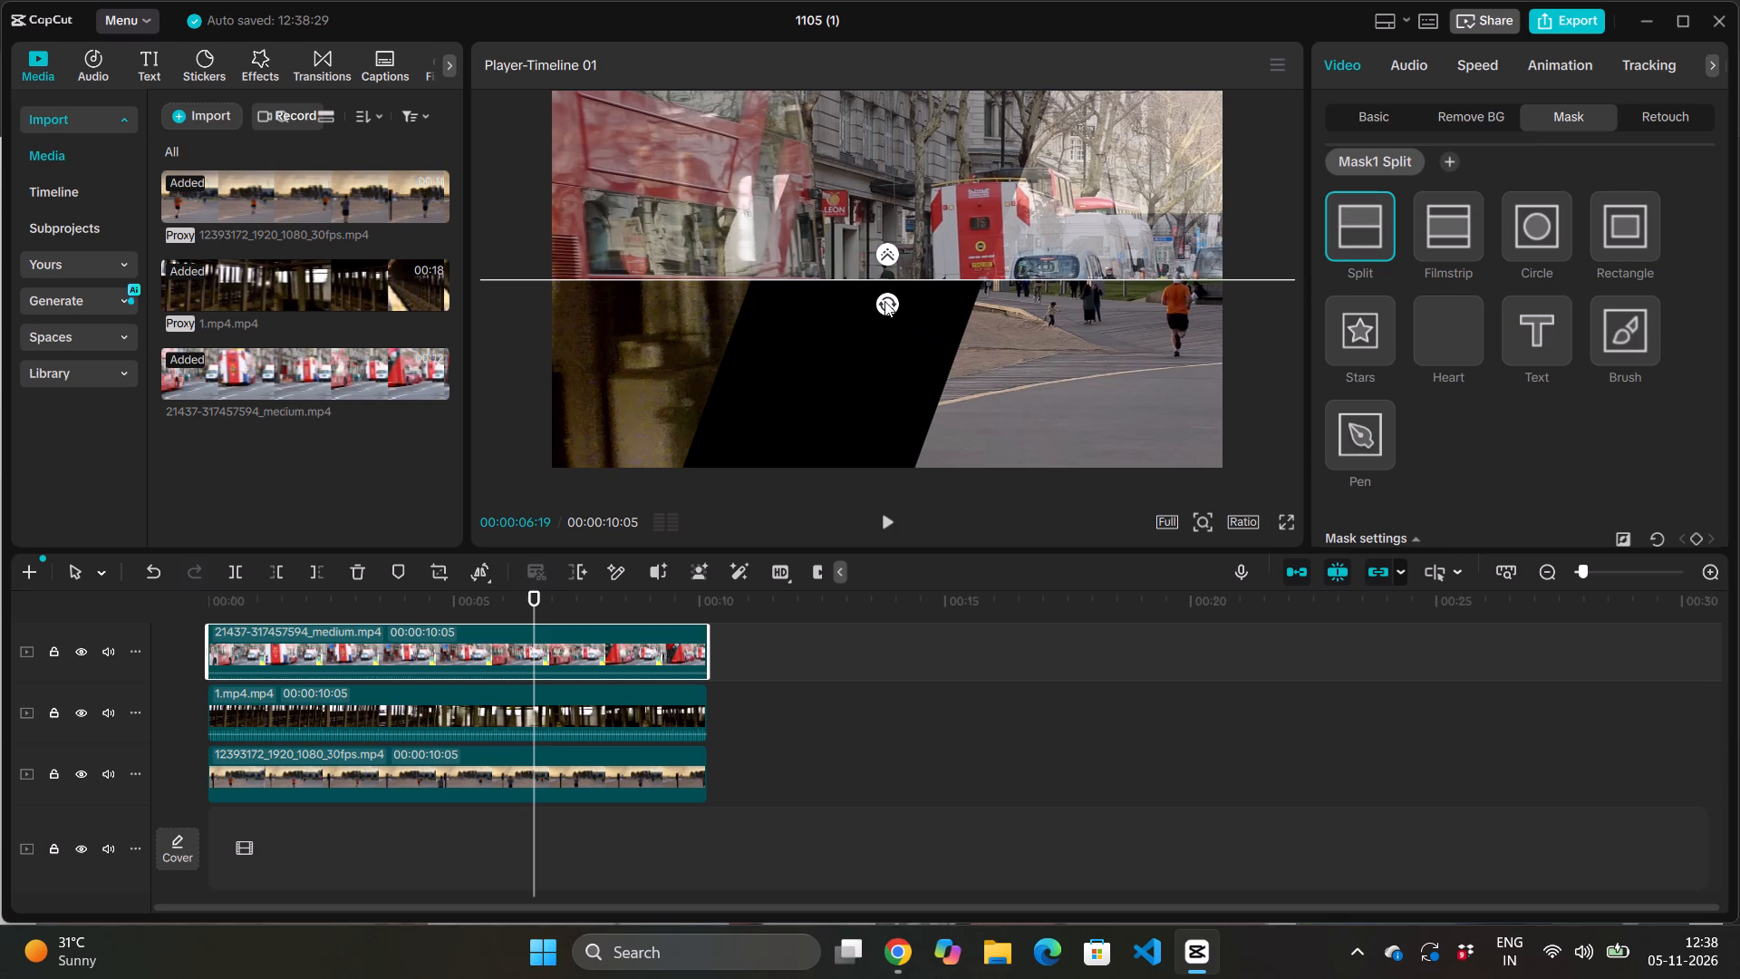
Rotate the London street clip's Split mask until its line is parallel to the beach running clip's slanted edge, keeping the street footage on the subway side.
{"action": "left_click_drag", "start_coordinate": [884, 297], "coordinate": [683, 188]}
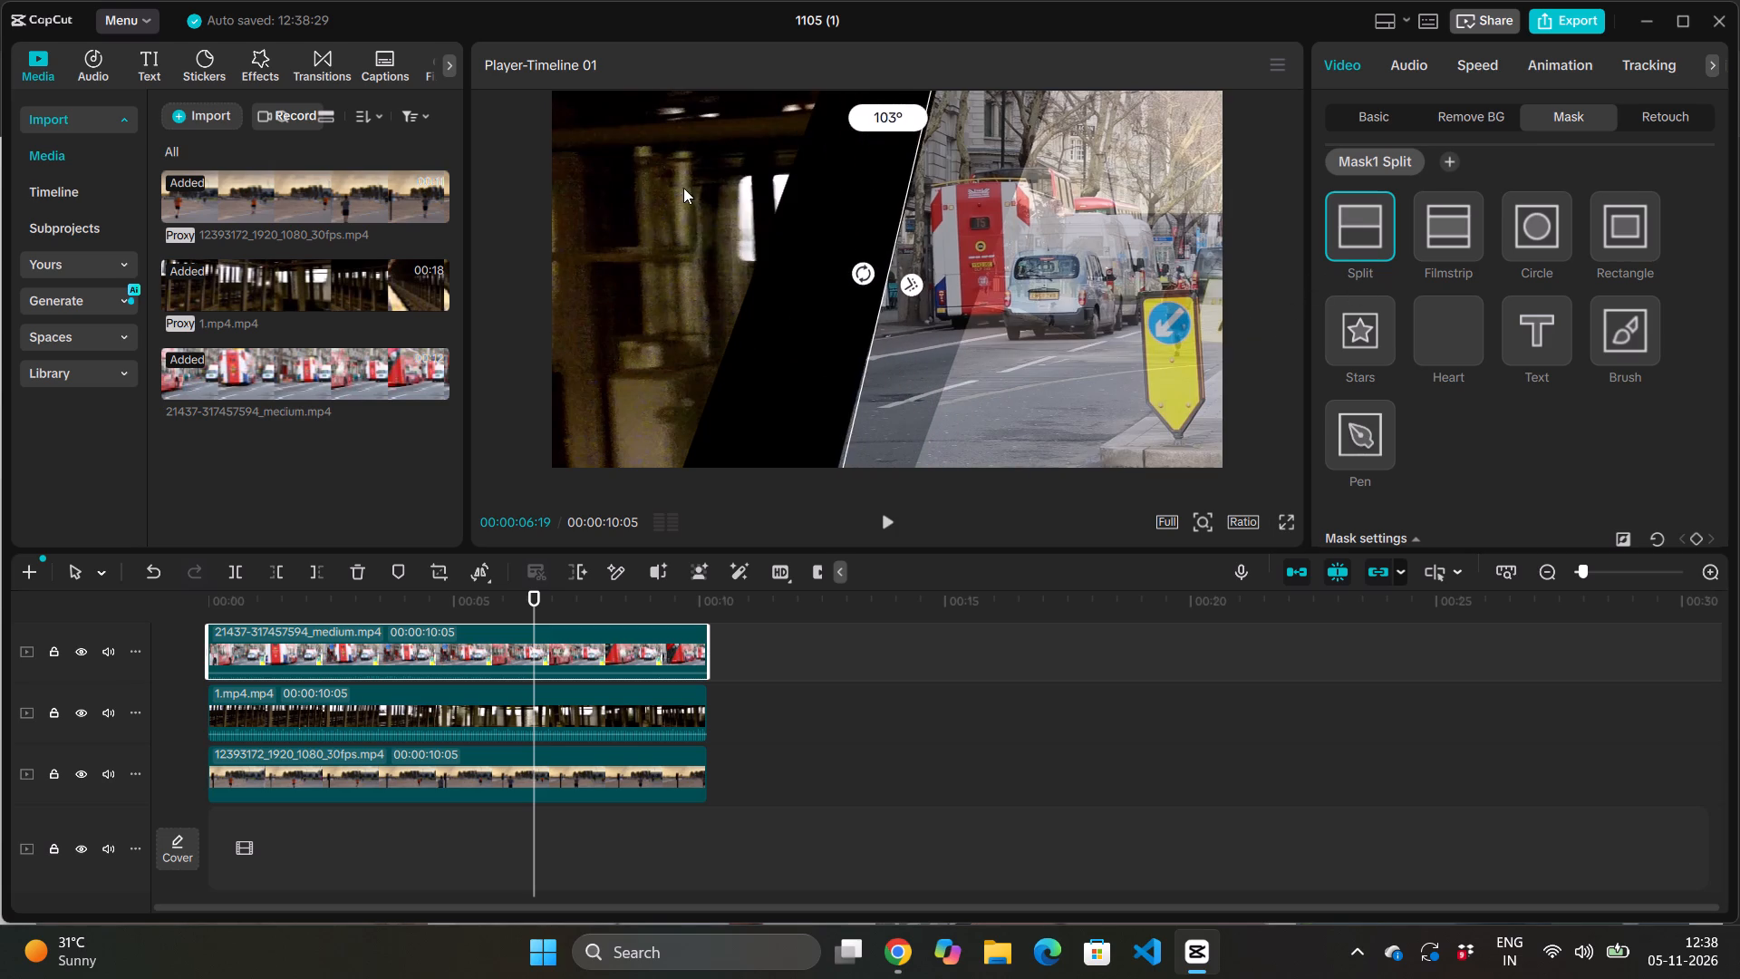
{"action": "left_click_drag", "start_coordinate": [683, 188], "coordinate": [766, 204]}
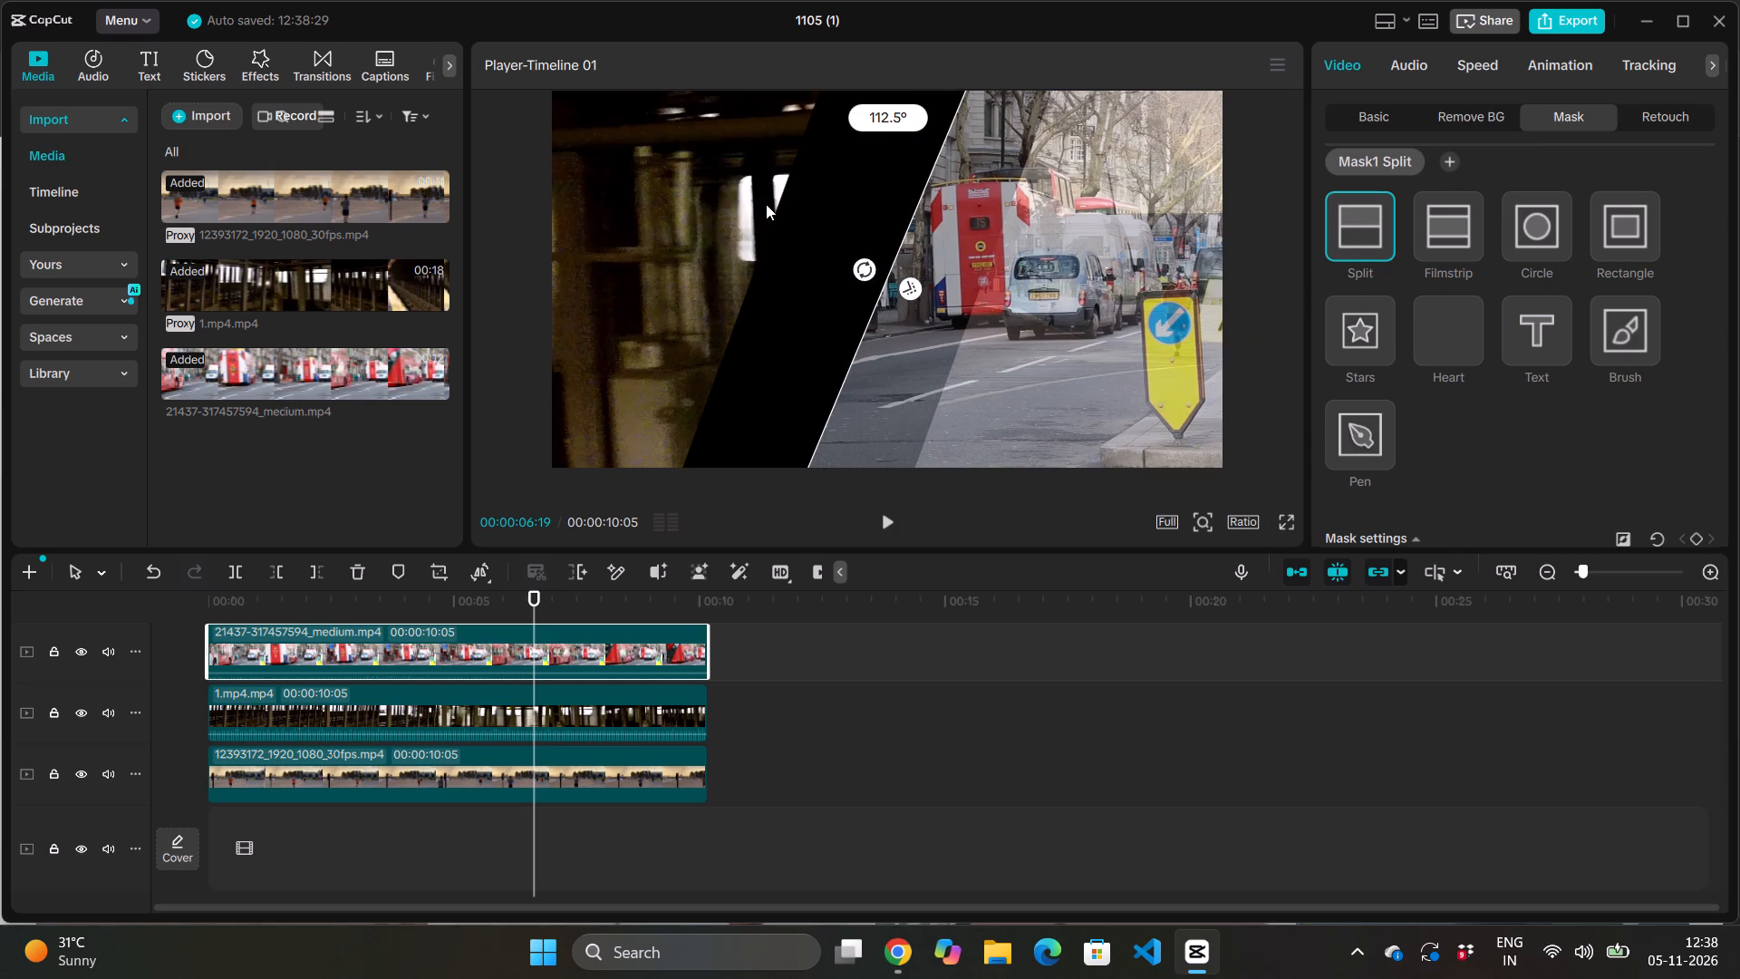
{"action": "left_click_drag", "start_coordinate": [766, 204], "coordinate": [842, 252]}
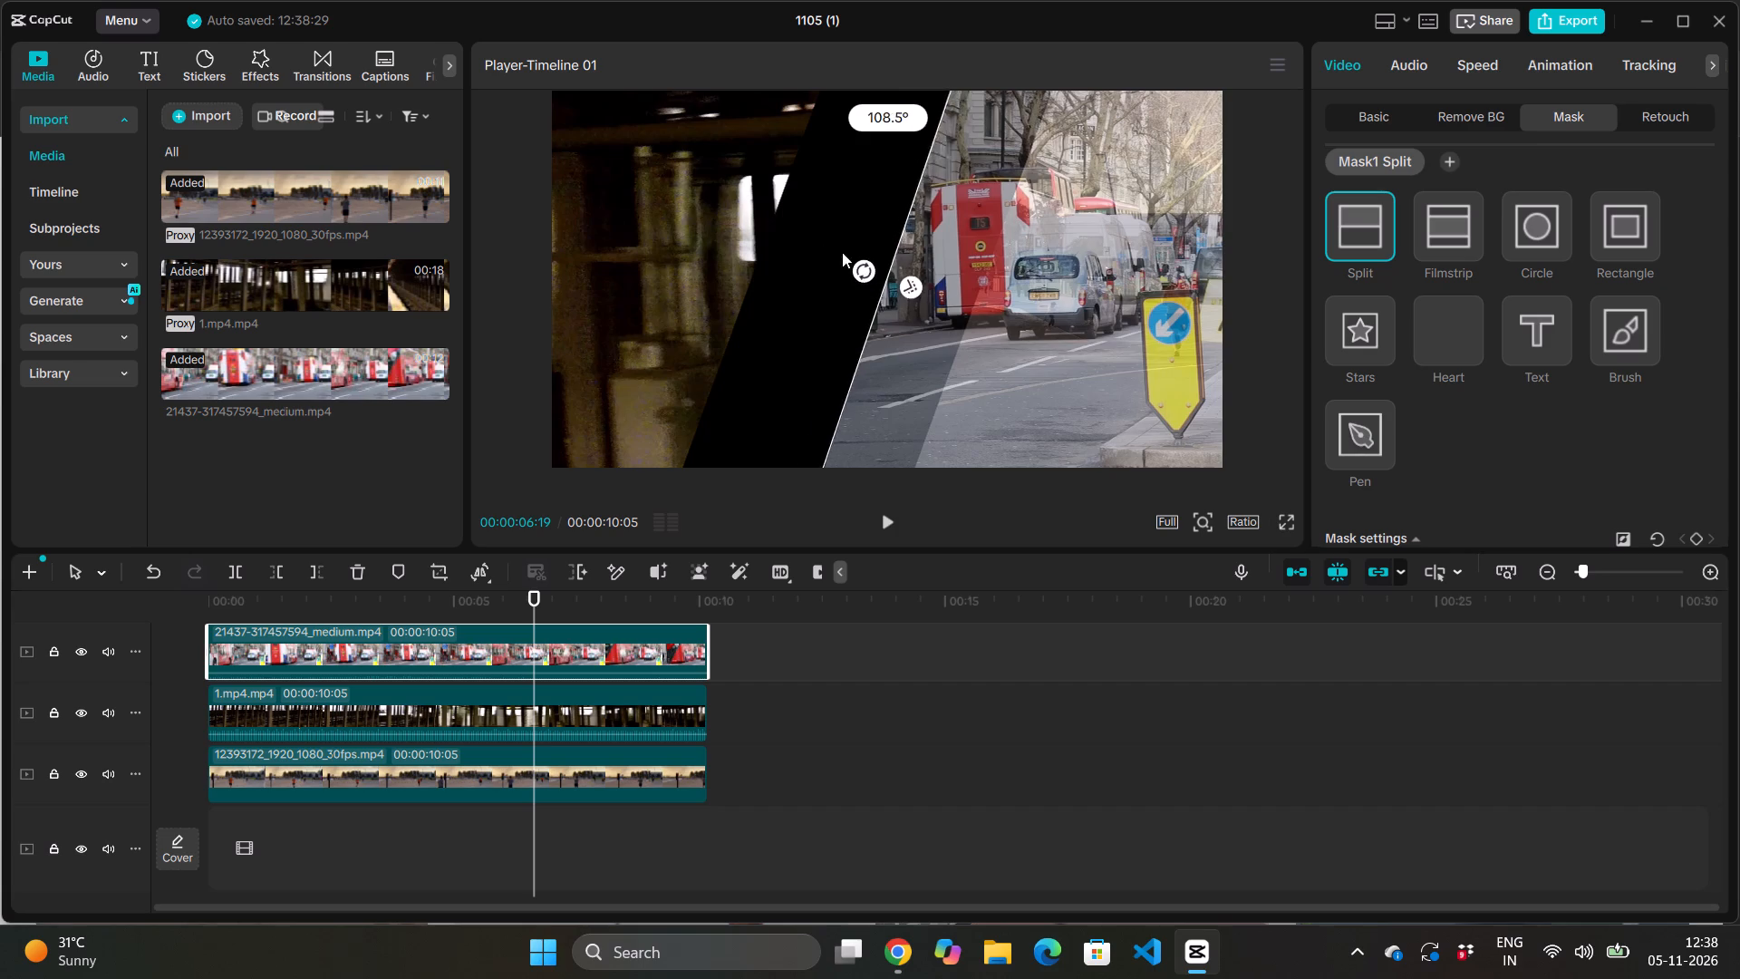
{"action": "left_click_drag", "start_coordinate": [842, 252], "coordinate": [817, 313]}
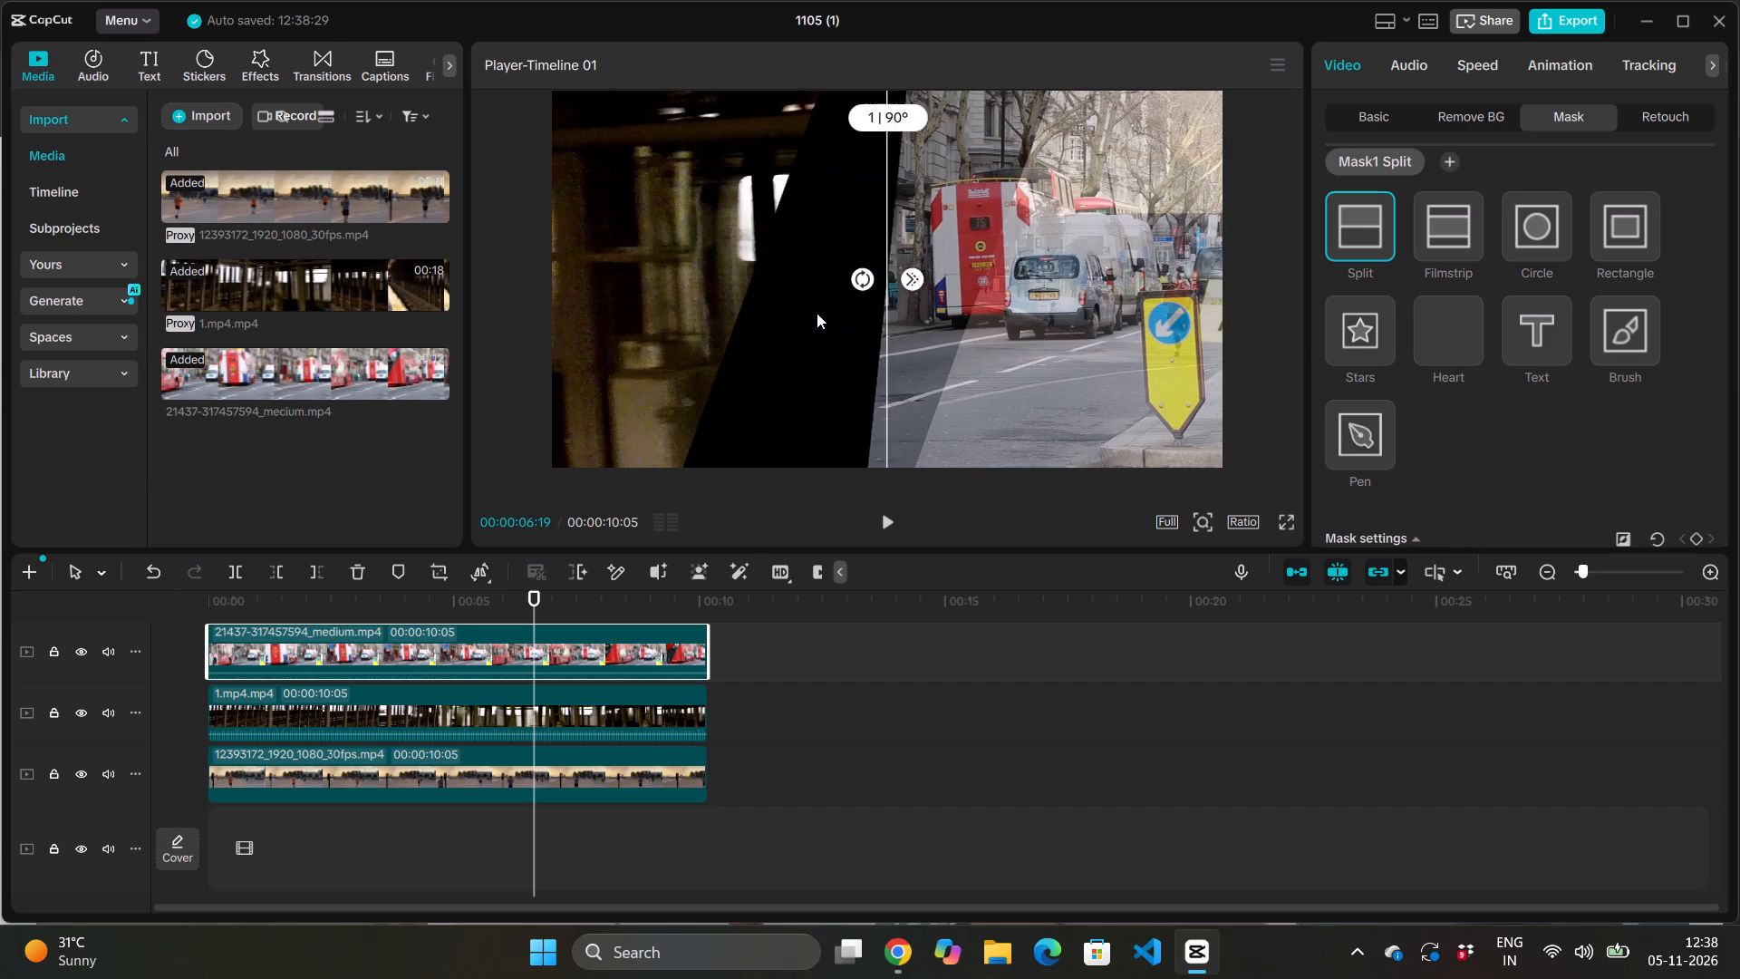
{"action": "left_click_drag", "start_coordinate": [817, 313], "coordinate": [899, 330]}
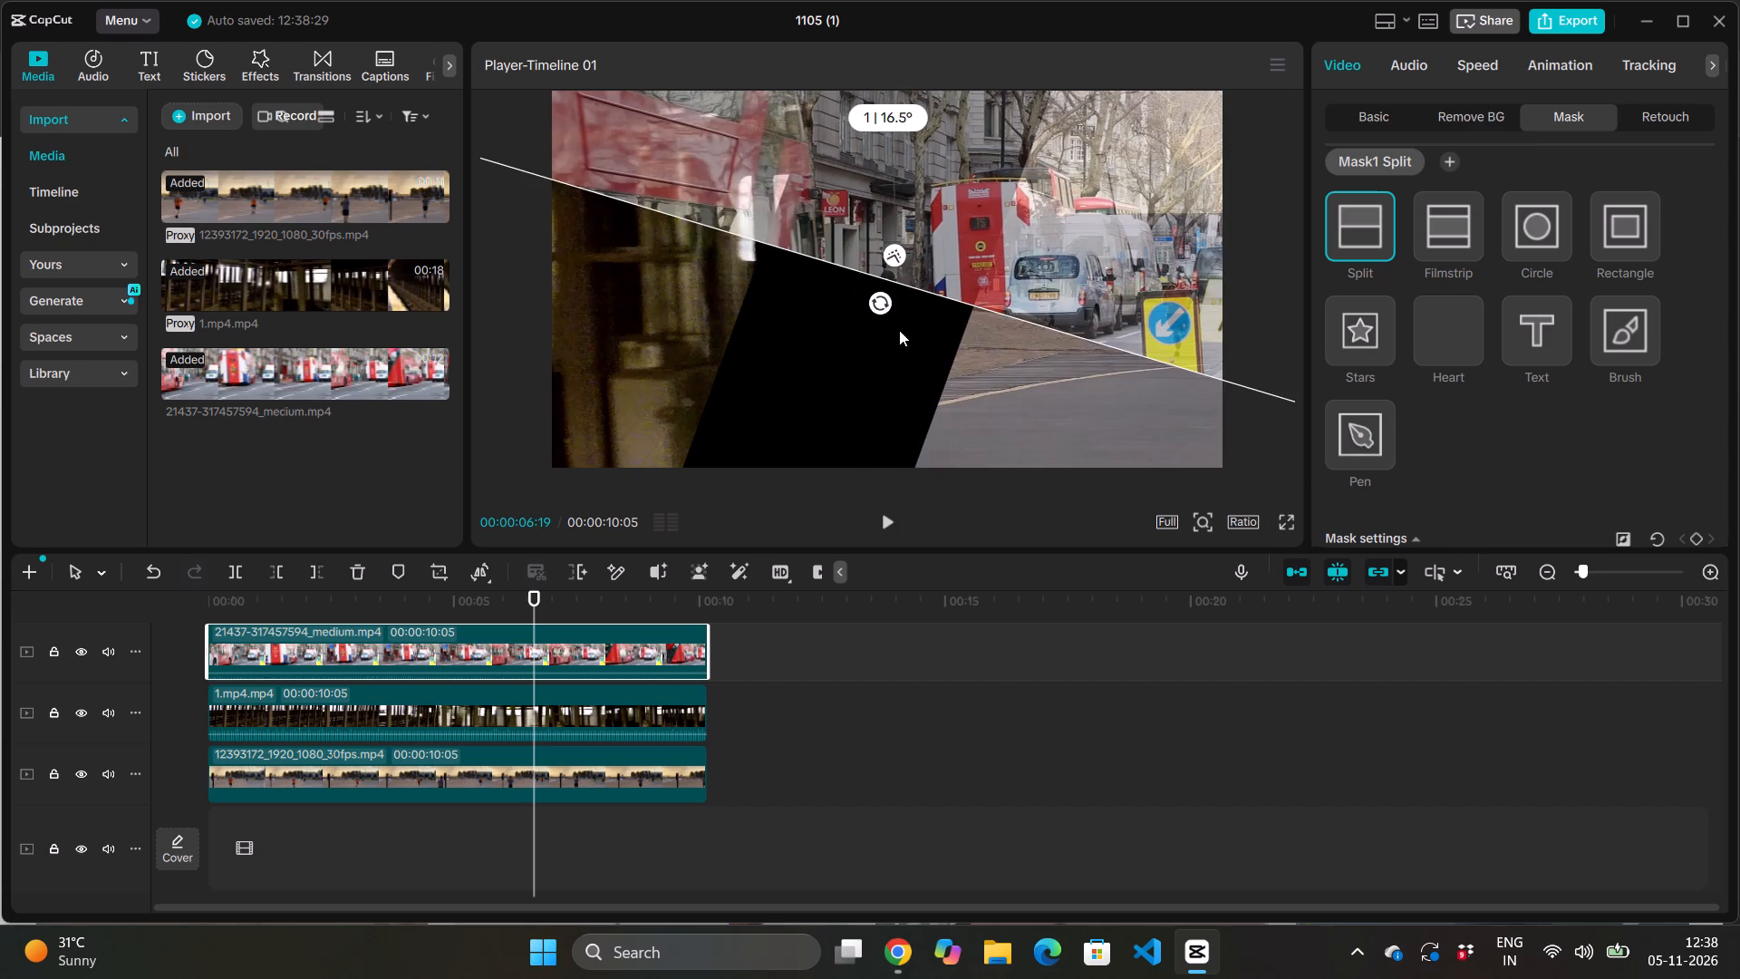
{"action": "left_click_drag", "start_coordinate": [899, 330], "coordinate": [793, 334]}
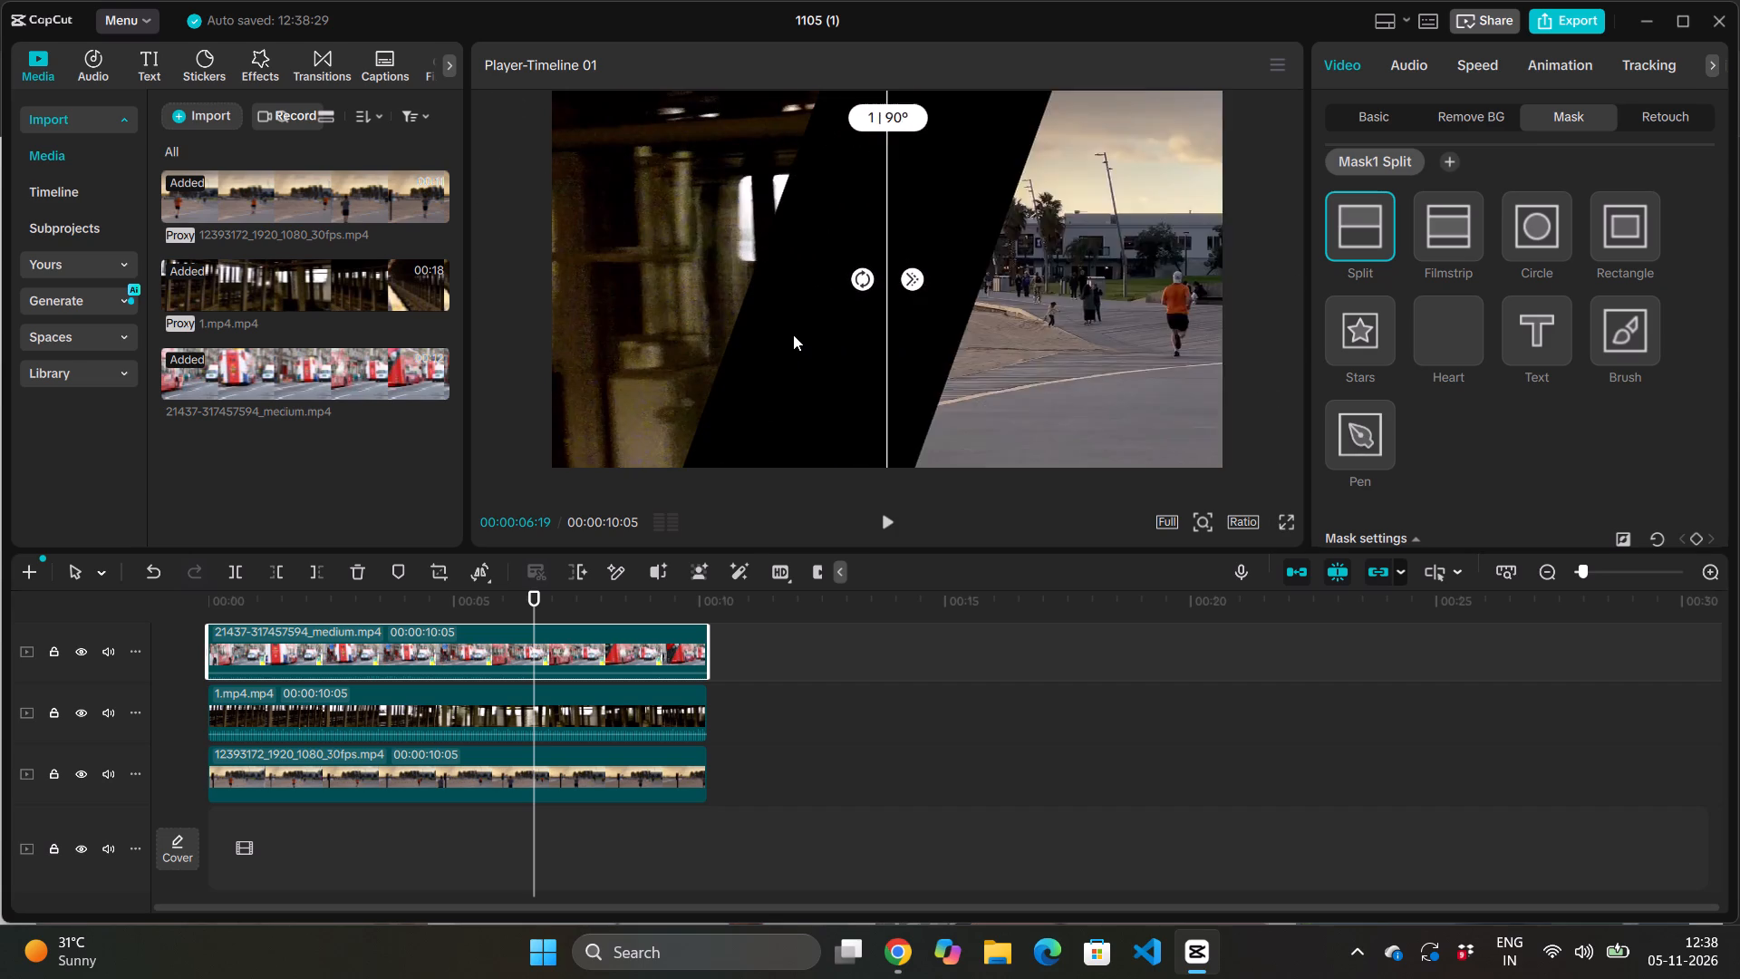
{"action": "left_click_drag", "start_coordinate": [793, 334], "coordinate": [731, 273]}
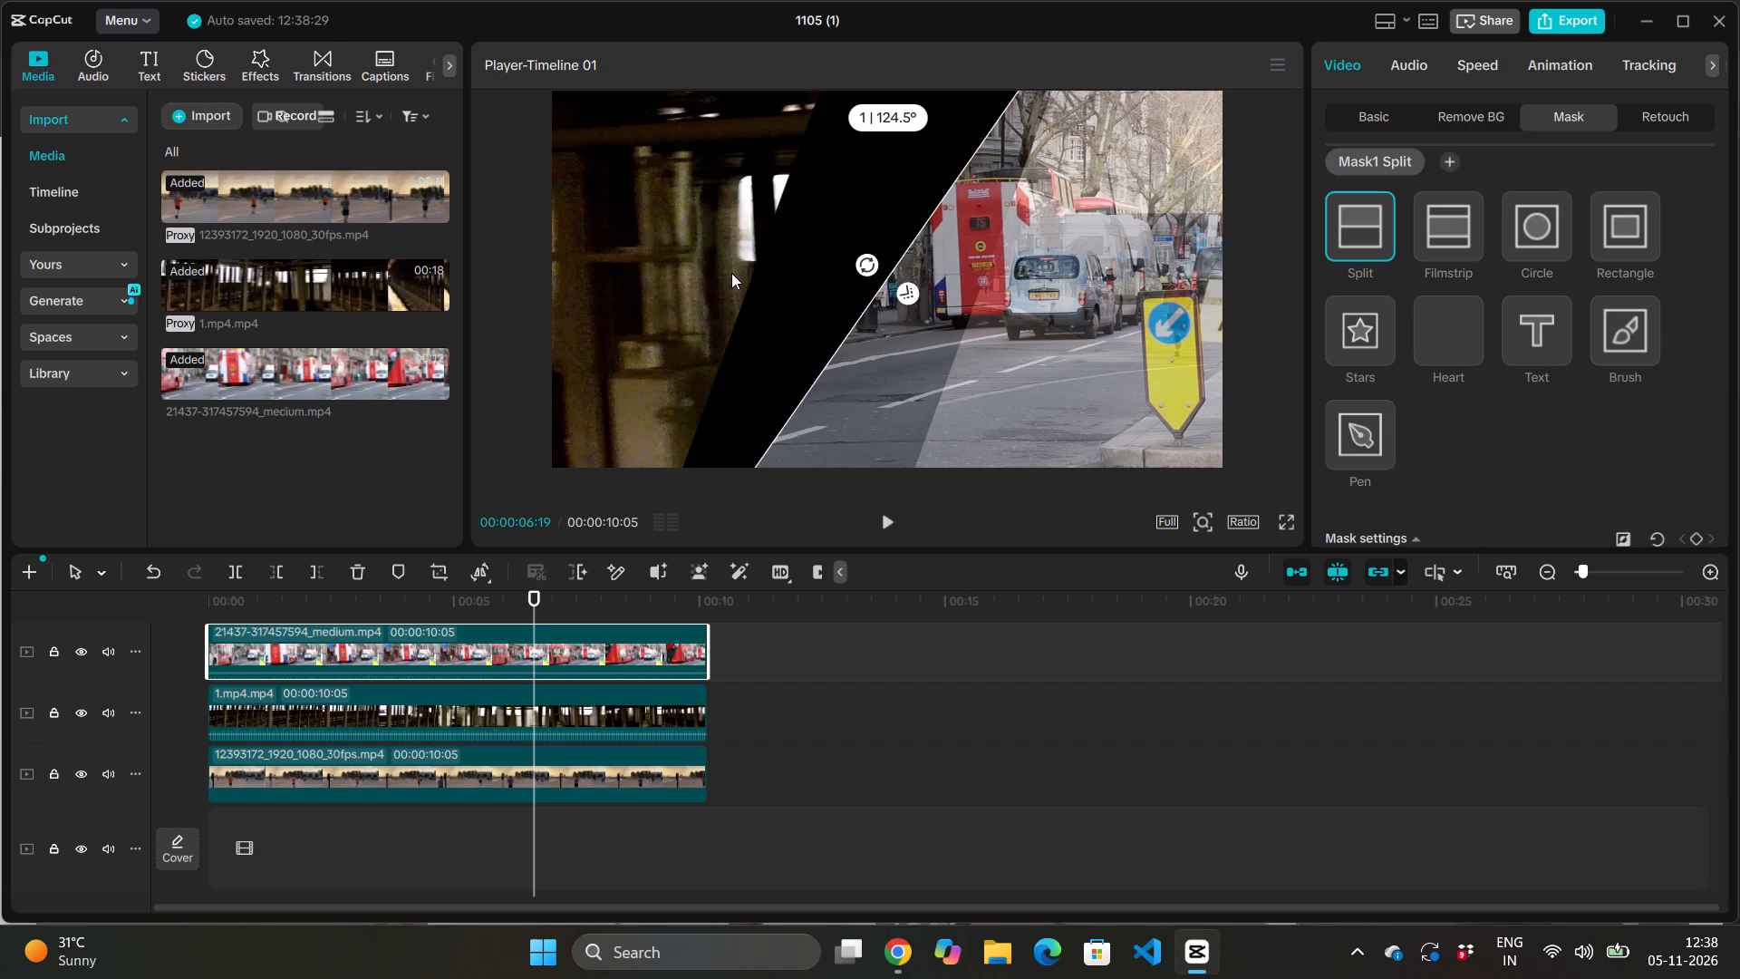
{"action": "left_click_drag", "start_coordinate": [731, 273], "coordinate": [857, 166]}
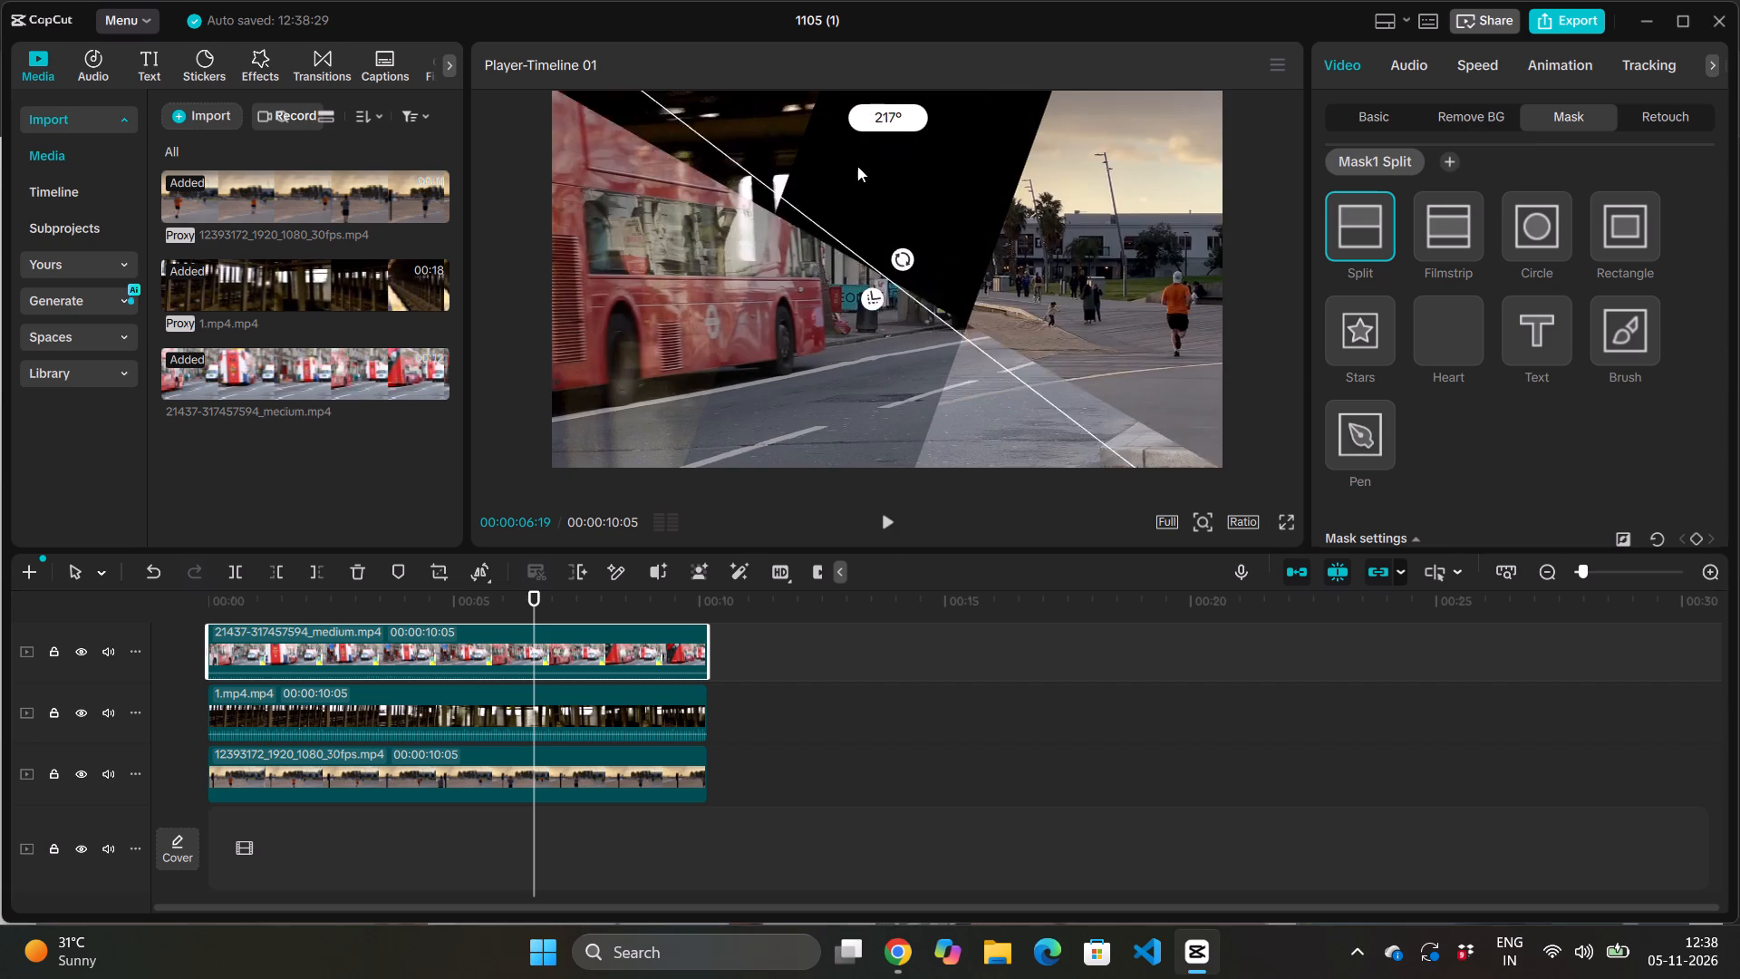
{"action": "left_click_drag", "start_coordinate": [857, 166], "coordinate": [858, 305]}
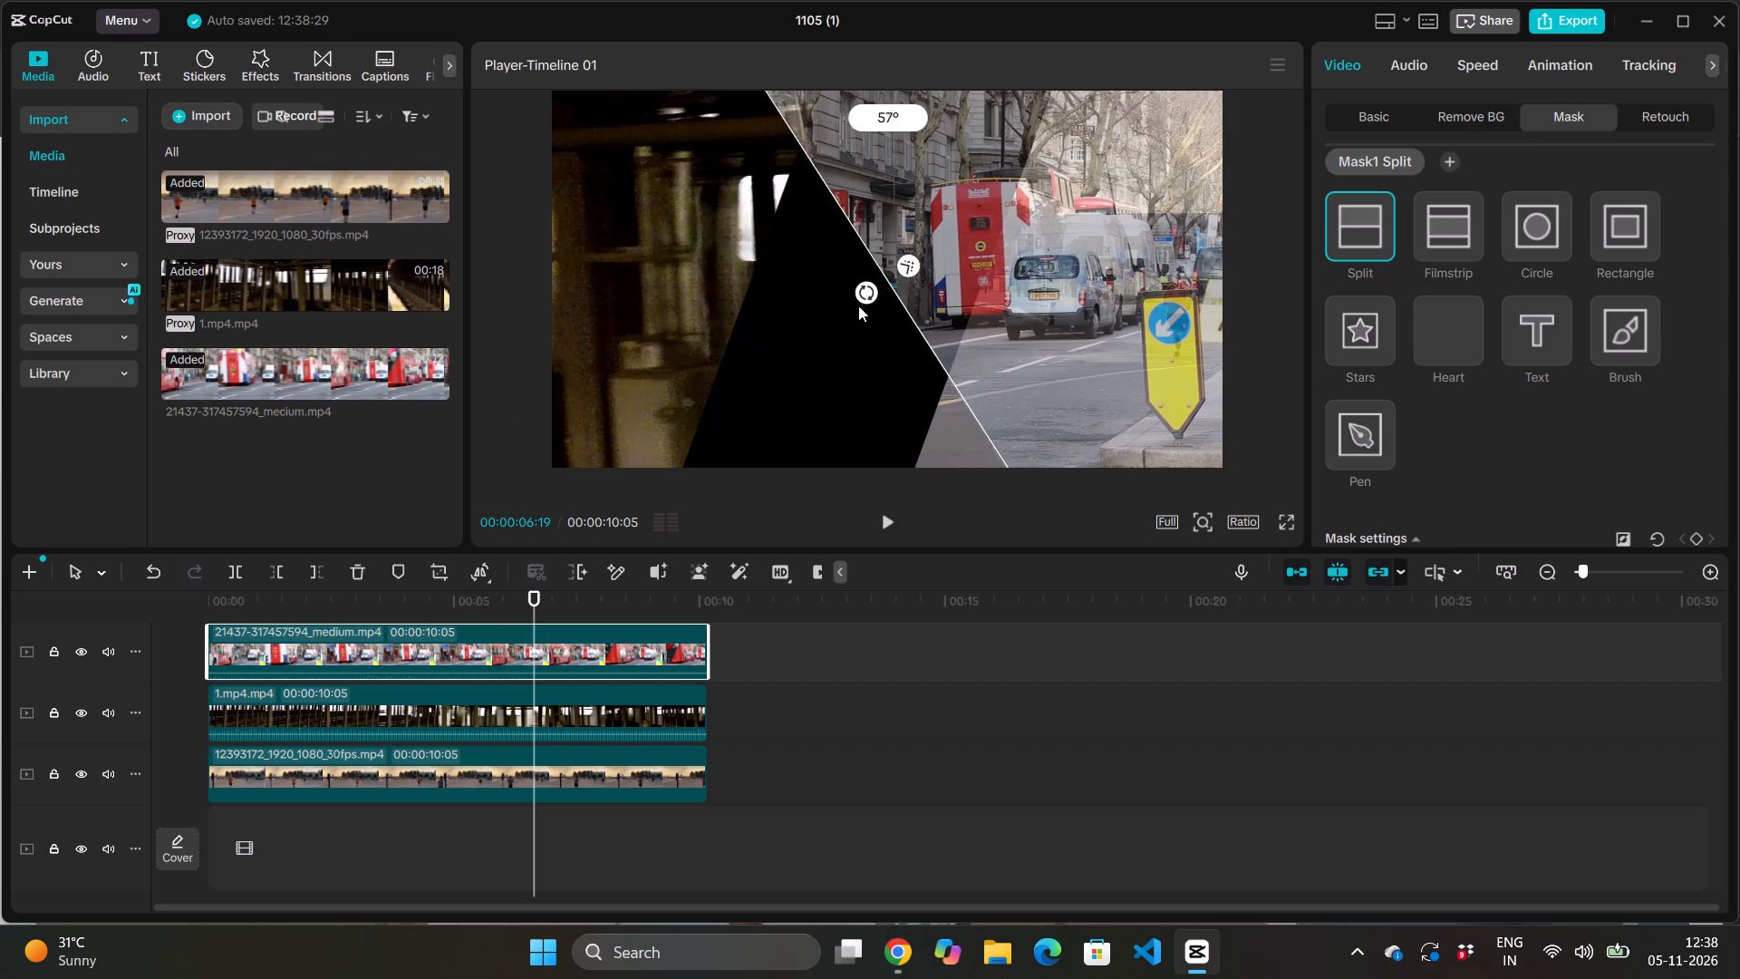
{"action": "left_click_drag", "start_coordinate": [858, 305], "coordinate": [928, 296]}
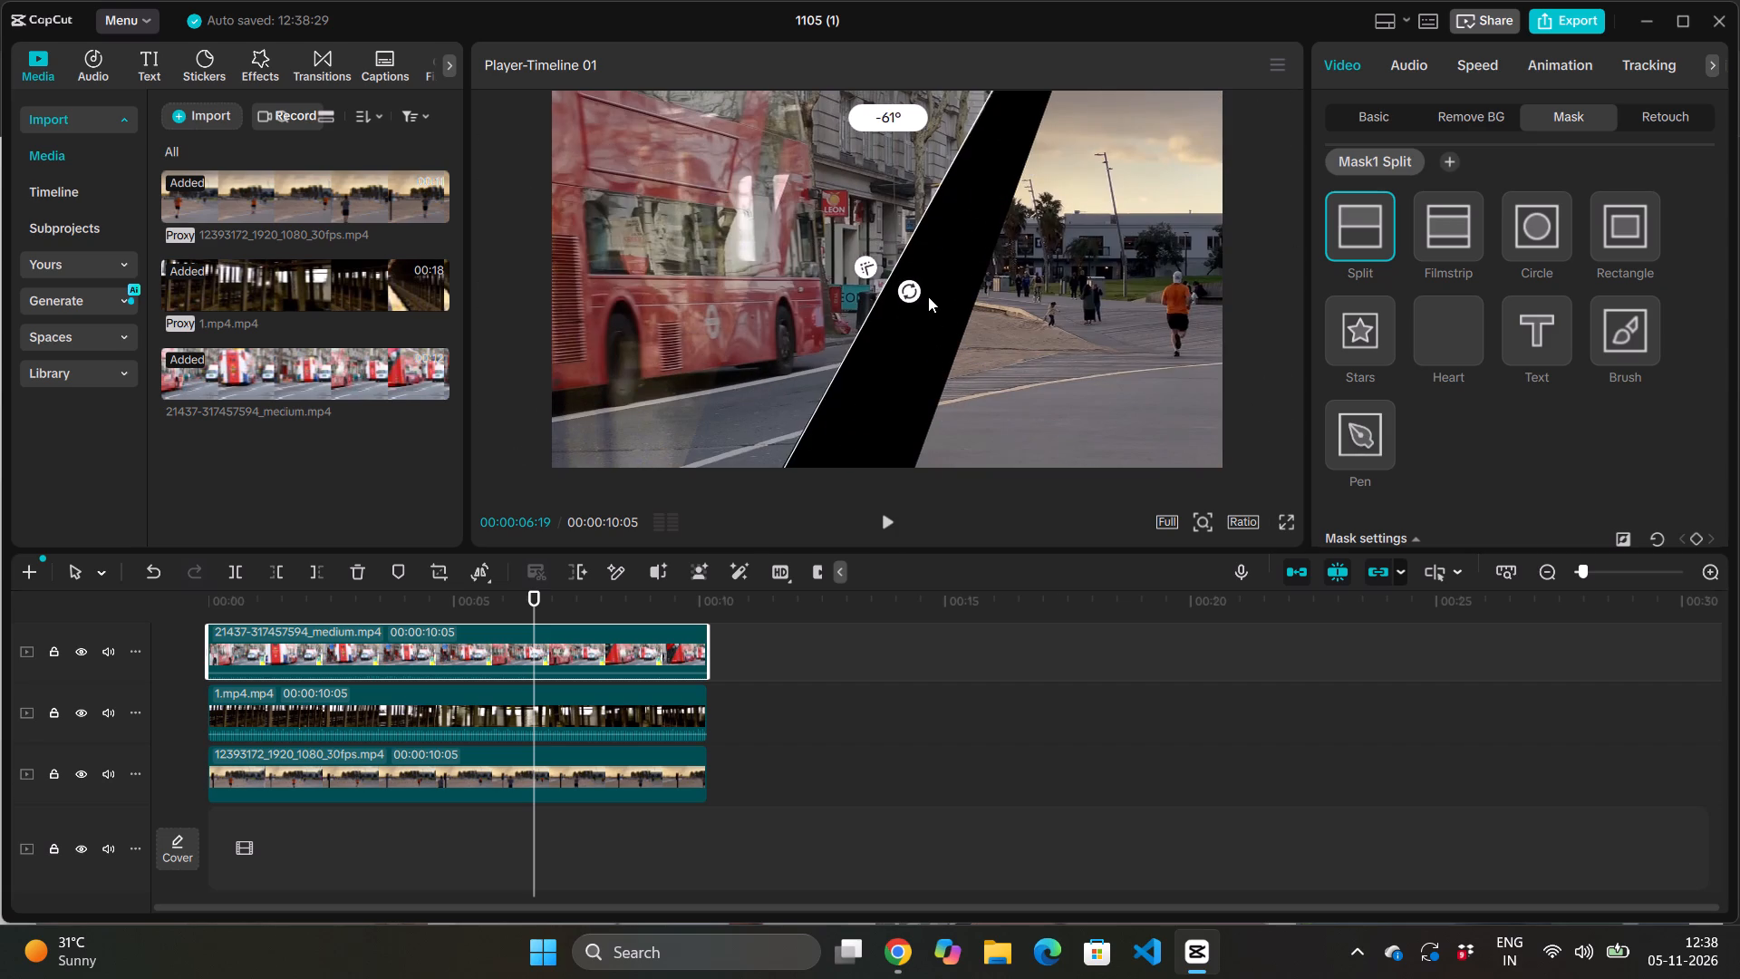
{"action": "left_click_drag", "start_coordinate": [928, 296], "coordinate": [935, 288]}
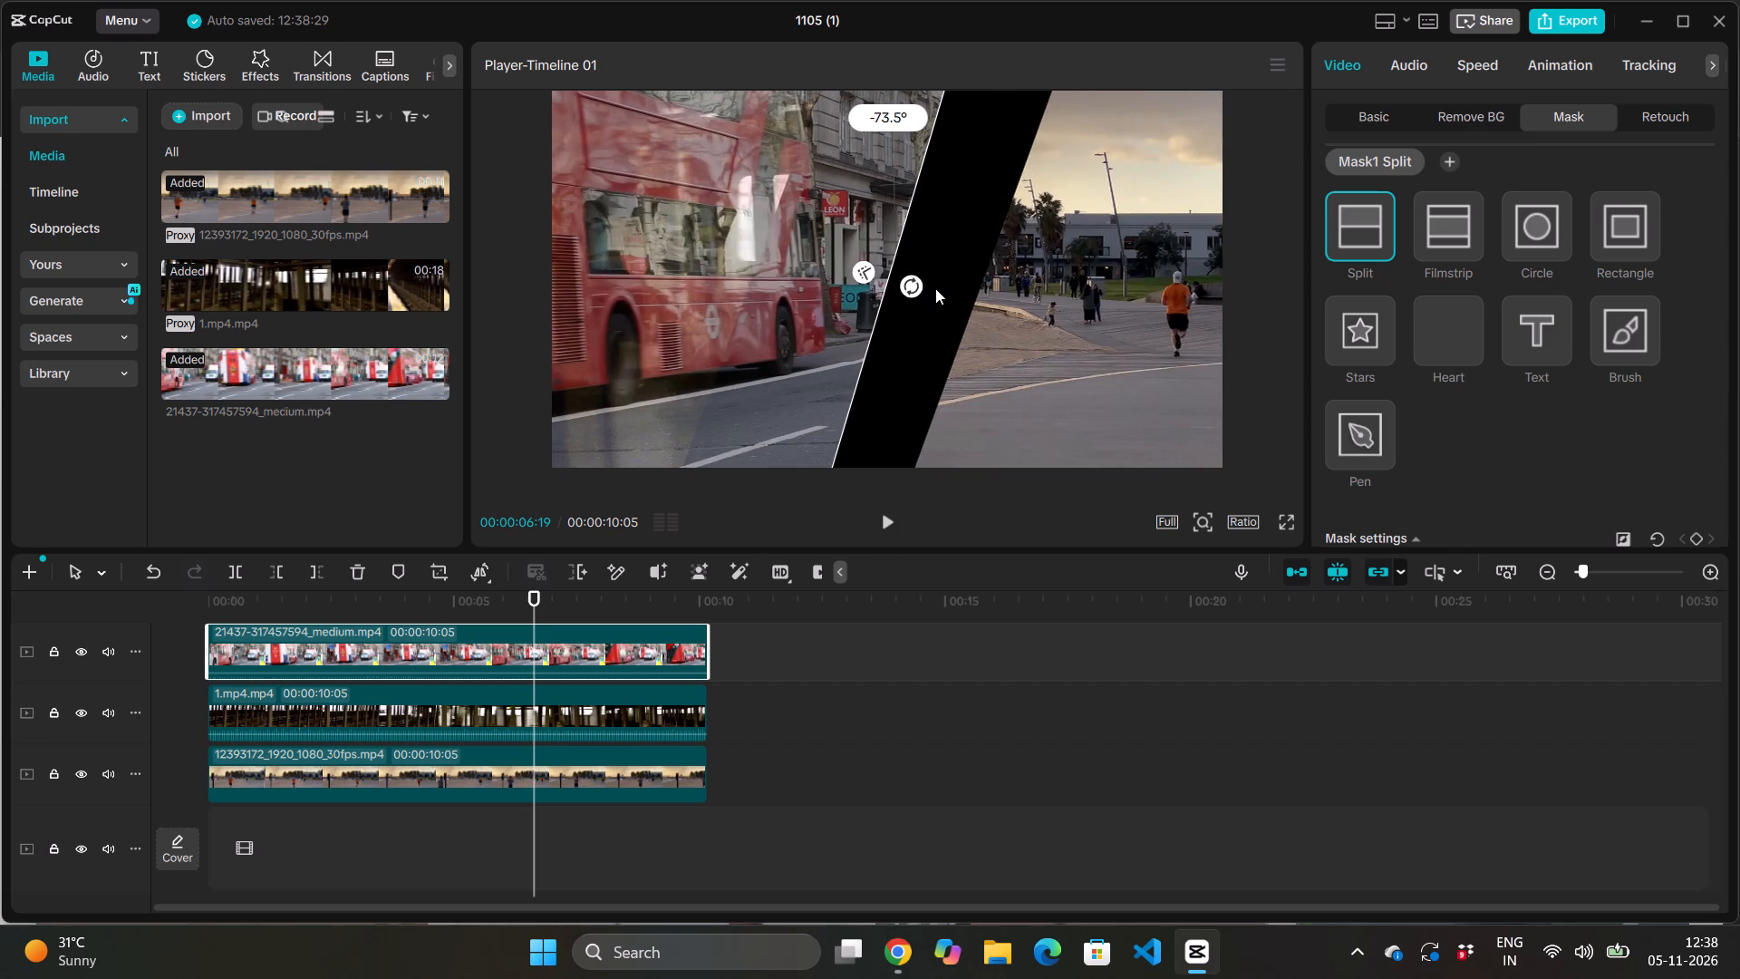
{"action": "left_click_drag", "start_coordinate": [935, 288], "coordinate": [935, 291]}
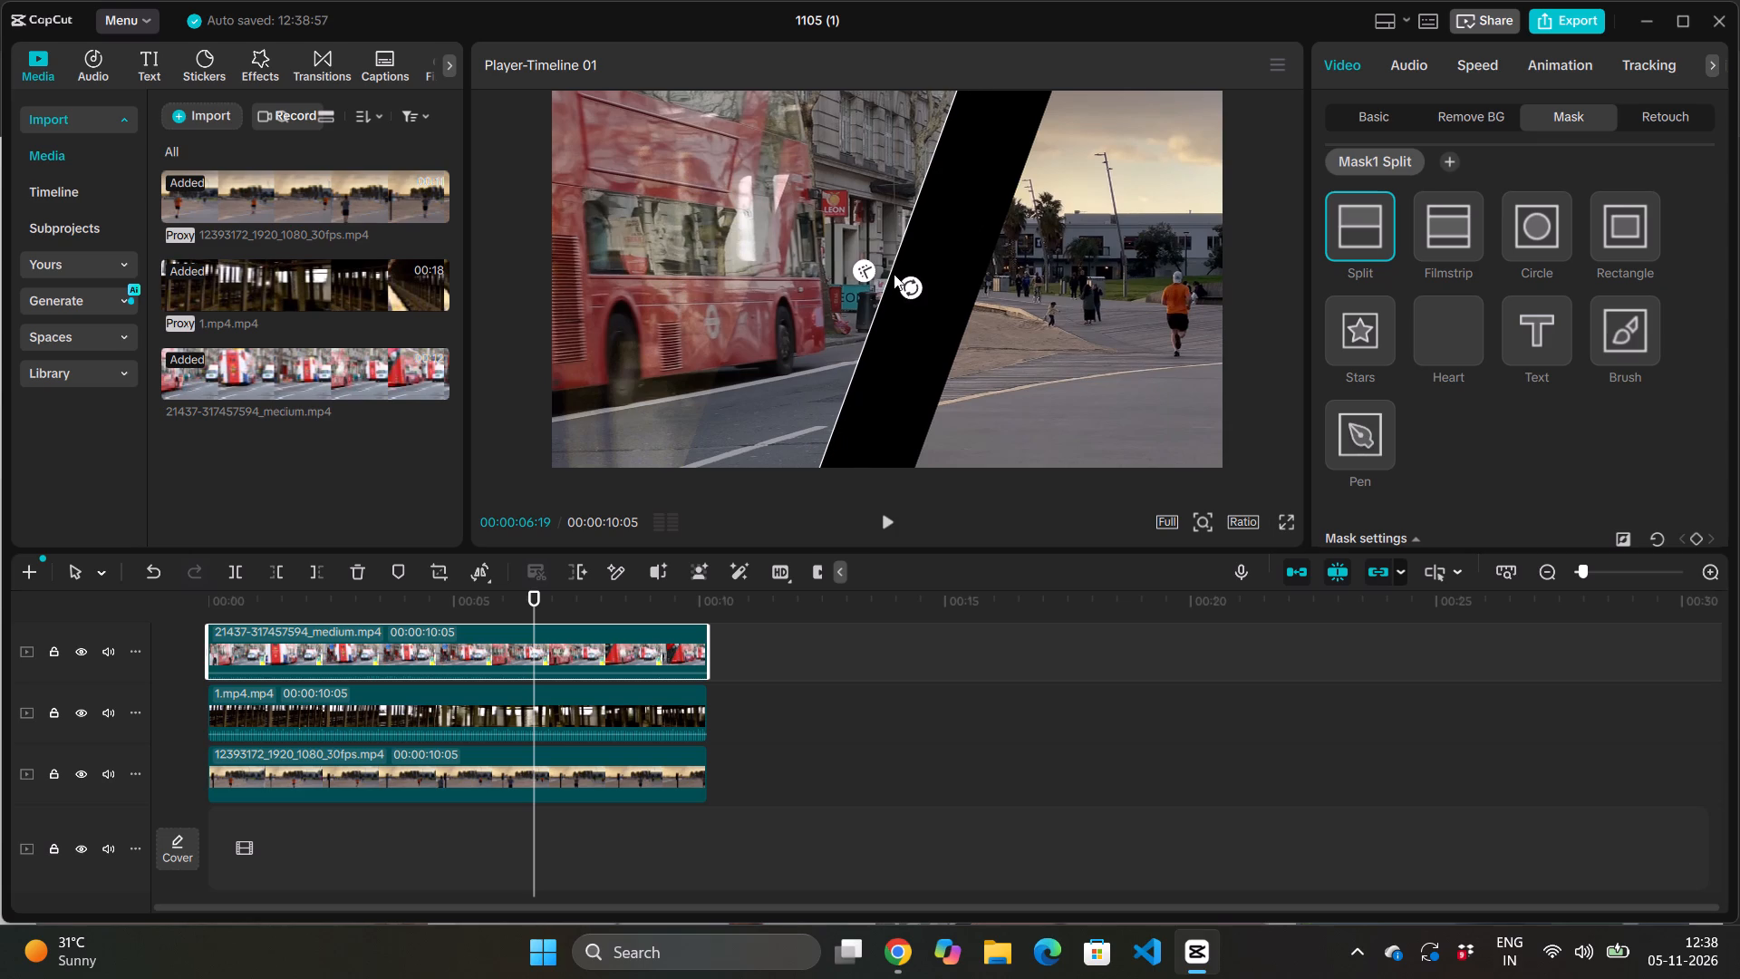
Move the London street clip's Split mask line across the frame to meet the beach running clip's slanted edge.
{"action": "left_click_drag", "start_coordinate": [881, 227], "coordinate": [953, 253]}
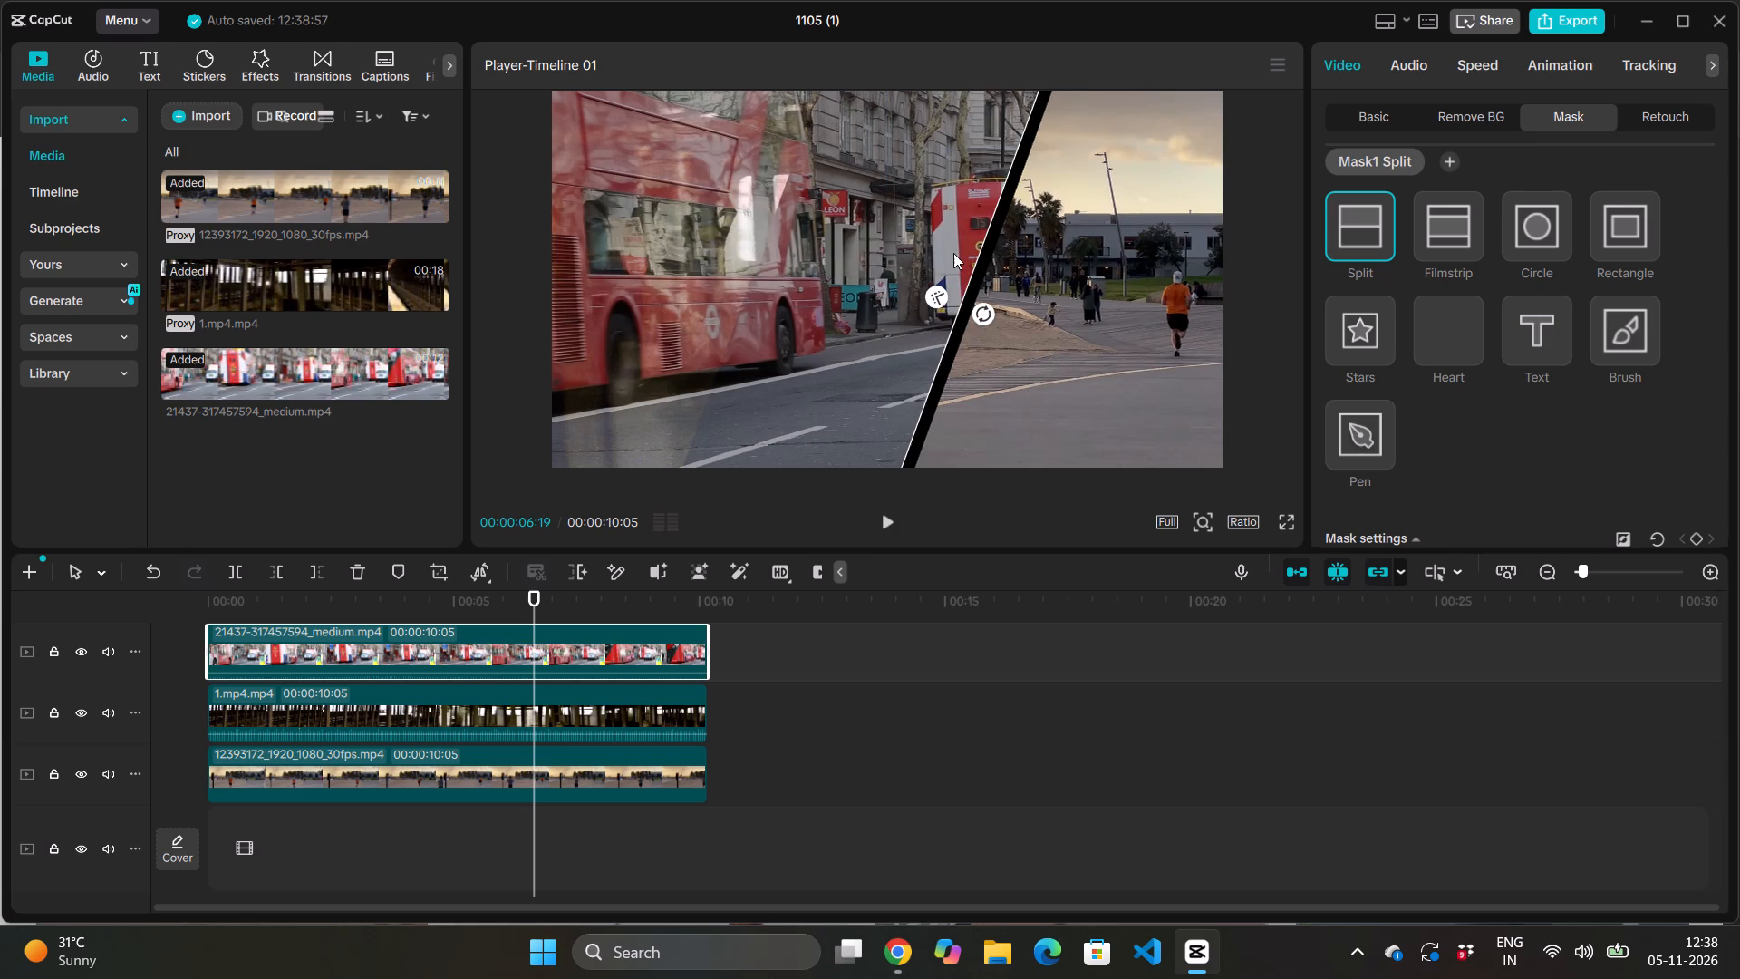
{"action": "left_click_drag", "start_coordinate": [953, 253], "coordinate": [963, 274]}
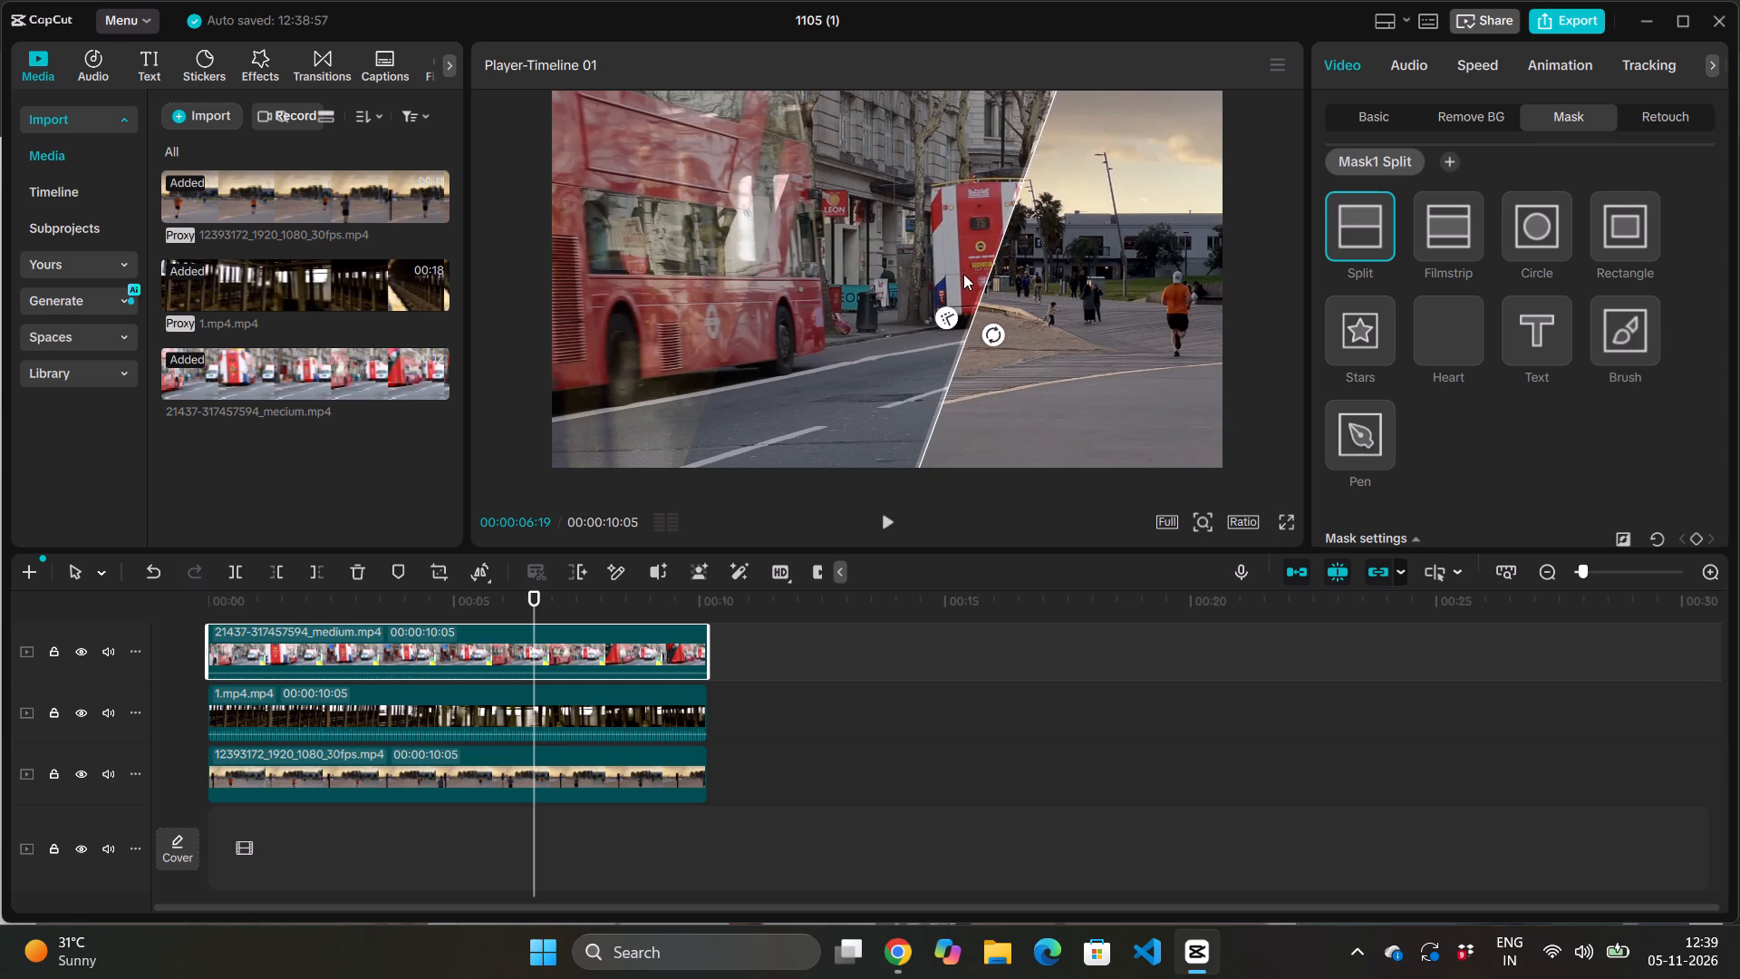
{"action": "left_click_drag", "start_coordinate": [963, 274], "coordinate": [957, 276]}
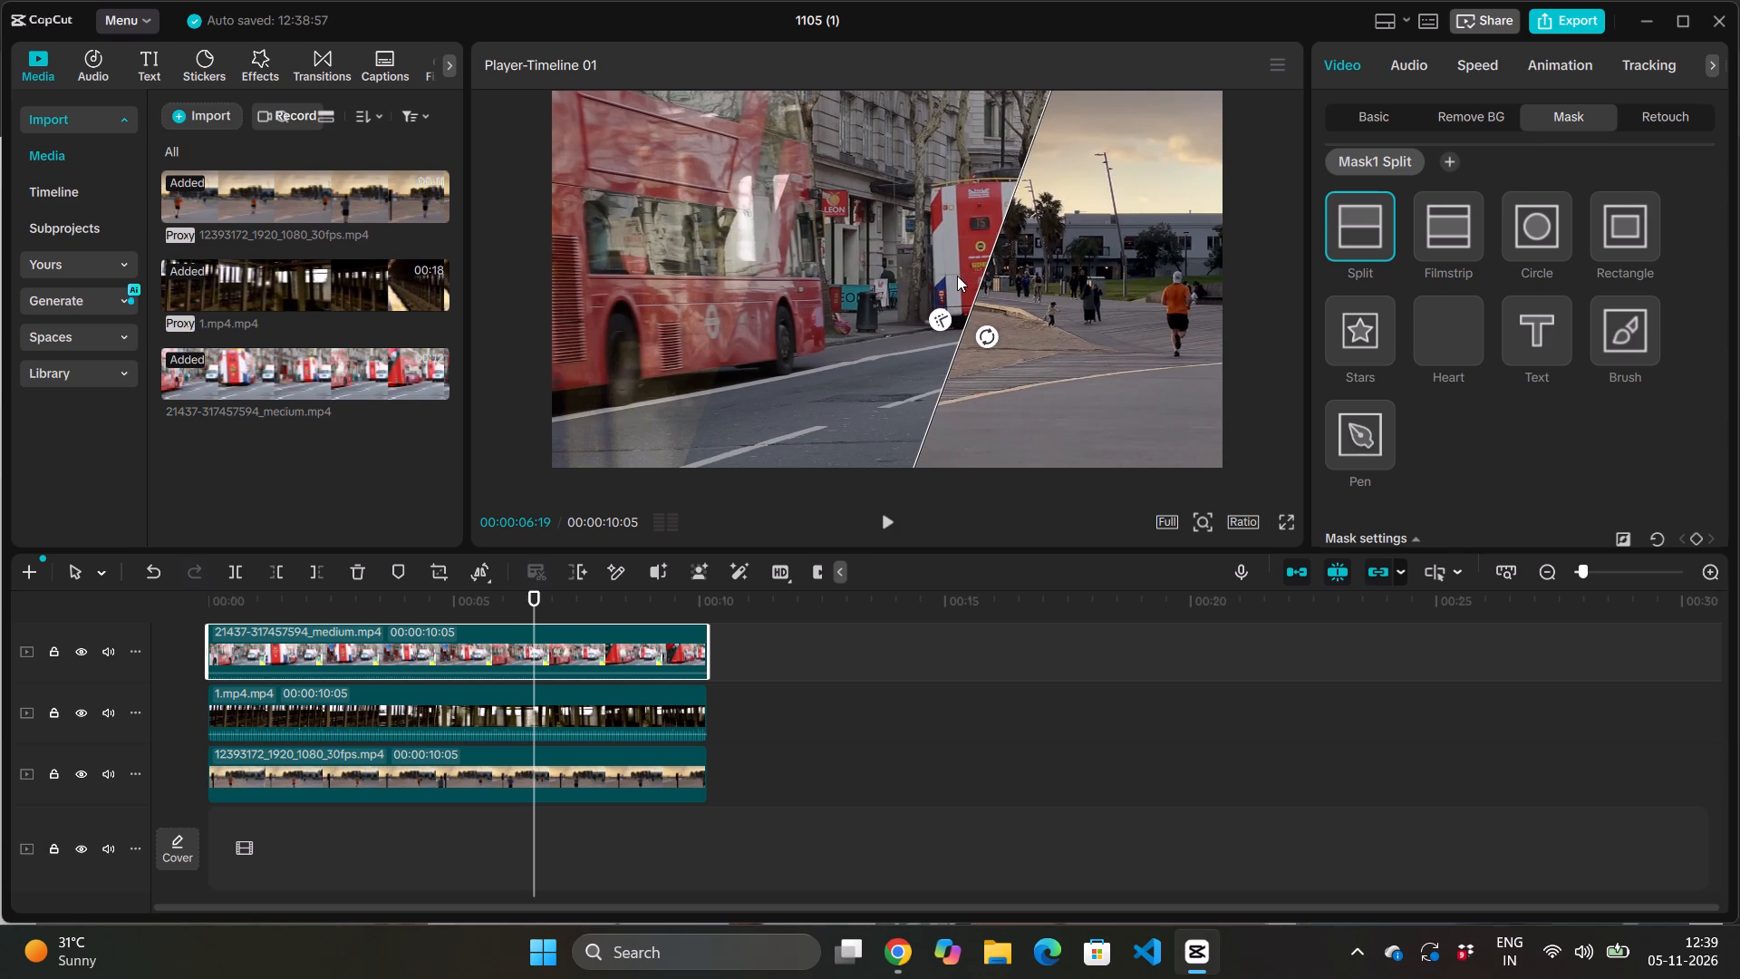
{"action": "left_click_drag", "start_coordinate": [957, 276], "coordinate": [968, 277]}
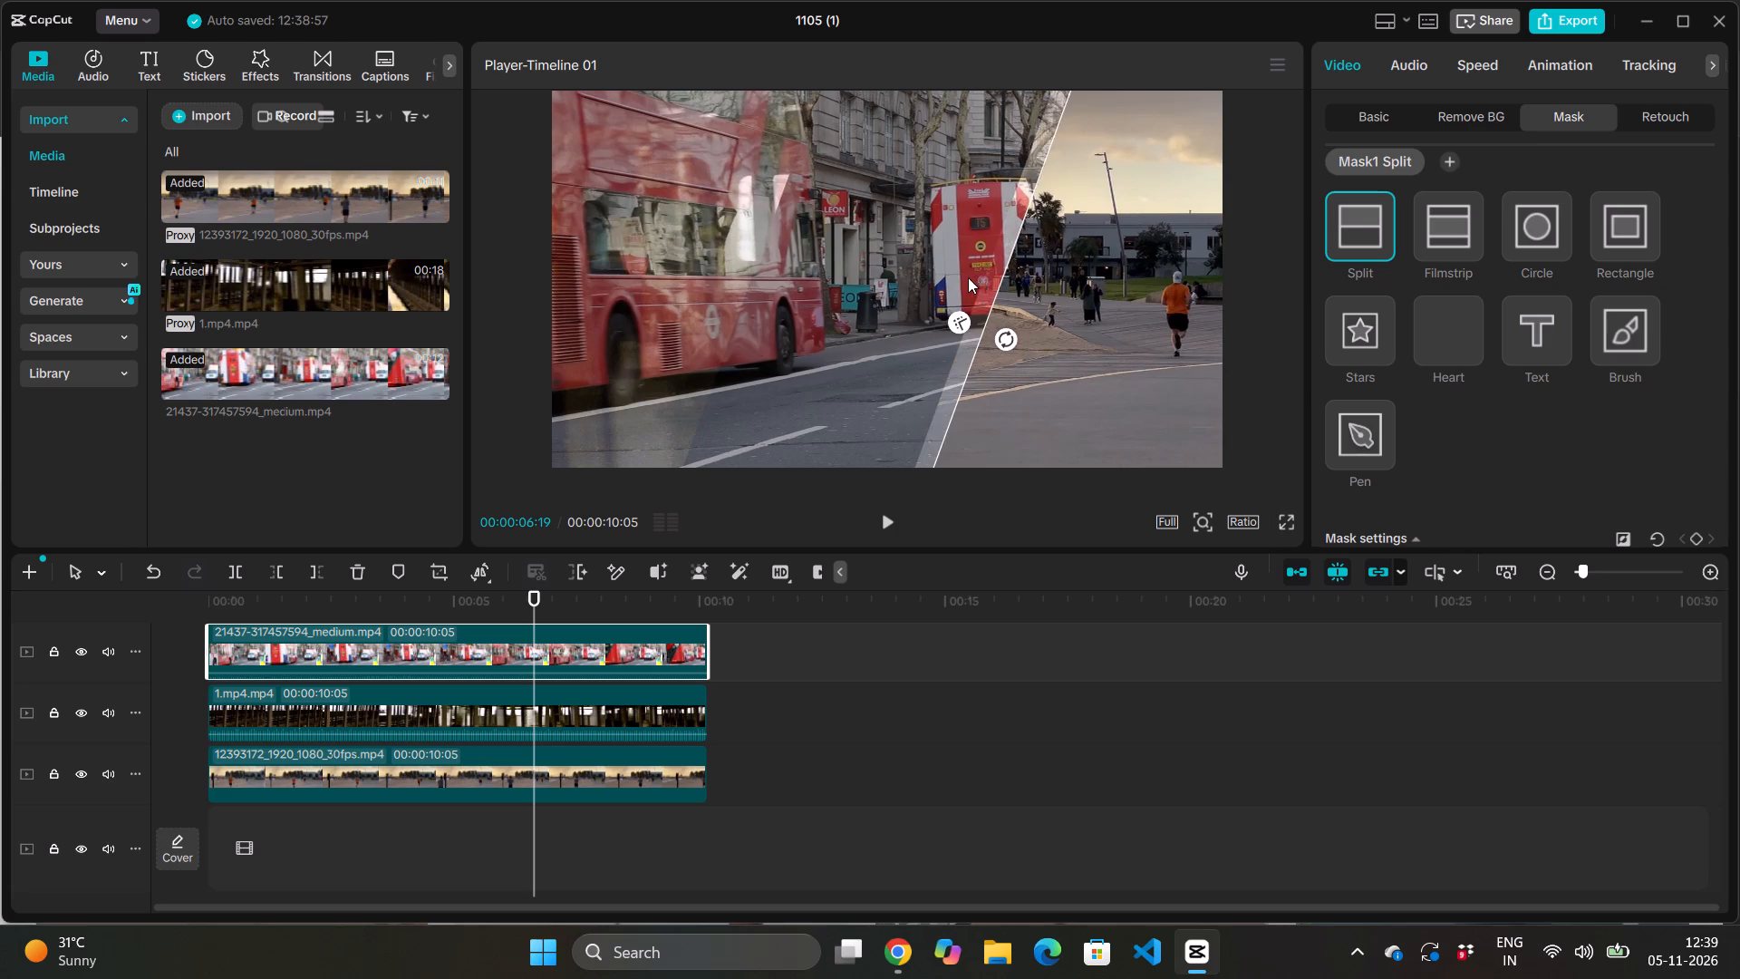
{"action": "left_click_drag", "start_coordinate": [968, 277], "coordinate": [964, 277]}
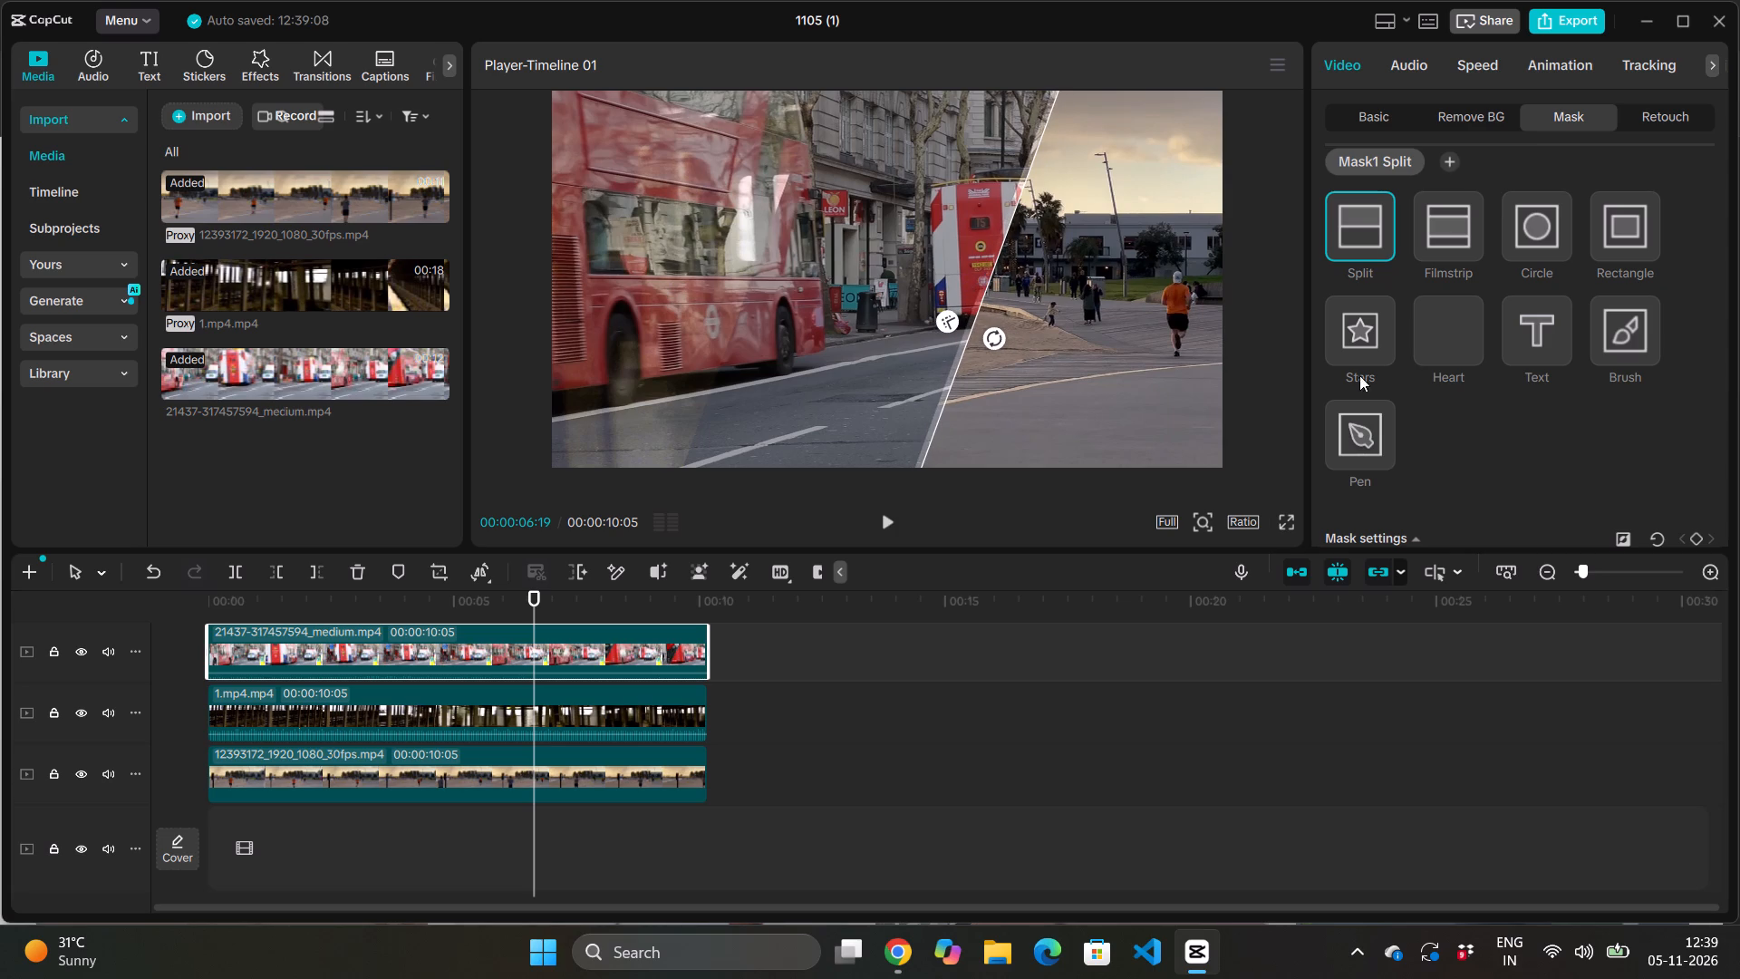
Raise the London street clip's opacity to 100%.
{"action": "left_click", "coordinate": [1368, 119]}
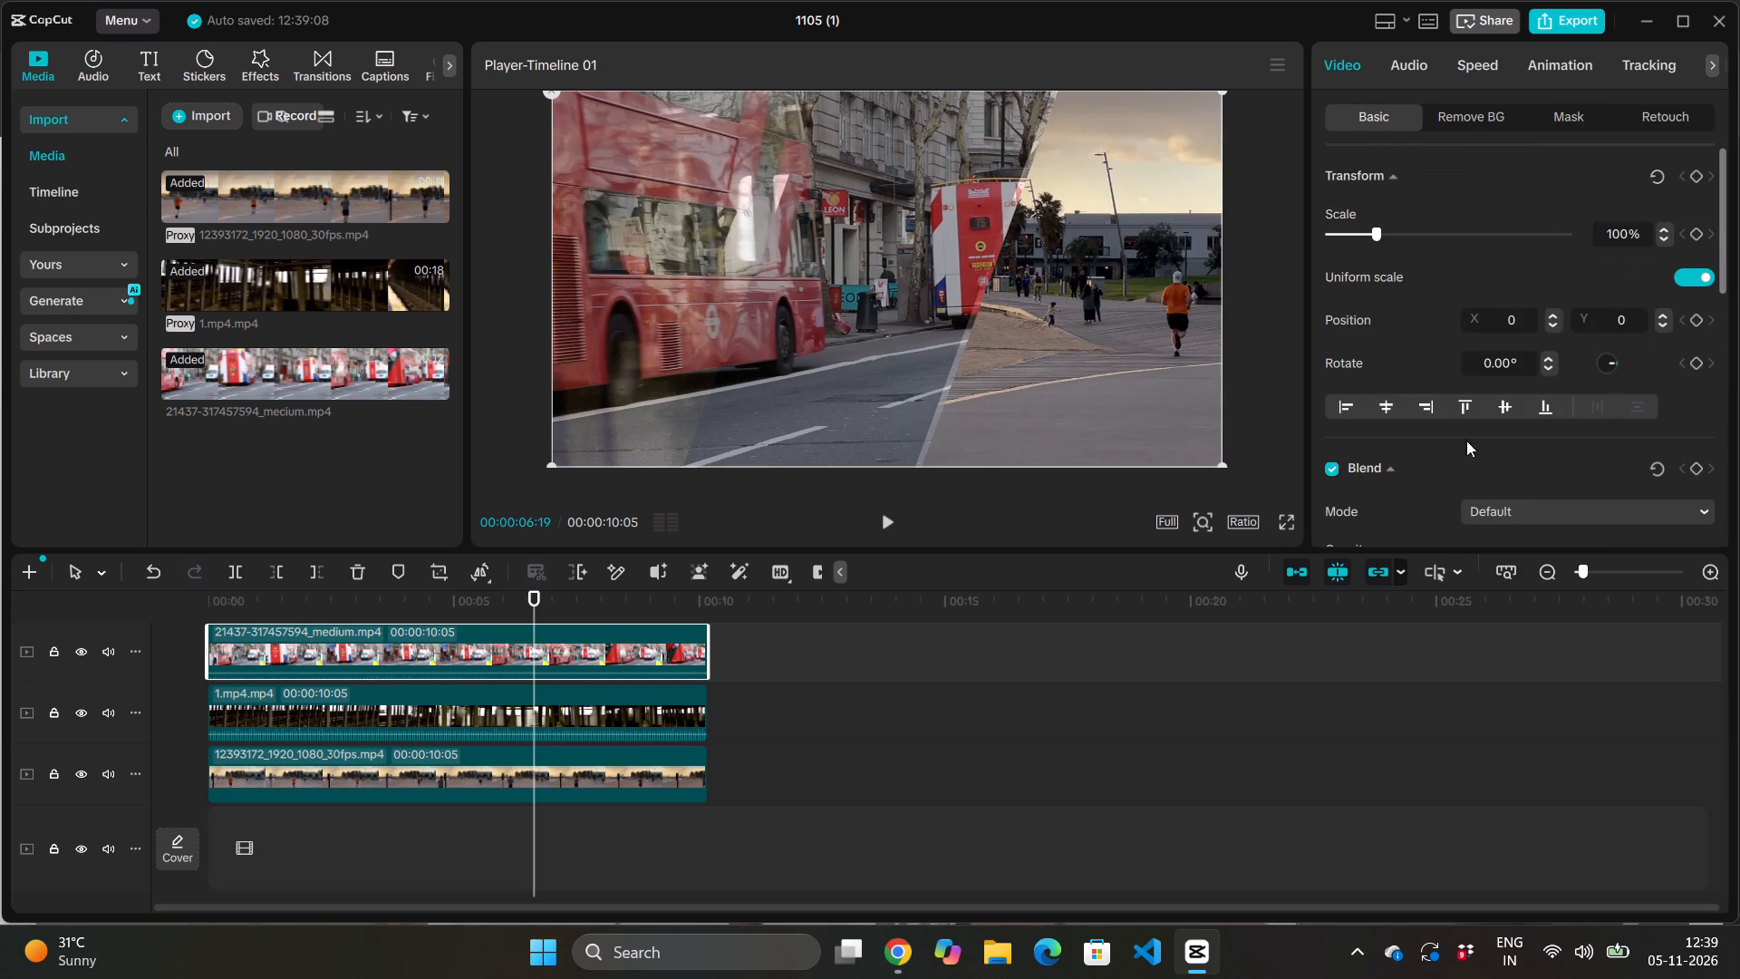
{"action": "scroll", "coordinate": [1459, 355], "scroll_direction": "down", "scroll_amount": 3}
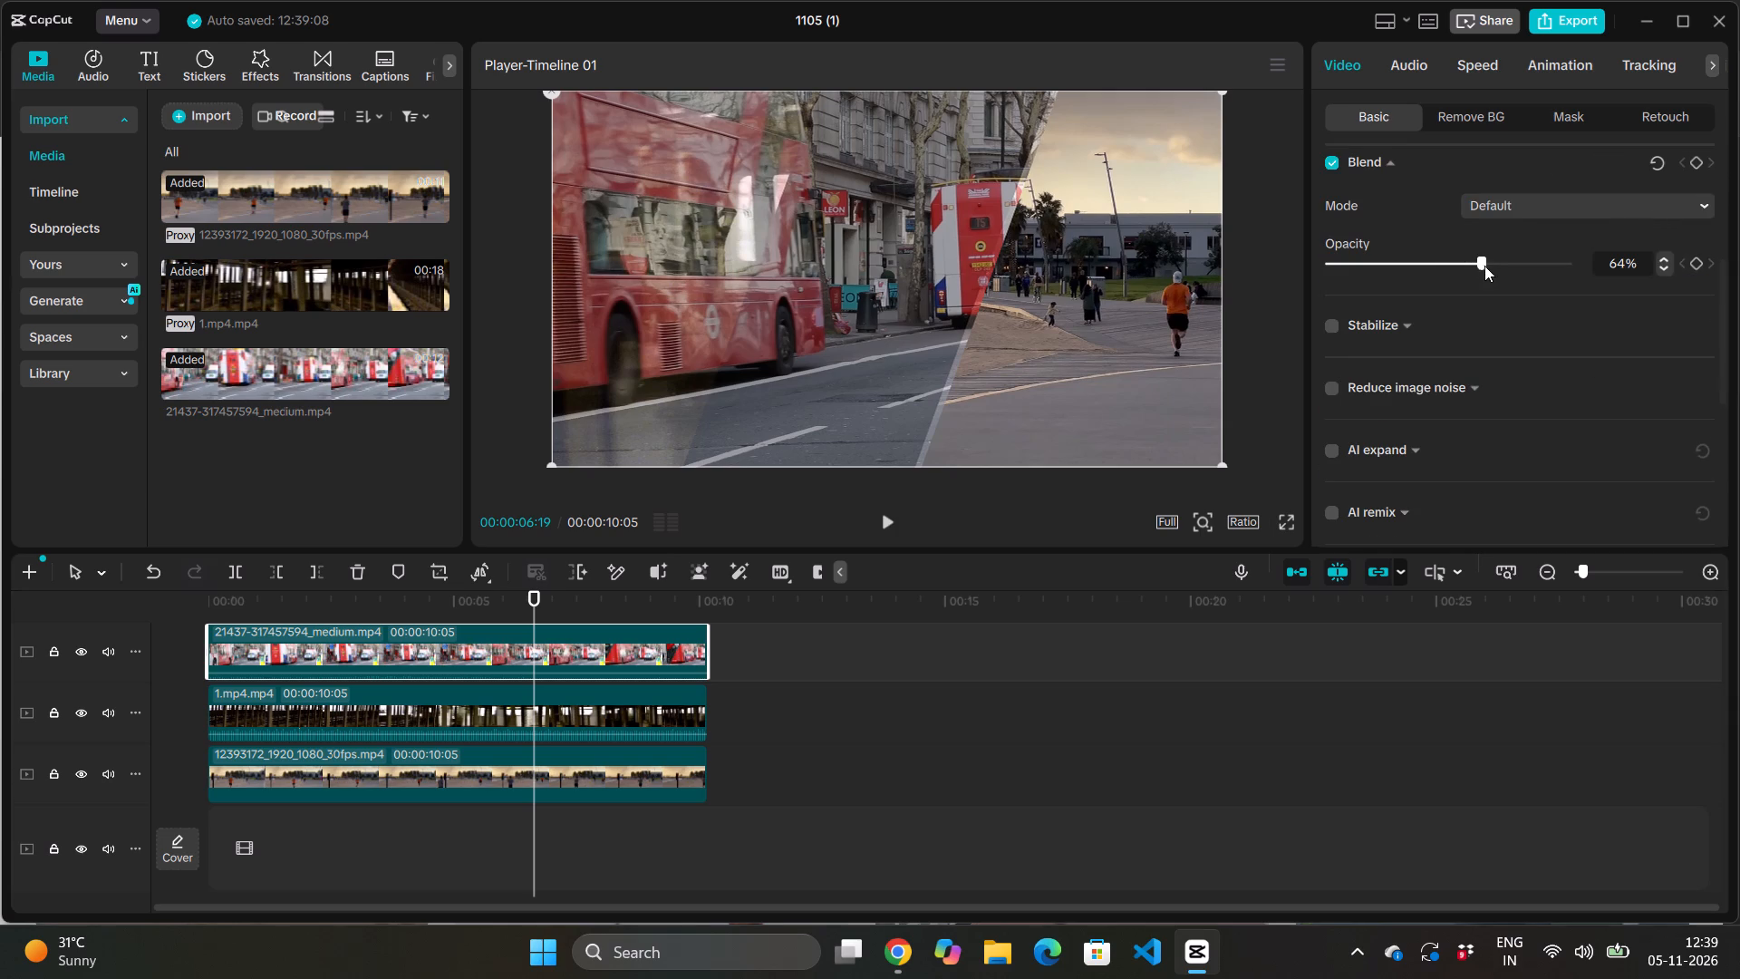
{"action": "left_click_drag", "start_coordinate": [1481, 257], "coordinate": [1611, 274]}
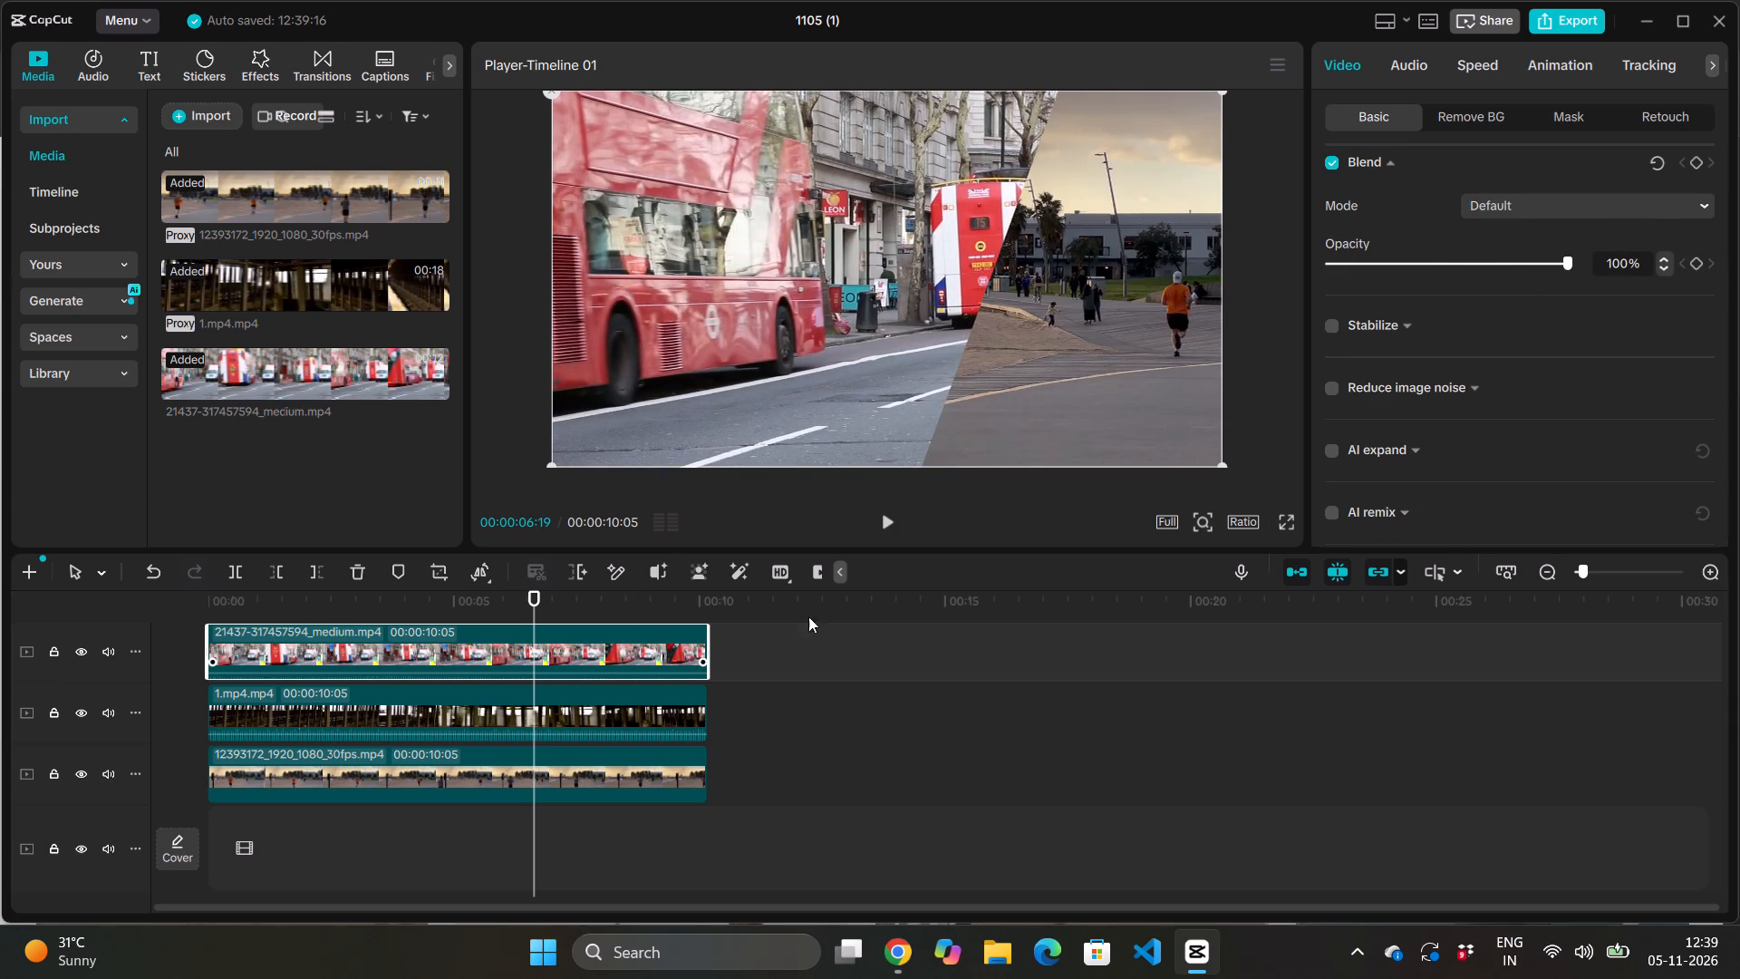
Reduce the London street clip's opacity to 43%, trying lower values first.
{"action": "left_click", "coordinate": [1394, 257]}
{"action": "left_click_drag", "start_coordinate": [1394, 257], "coordinate": [1339, 267]}
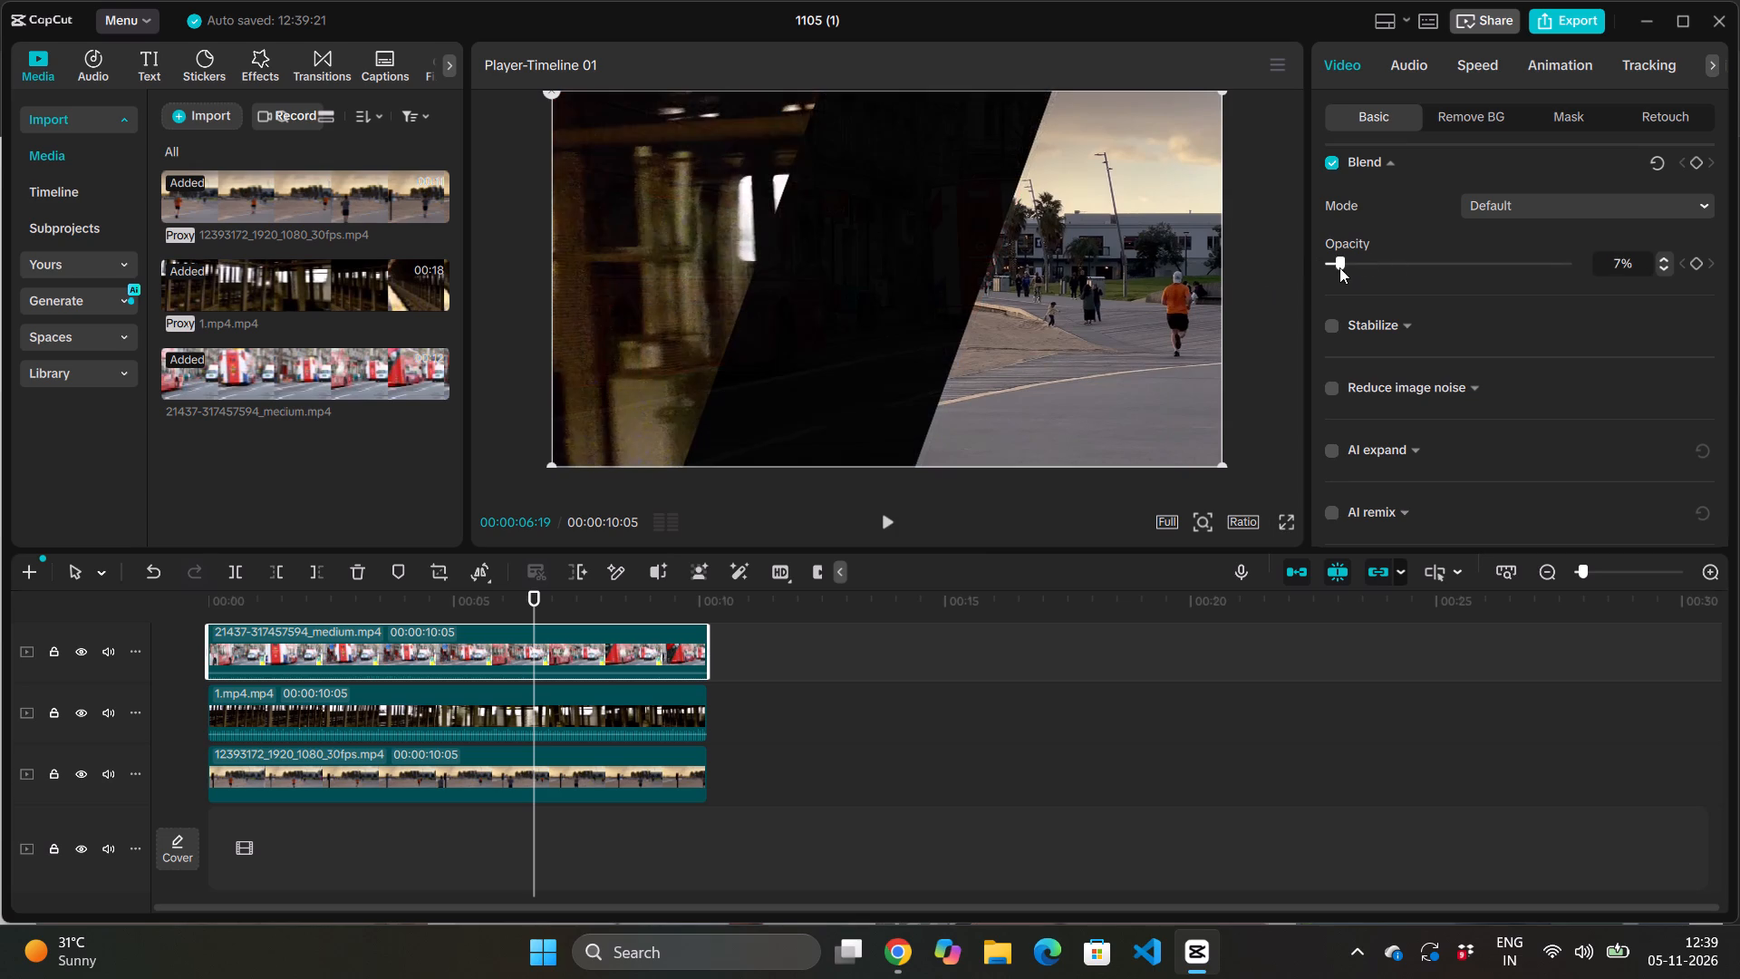
{"action": "left_click_drag", "start_coordinate": [1339, 267], "coordinate": [1406, 271]}
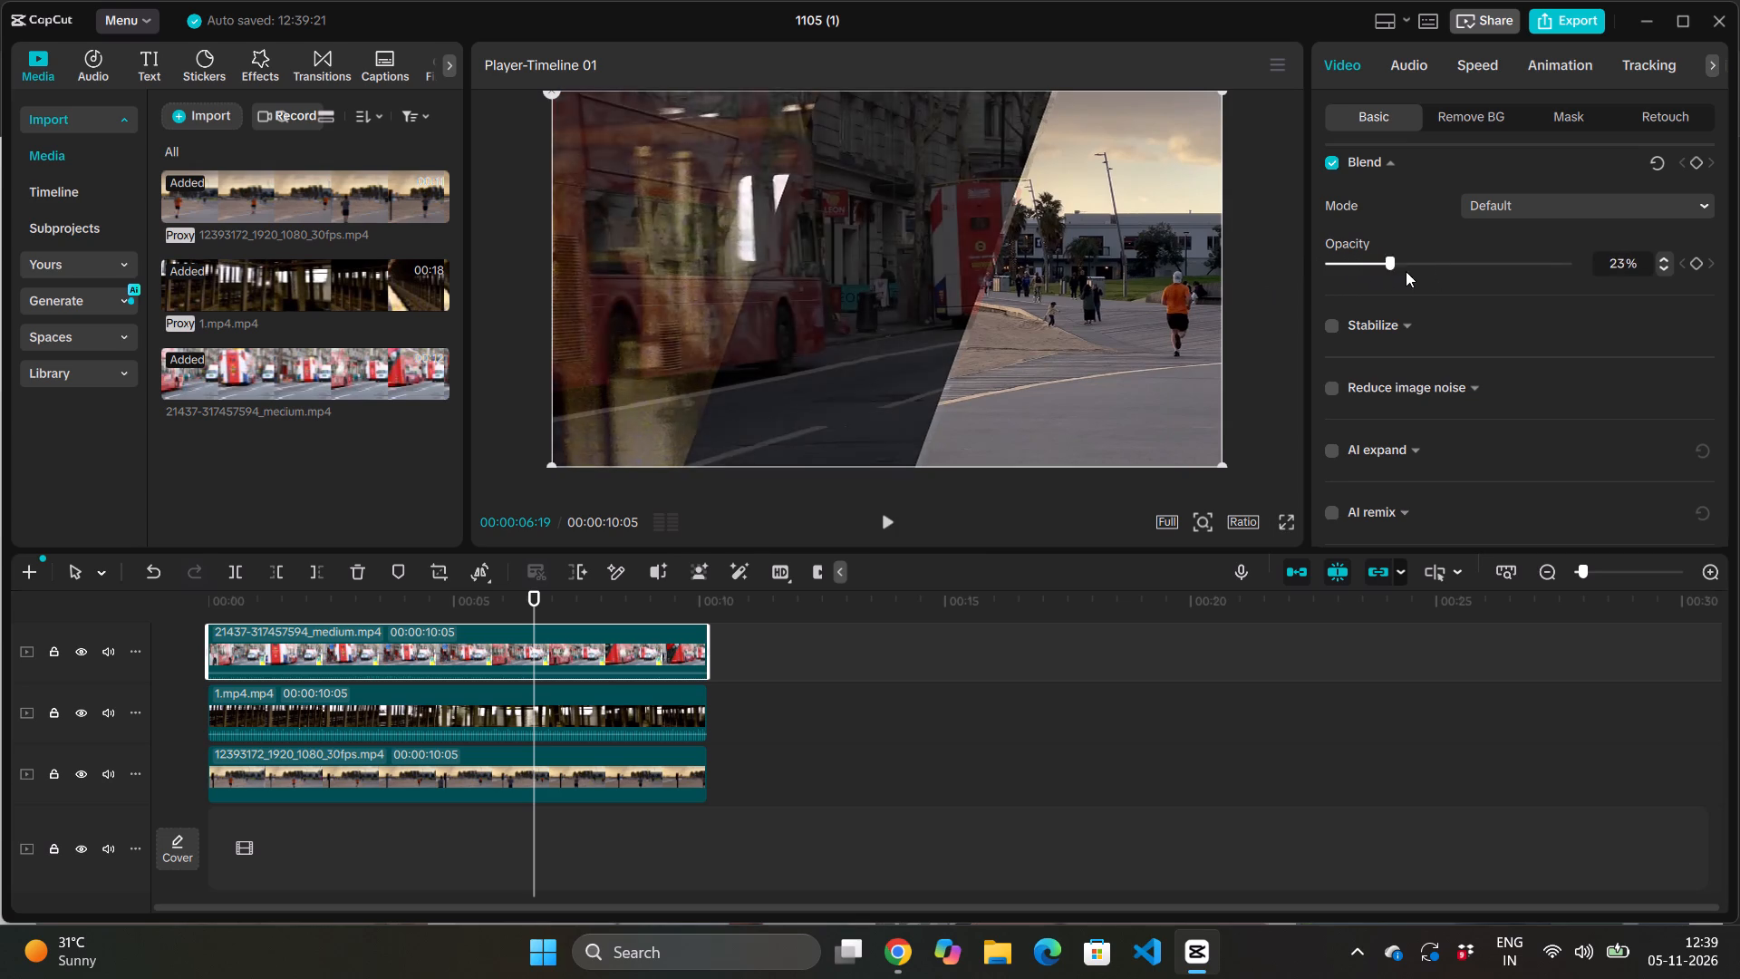
{"action": "left_click_drag", "start_coordinate": [1406, 271], "coordinate": [1396, 271]}
{"action": "left_click_drag", "start_coordinate": [1396, 271], "coordinate": [1432, 275]}
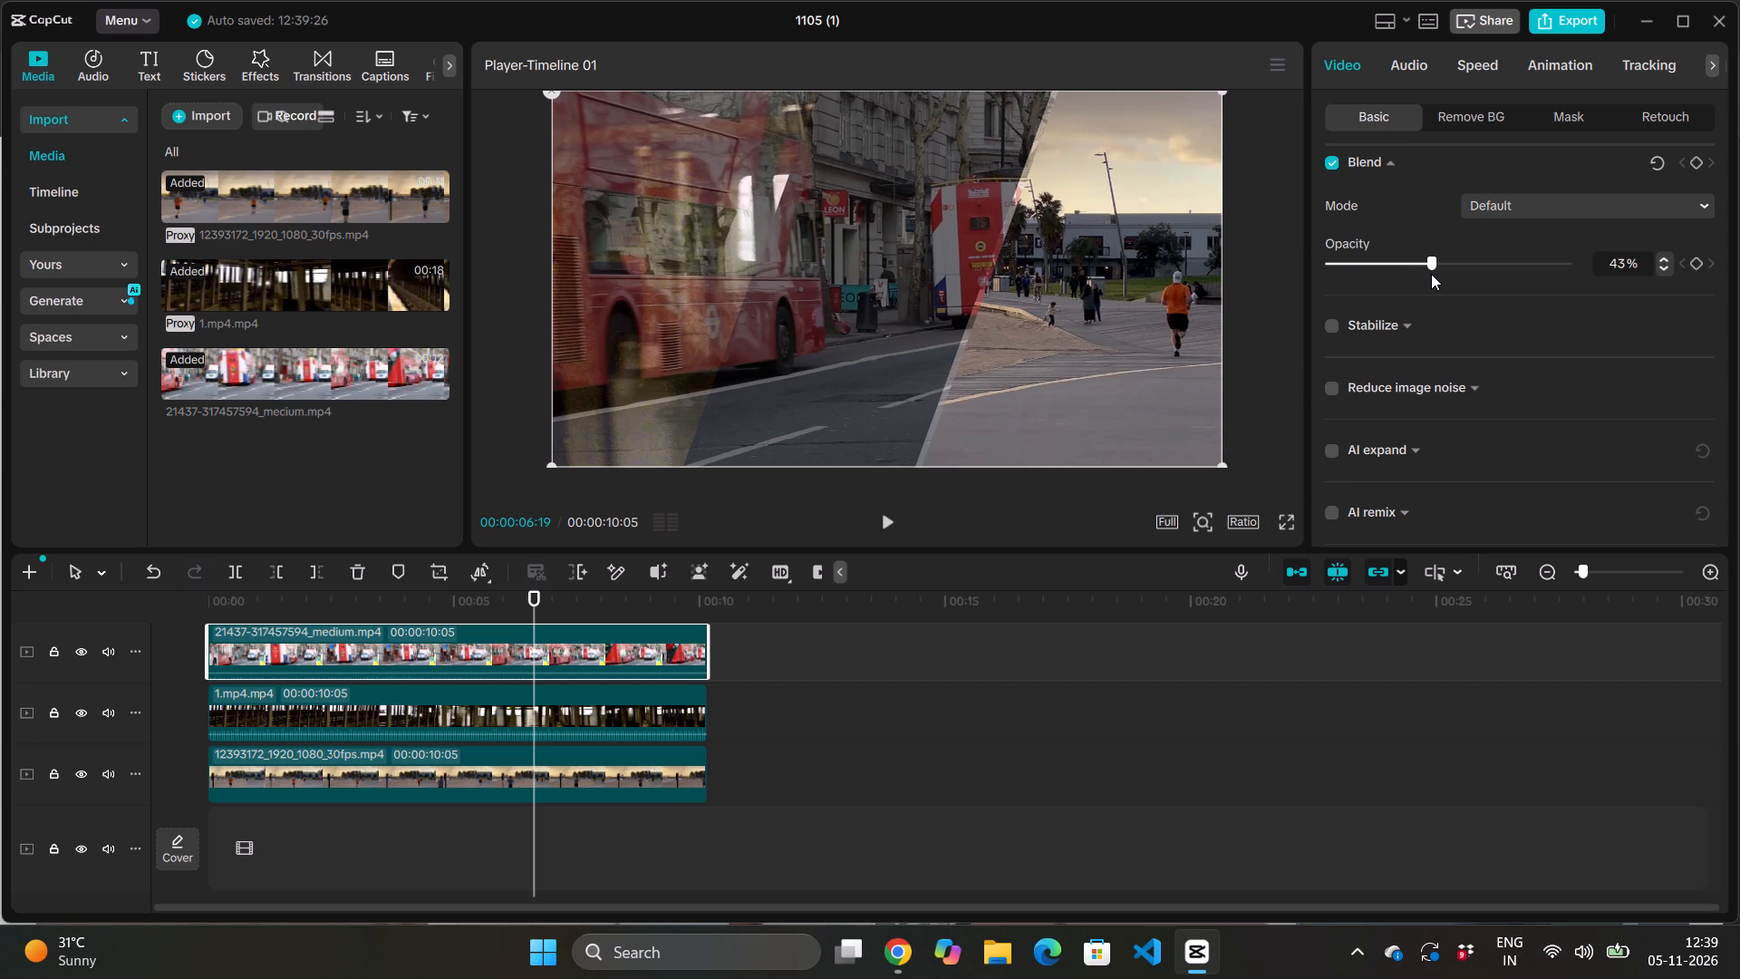
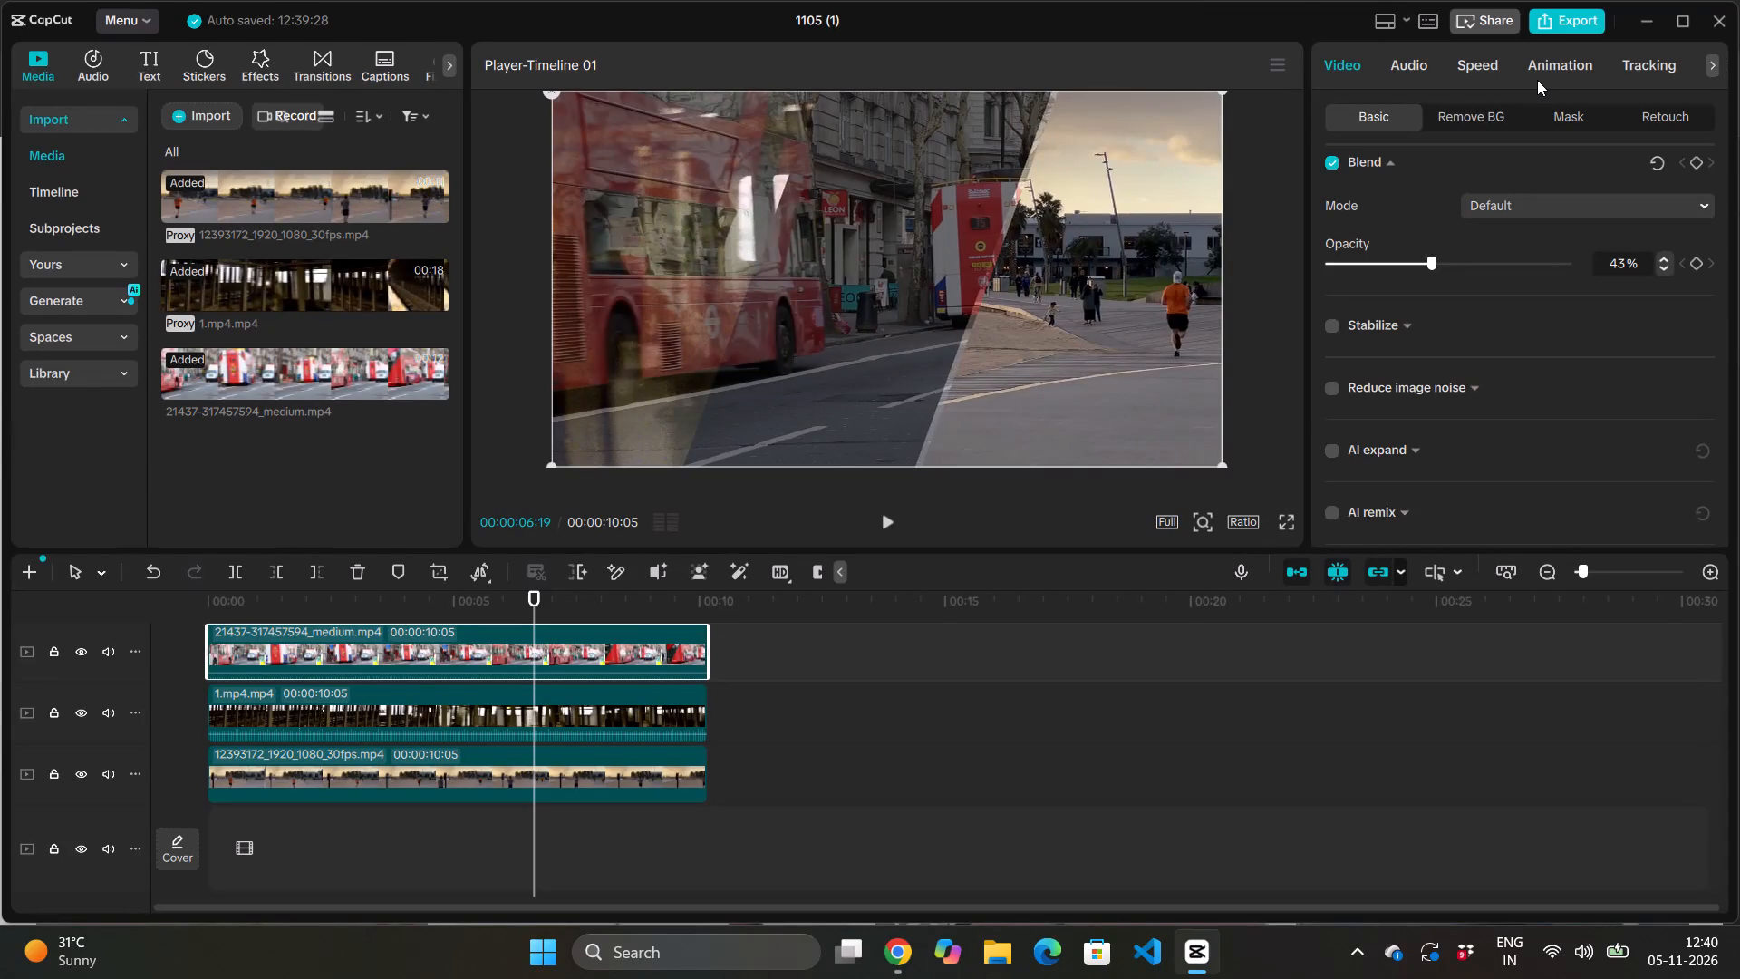
Shift the subway clip's Split mask line slightly toward the frame's centre, to about X -409, Y -166.
{"action": "left_click", "coordinate": [1568, 107]}
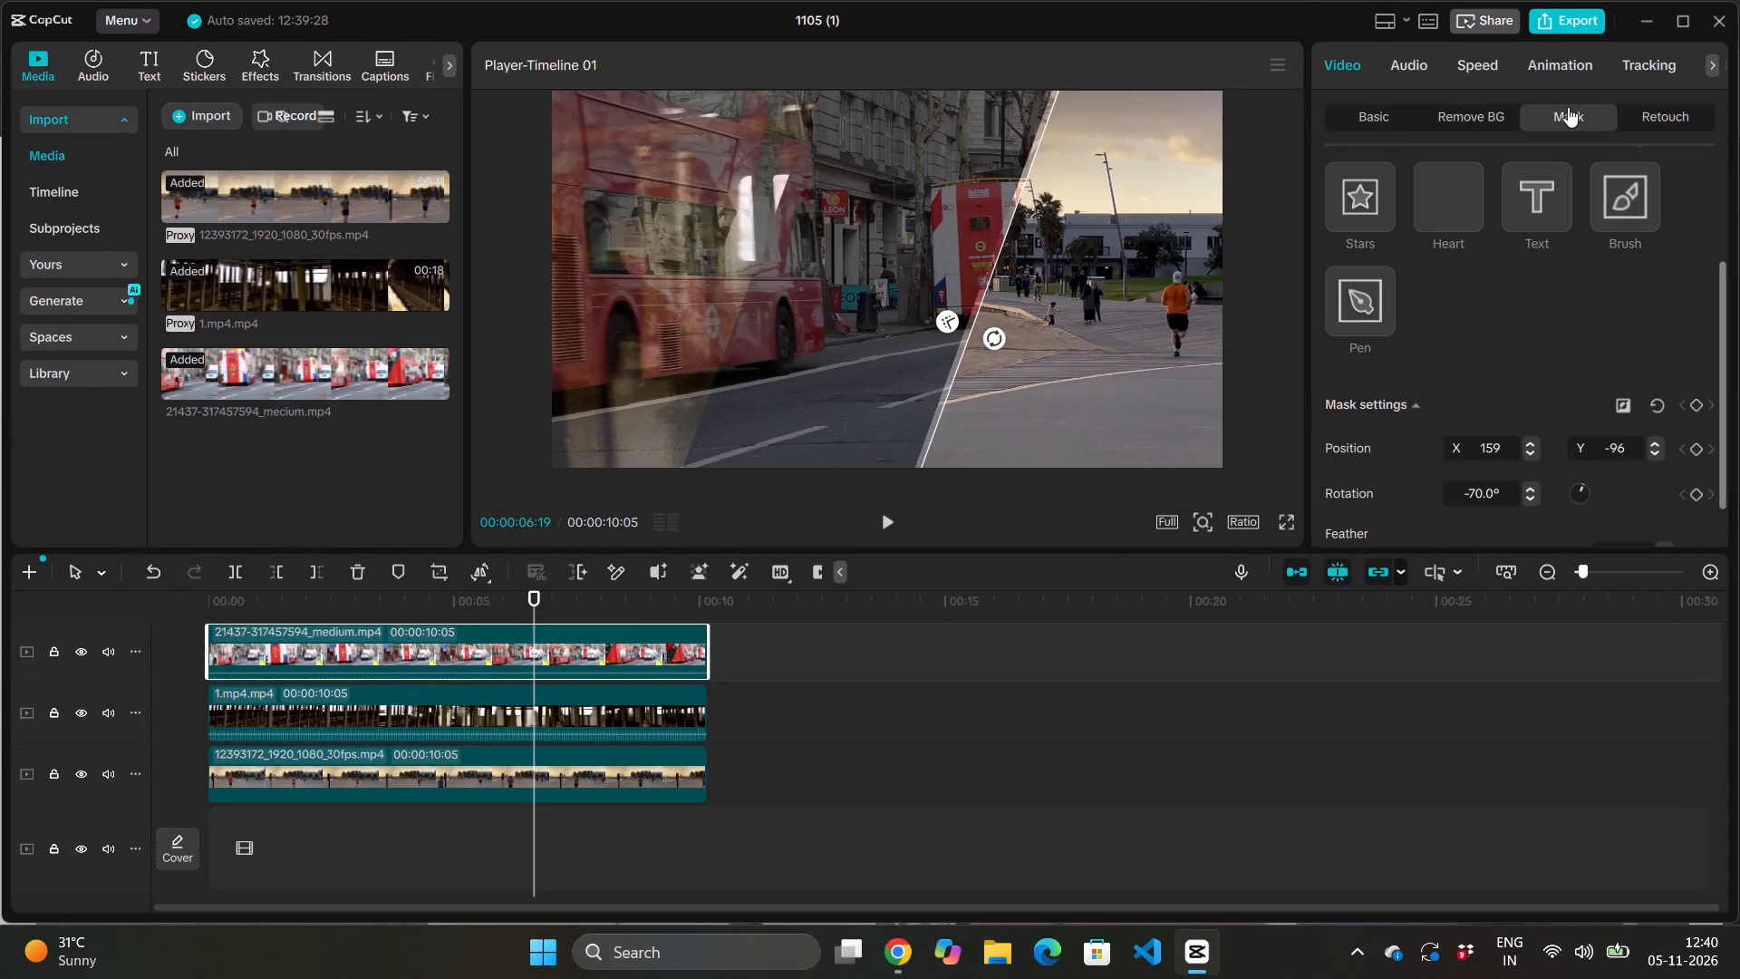
{"action": "scroll", "coordinate": [1542, 246], "scroll_direction": "up", "scroll_amount": 2}
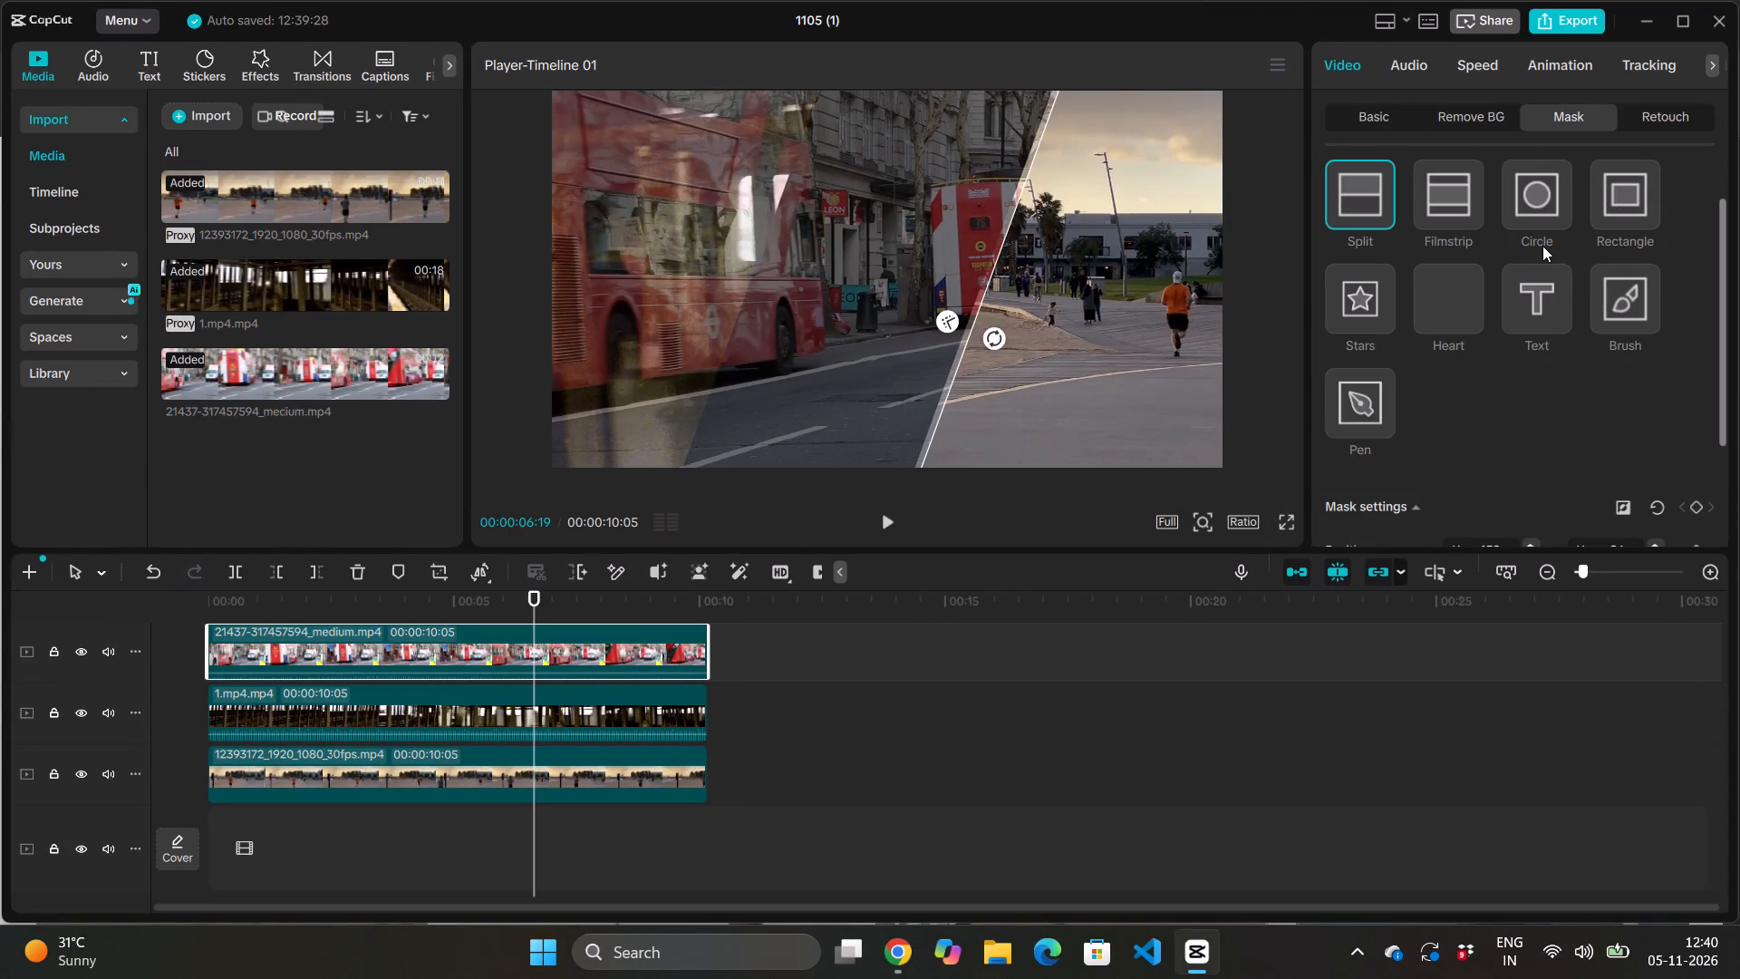
{"action": "scroll", "coordinate": [1542, 246], "scroll_direction": "down", "scroll_amount": 3}
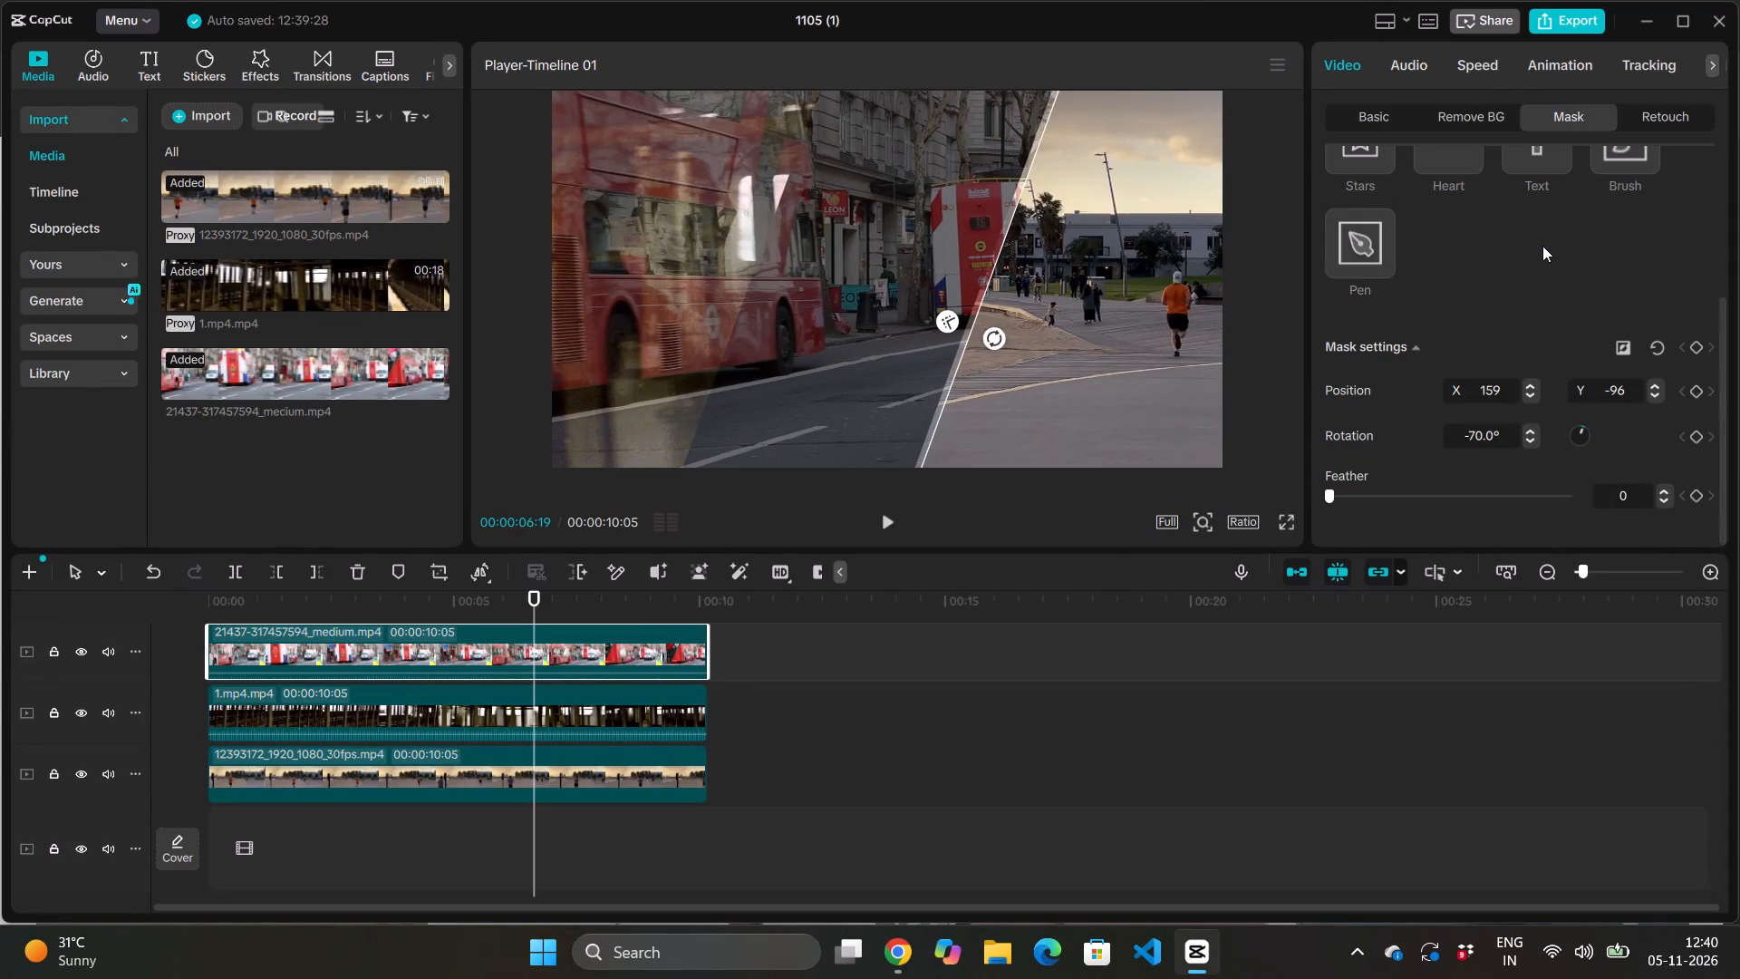
{"action": "scroll", "coordinate": [1542, 246], "scroll_direction": "up", "scroll_amount": 3}
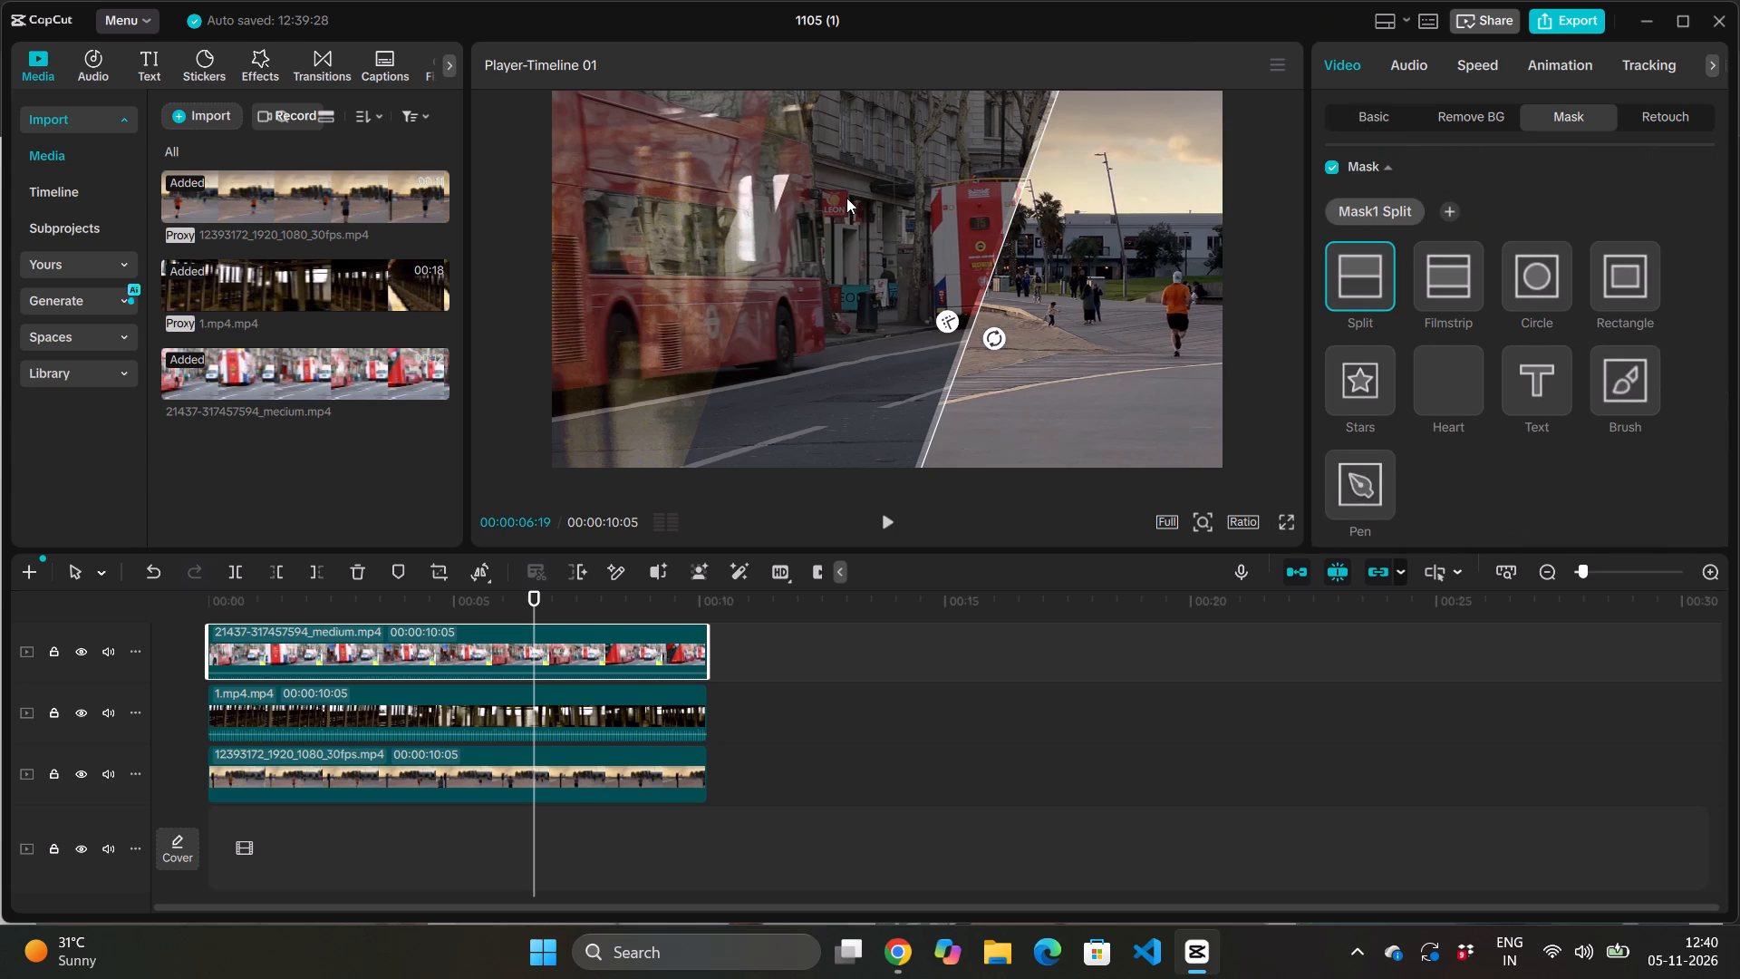
{"action": "left_click", "coordinate": [428, 763]}
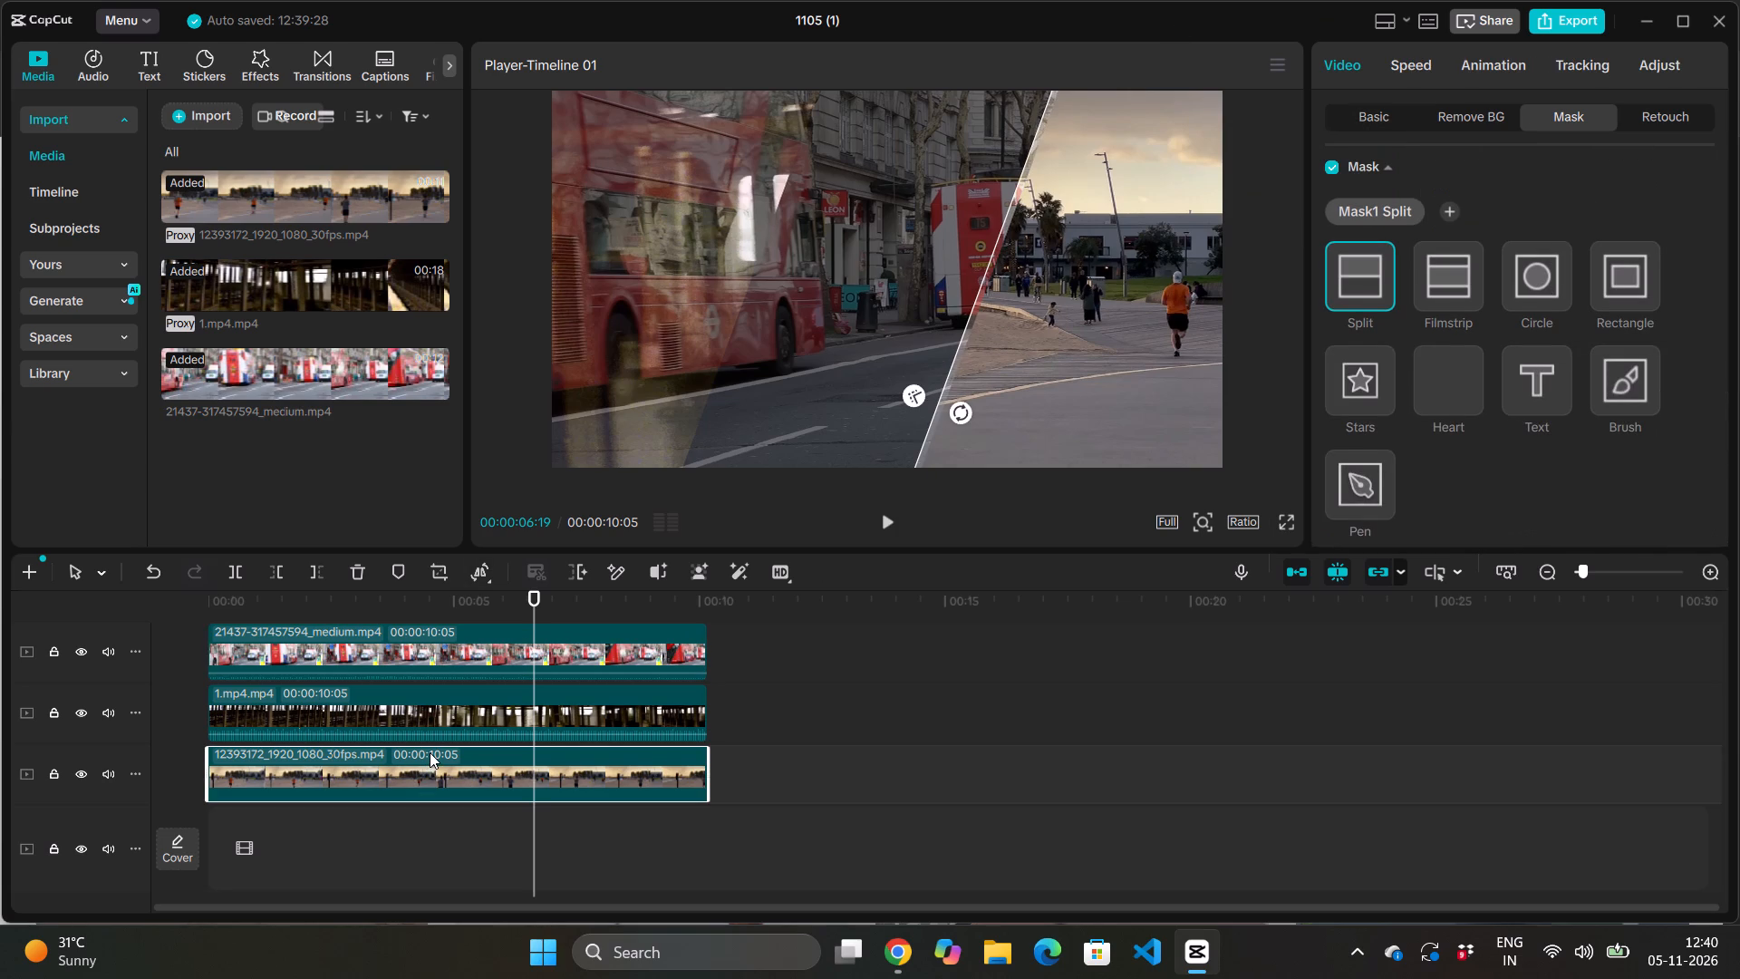
{"action": "left_click", "coordinate": [465, 693]}
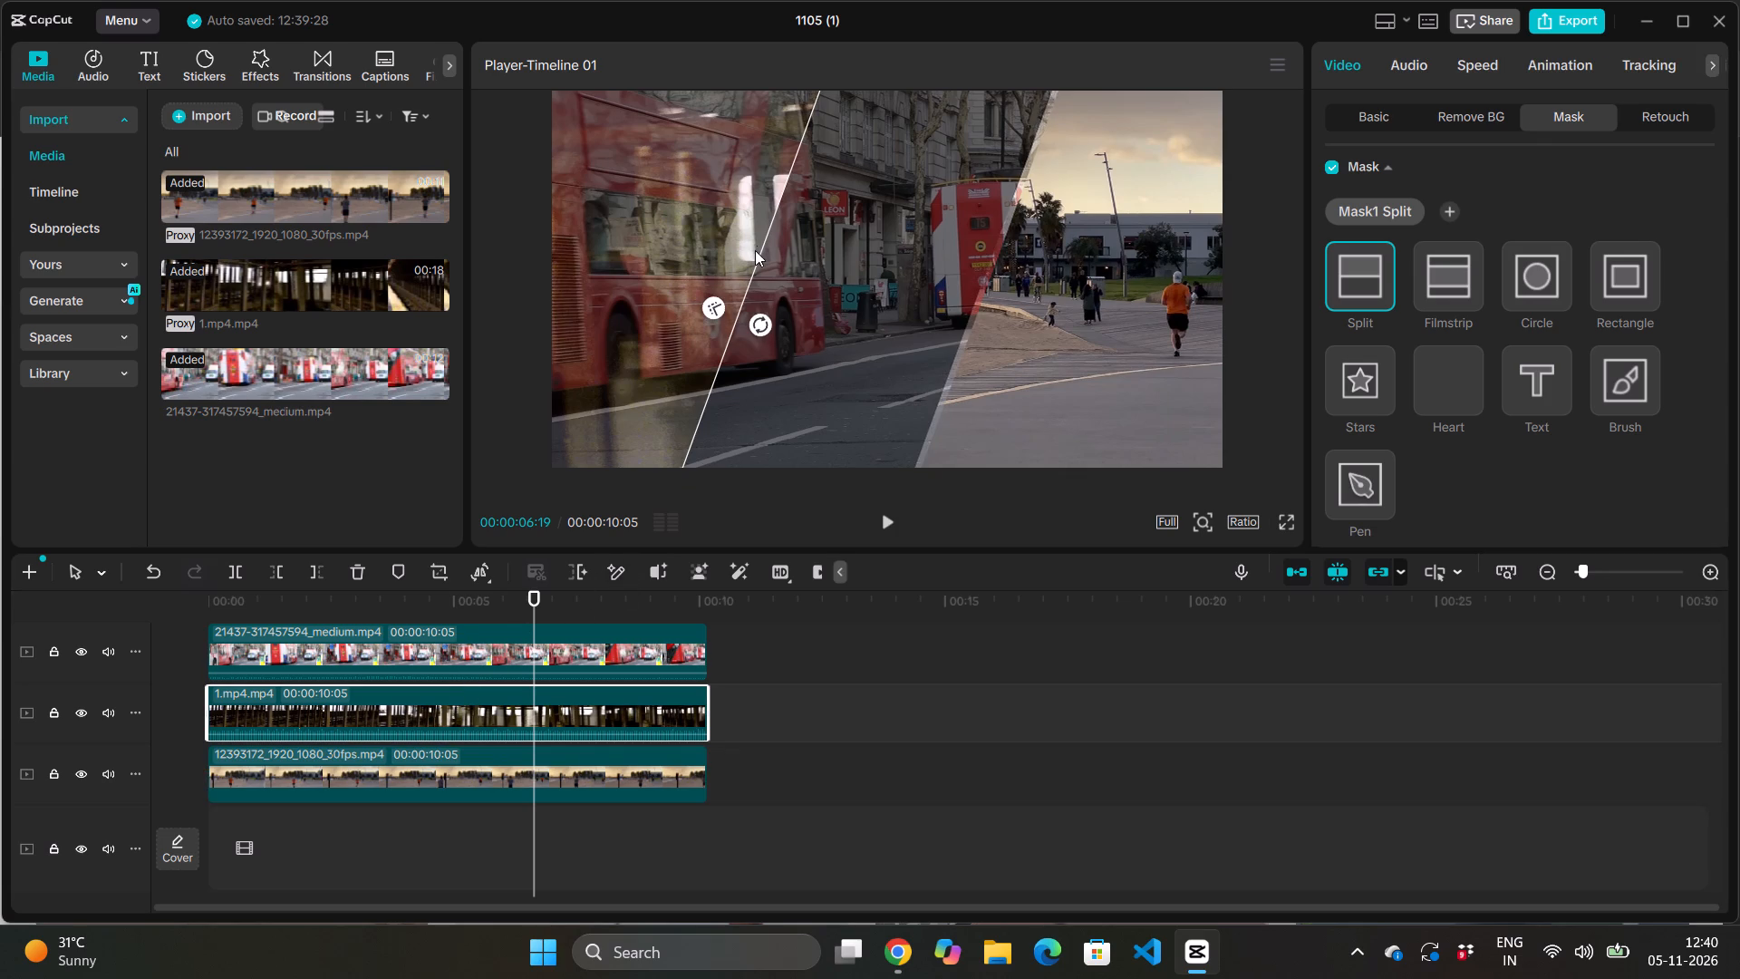
{"action": "left_click_drag", "start_coordinate": [736, 269], "coordinate": [784, 285]}
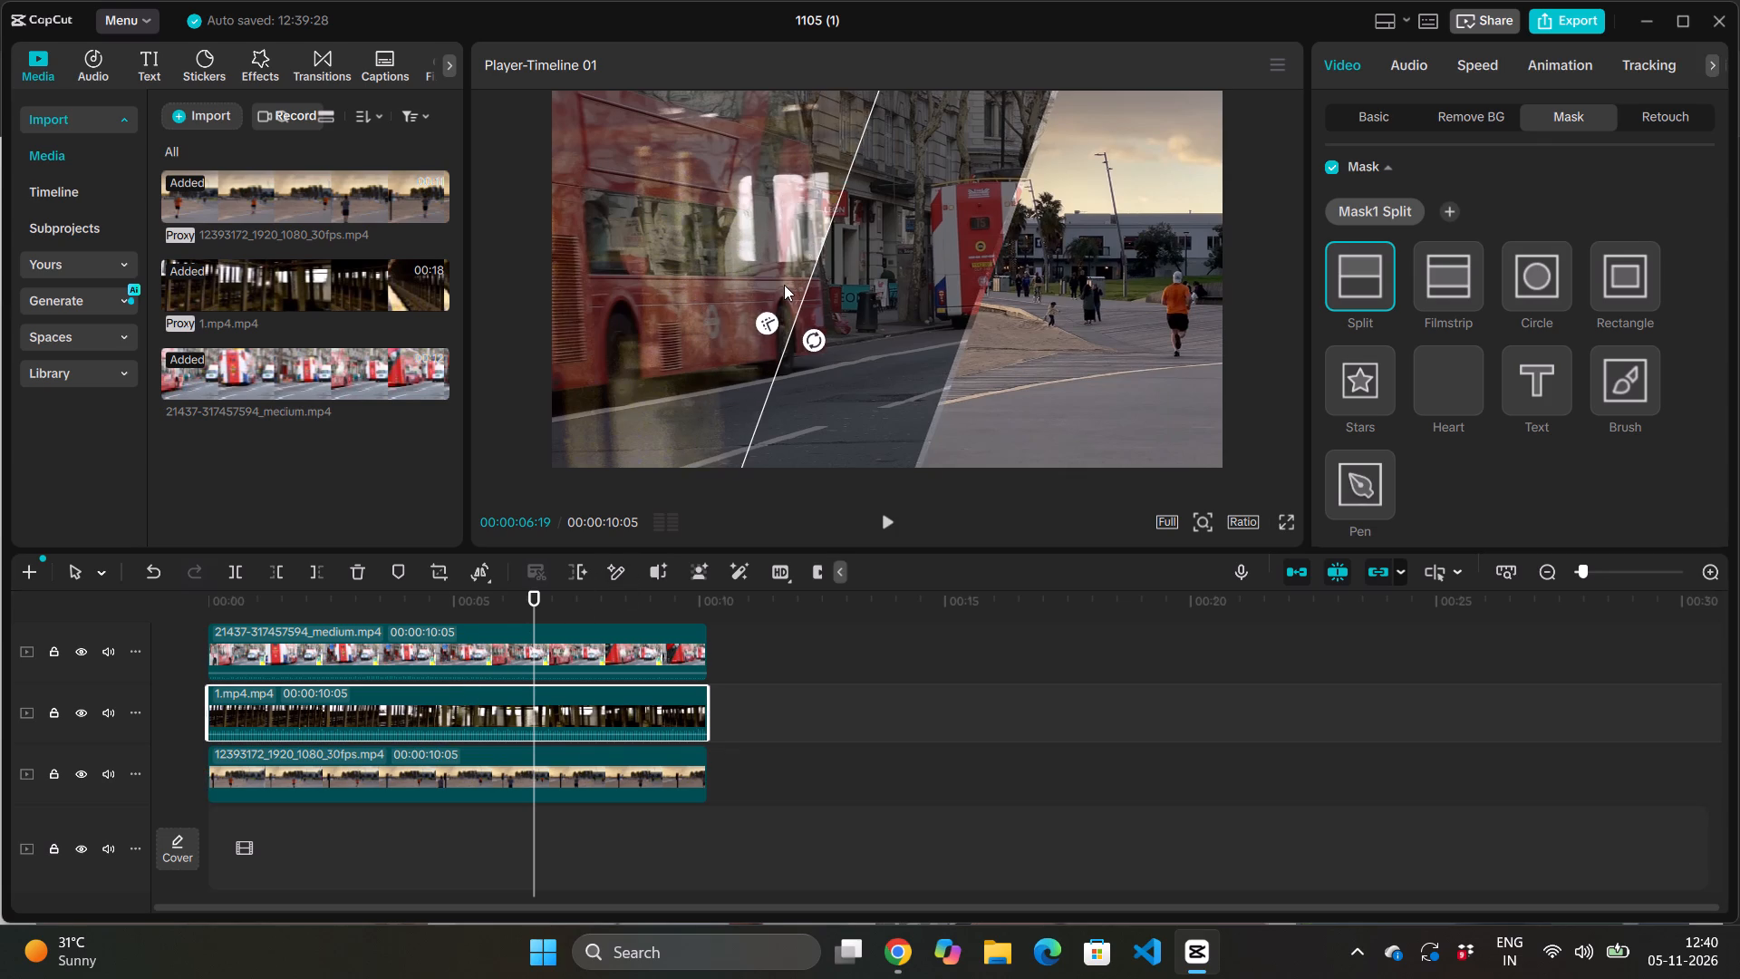
{"action": "left_click_drag", "start_coordinate": [784, 285], "coordinate": [743, 290]}
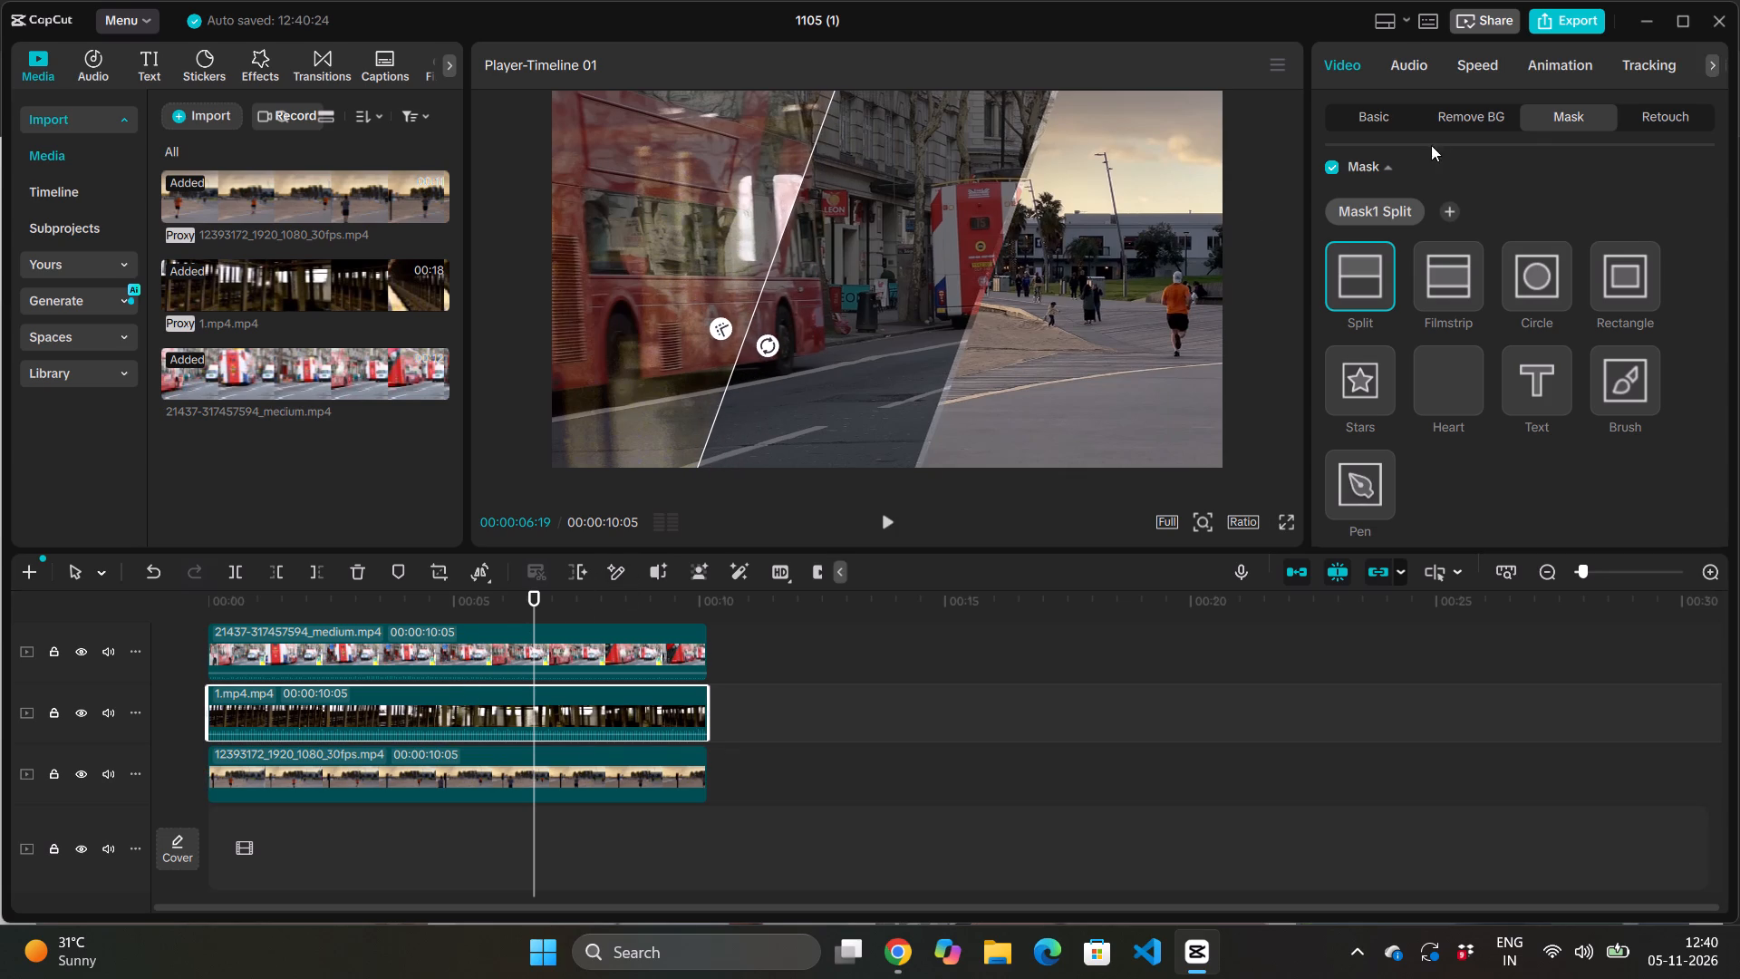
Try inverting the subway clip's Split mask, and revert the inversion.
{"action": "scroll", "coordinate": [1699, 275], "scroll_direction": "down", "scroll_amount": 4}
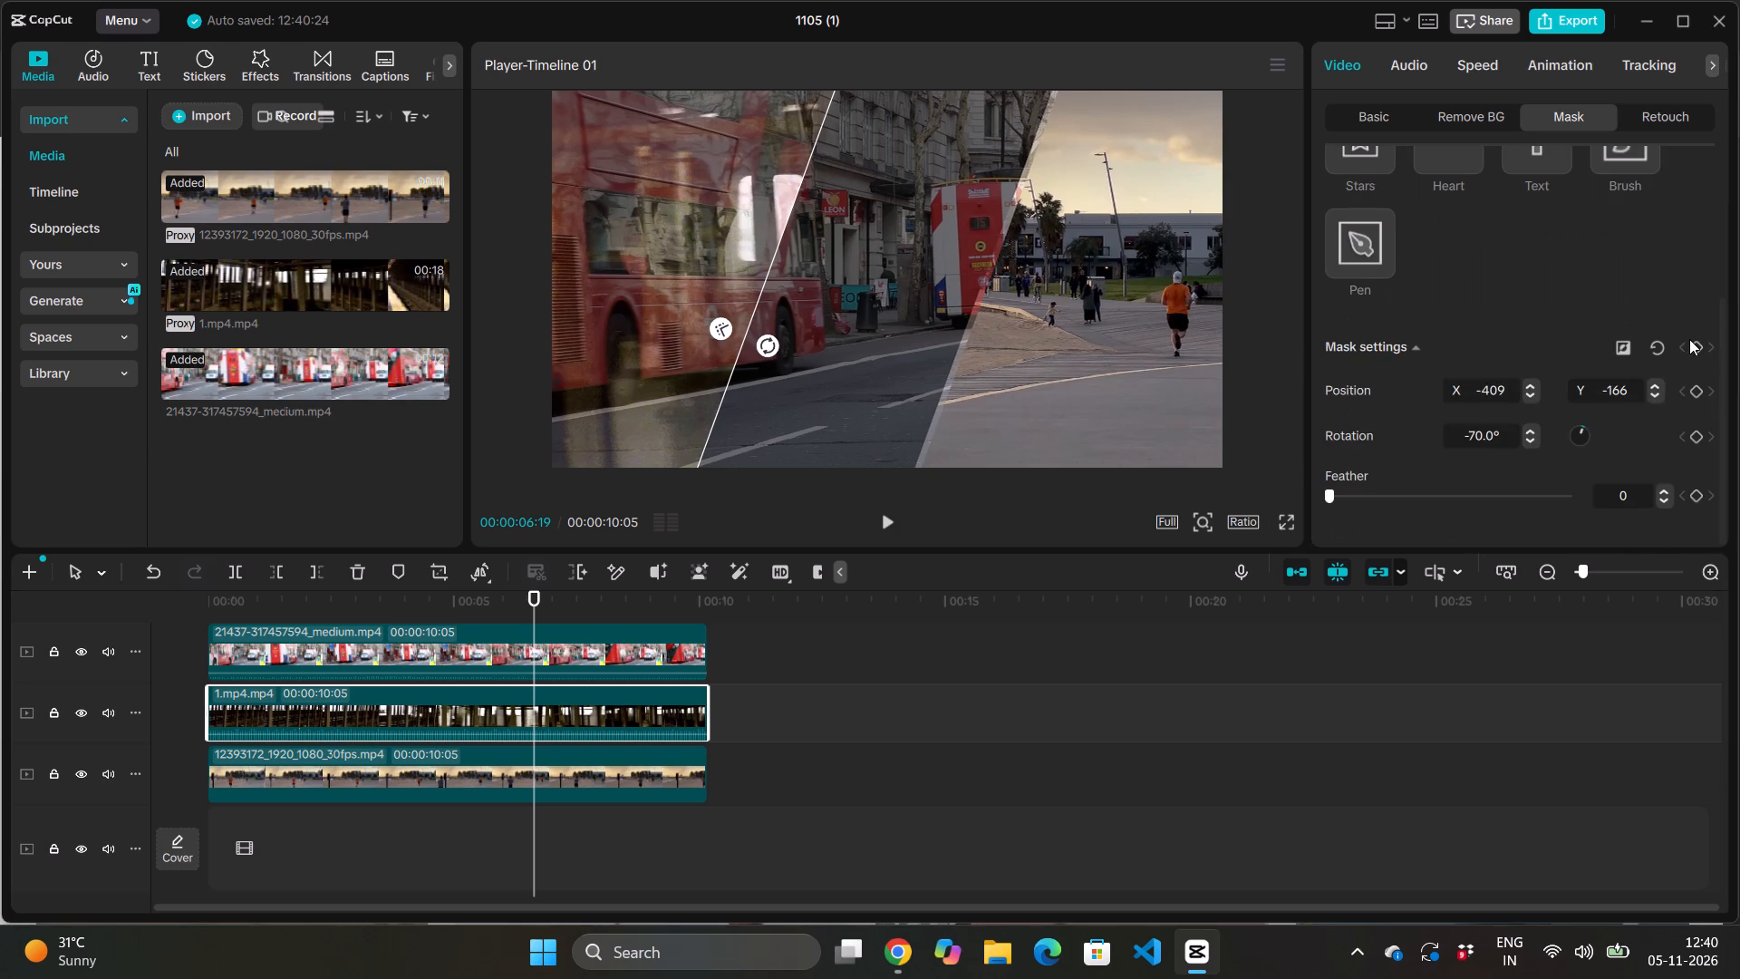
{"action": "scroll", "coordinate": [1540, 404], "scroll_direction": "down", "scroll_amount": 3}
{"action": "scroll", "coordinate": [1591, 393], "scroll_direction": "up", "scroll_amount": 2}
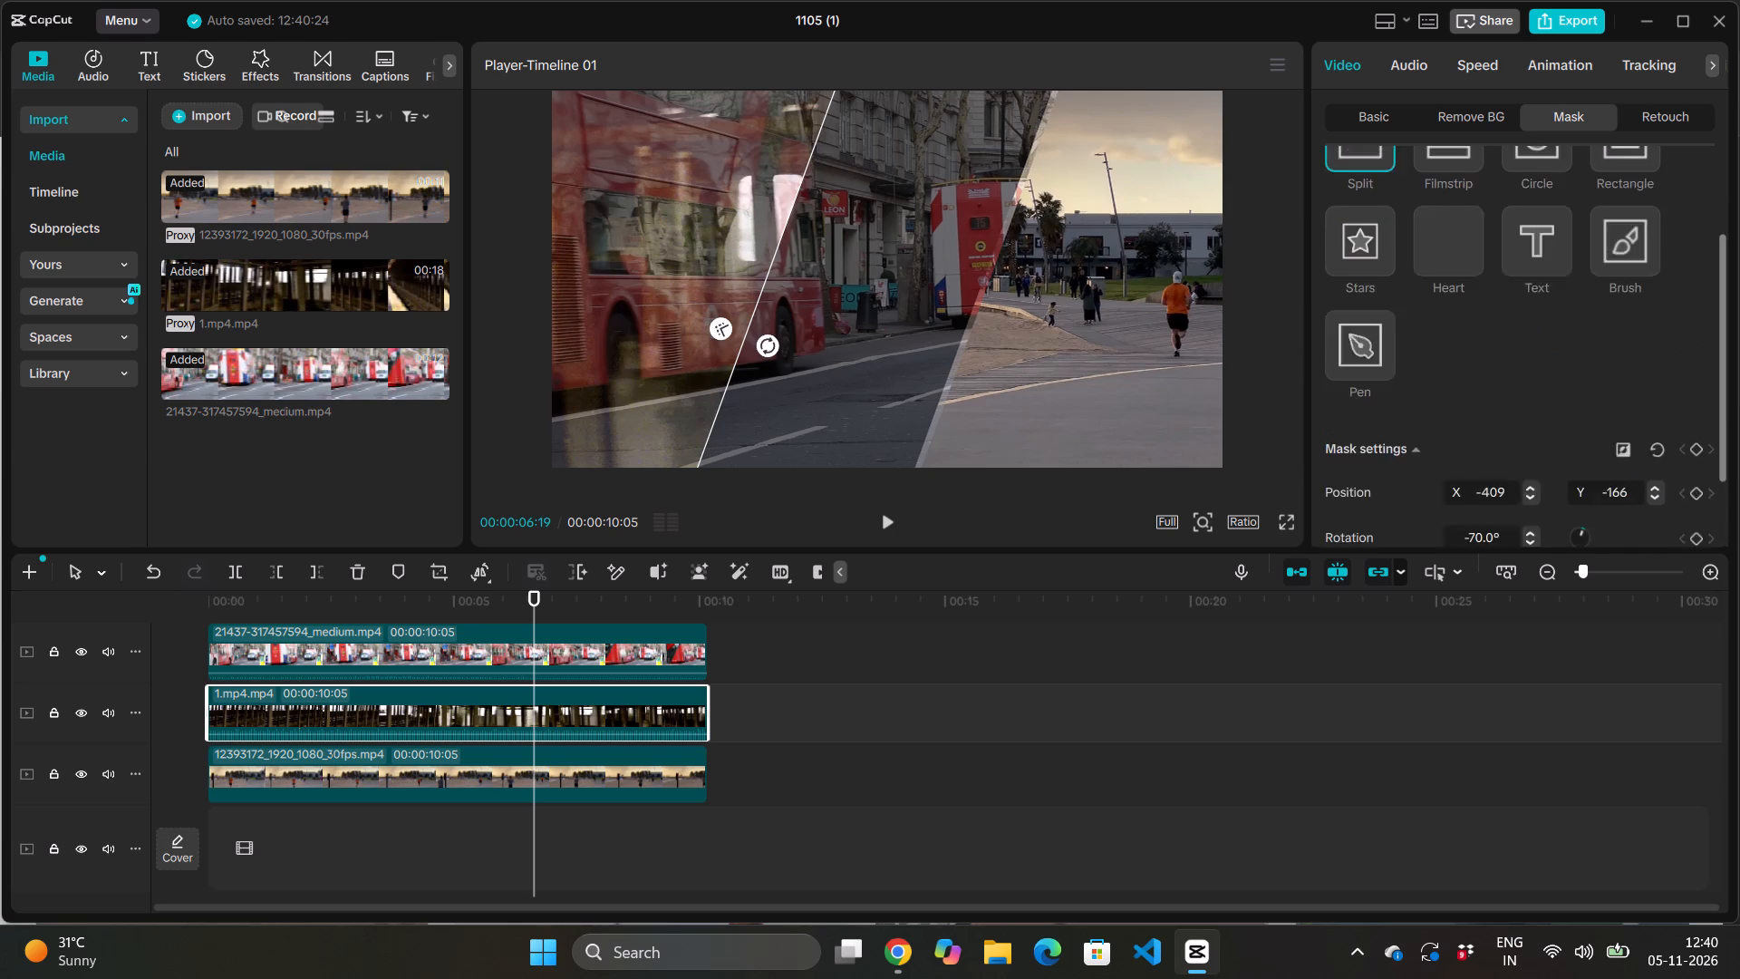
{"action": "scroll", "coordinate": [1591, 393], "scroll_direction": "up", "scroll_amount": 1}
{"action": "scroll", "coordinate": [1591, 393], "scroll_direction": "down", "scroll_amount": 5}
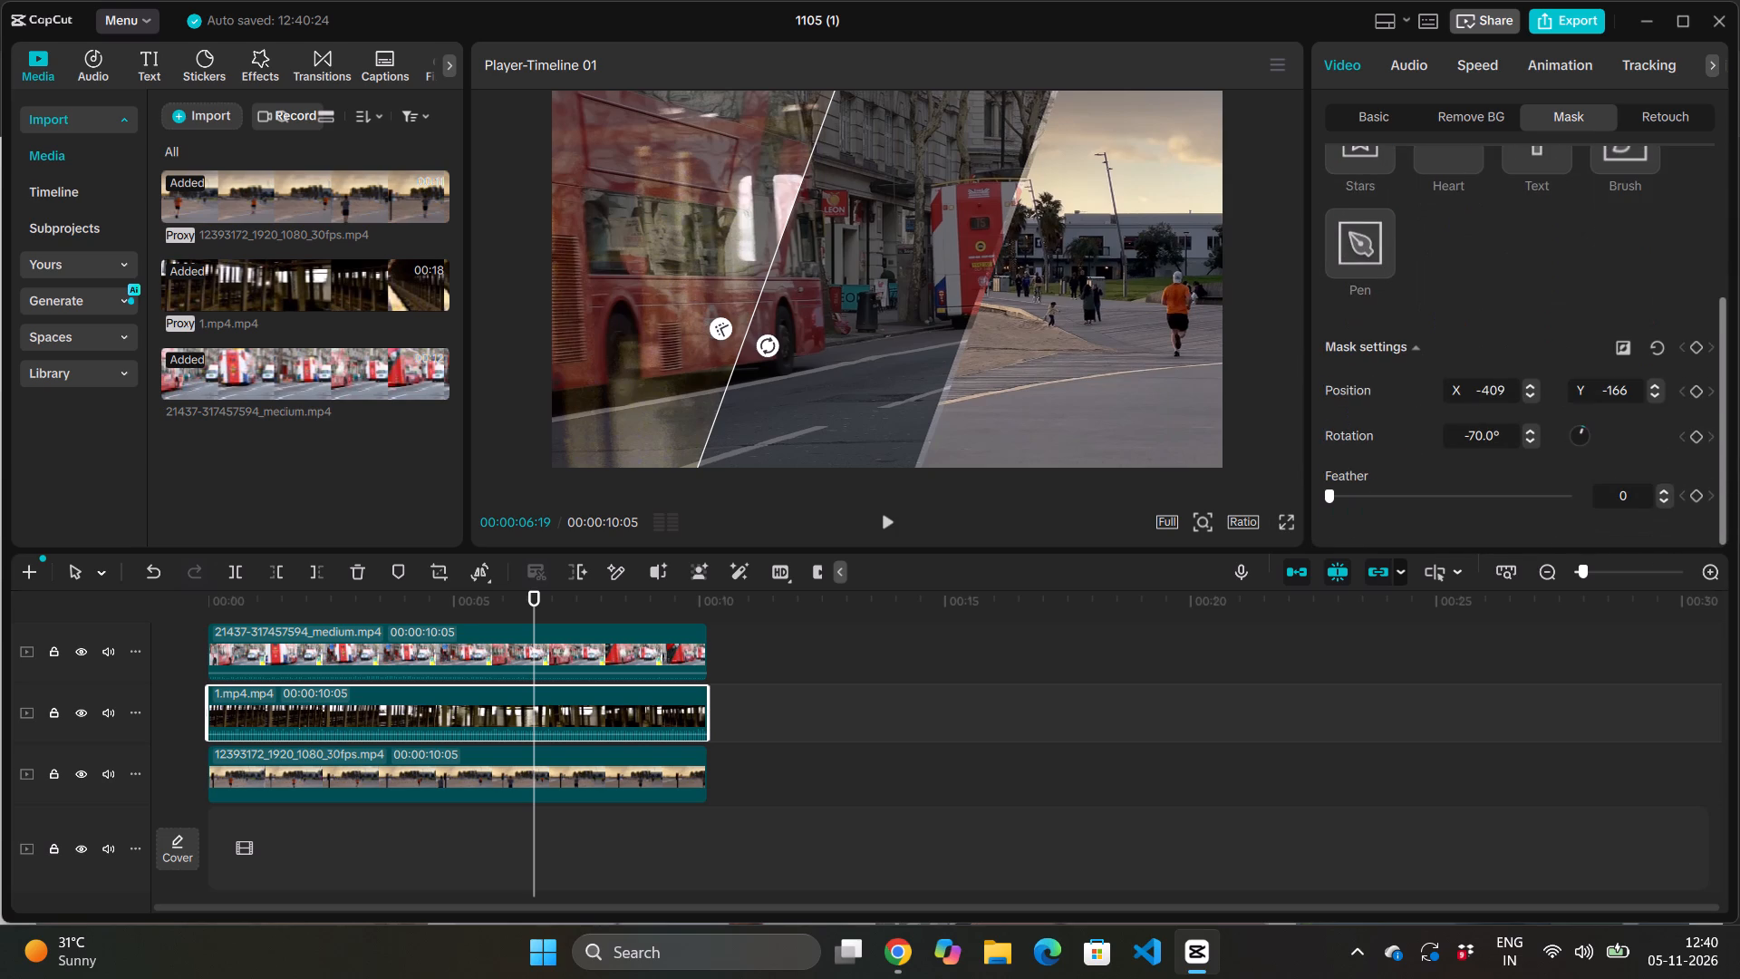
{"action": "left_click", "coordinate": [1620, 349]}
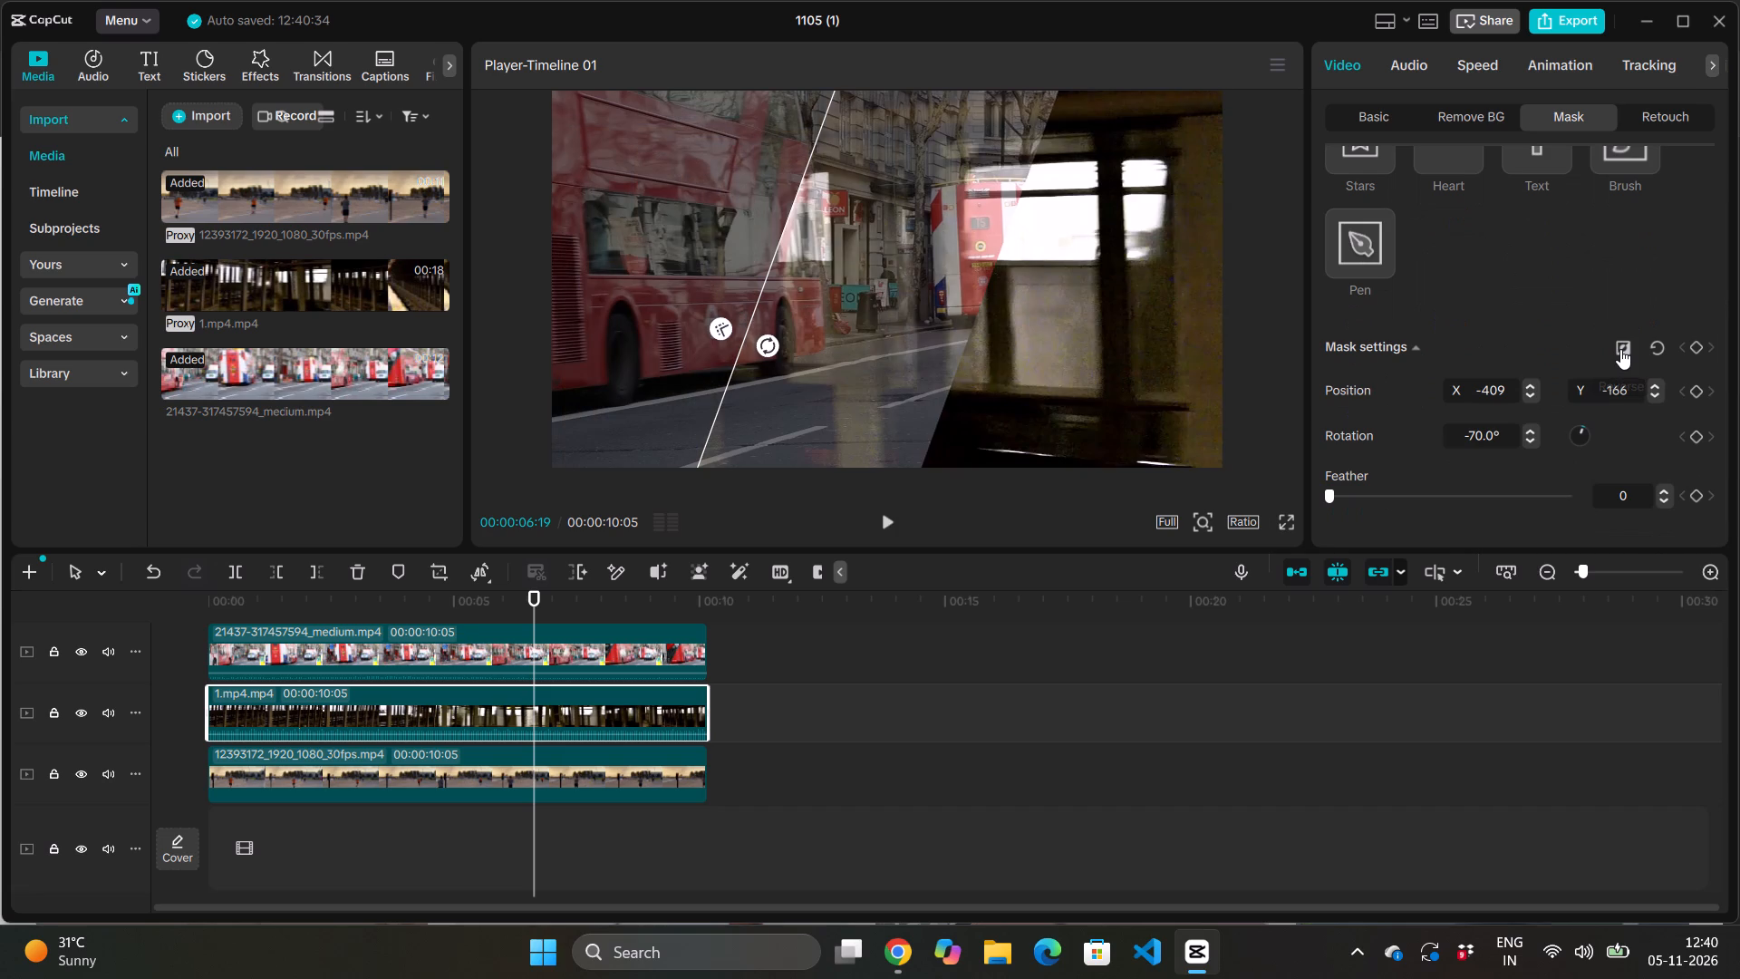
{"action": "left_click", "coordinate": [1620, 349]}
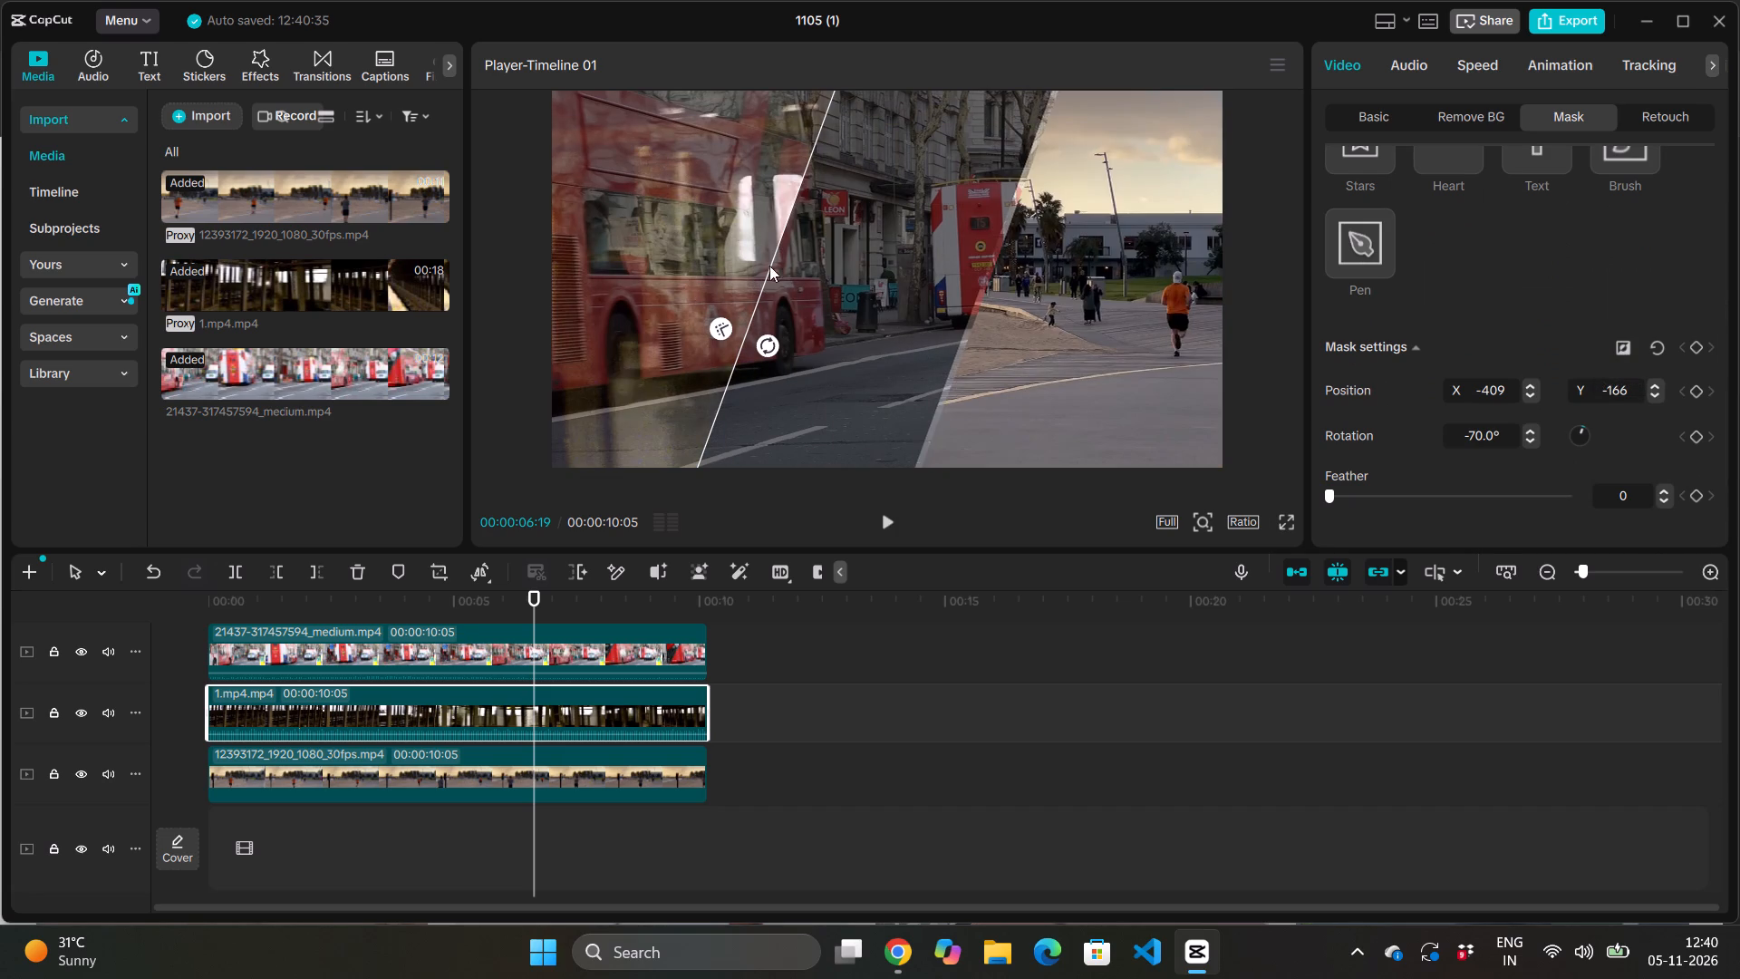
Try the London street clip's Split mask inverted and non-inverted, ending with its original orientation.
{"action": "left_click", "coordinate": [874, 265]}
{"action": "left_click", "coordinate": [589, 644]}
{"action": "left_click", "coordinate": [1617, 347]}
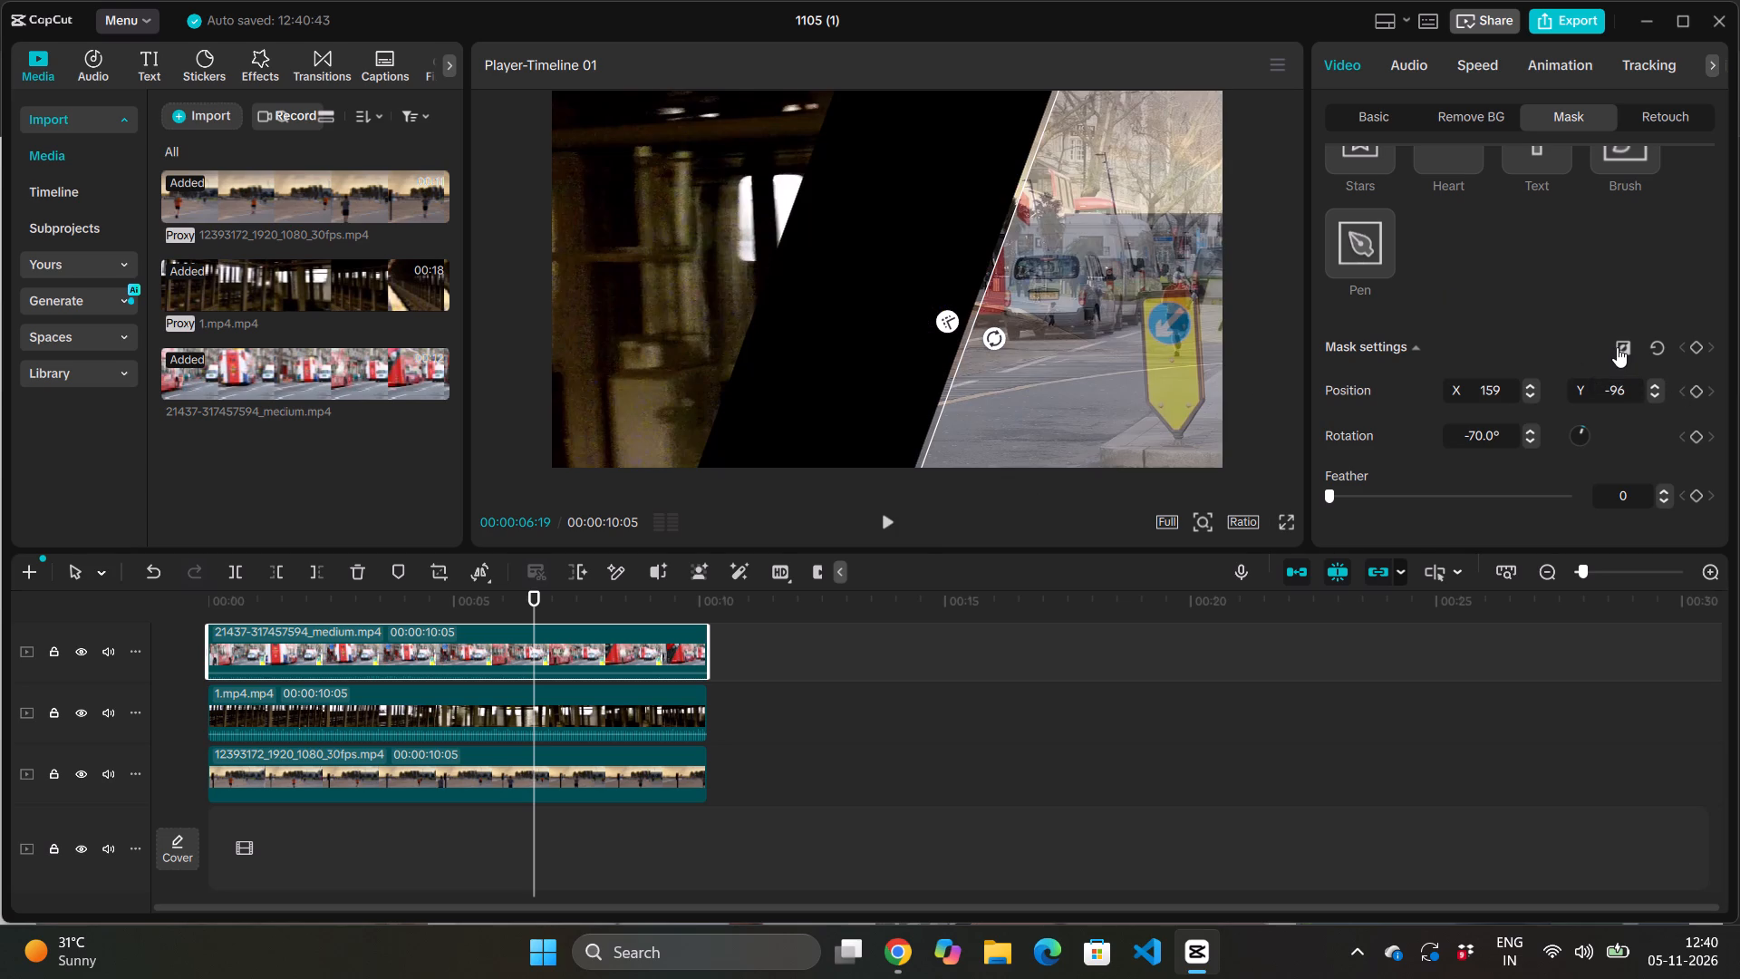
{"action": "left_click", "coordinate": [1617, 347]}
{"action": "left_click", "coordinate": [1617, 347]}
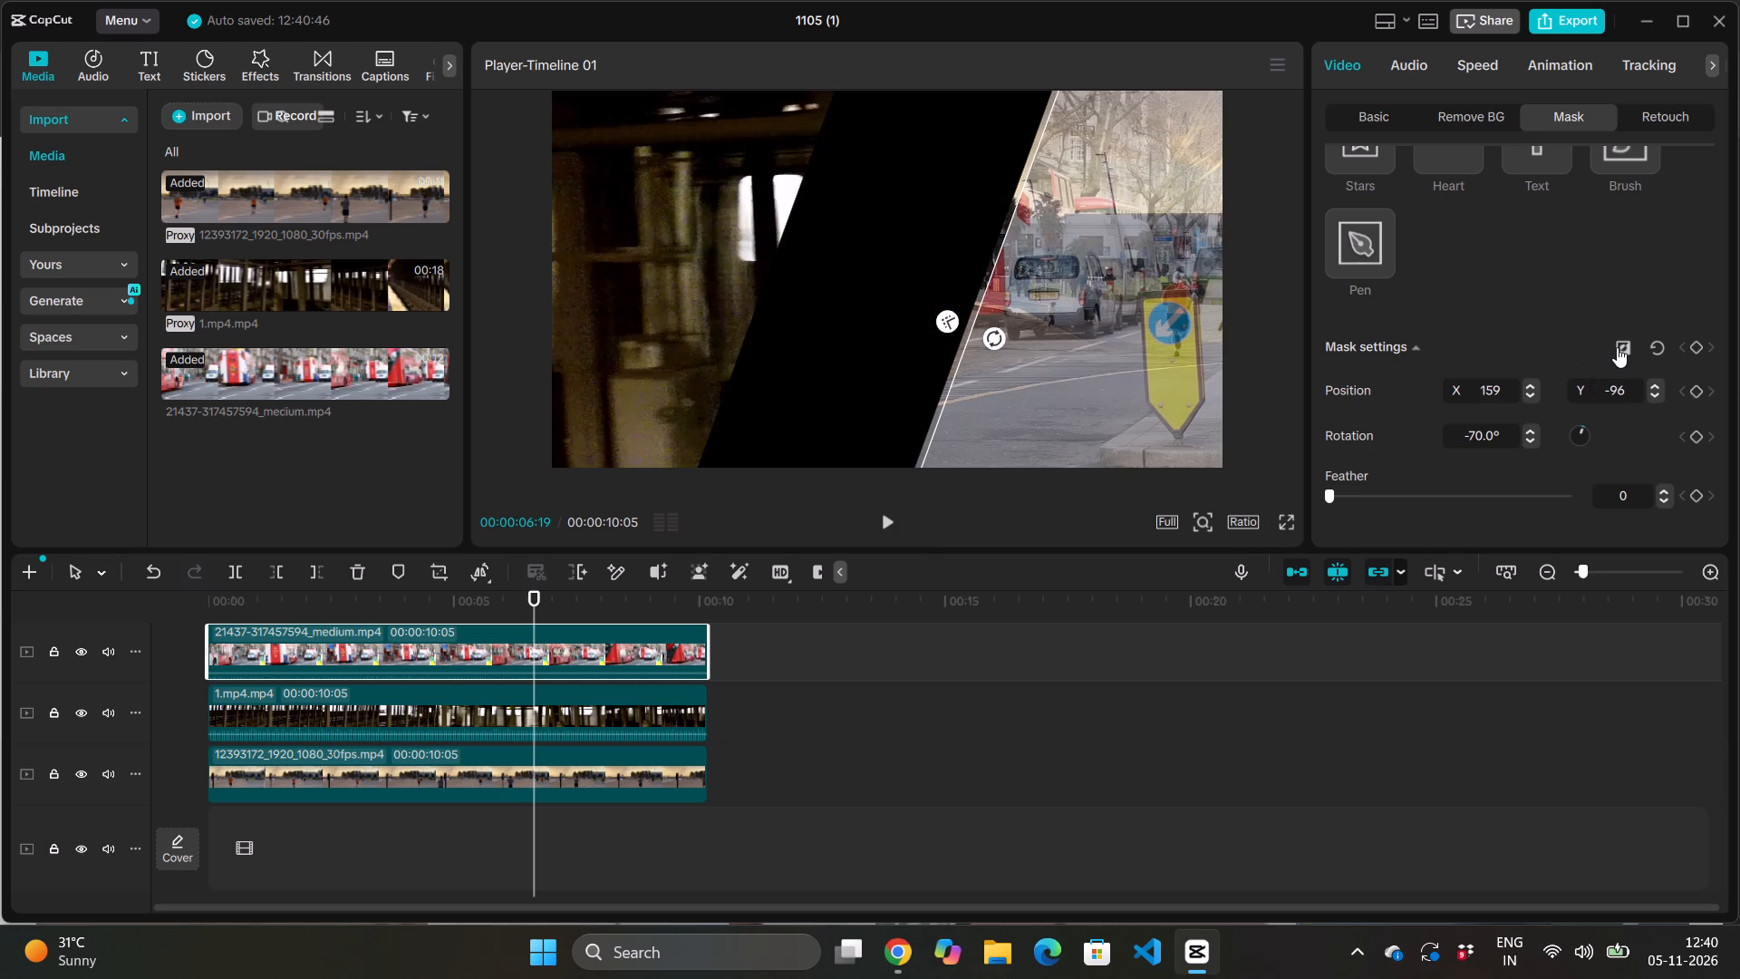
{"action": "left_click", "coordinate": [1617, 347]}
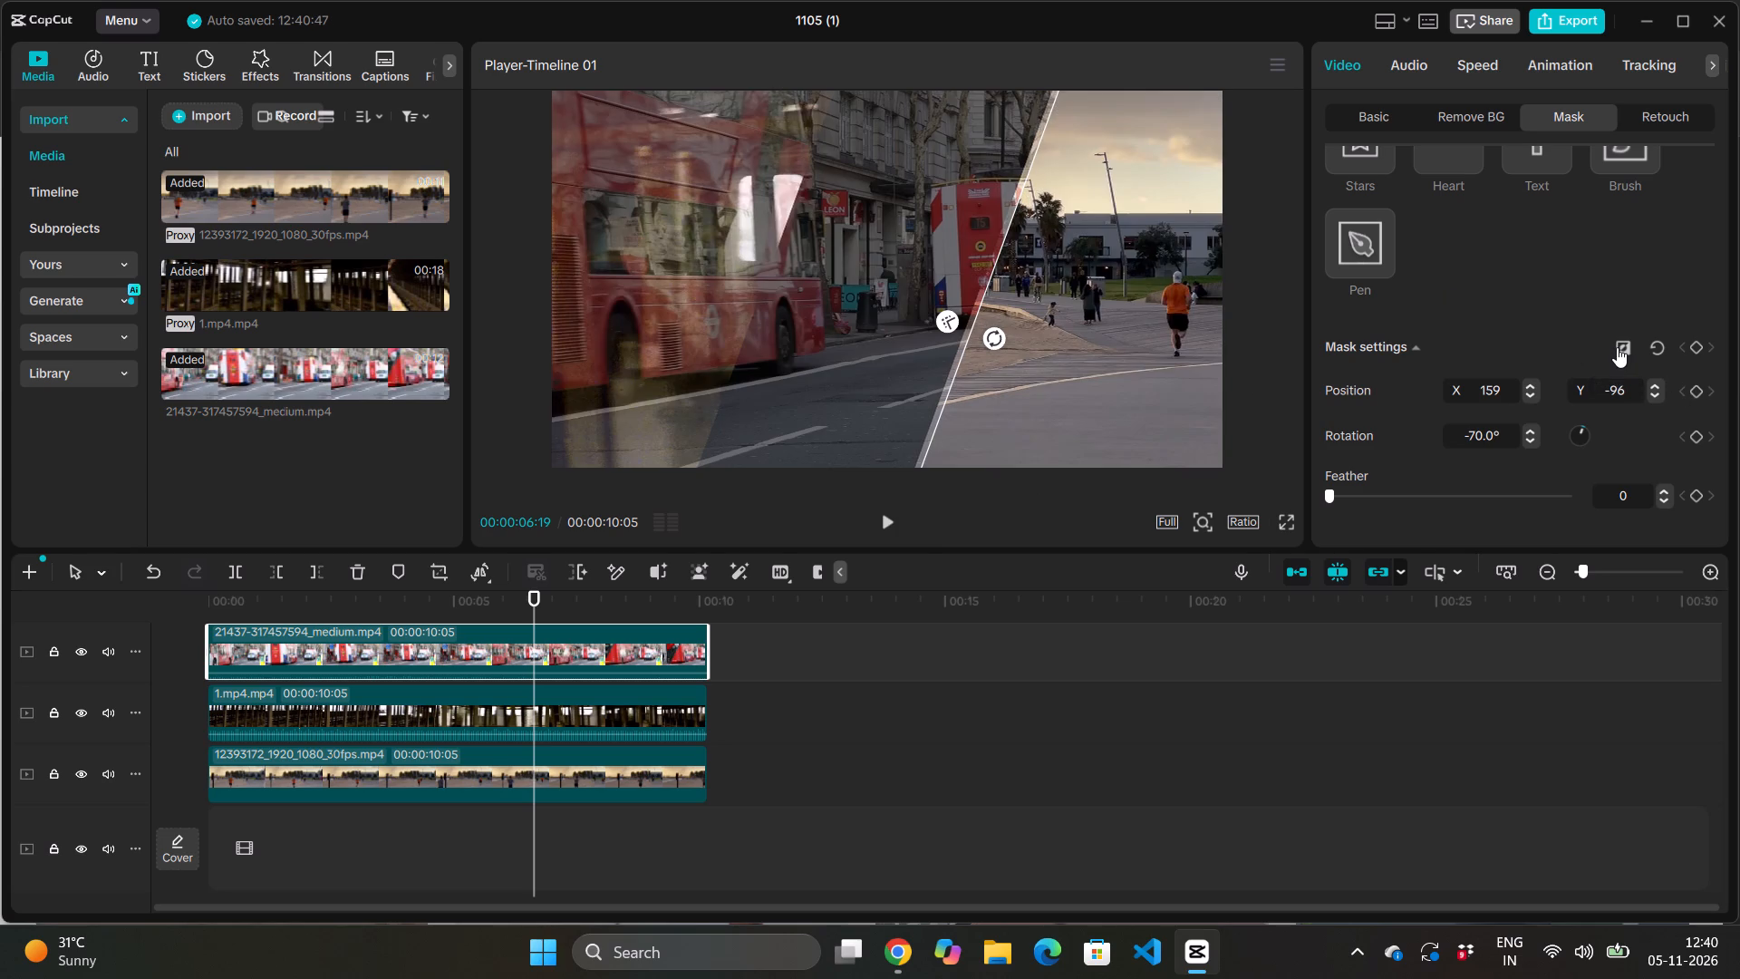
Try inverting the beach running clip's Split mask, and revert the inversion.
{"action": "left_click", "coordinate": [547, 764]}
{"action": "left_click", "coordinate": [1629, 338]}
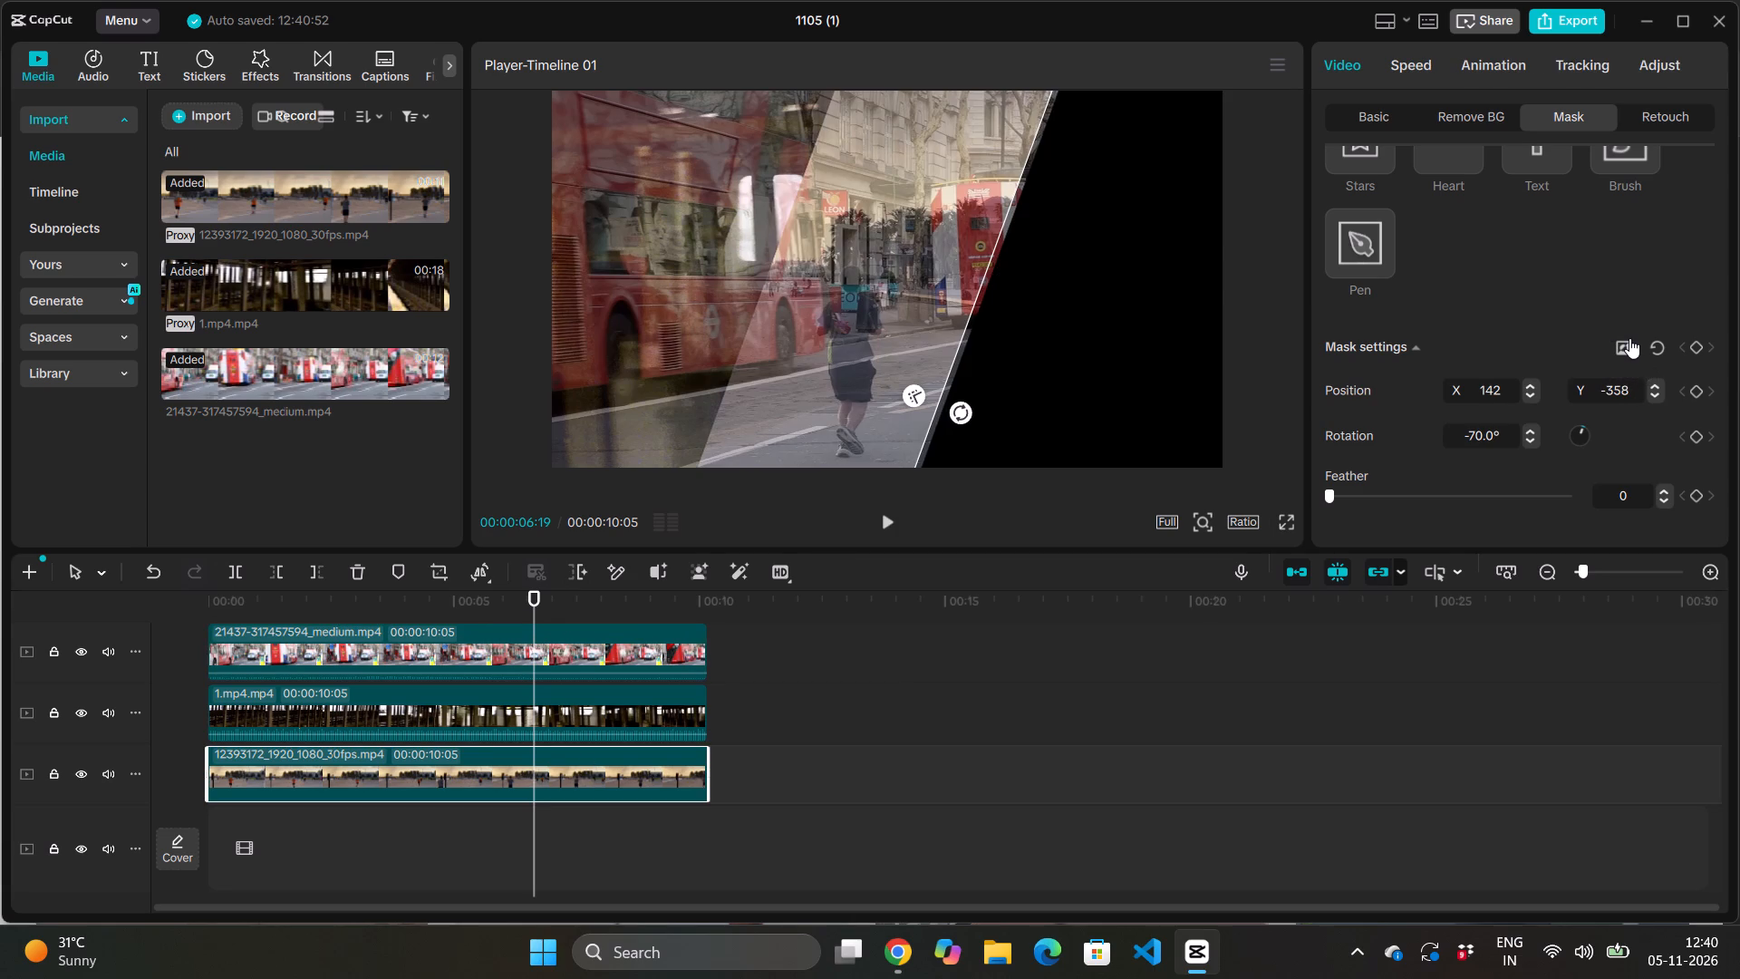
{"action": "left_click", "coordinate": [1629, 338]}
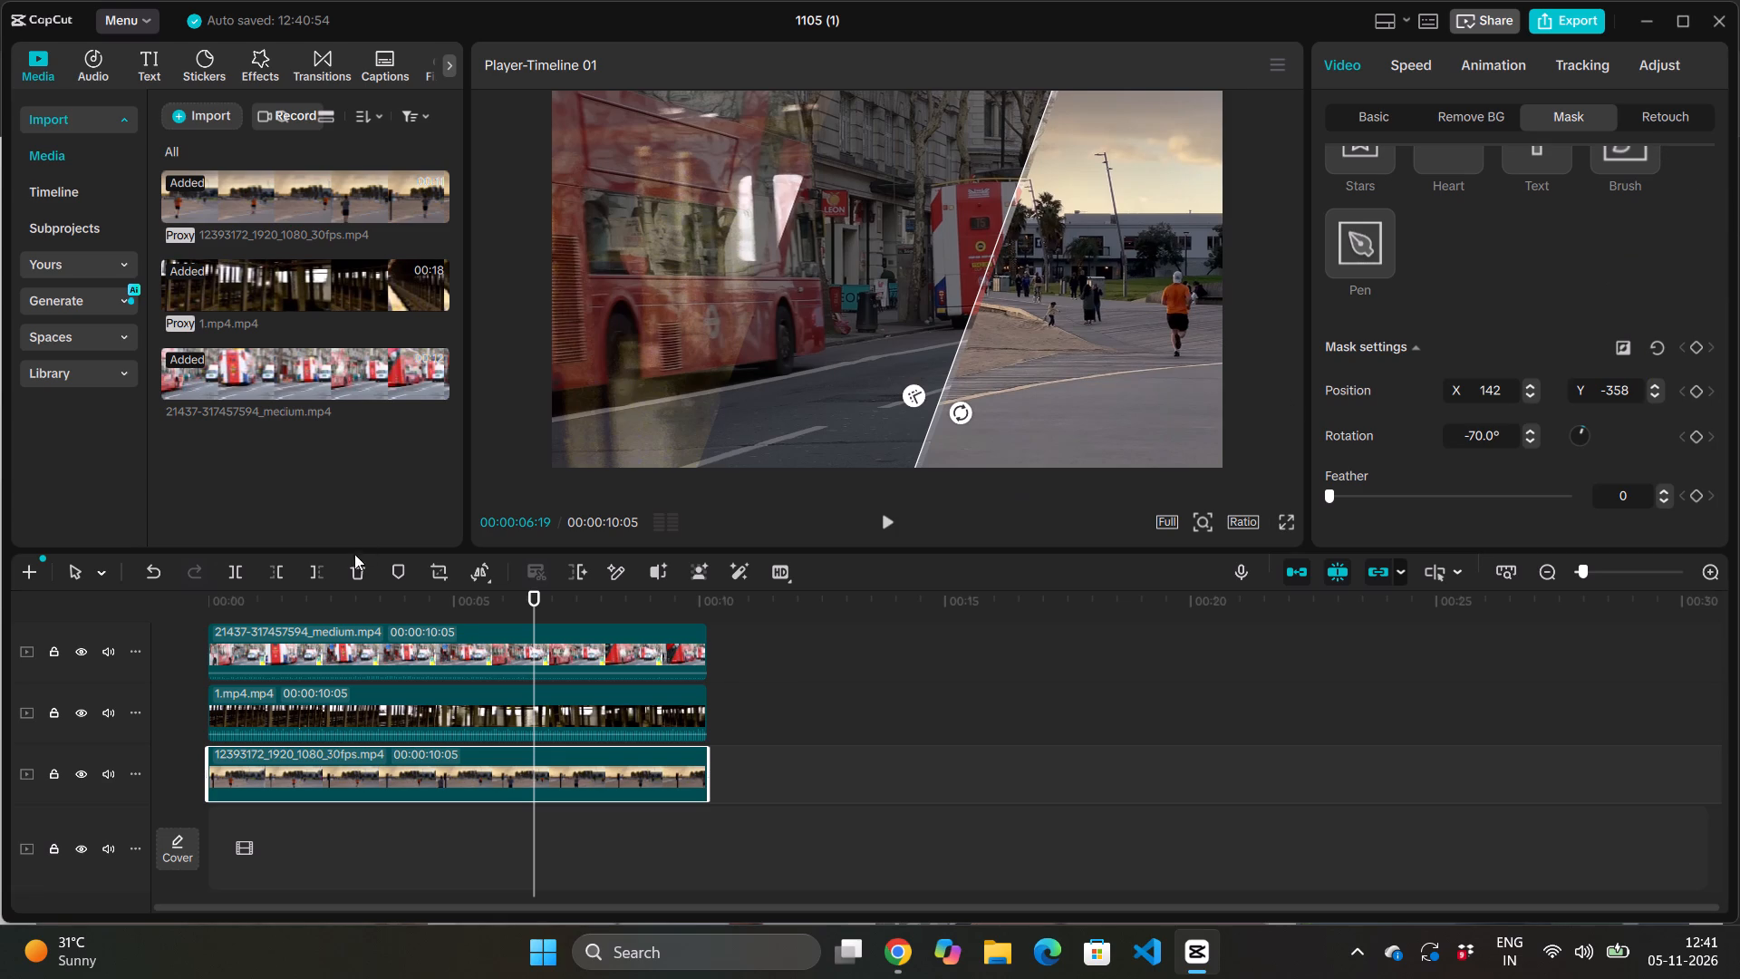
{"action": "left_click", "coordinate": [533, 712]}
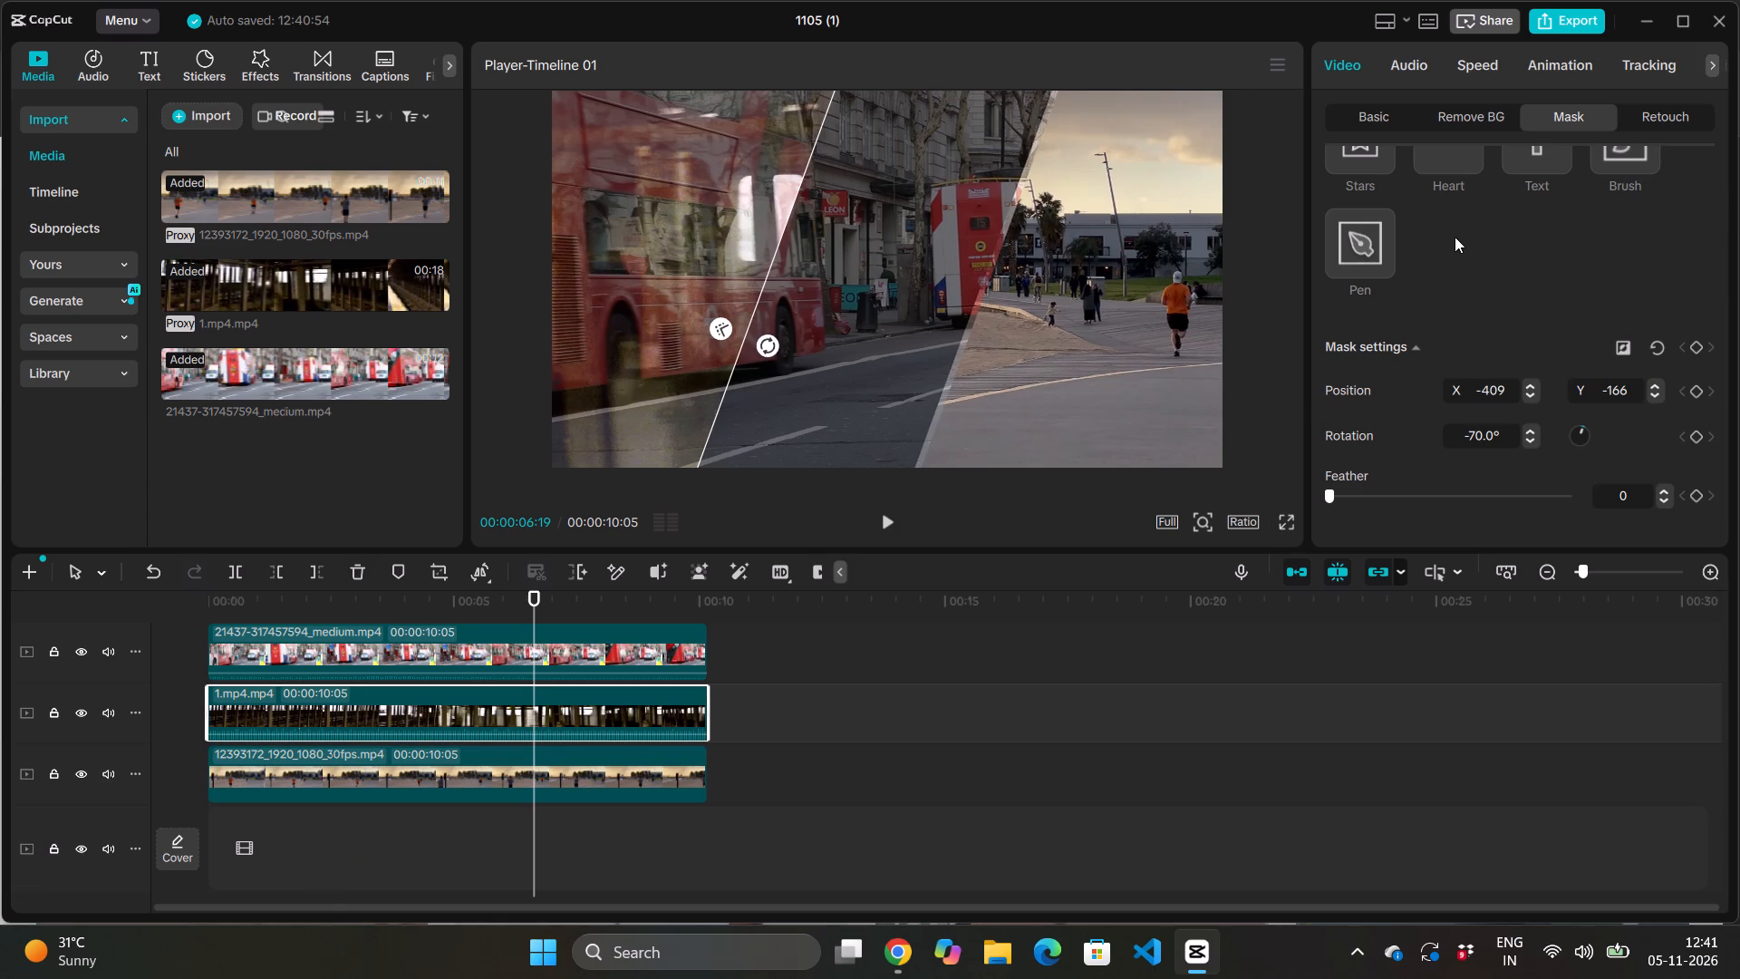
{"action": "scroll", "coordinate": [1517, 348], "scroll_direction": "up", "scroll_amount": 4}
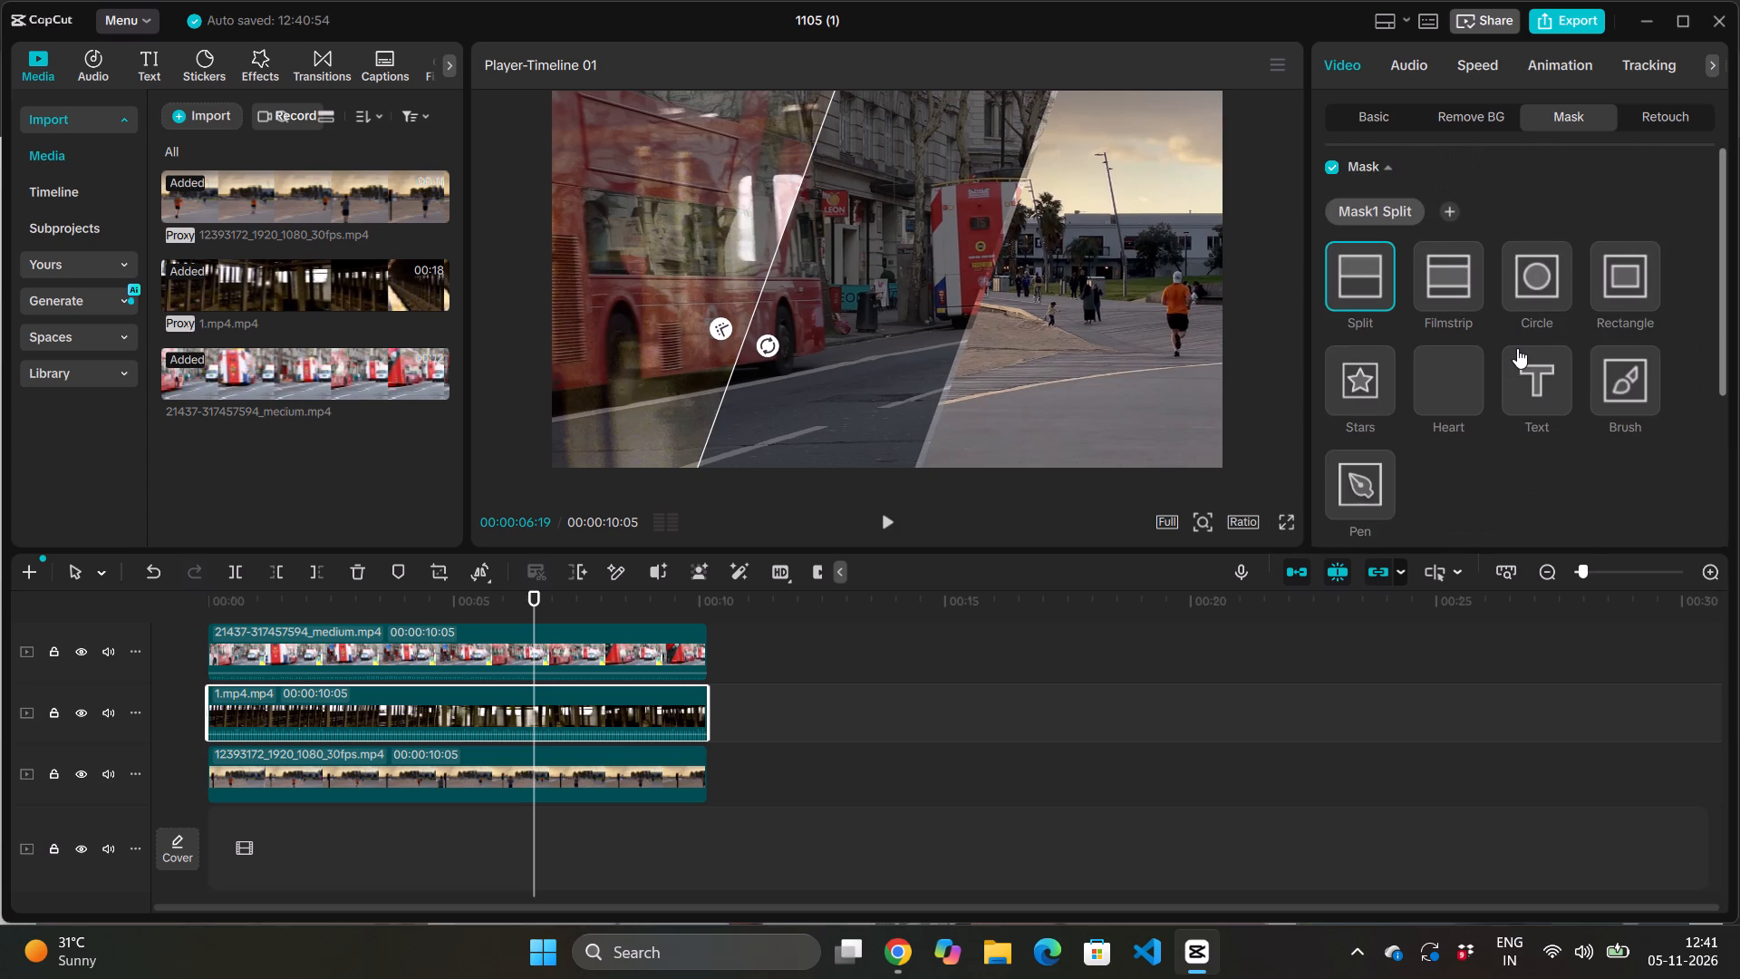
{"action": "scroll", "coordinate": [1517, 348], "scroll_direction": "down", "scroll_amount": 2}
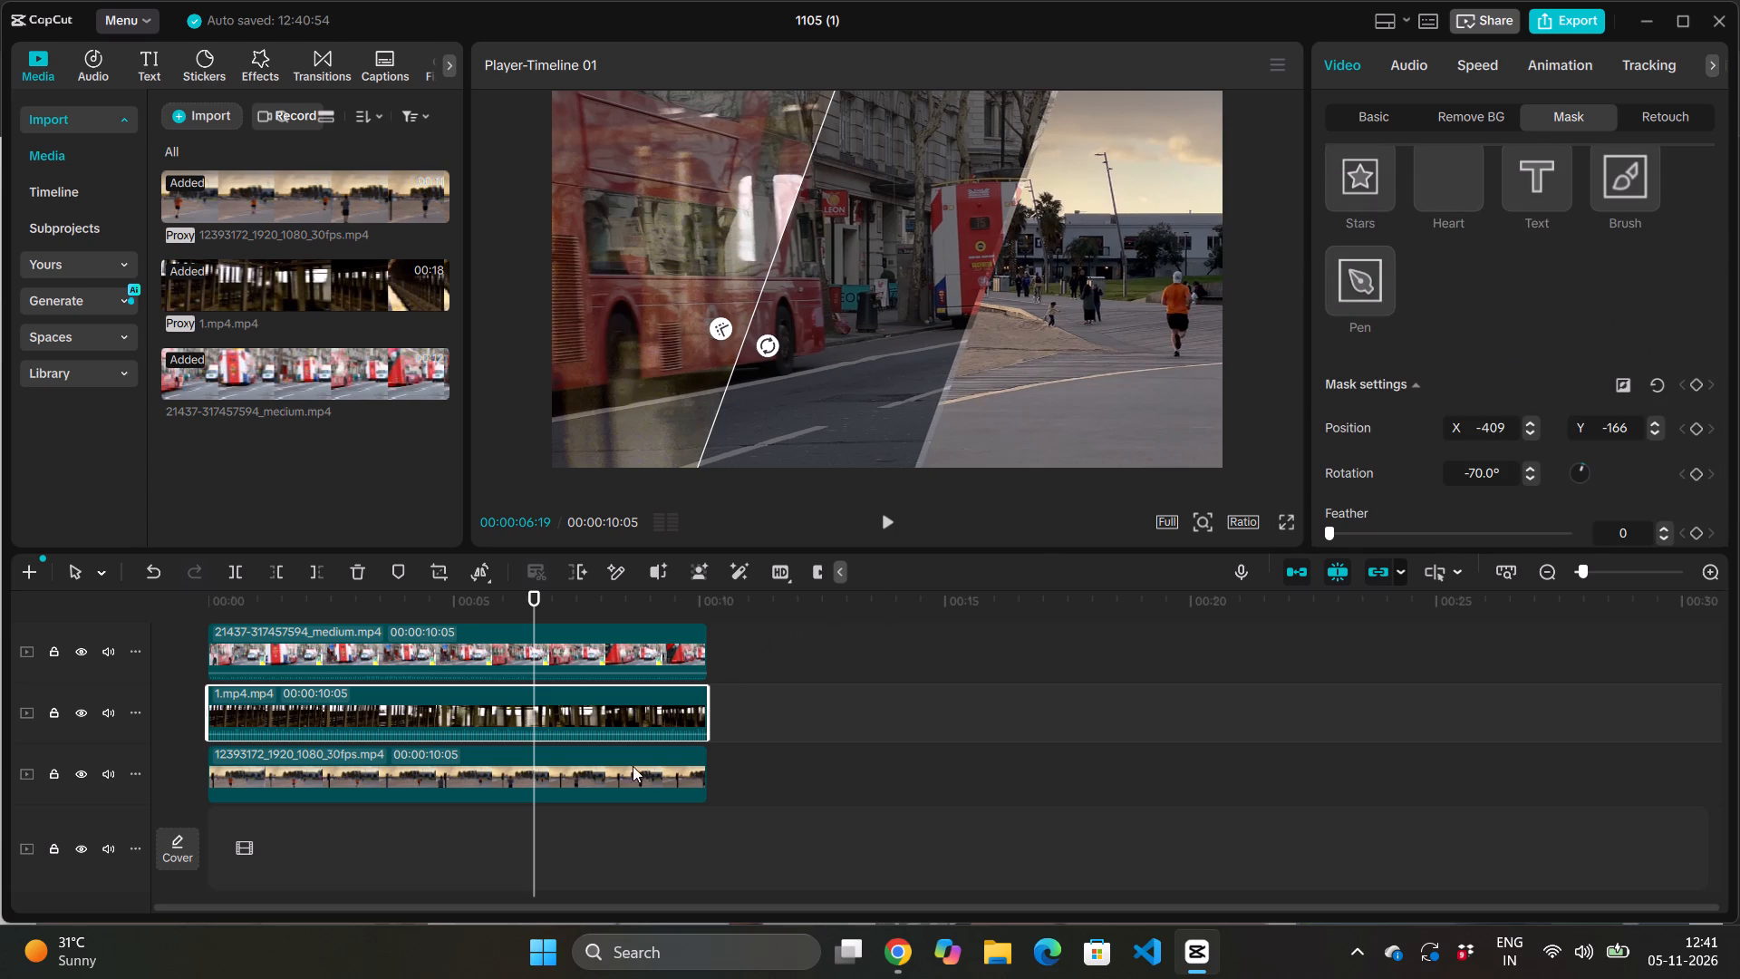
Reposition the beach running clip's Split mask line against the London street clip's slanted edge, at about X 114, Y -462.
{"action": "left_click", "coordinate": [594, 779]}
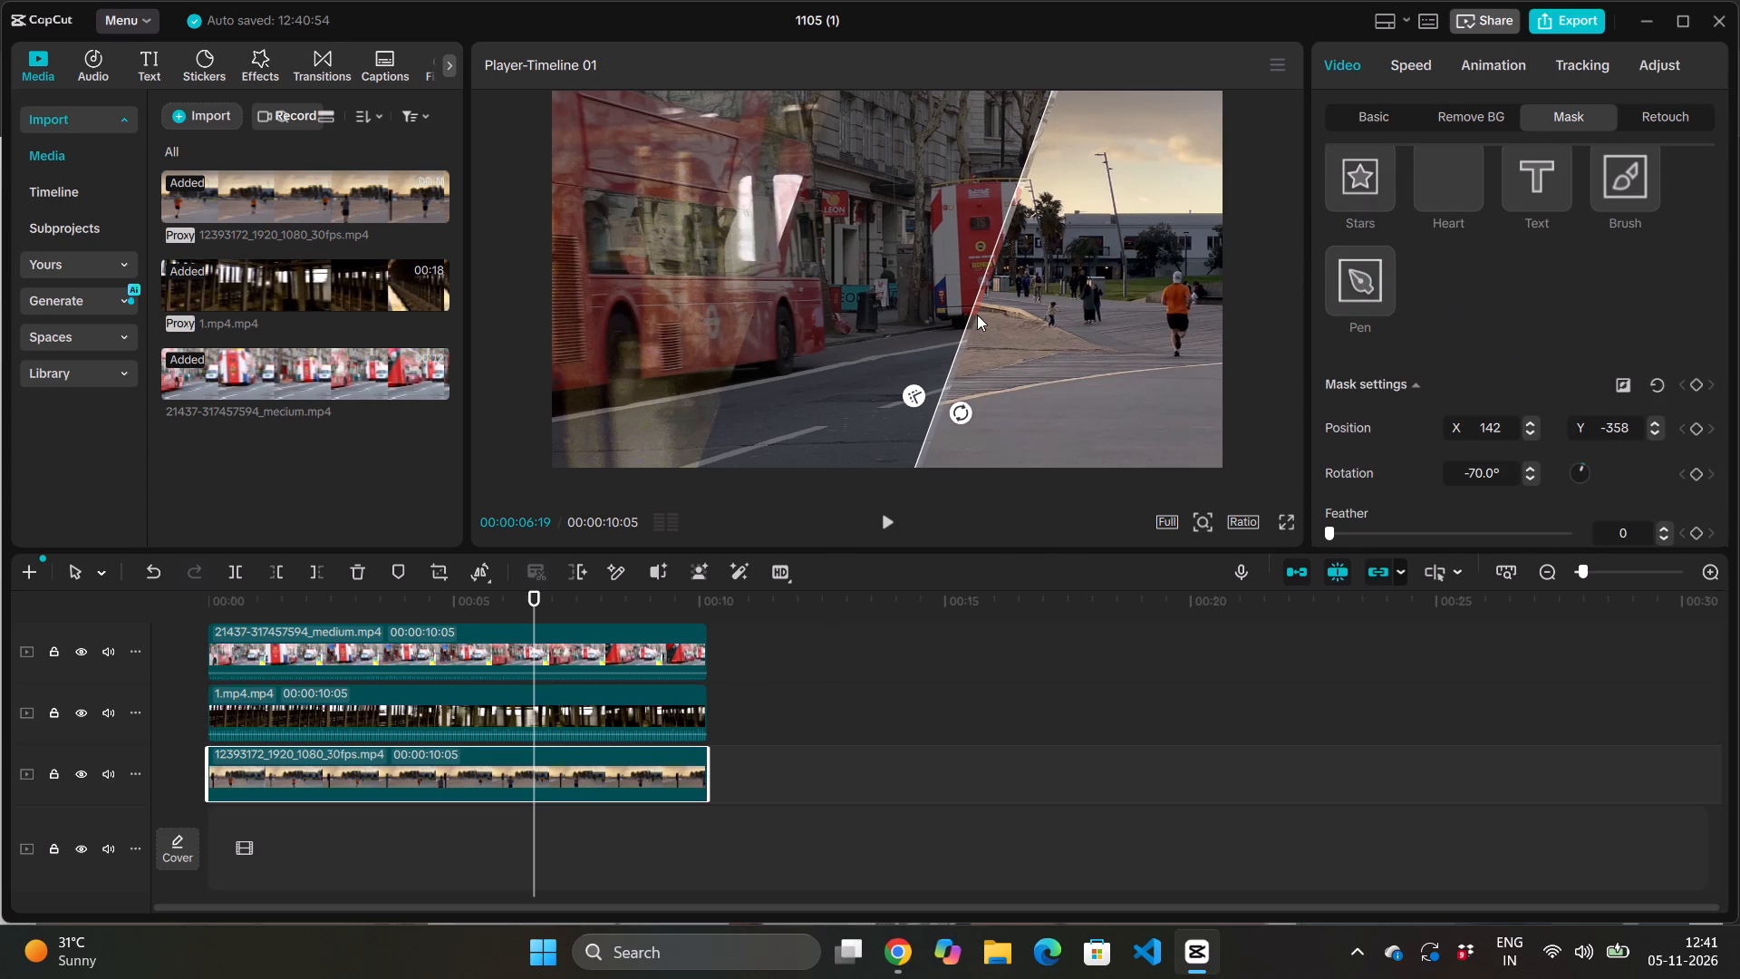
{"action": "left_click_drag", "start_coordinate": [910, 392], "coordinate": [919, 396]}
{"action": "left_click_drag", "start_coordinate": [998, 363], "coordinate": [1047, 383]}
{"action": "left_click_drag", "start_coordinate": [985, 360], "coordinate": [1039, 395]}
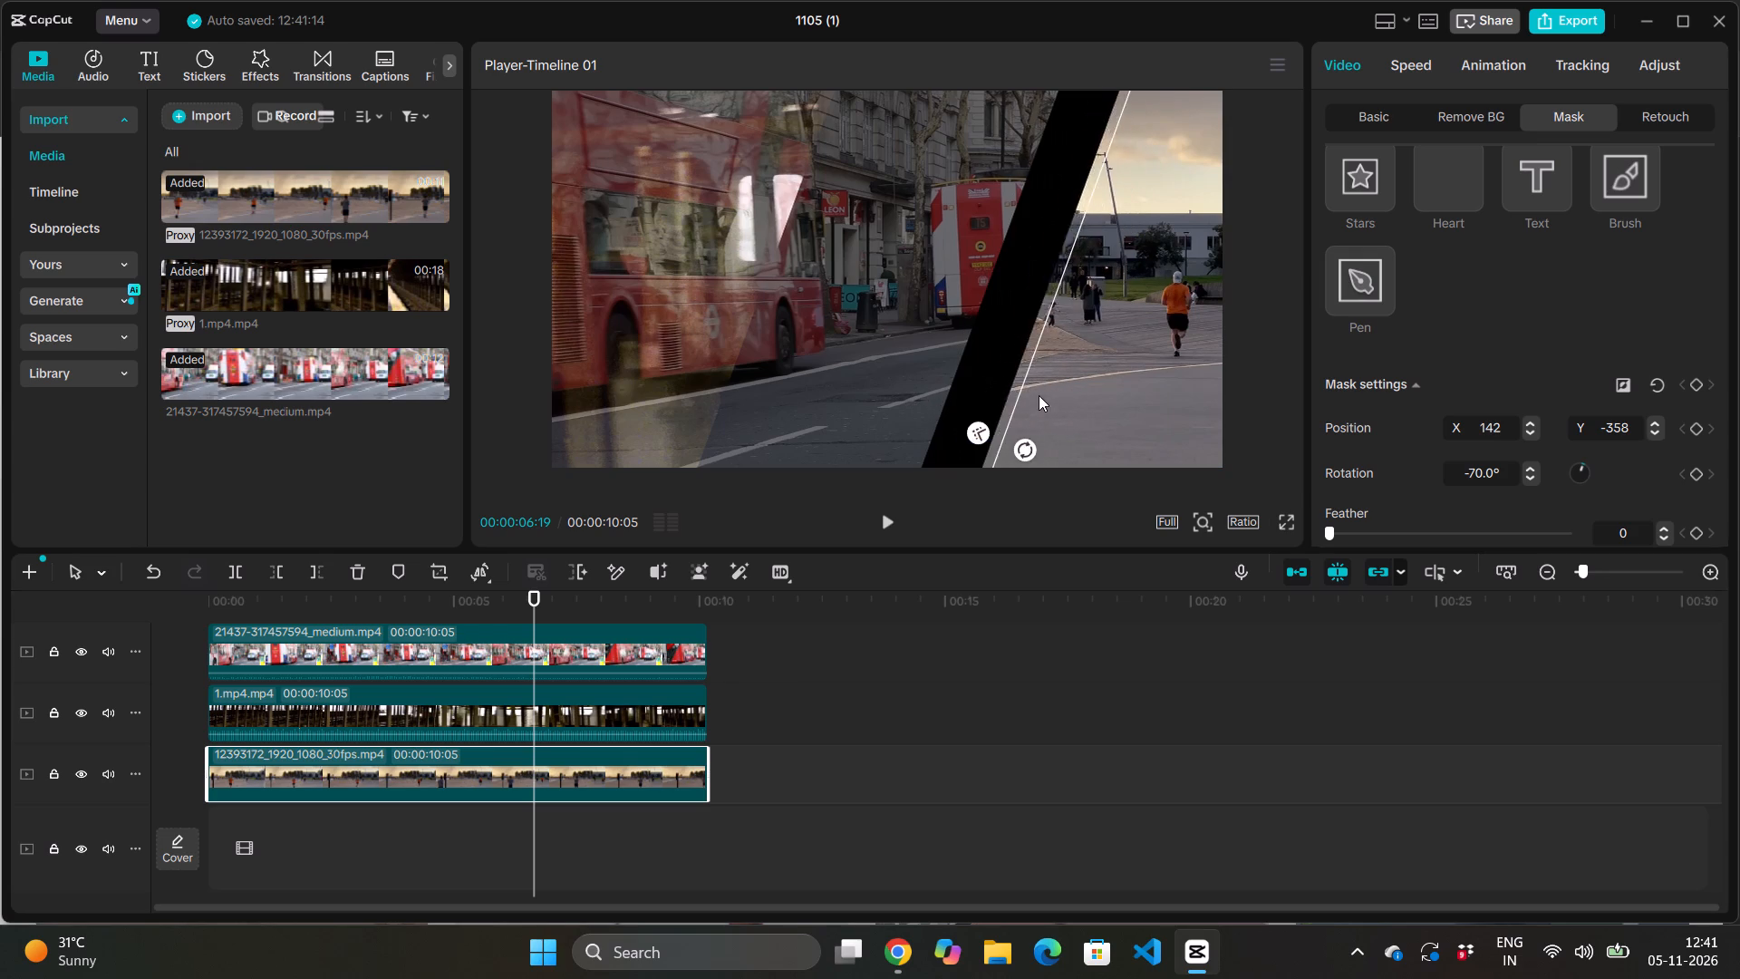
{"action": "left_click_drag", "start_coordinate": [1039, 395], "coordinate": [976, 390]}
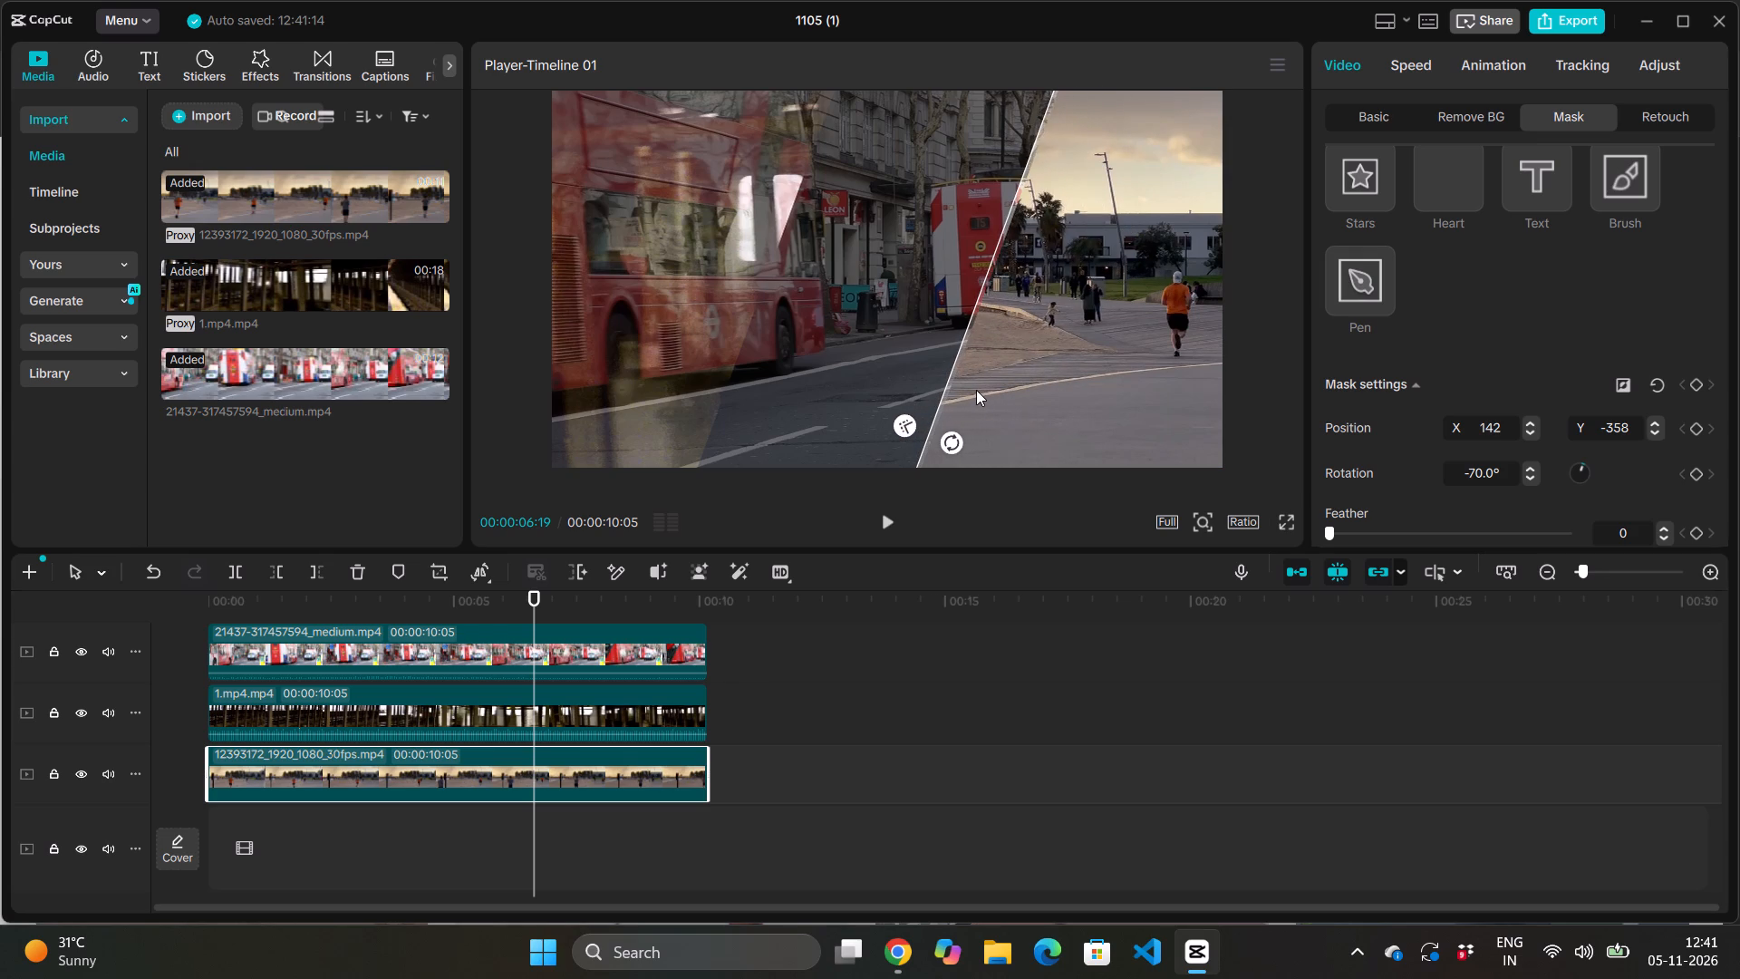
{"action": "left_click_drag", "start_coordinate": [976, 390], "coordinate": [971, 393]}
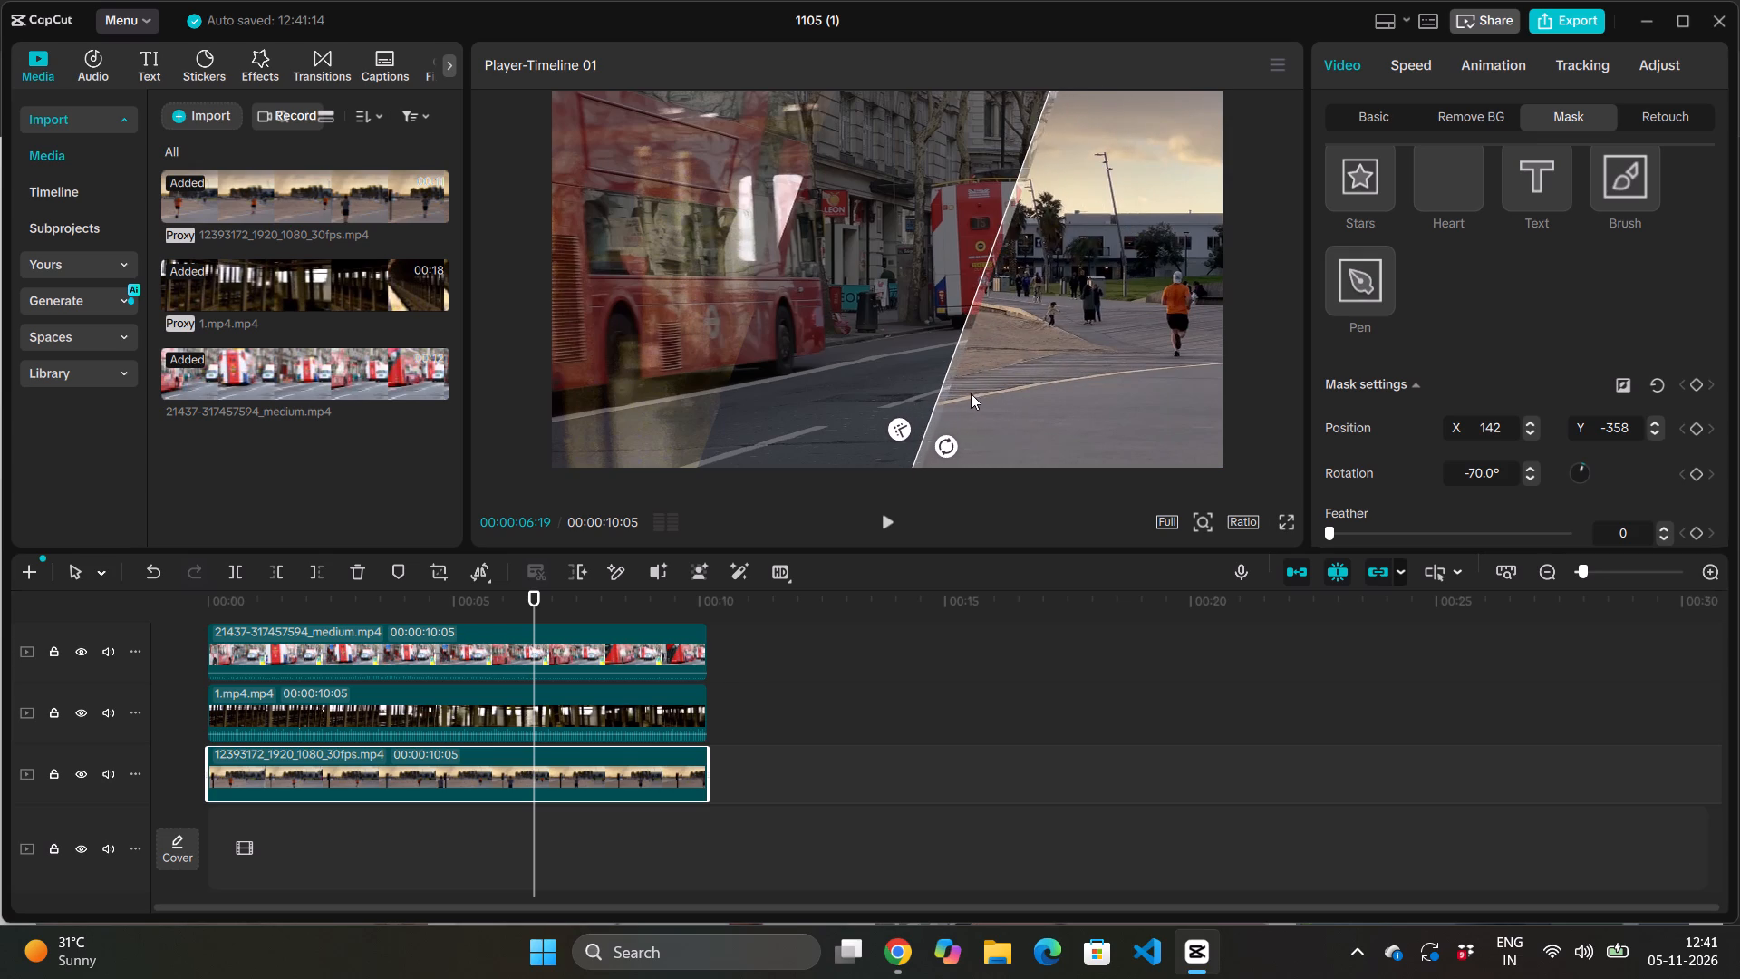
{"action": "left_click_drag", "start_coordinate": [971, 393], "coordinate": [975, 396]}
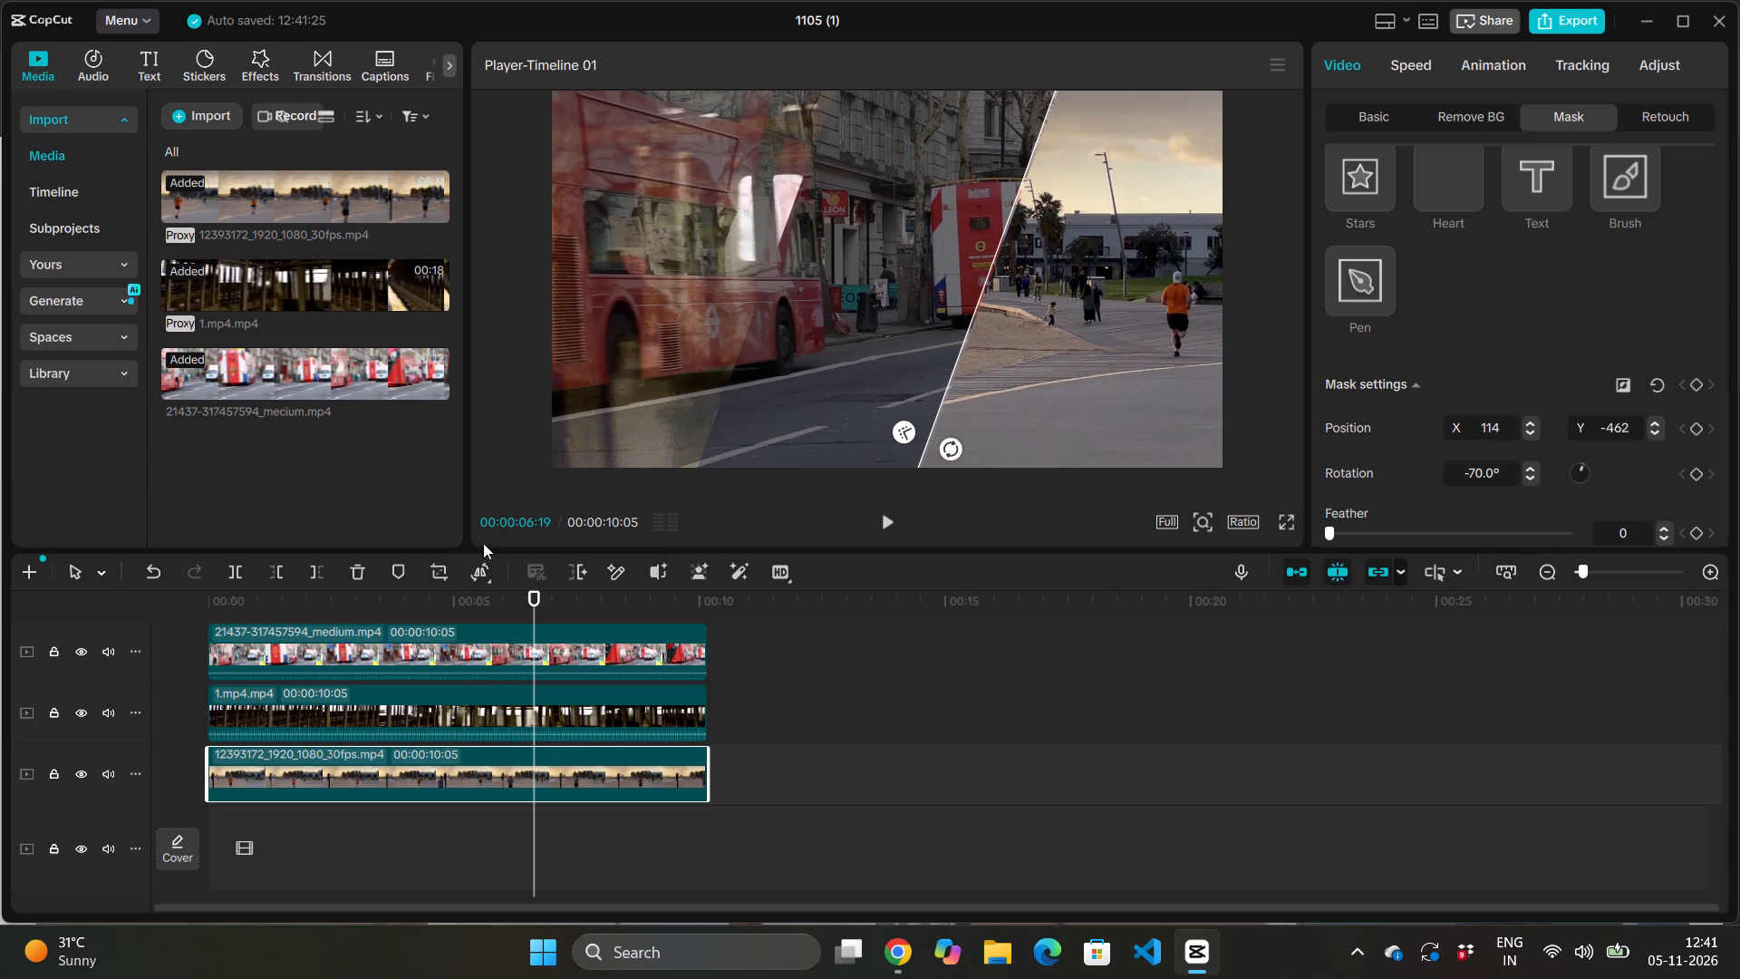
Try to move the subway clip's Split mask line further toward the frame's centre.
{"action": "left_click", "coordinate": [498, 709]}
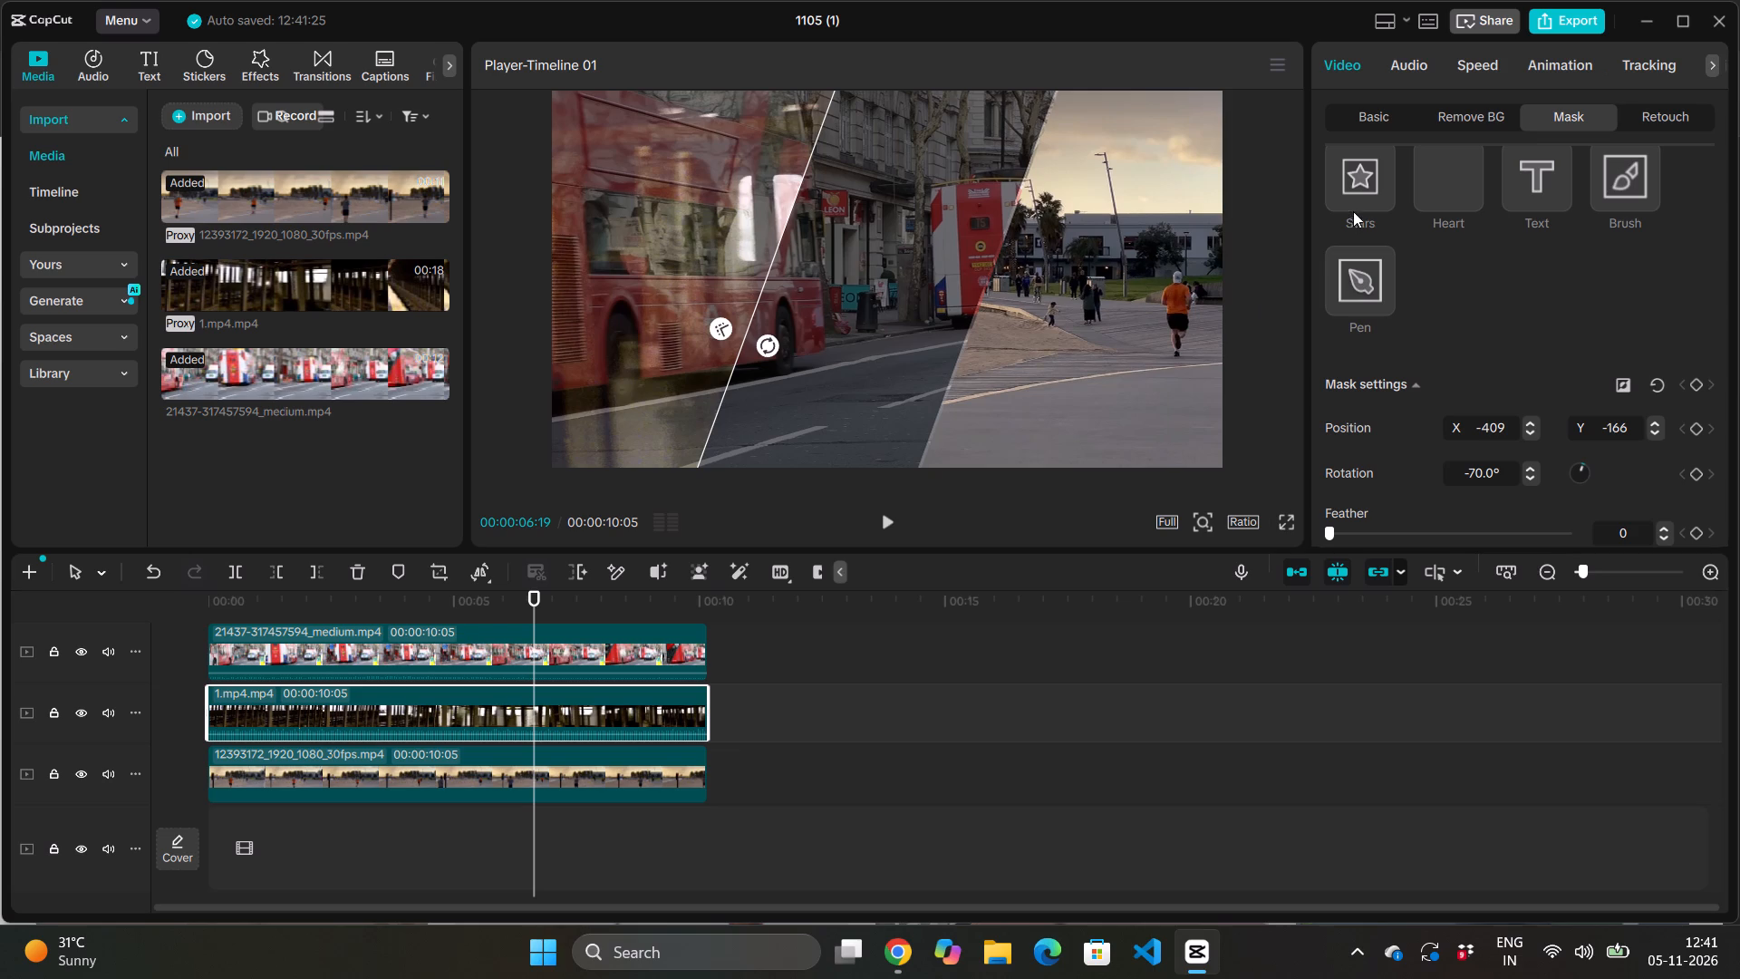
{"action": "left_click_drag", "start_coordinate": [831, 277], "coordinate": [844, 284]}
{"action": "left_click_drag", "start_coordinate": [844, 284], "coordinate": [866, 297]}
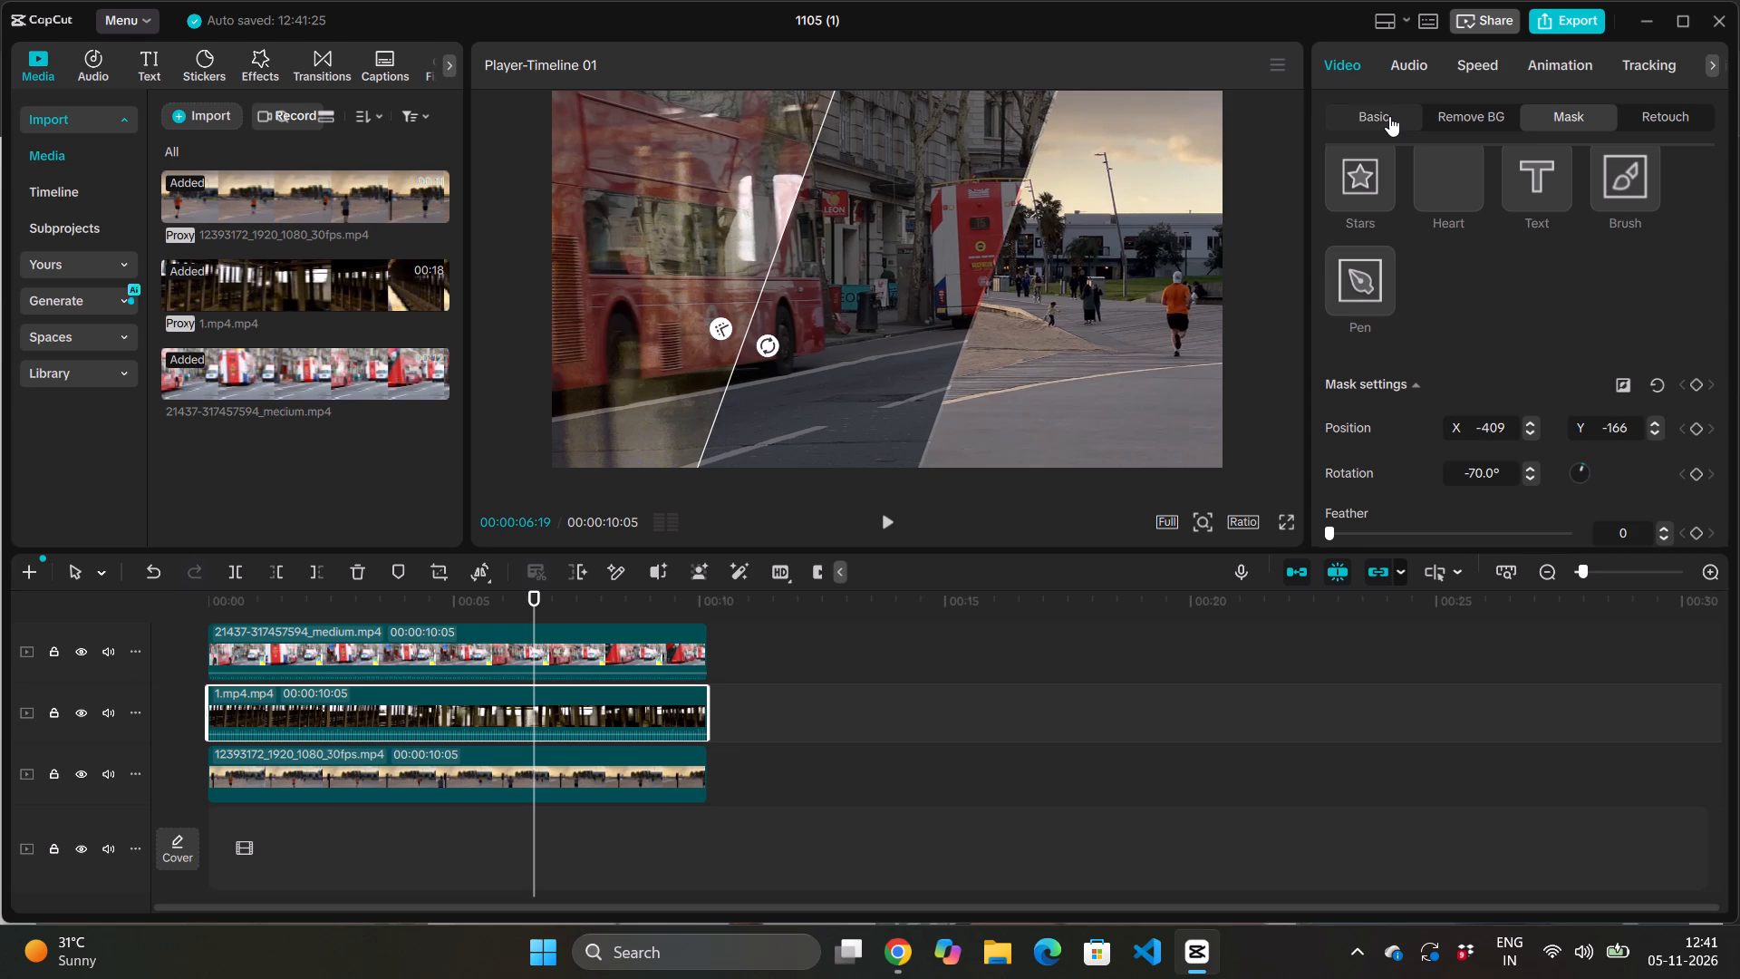
Raise the London street clip's opacity to 46%.
{"action": "left_click", "coordinate": [1389, 116]}
{"action": "scroll", "coordinate": [1378, 431], "scroll_direction": "down", "scroll_amount": 2}
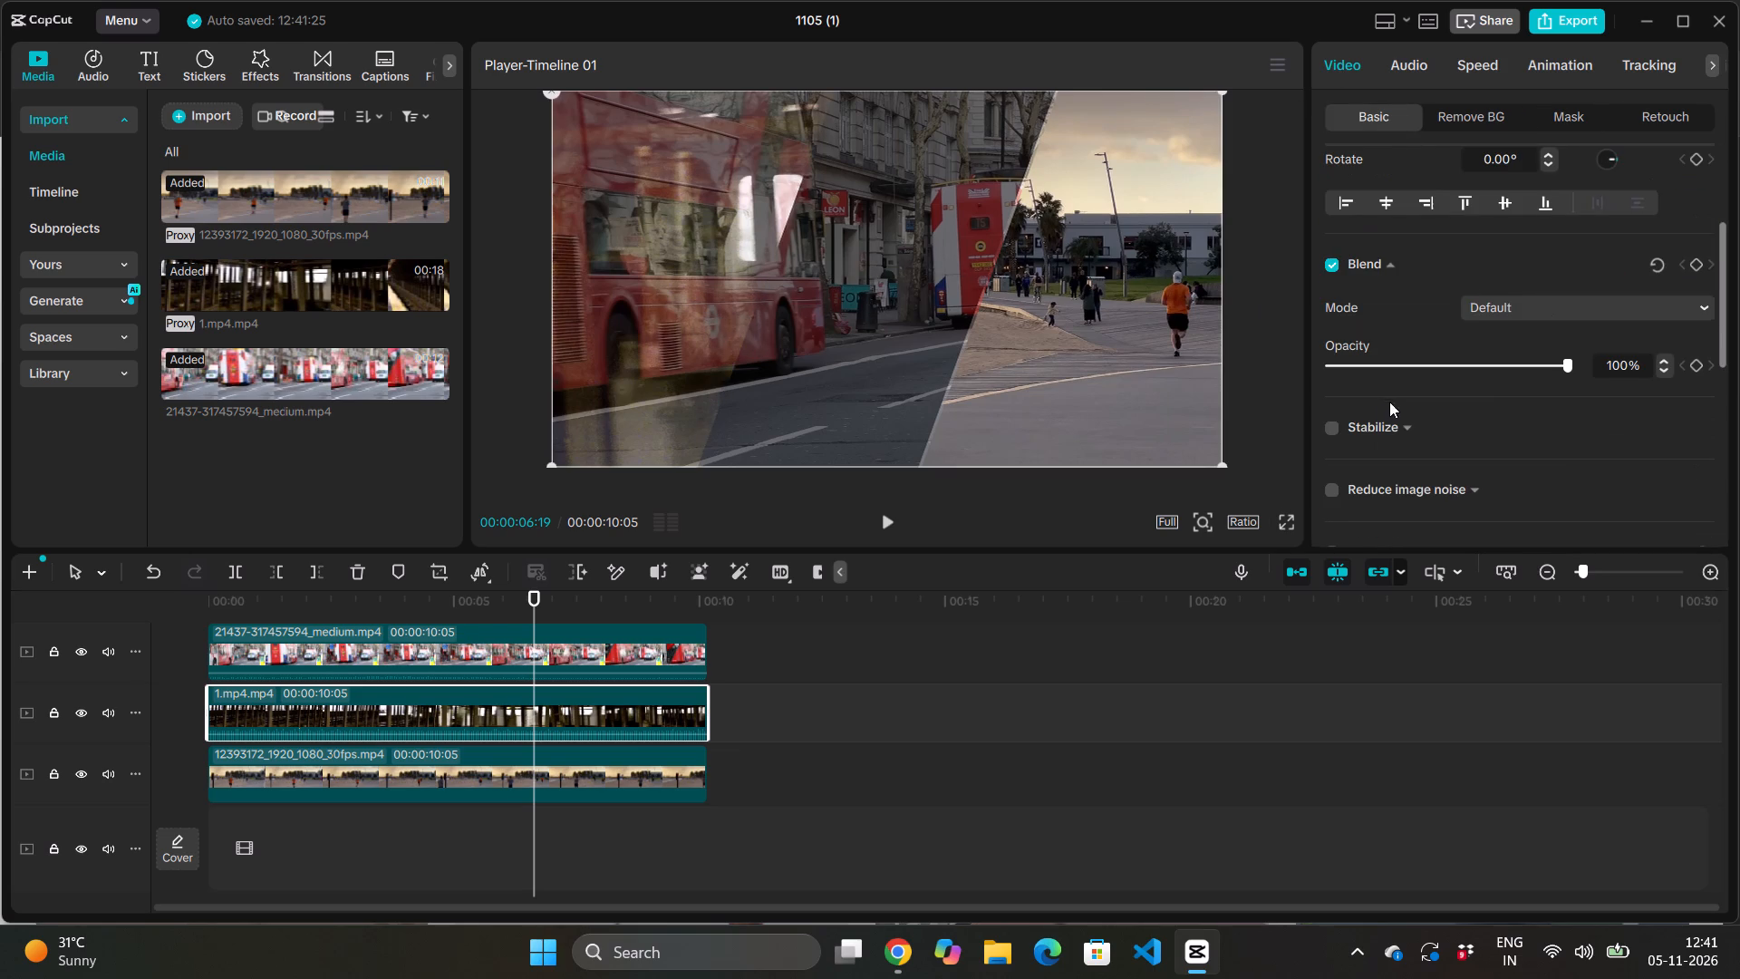
{"action": "left_click", "coordinate": [634, 648]}
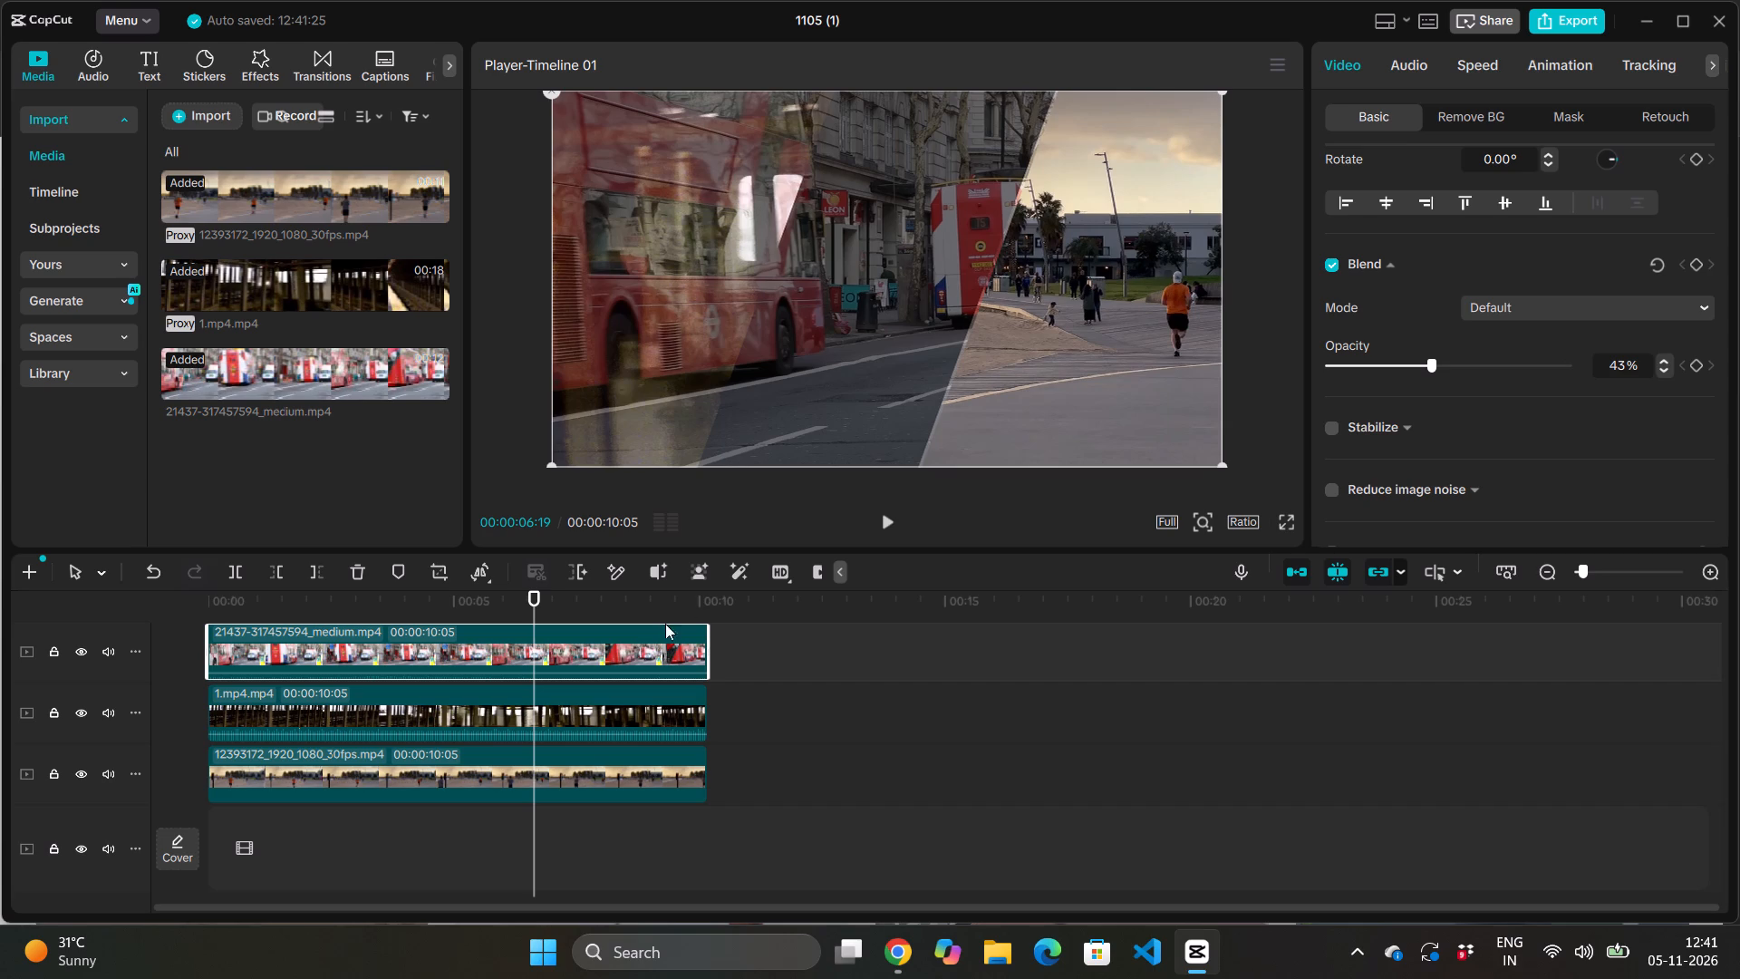
{"action": "left_click_drag", "start_coordinate": [1428, 368], "coordinate": [1444, 373]}
Raise the London street clip's opacity to 100%.
{"action": "left_click_drag", "start_coordinate": [1444, 373], "coordinate": [1442, 367]}
{"action": "left_click_drag", "start_coordinate": [1442, 367], "coordinate": [1513, 360]}
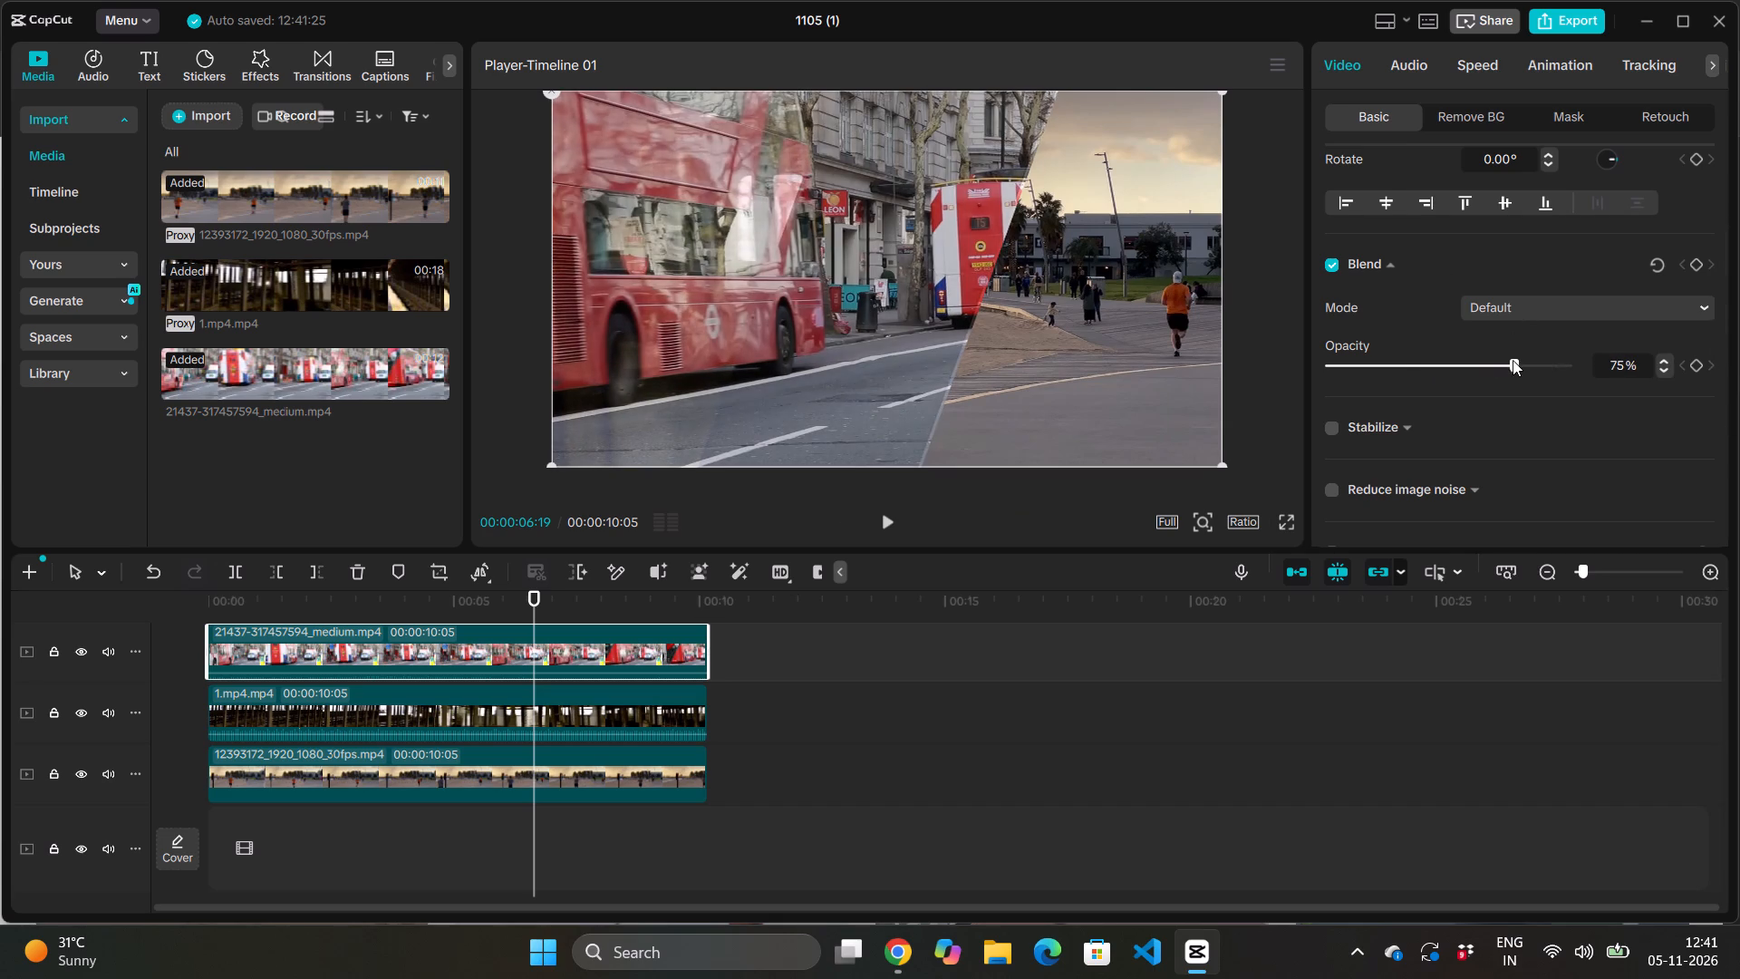
{"action": "left_click_drag", "start_coordinate": [1513, 360], "coordinate": [1609, 354]}
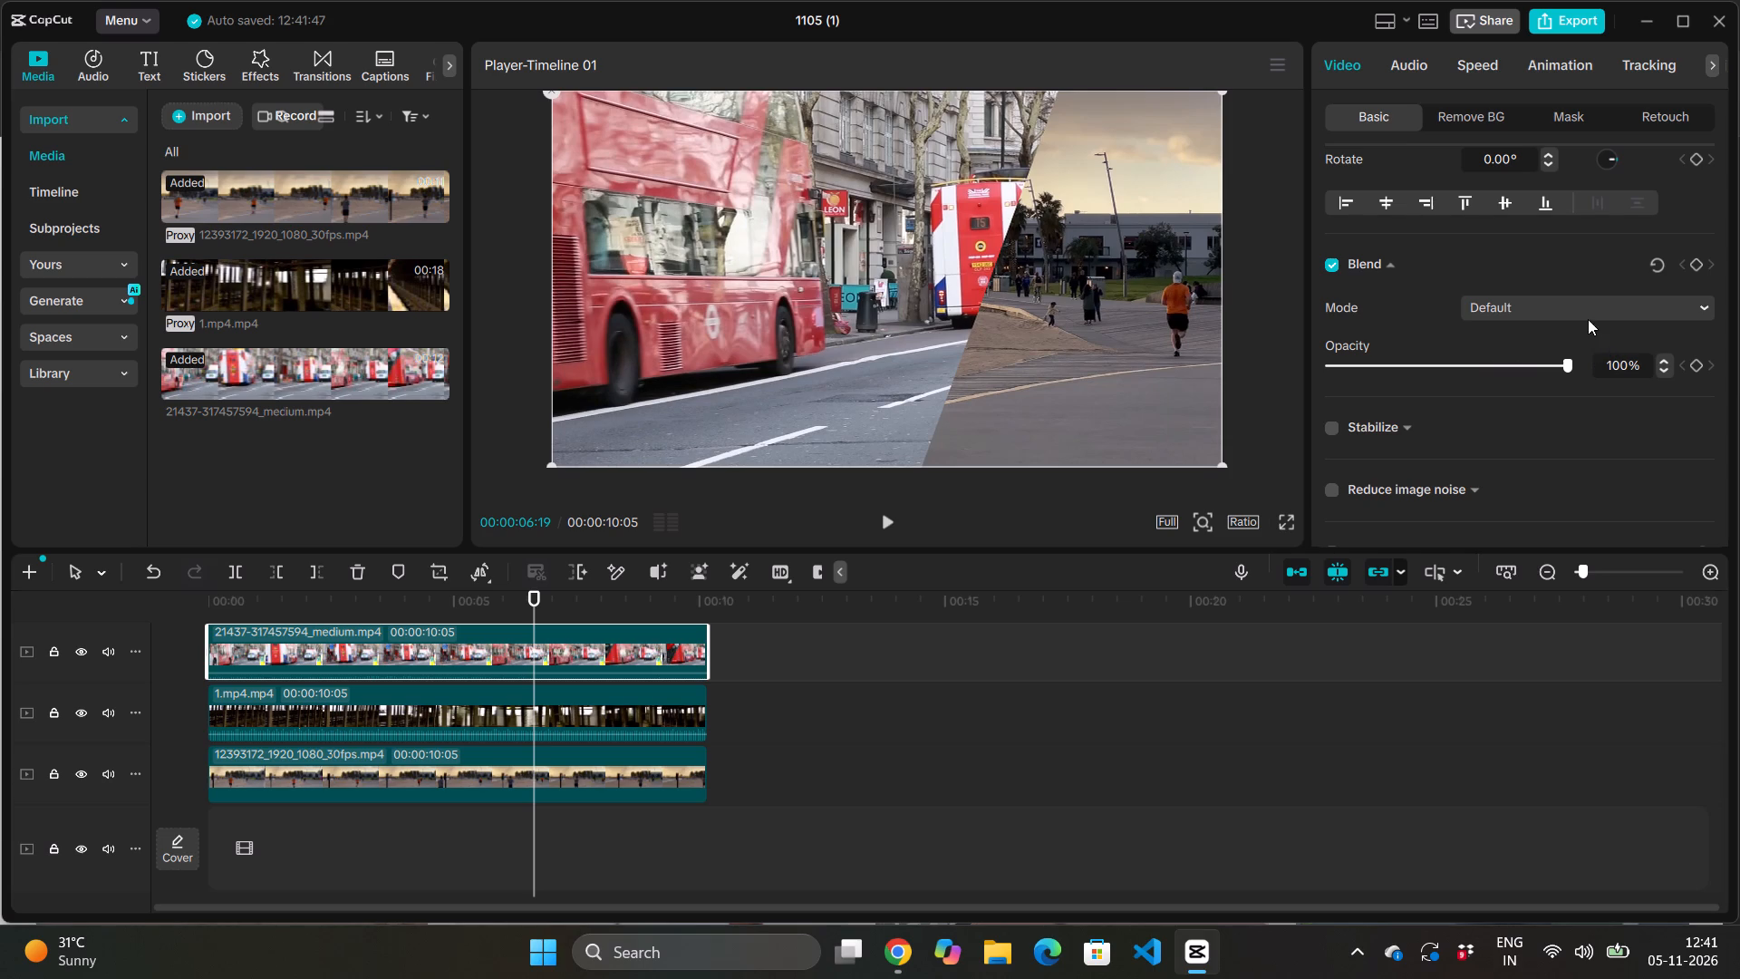
Reposition the London street clip's Split mask line to overlap the beach running clip's slanted edge, at about X 198, Y -24.
{"action": "left_click", "coordinate": [1574, 113]}
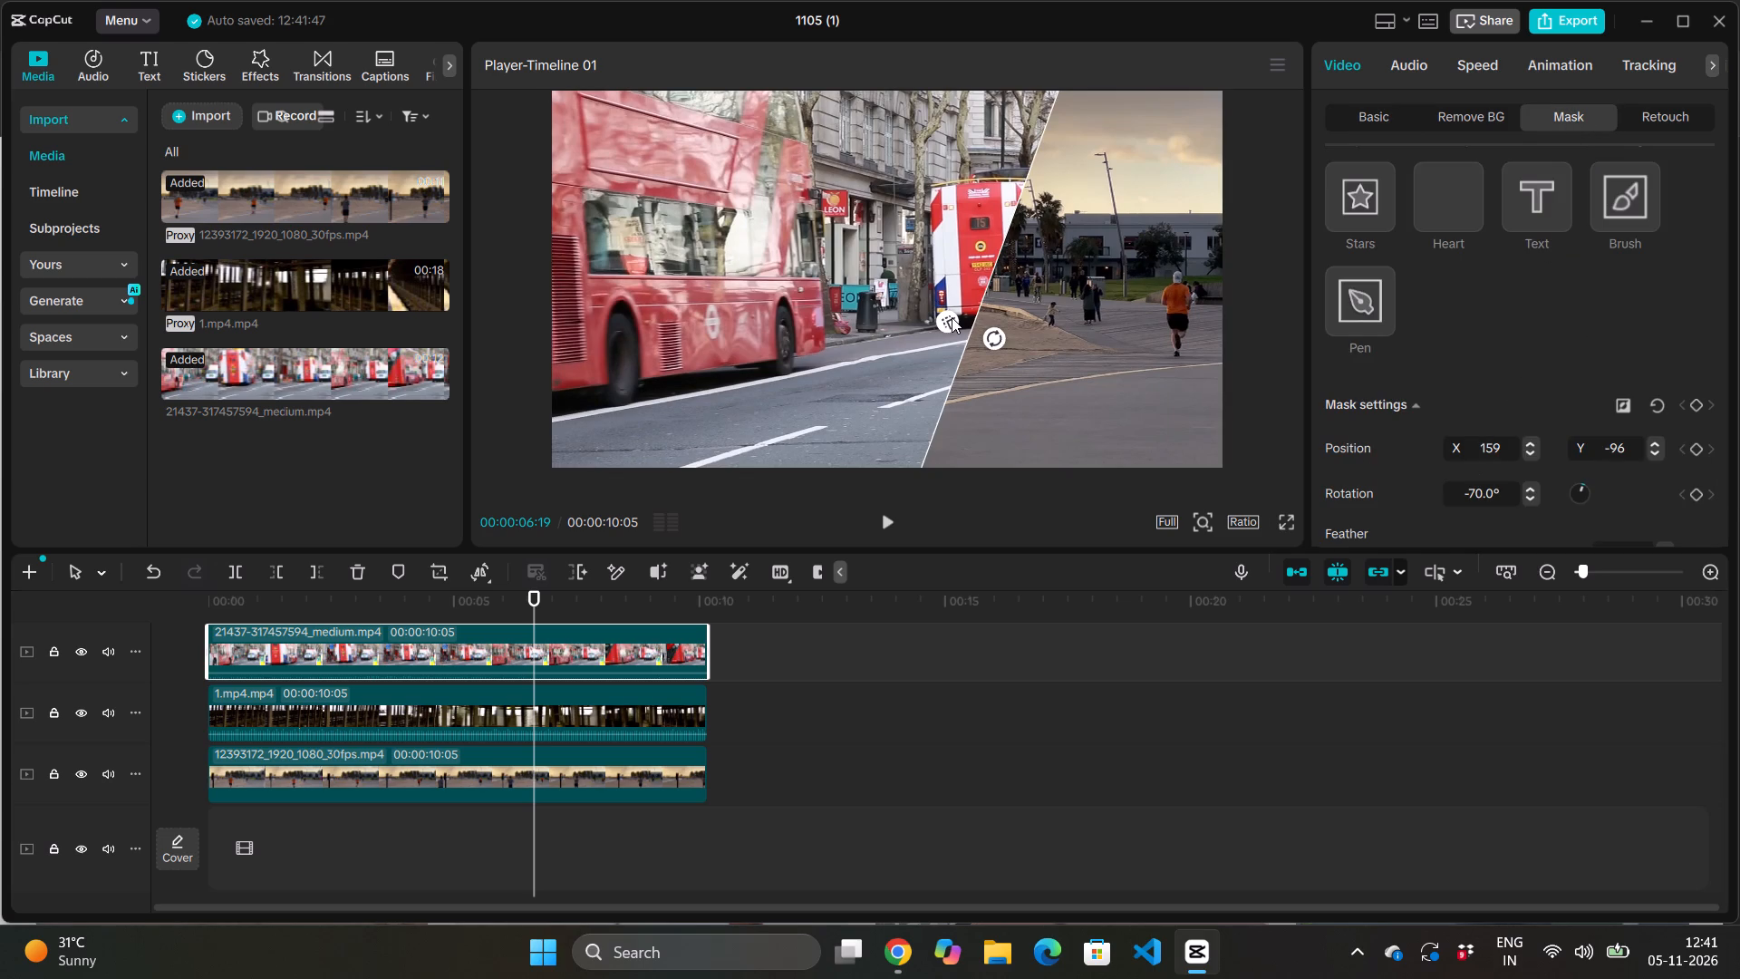
{"action": "left_click_drag", "start_coordinate": [1035, 298], "coordinate": [1024, 290]}
{"action": "left_click_drag", "start_coordinate": [1024, 290], "coordinate": [997, 276]}
{"action": "left_click_drag", "start_coordinate": [979, 423], "coordinate": [958, 374]}
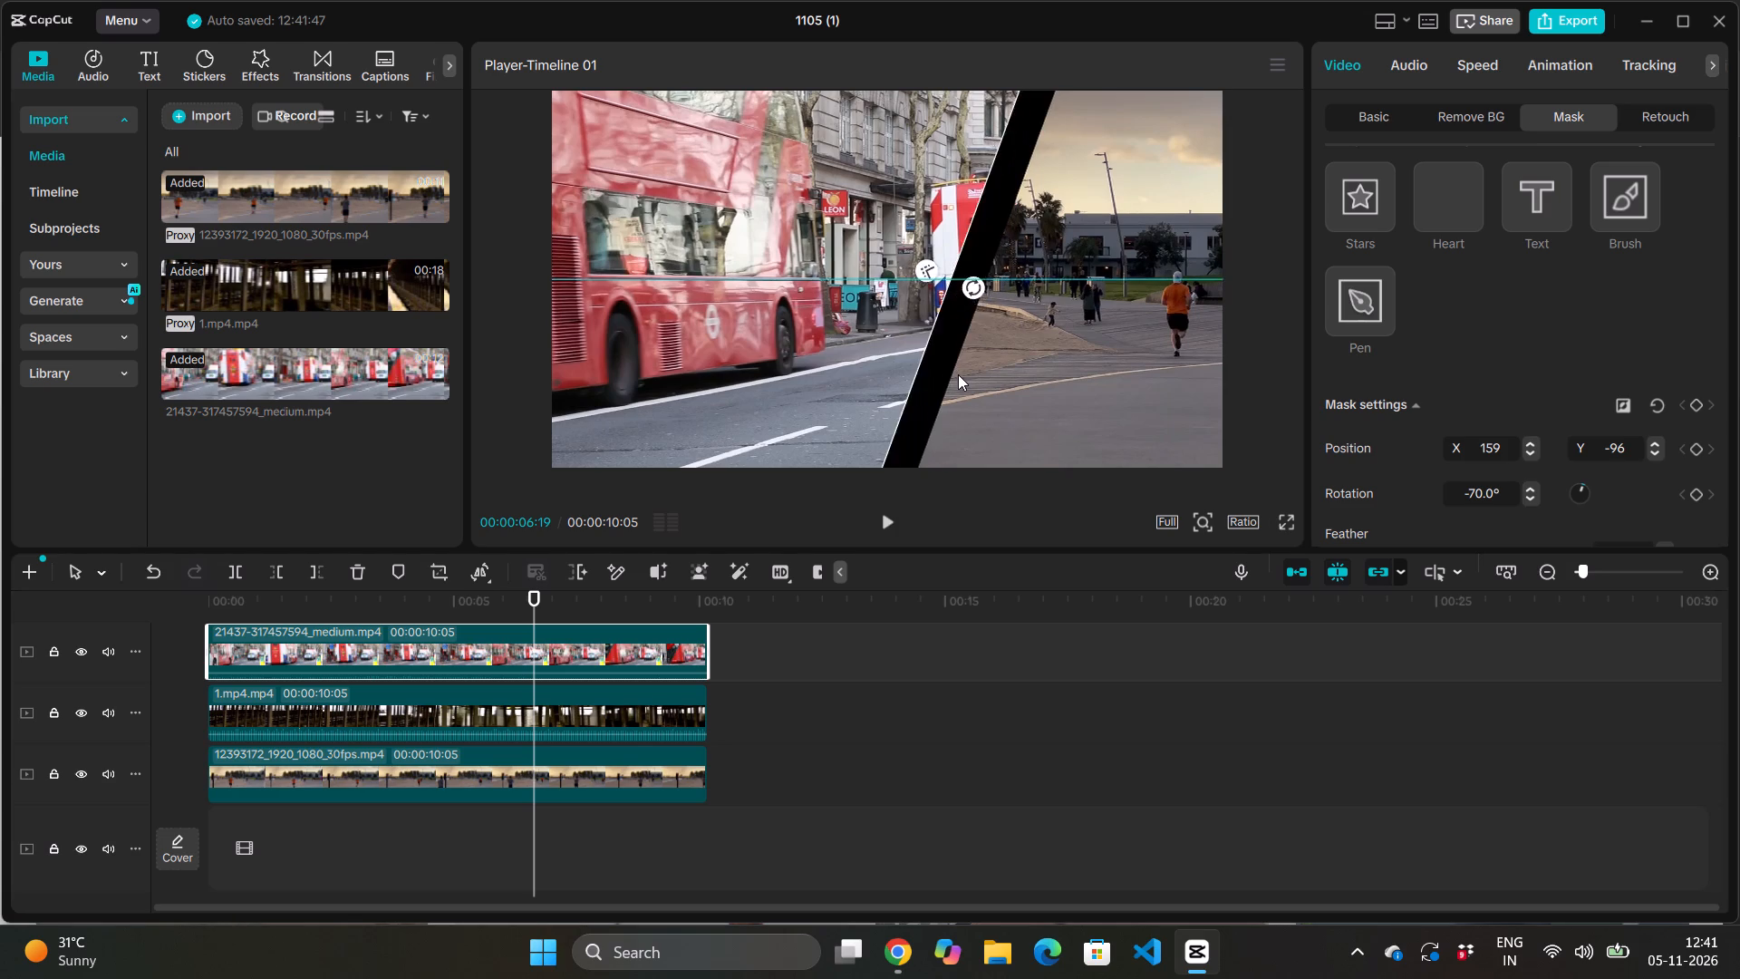
{"action": "left_click_drag", "start_coordinate": [958, 374], "coordinate": [688, 249]}
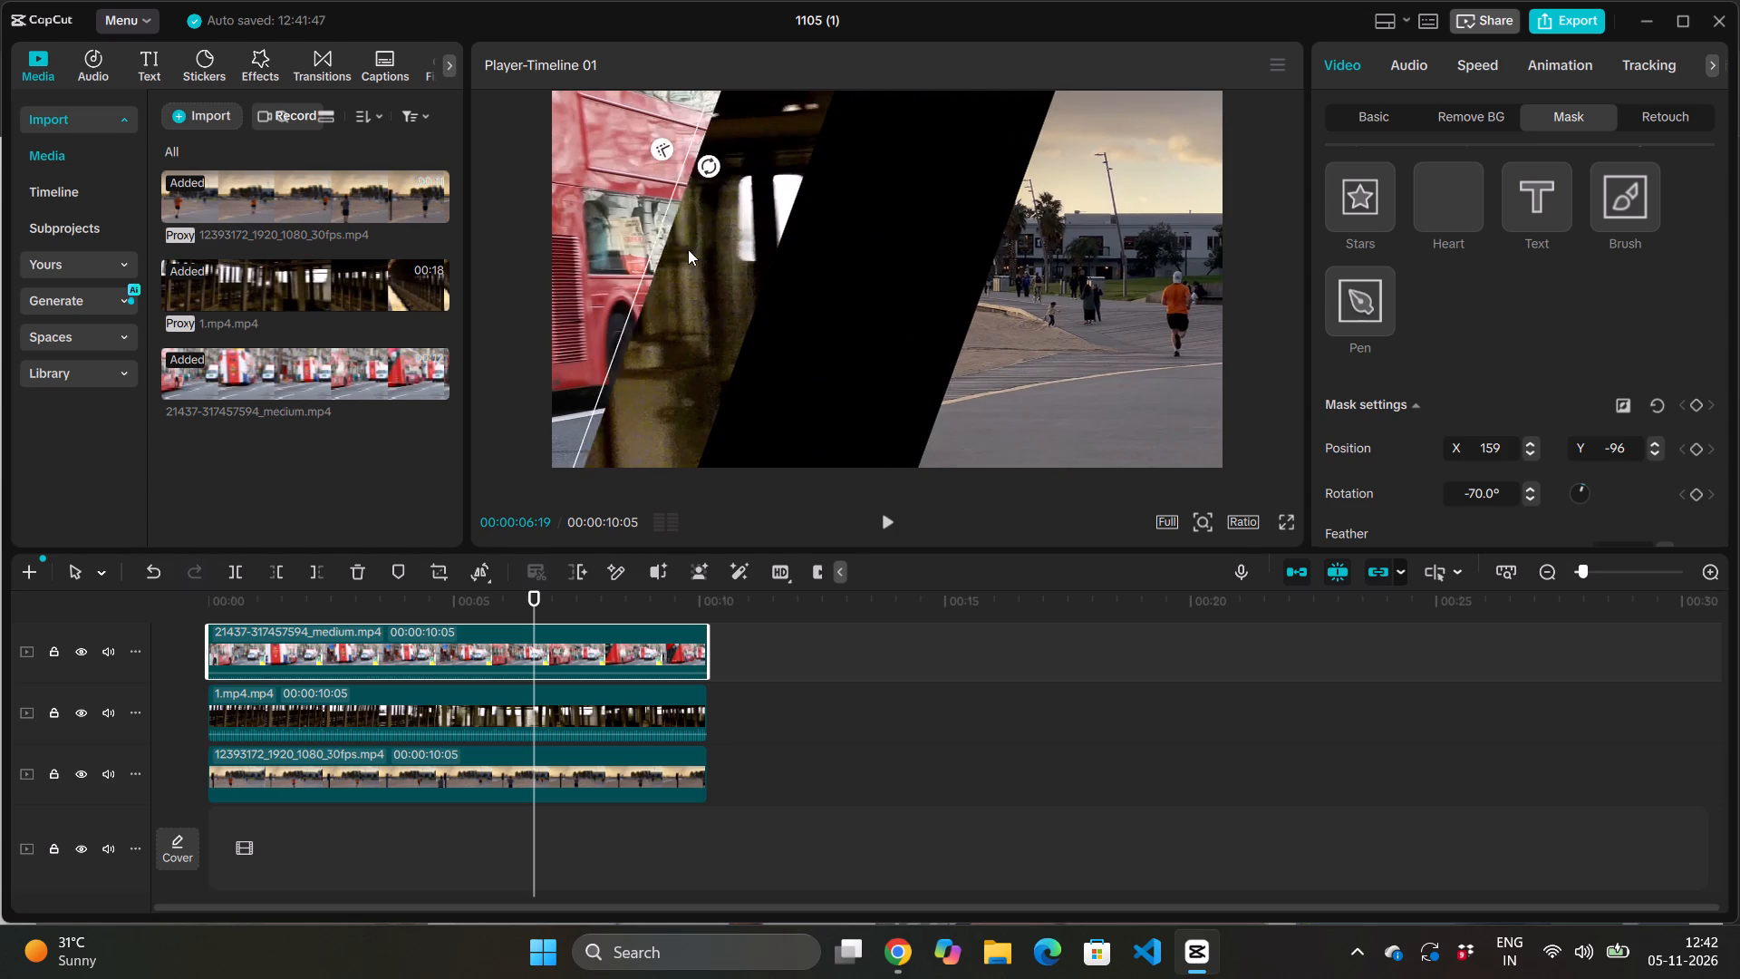
{"action": "left_click_drag", "start_coordinate": [688, 249], "coordinate": [520, 218]}
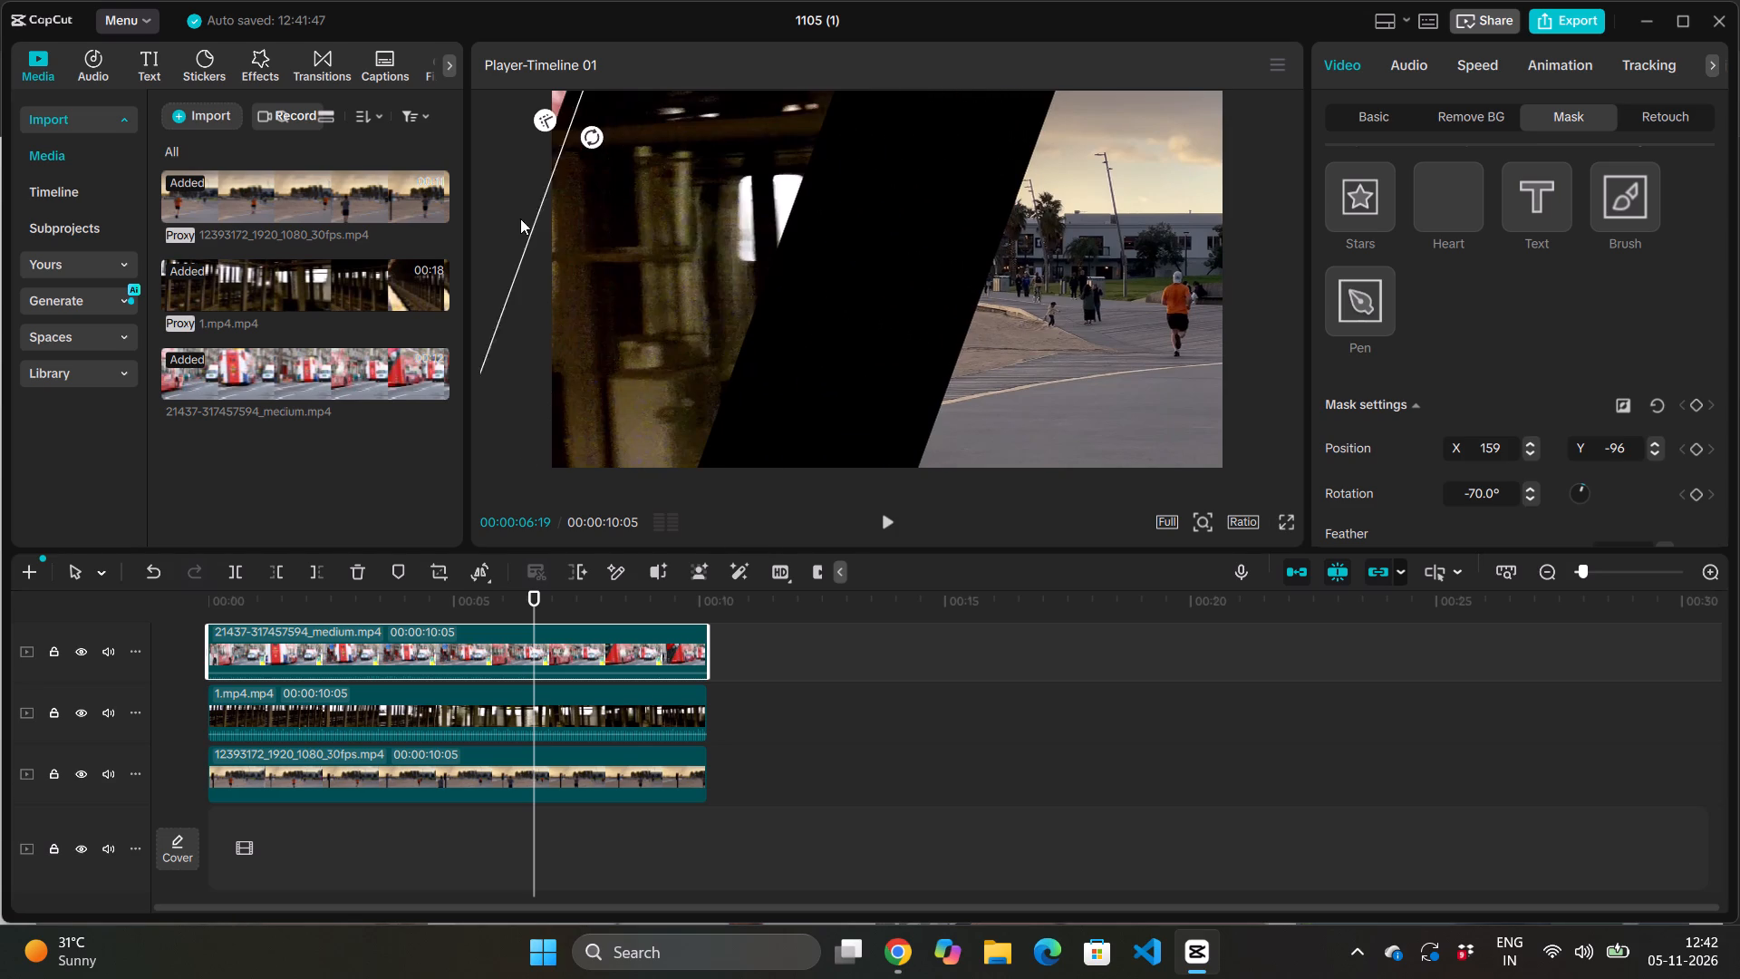
{"action": "left_click_drag", "start_coordinate": [520, 218], "coordinate": [979, 378]}
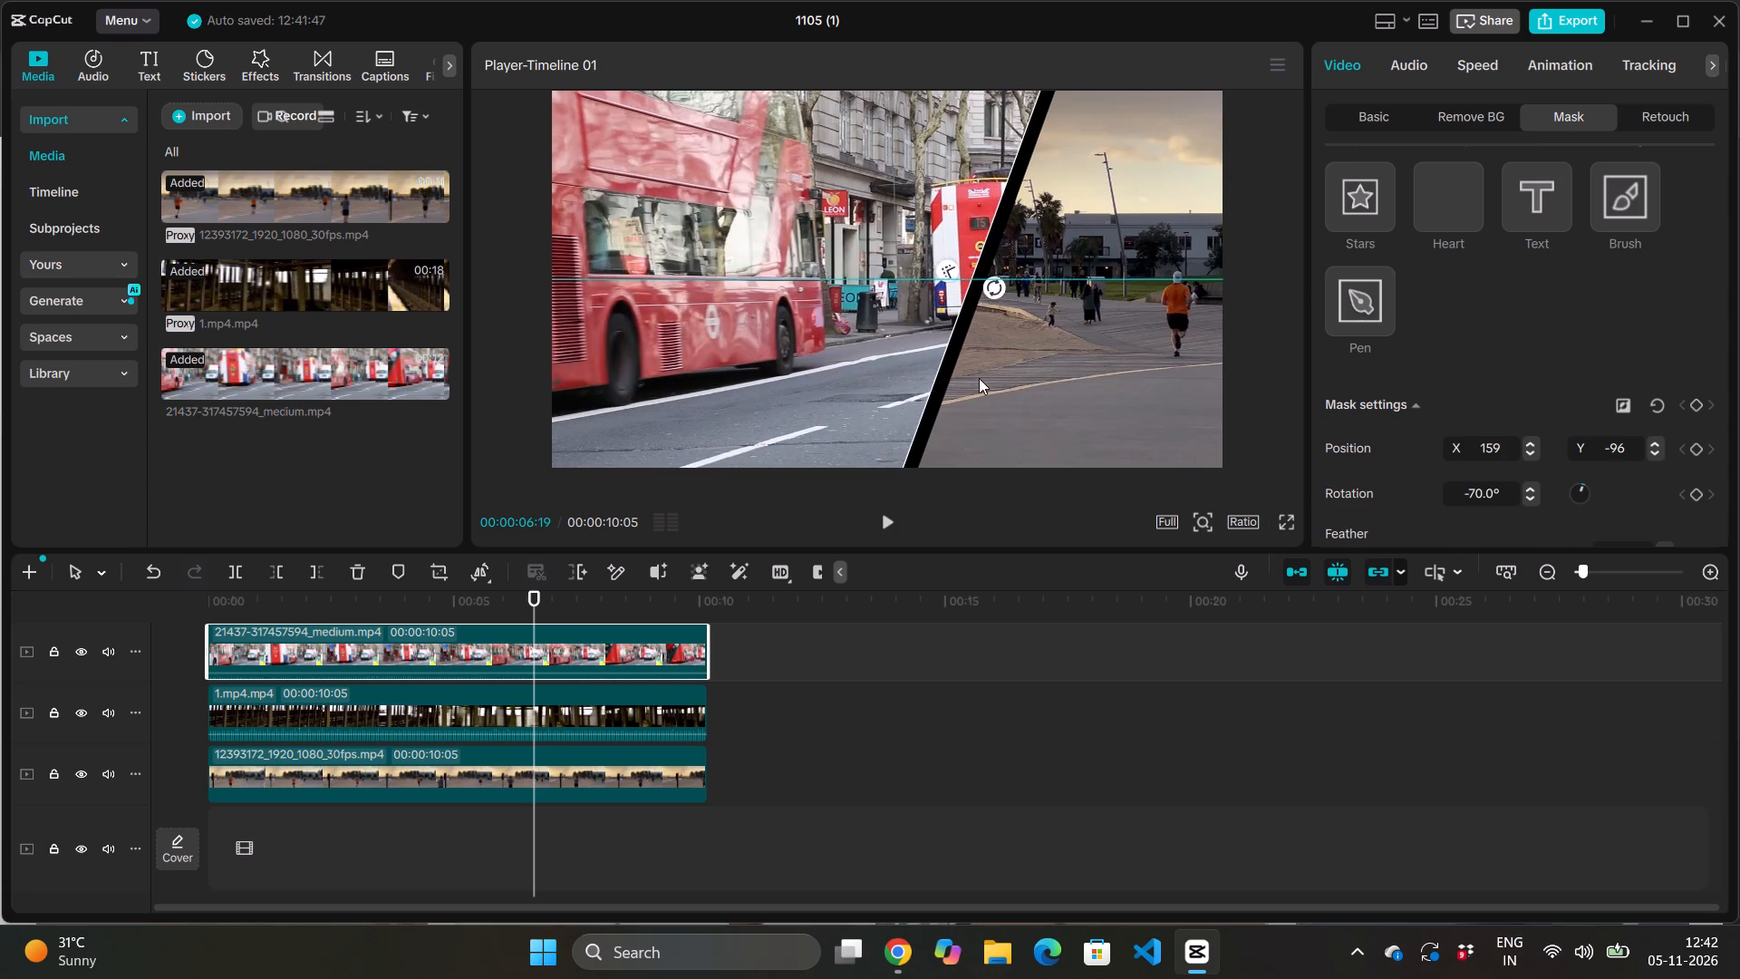
{"action": "left_click_drag", "start_coordinate": [979, 378], "coordinate": [983, 383]}
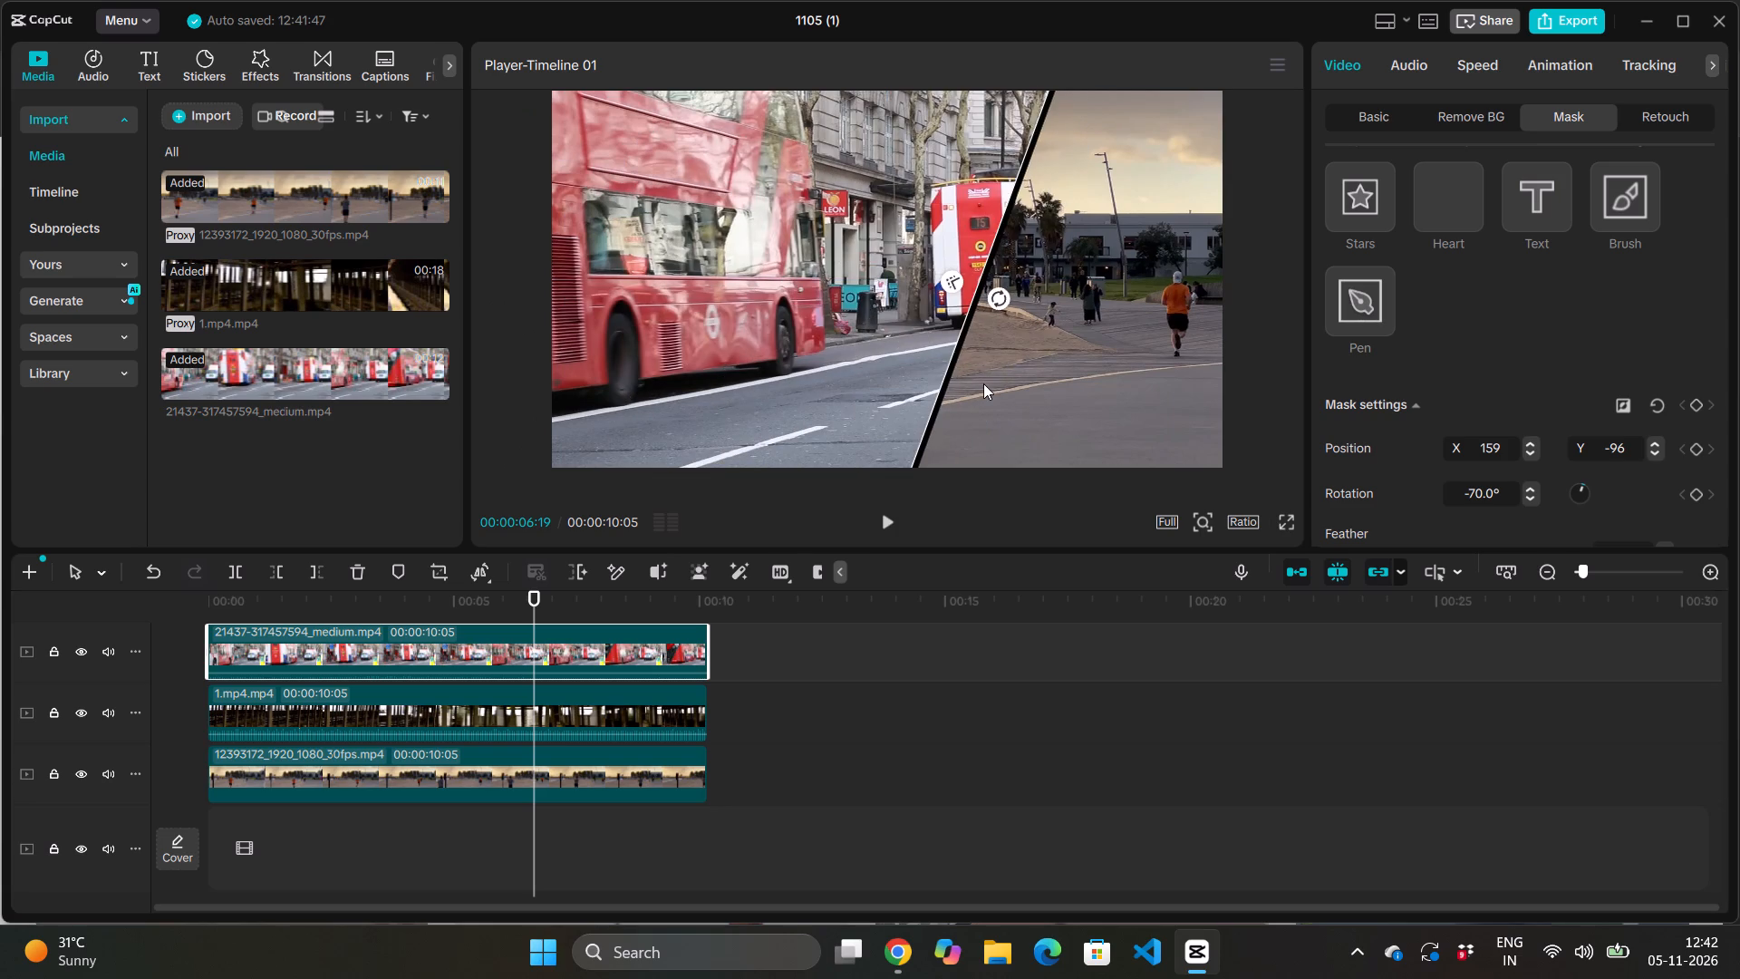
{"action": "left_click_drag", "start_coordinate": [983, 383], "coordinate": [1000, 385]}
{"action": "left_click_drag", "start_coordinate": [584, 149], "coordinate": [638, 172]}
{"action": "left_click_drag", "start_coordinate": [566, 213], "coordinate": [602, 228]}
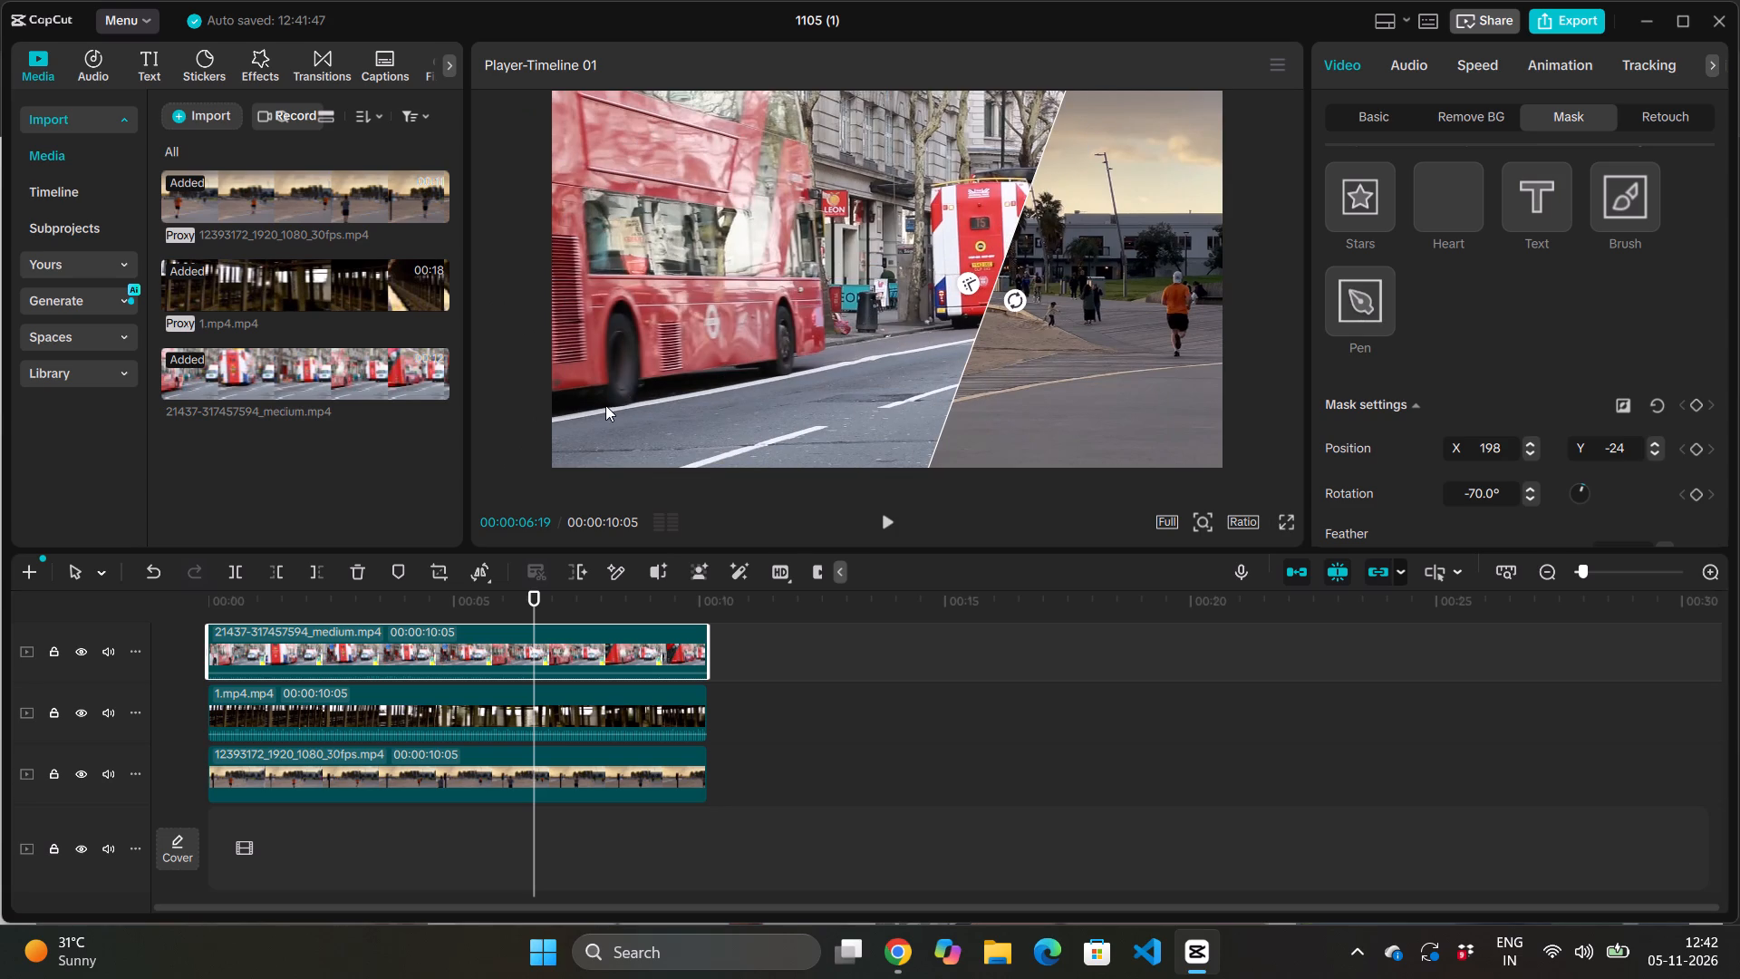
Move the subway clip to the top track, above the London street clip, starting at the timeline's beginning.
{"action": "left_click_drag", "start_coordinate": [593, 718], "coordinate": [627, 583]}
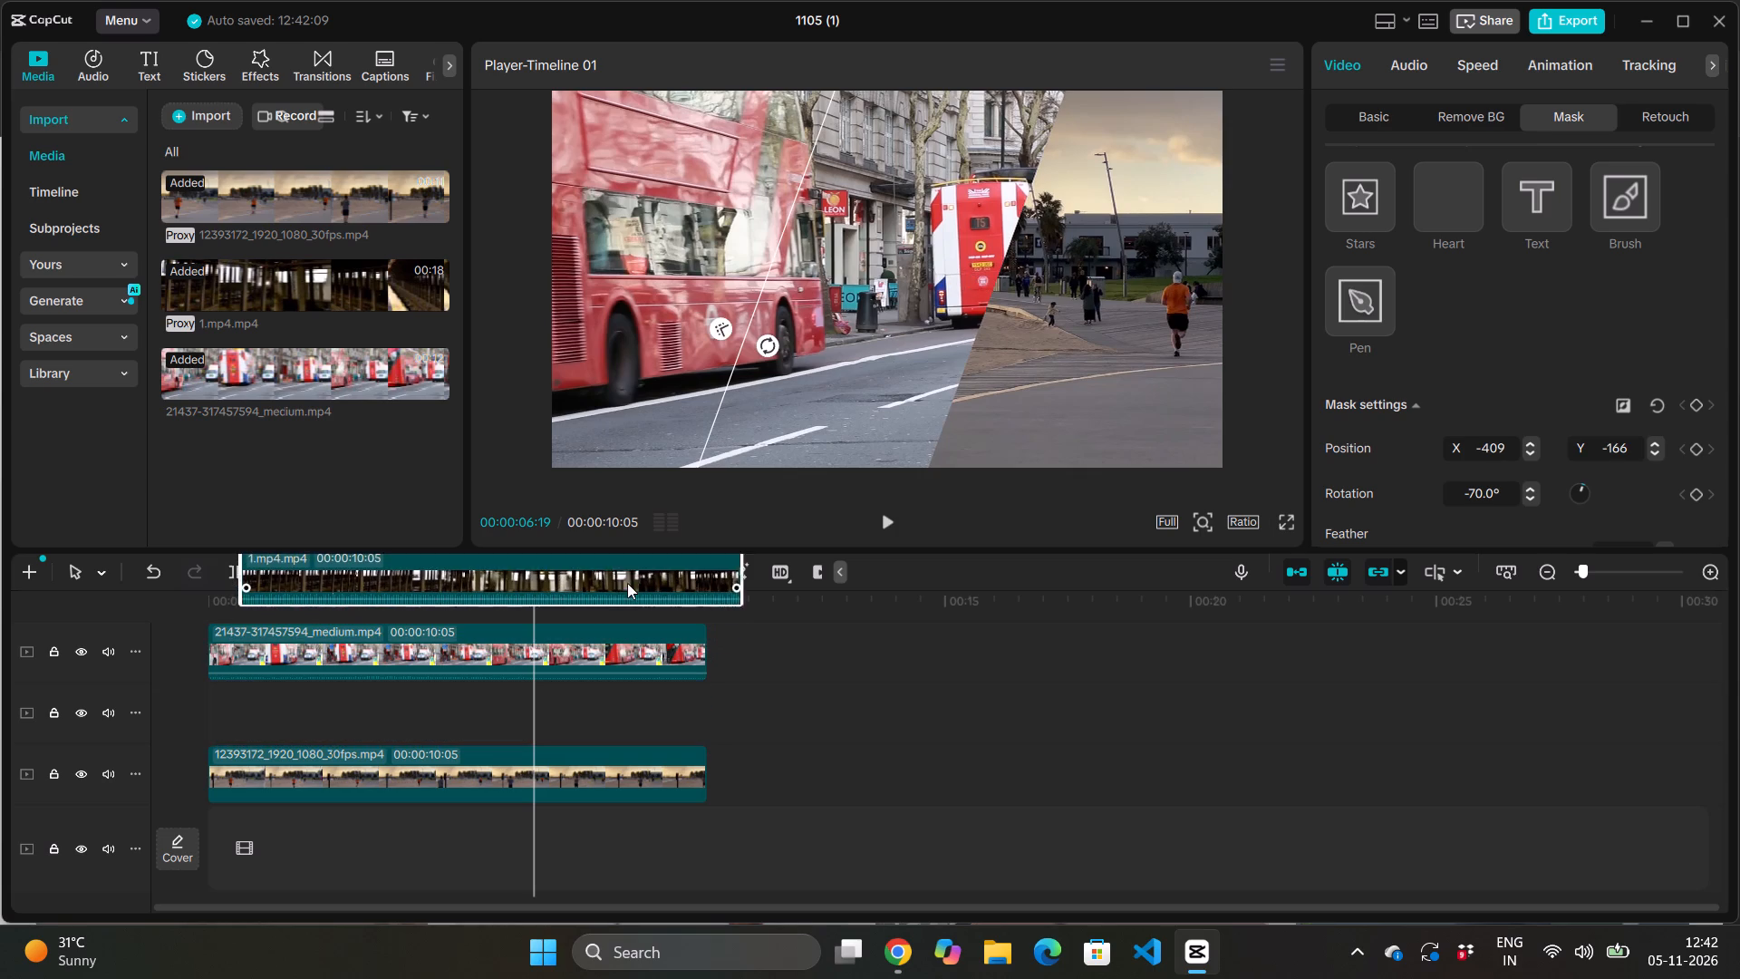
{"action": "left_click_drag", "start_coordinate": [627, 583], "coordinate": [595, 628]}
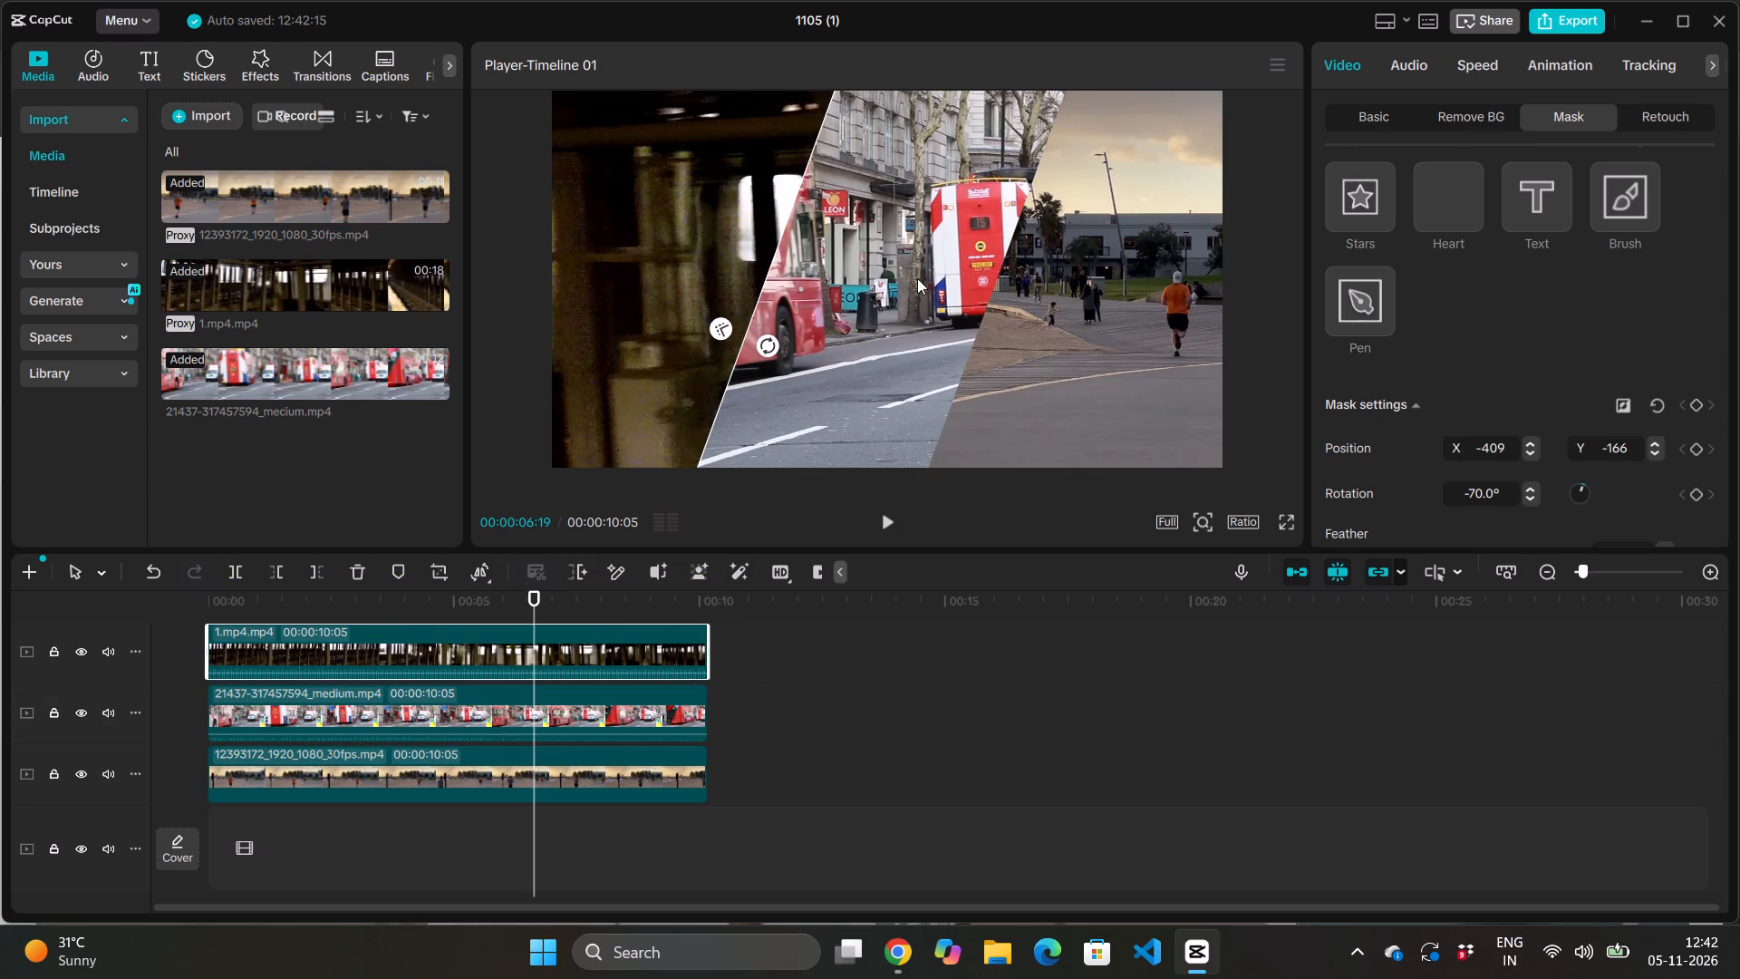
Play the three-way split composition in full screen to check the masked sections, and return to the editor.
{"action": "left_click", "coordinate": [1288, 514]}
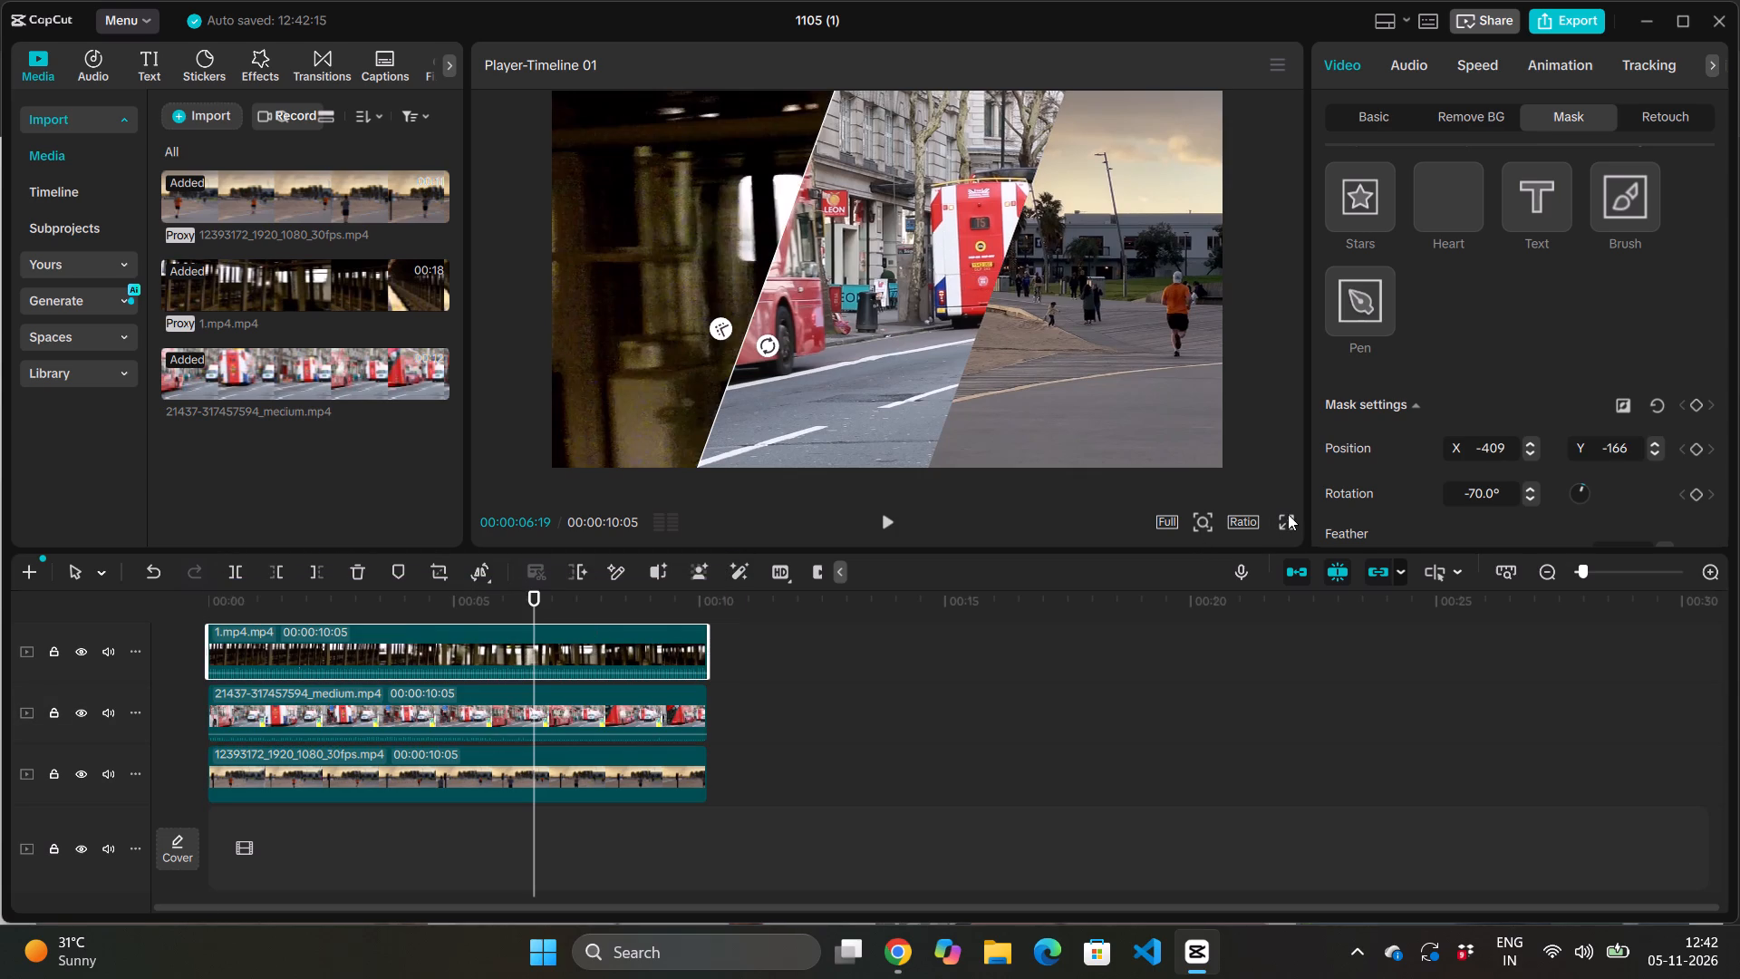
{"action": "left_click", "coordinate": [1288, 516]}
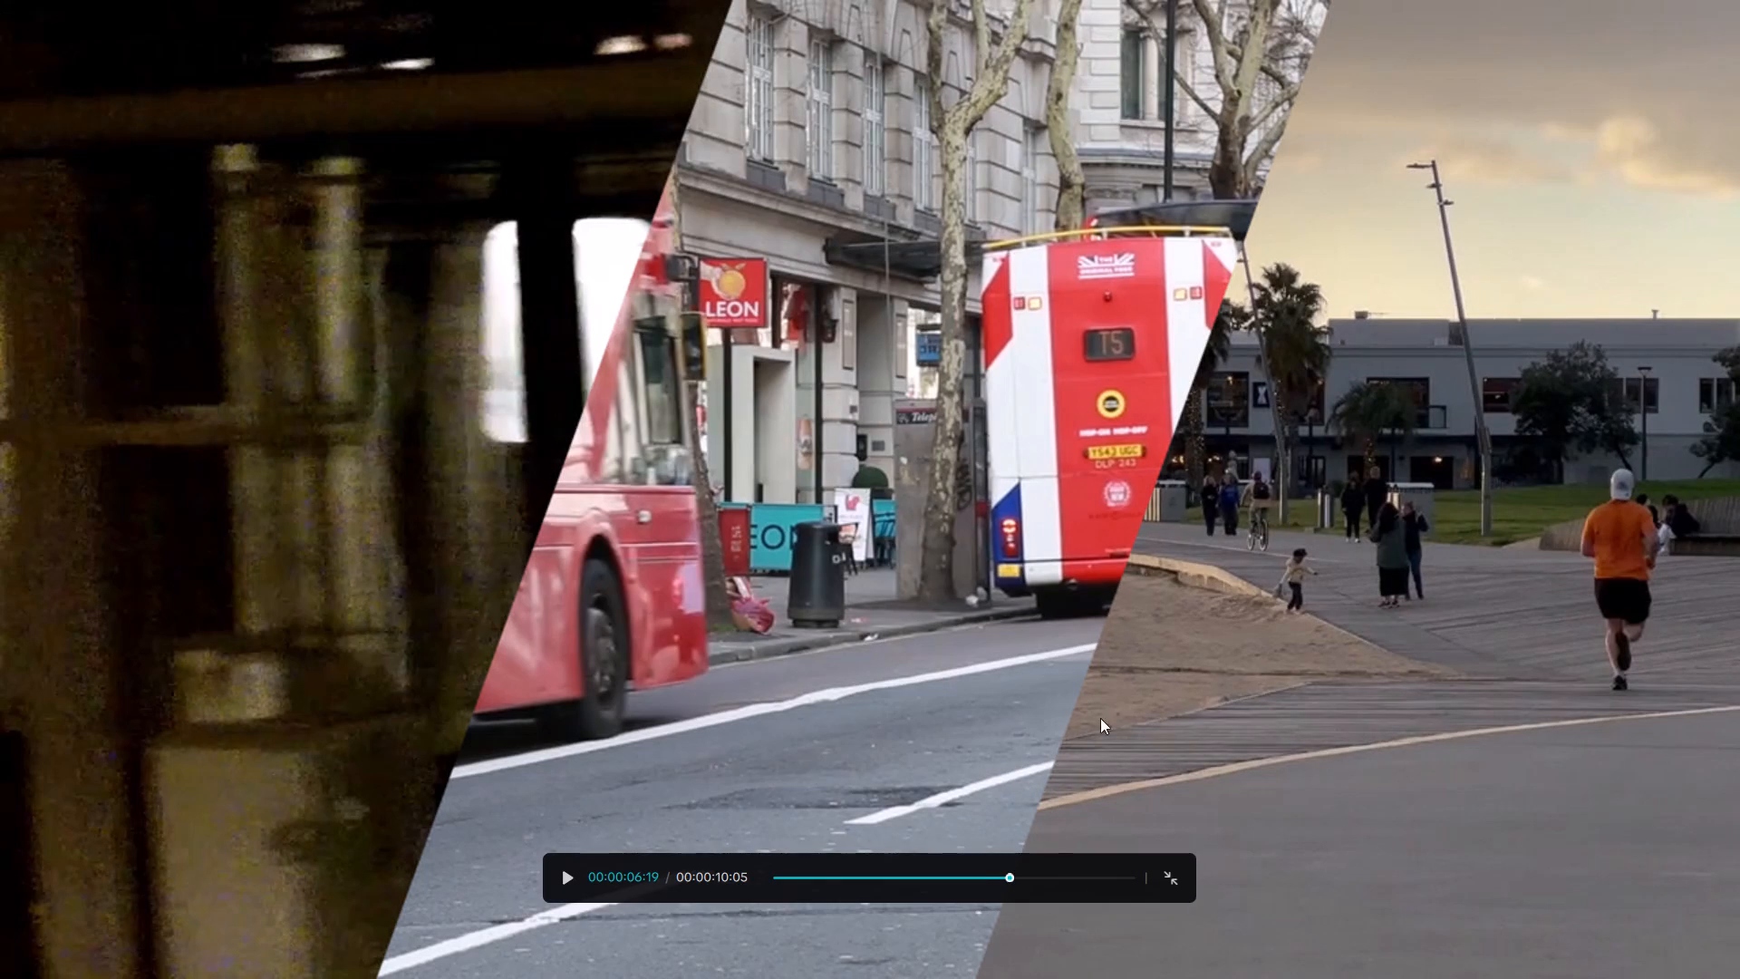
{"action": "left_click", "coordinate": [563, 875]}
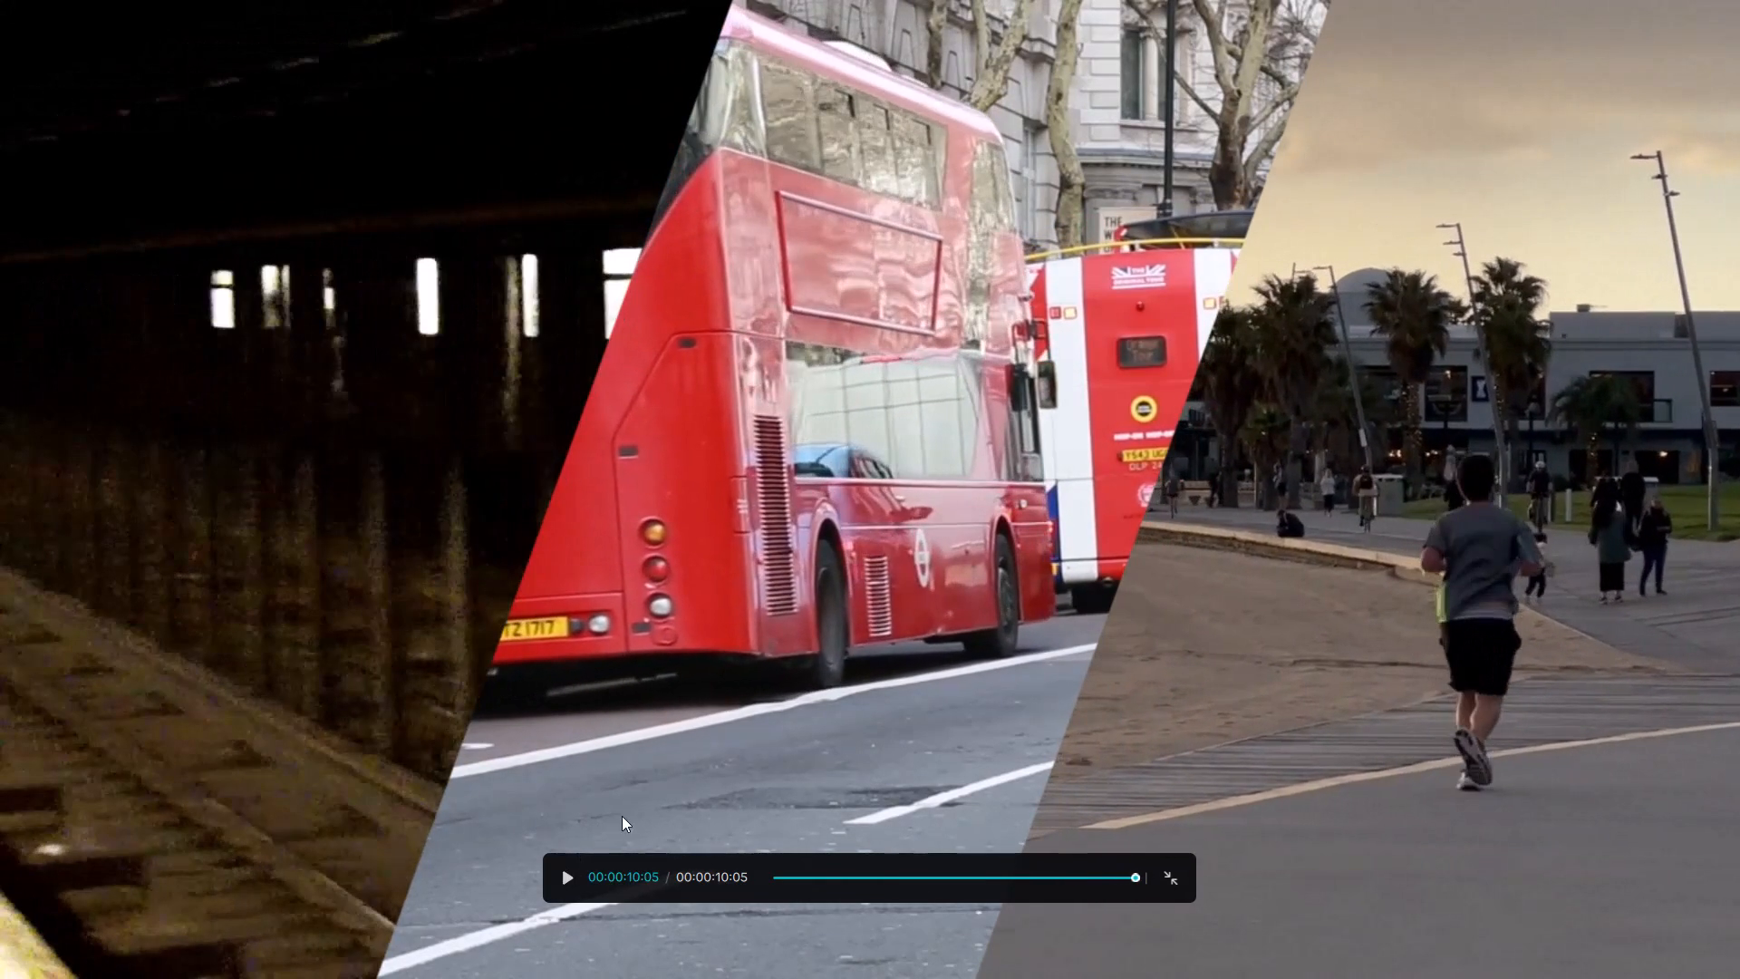
{"action": "left_click", "coordinate": [573, 869]}
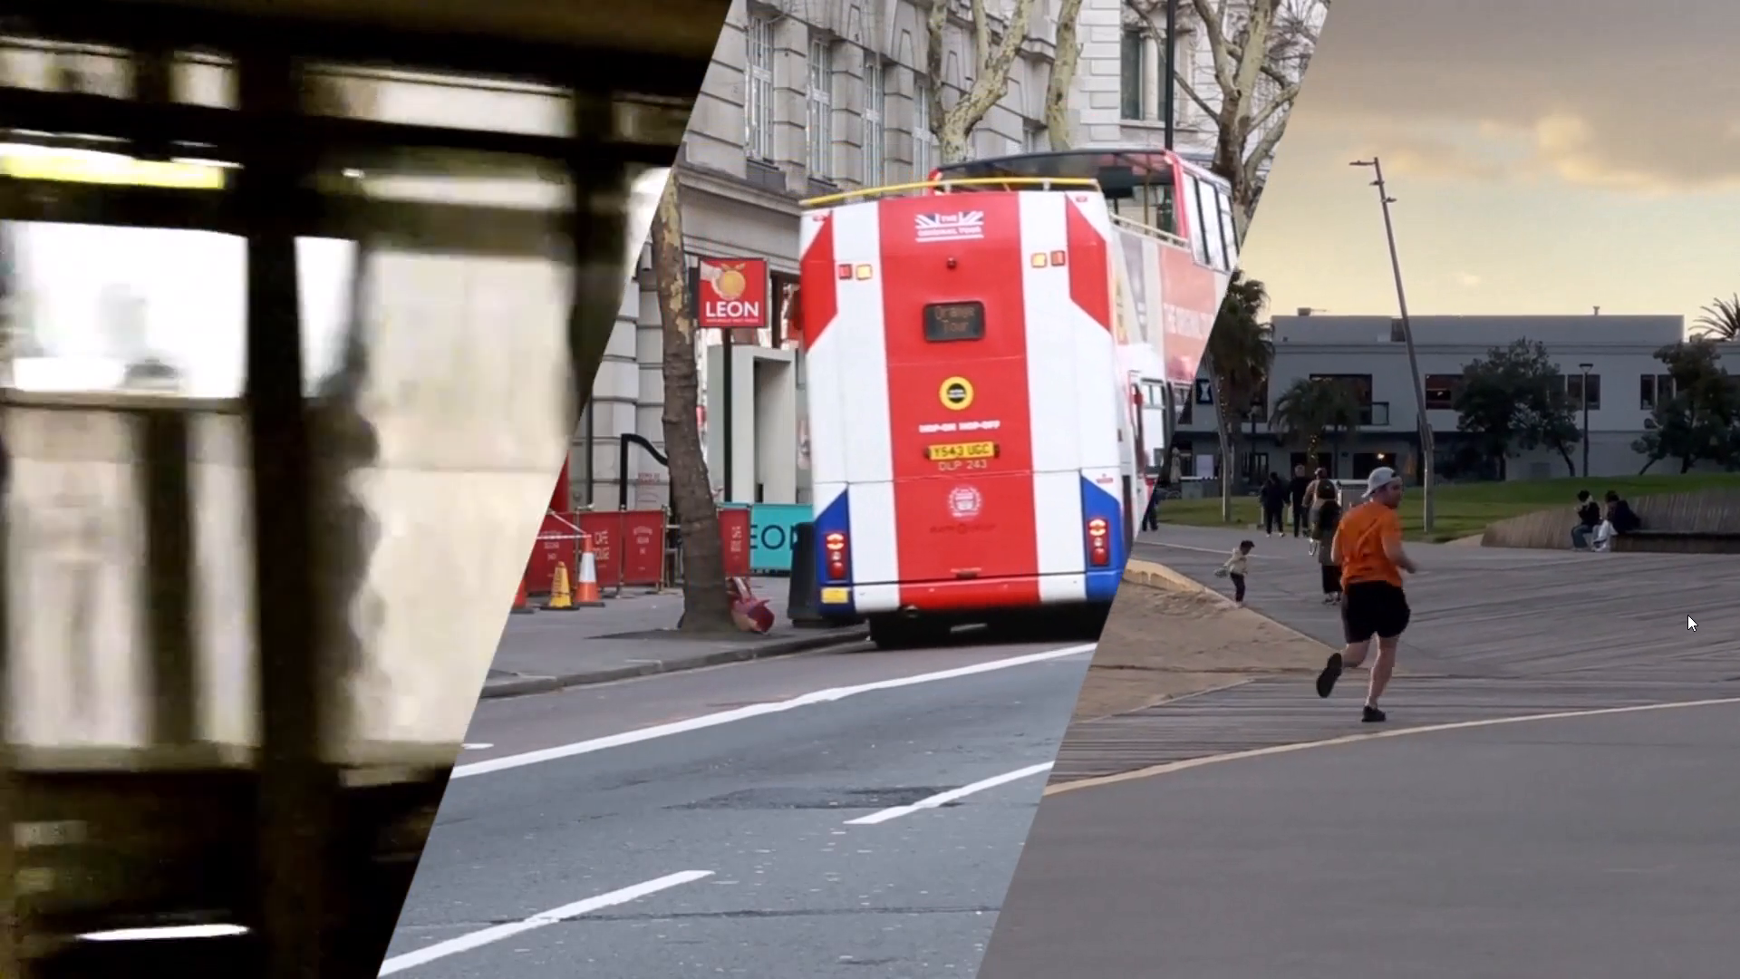
{"action": "key", "text": "alt+Tab"}
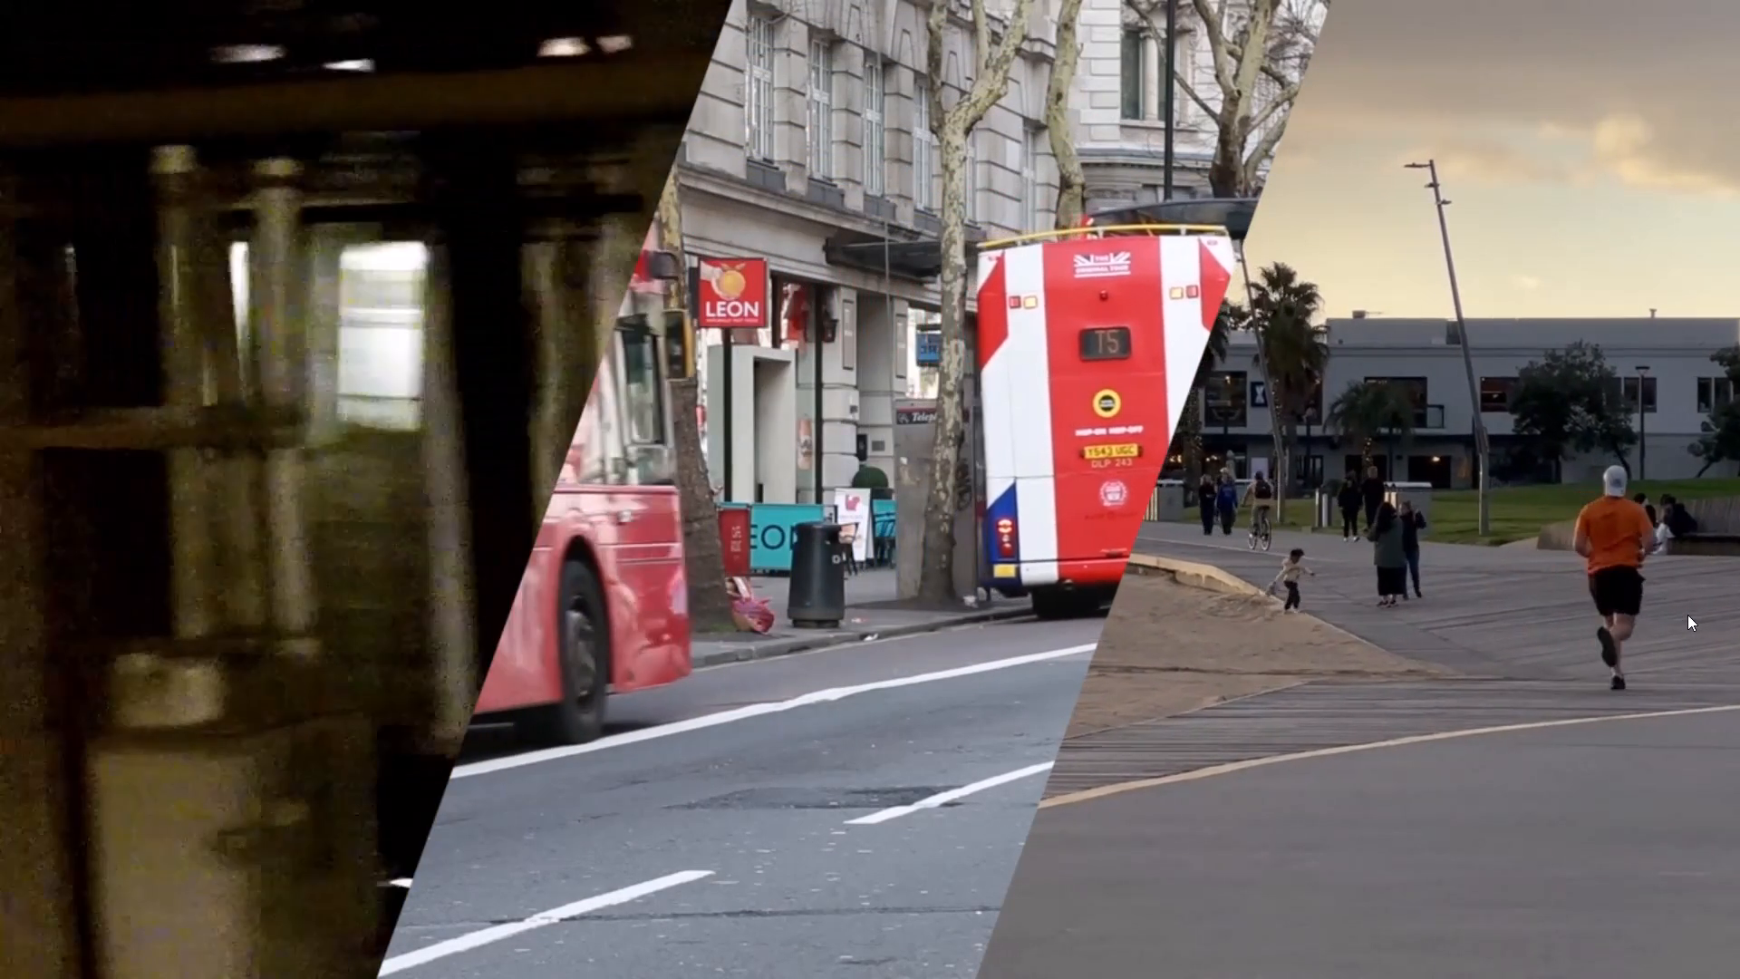
{"action": "key", "text": "alt+grave"}
{"action": "key", "text": "alt+Tab"}
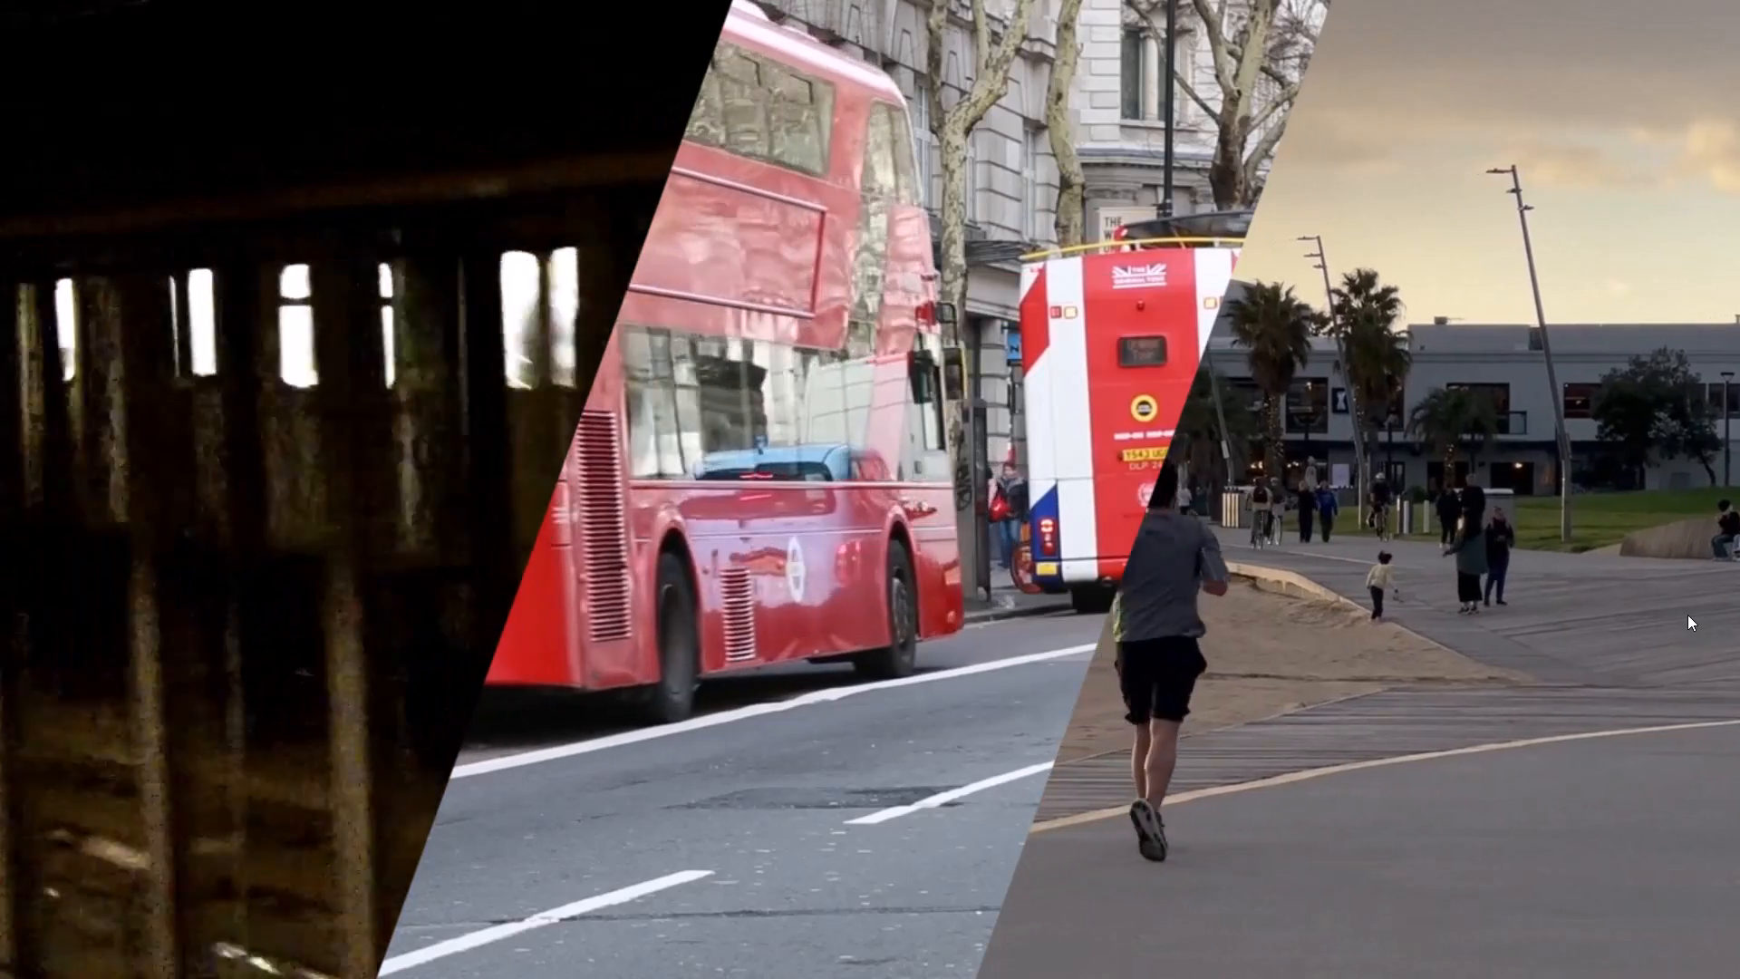
{"action": "key", "text": "alt+grave"}
{"action": "key", "text": "alt+Tab"}
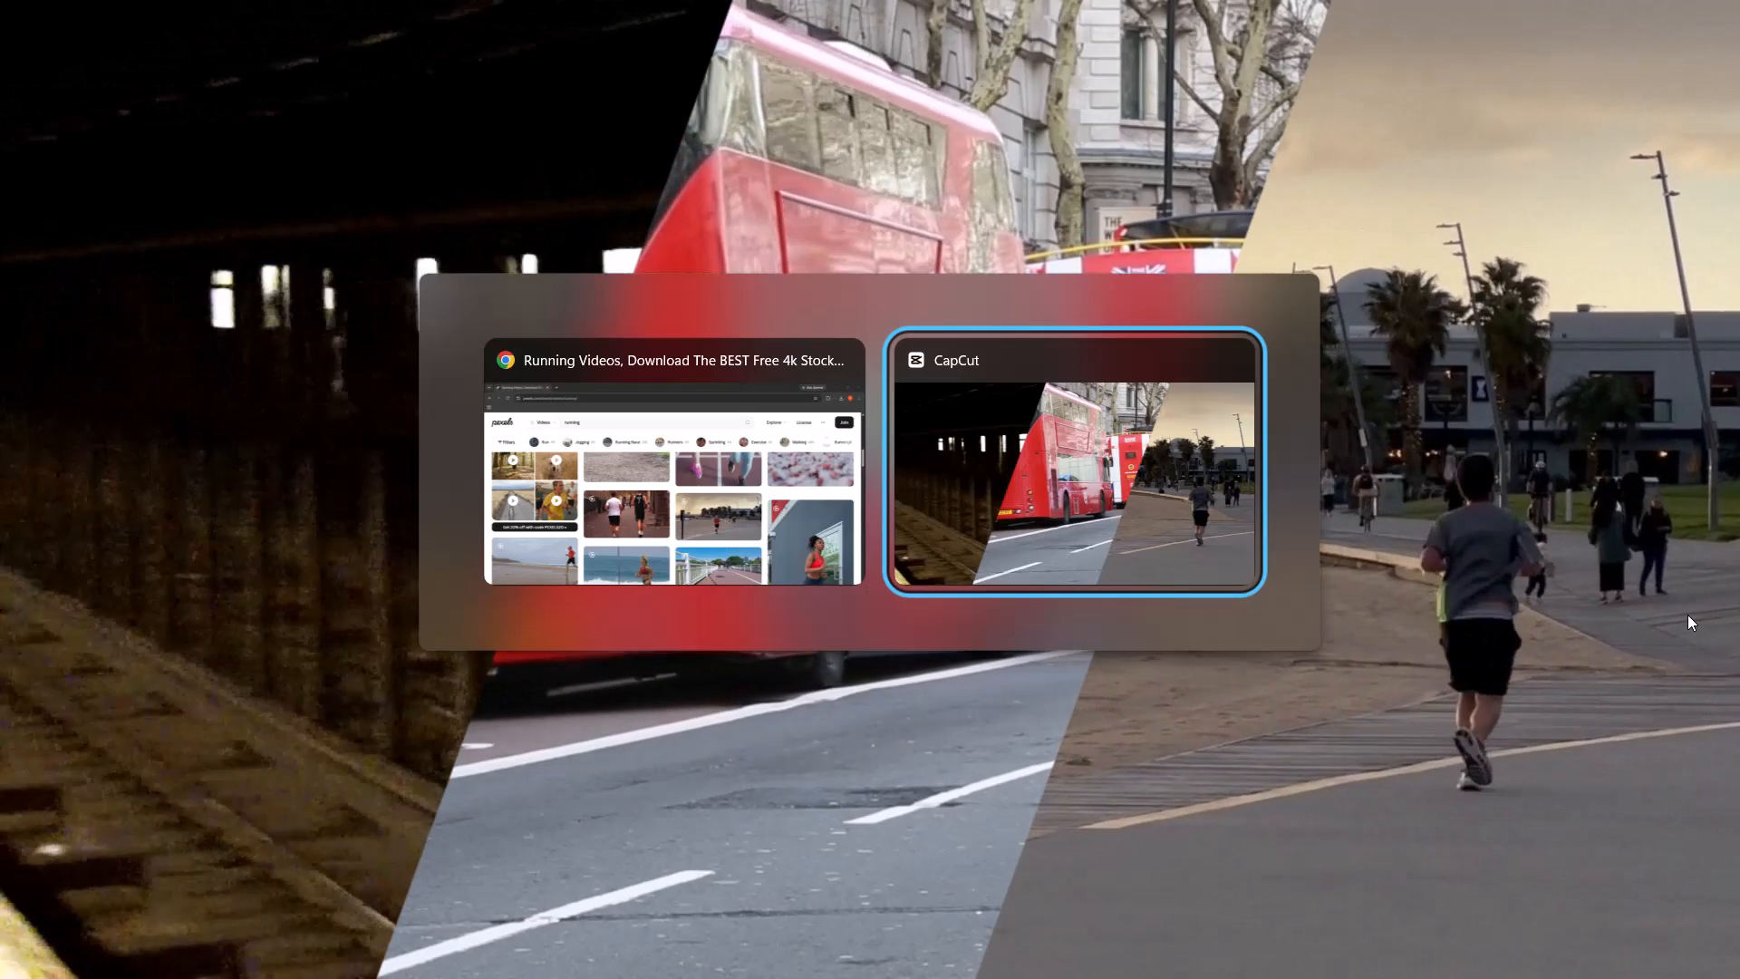
{"action": "key", "text": "Escape"}
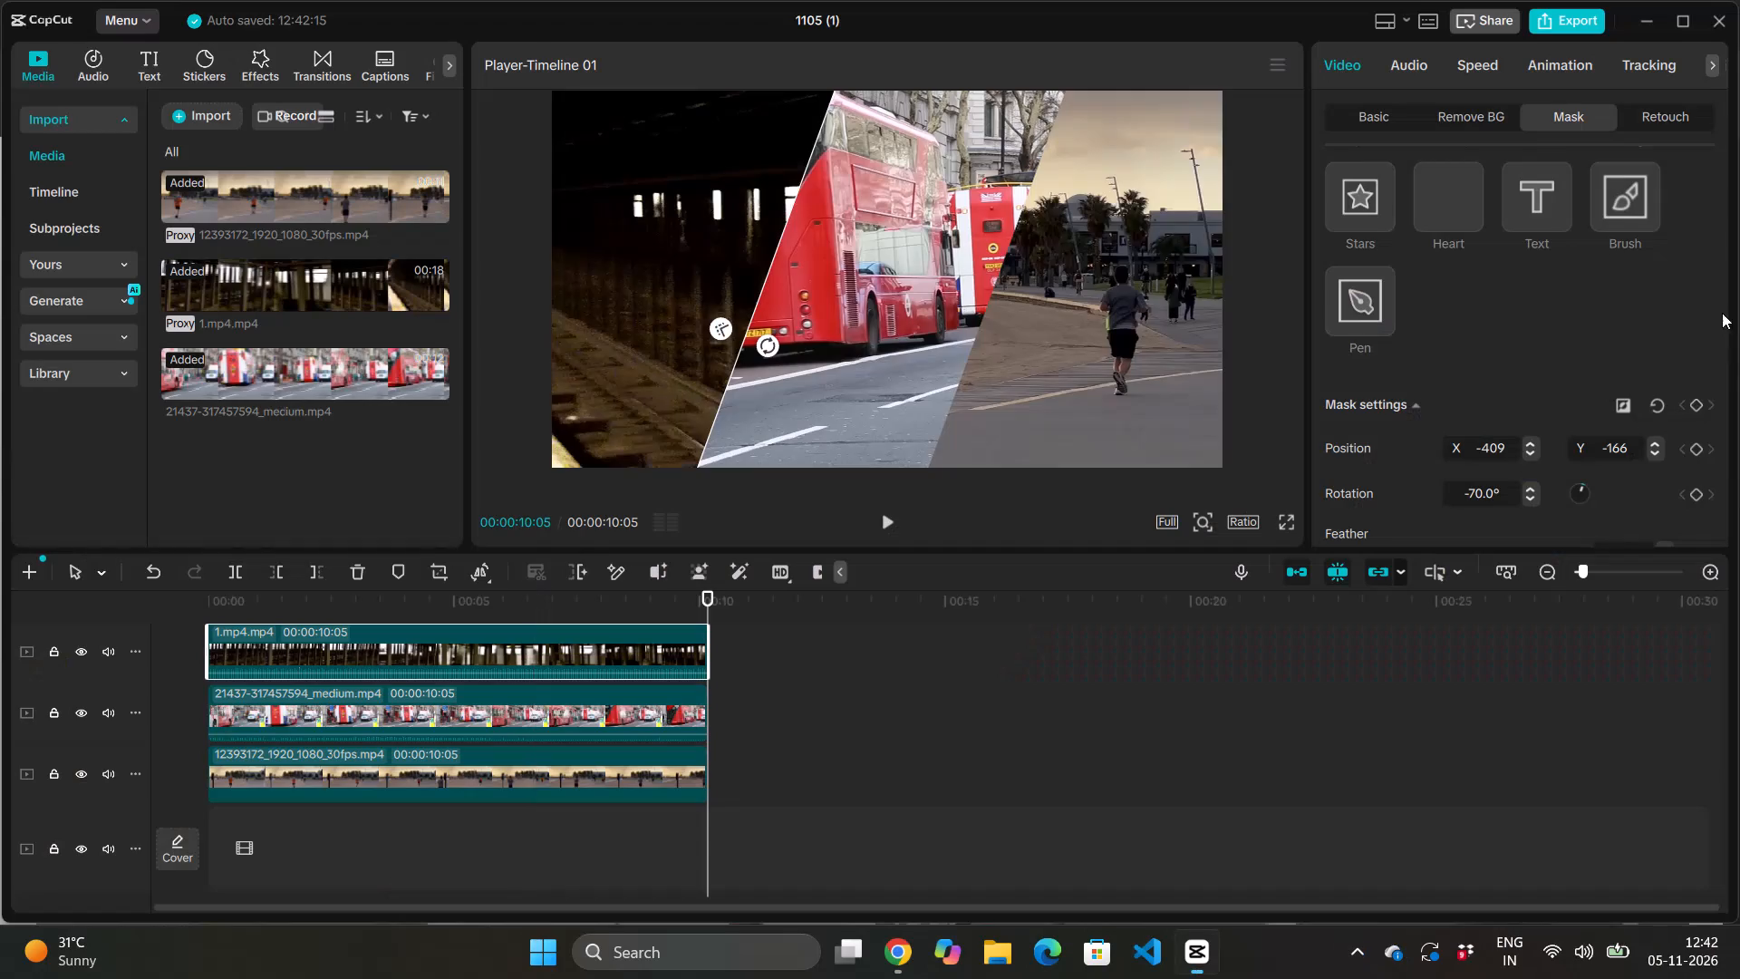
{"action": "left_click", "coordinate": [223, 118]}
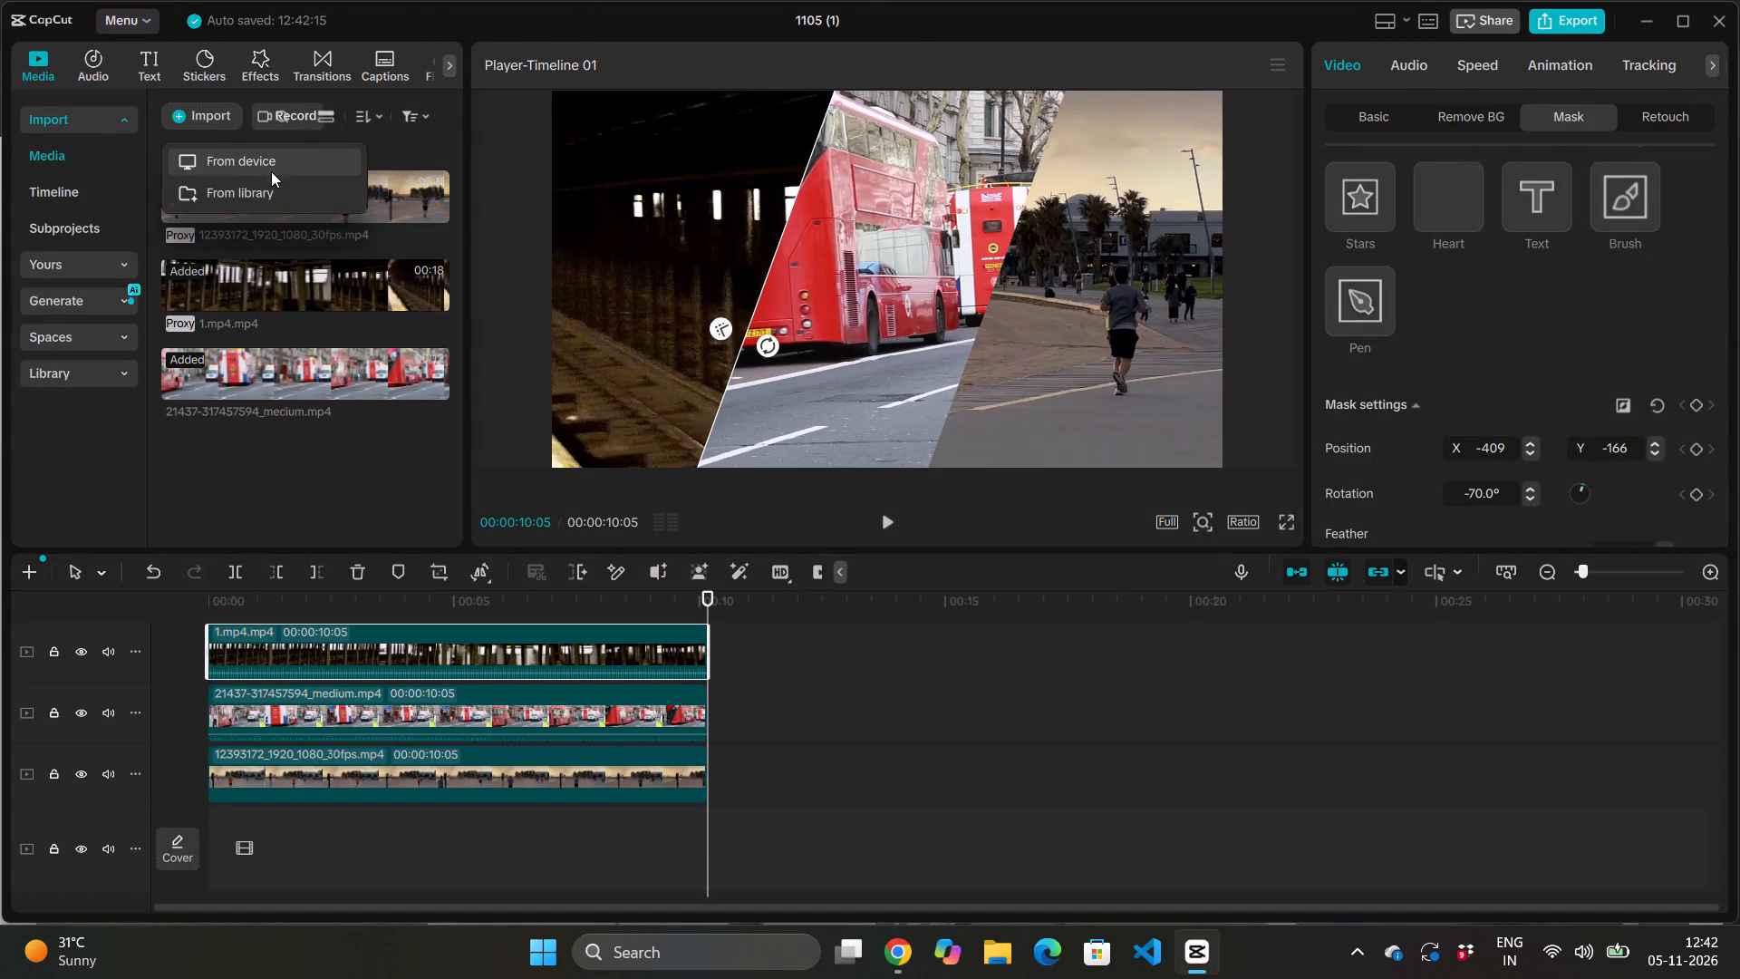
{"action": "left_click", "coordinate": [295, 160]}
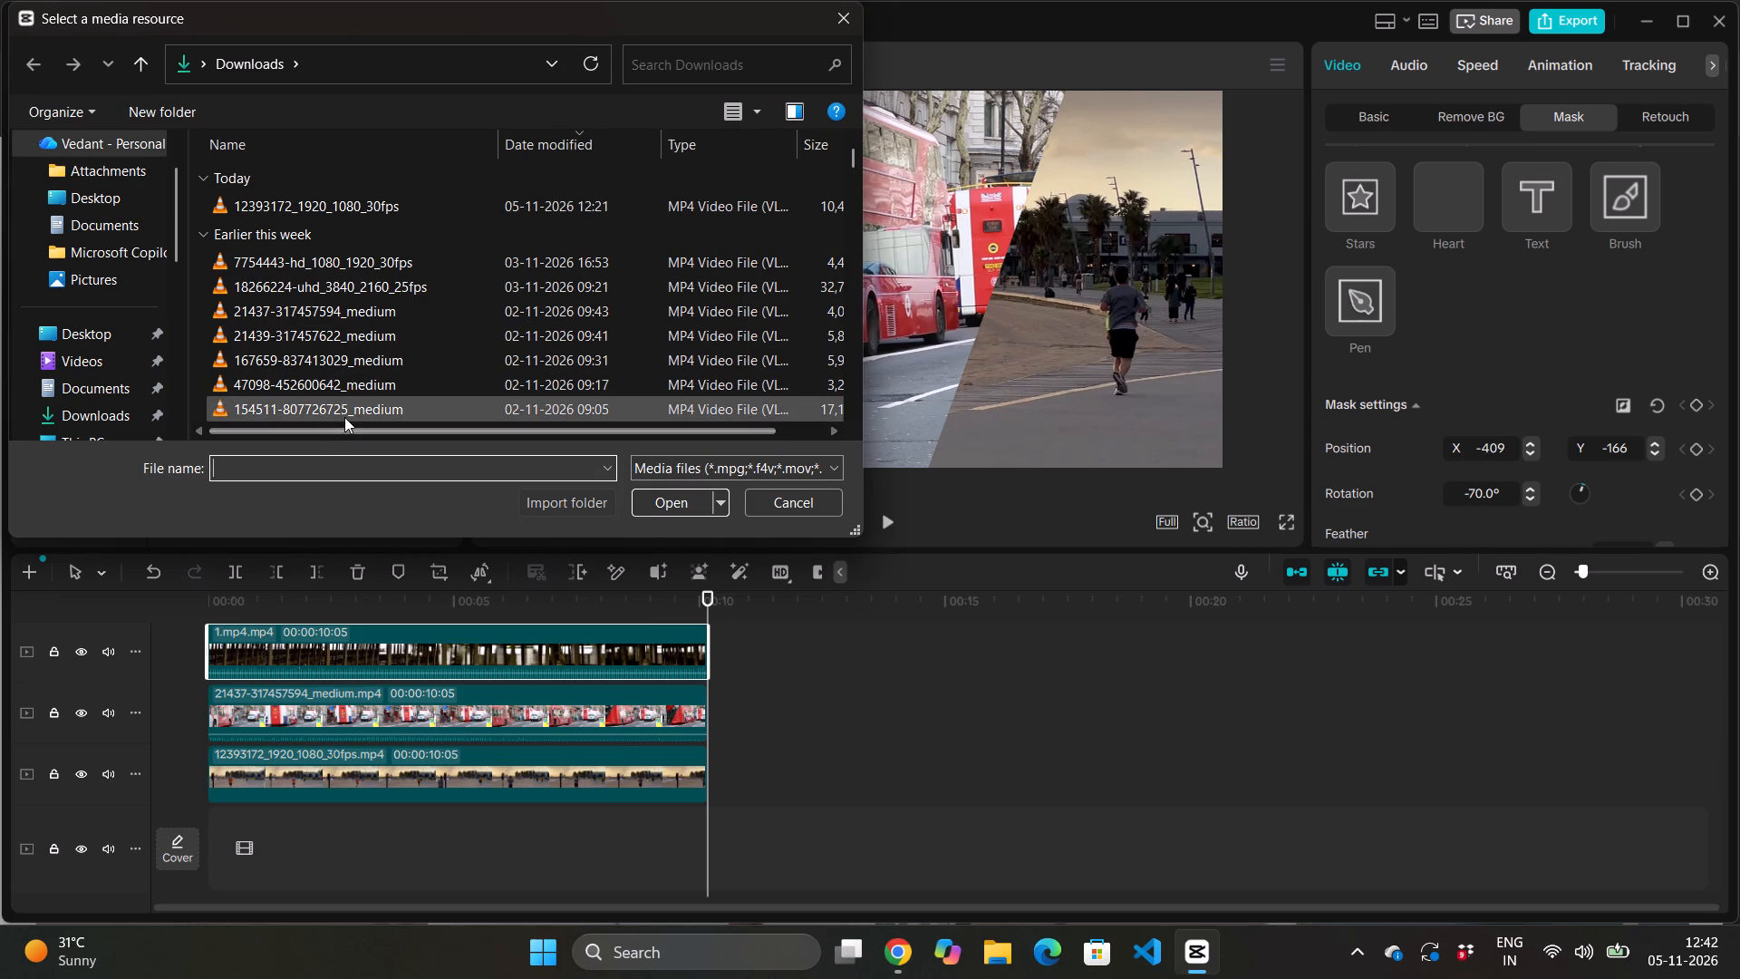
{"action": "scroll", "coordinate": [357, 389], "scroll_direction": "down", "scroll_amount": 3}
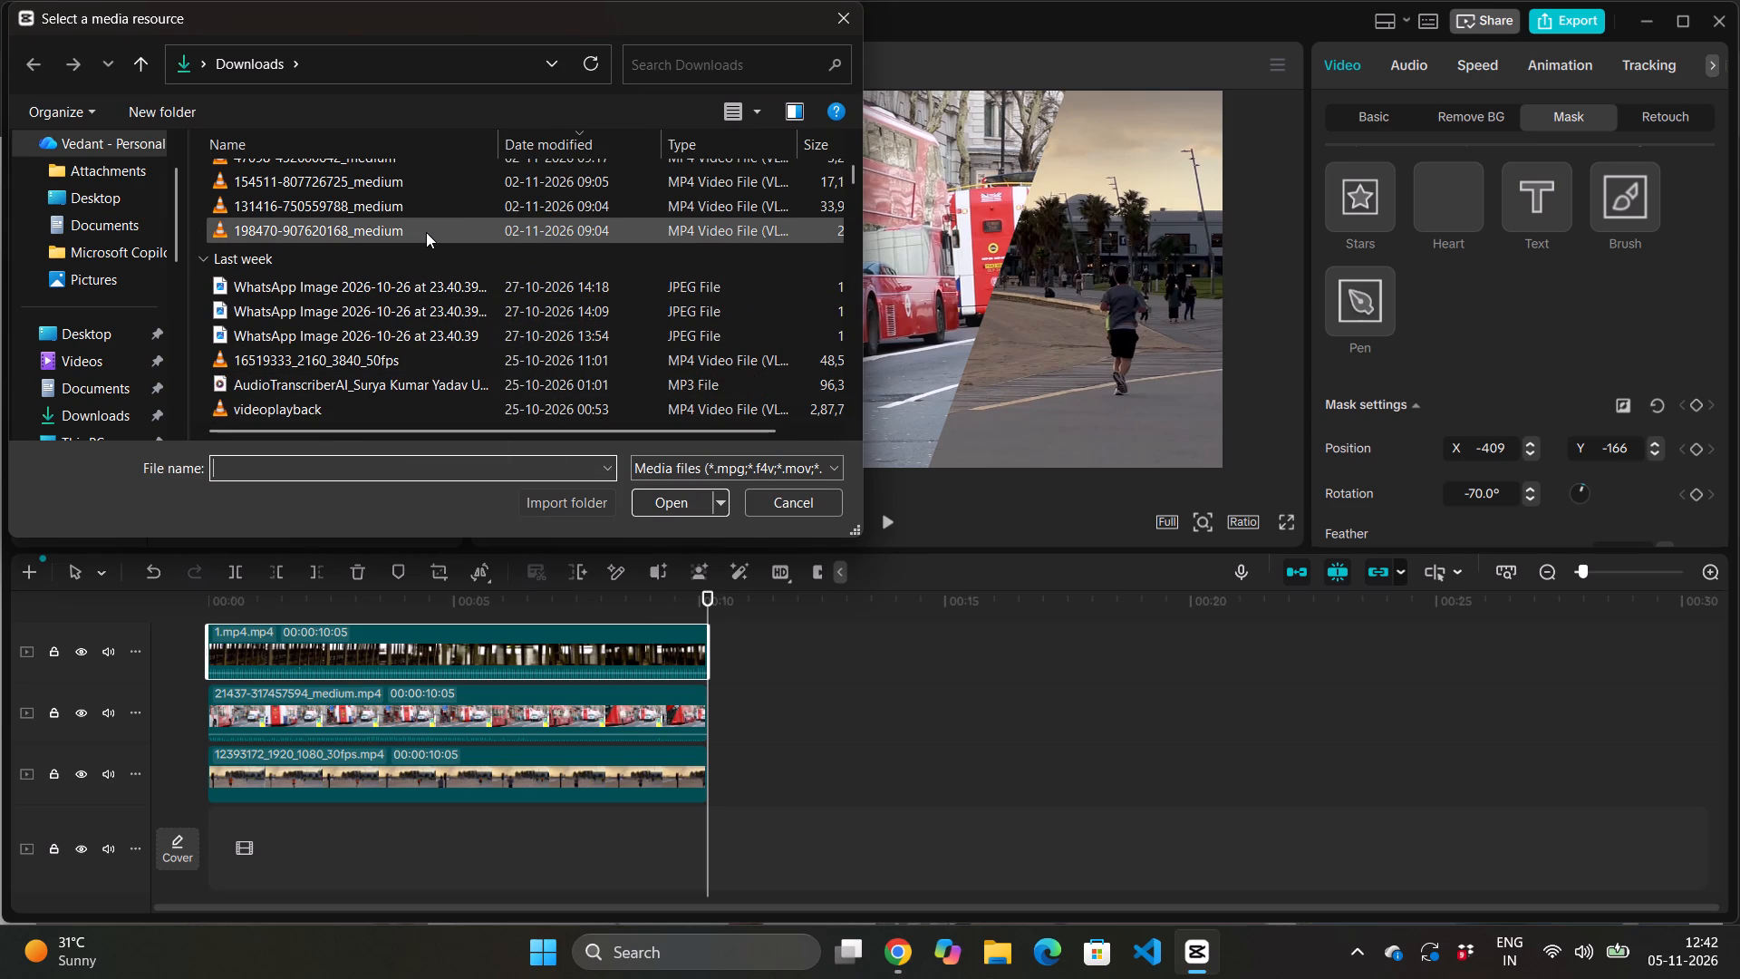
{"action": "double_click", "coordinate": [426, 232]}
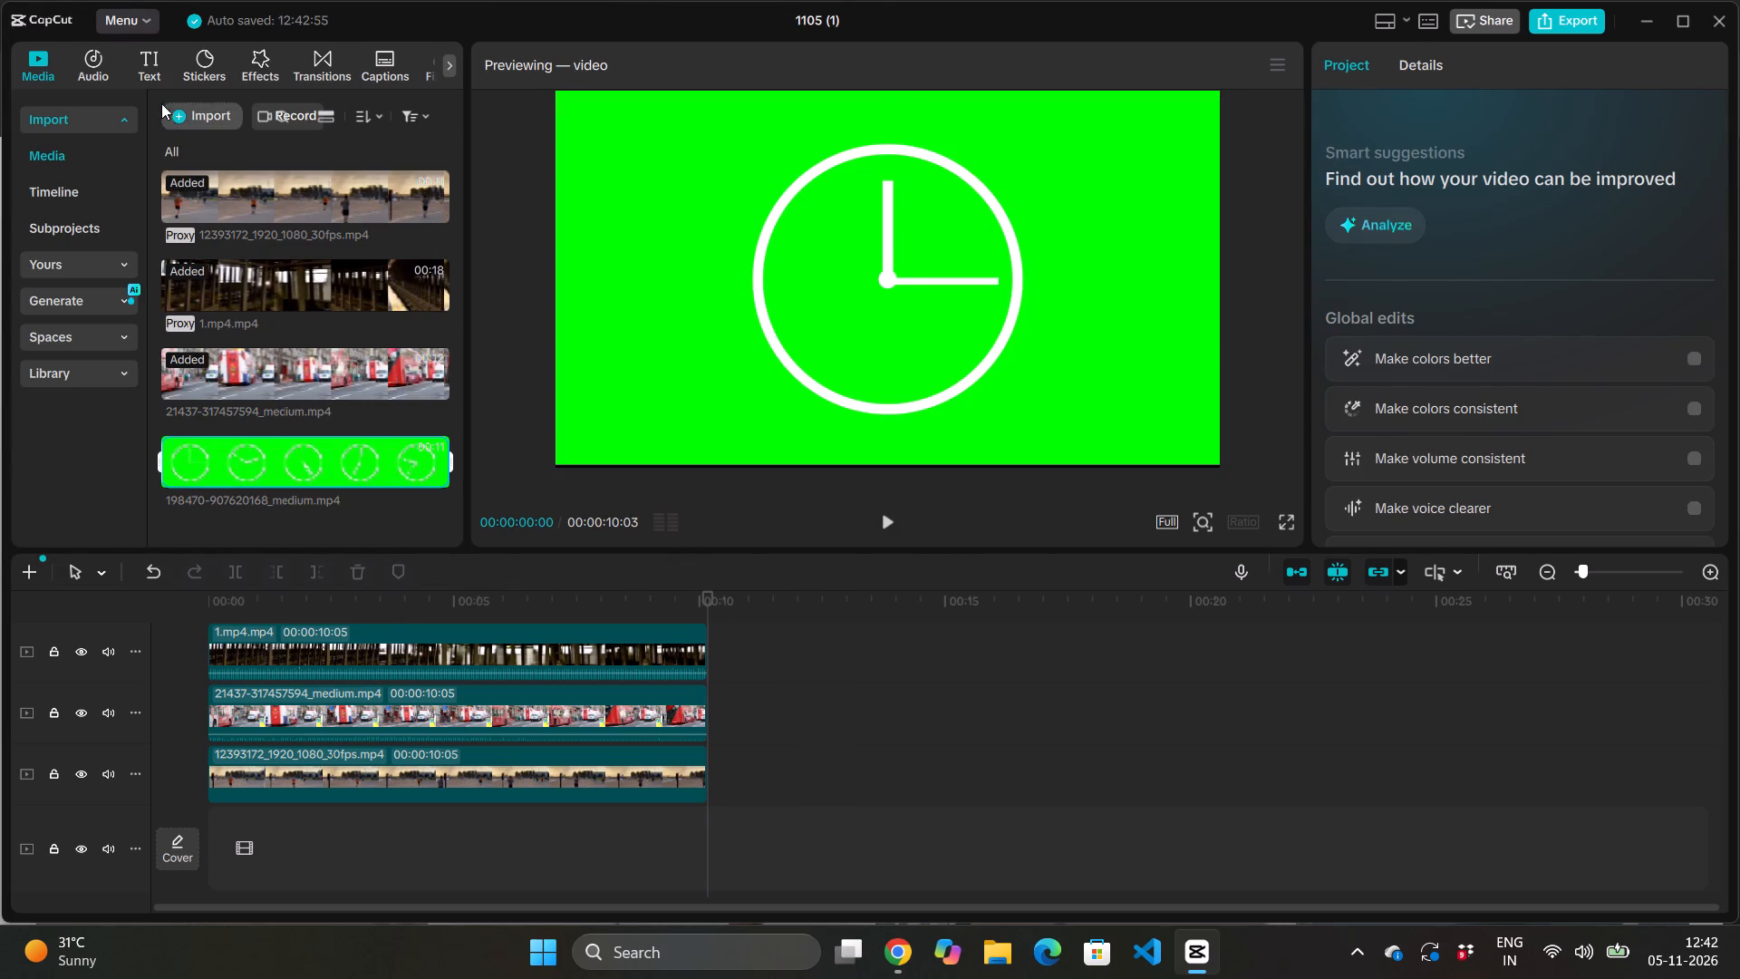
Import the dog video 14912587_1920_1080_50fps from the Downloads folder into the project media.
{"action": "left_click", "coordinate": [176, 114]}
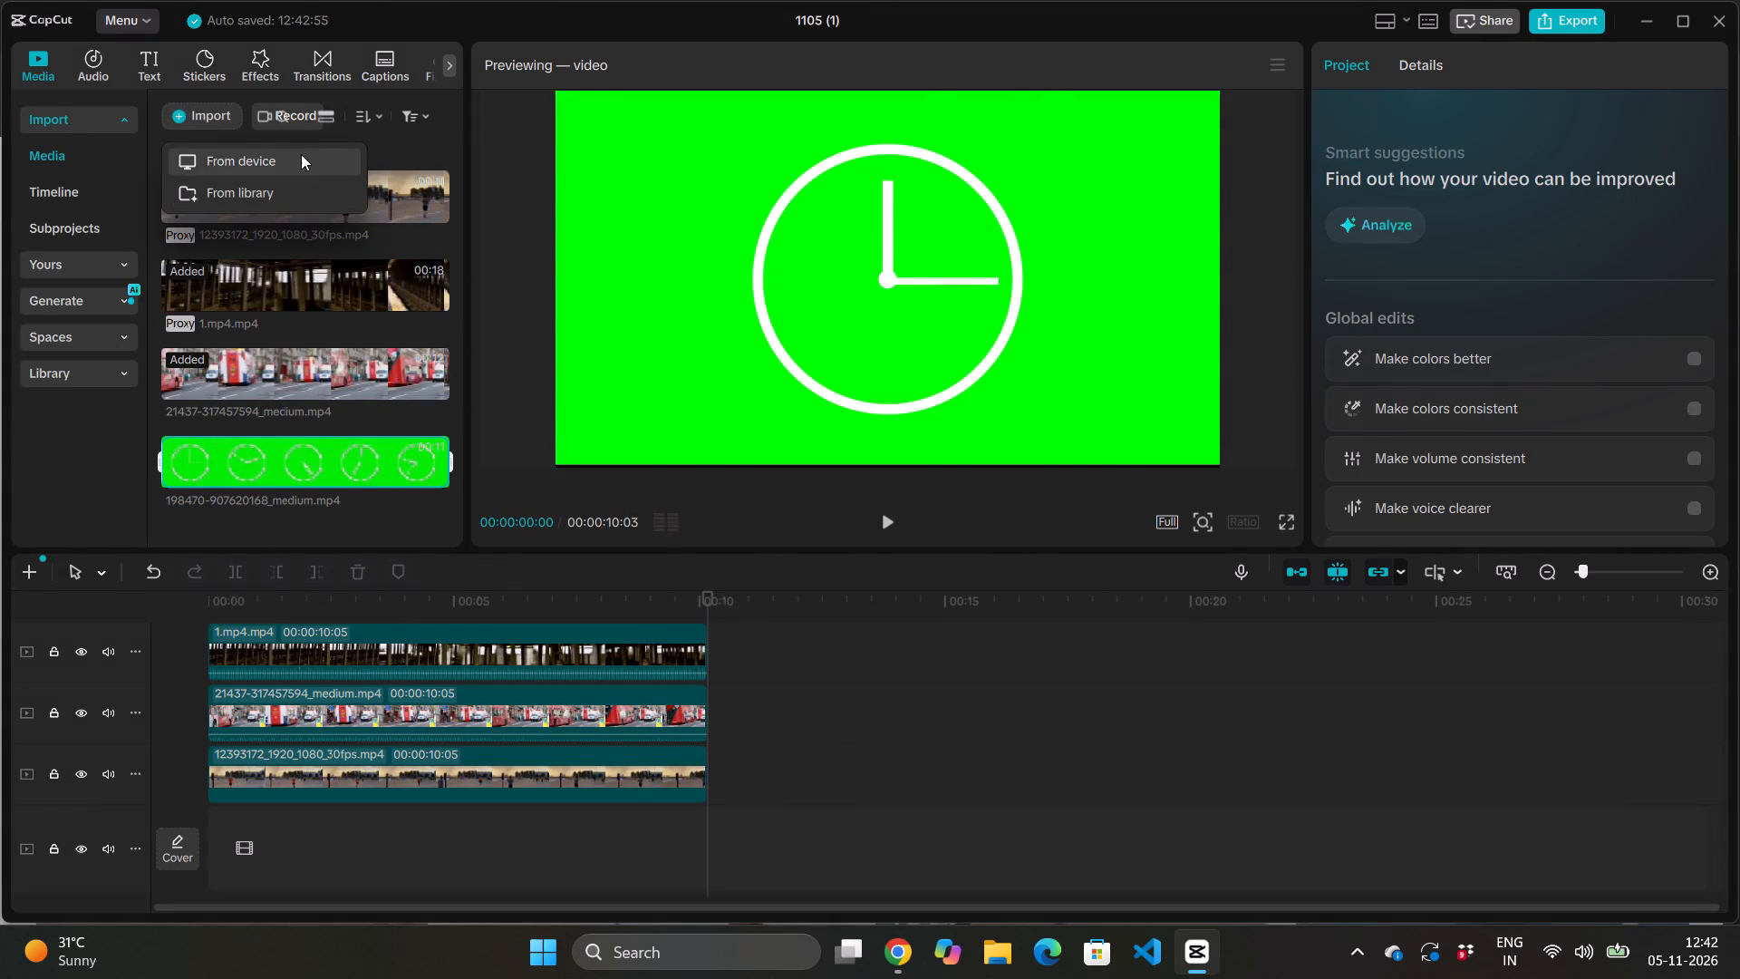
{"action": "left_click", "coordinate": [301, 154]}
{"action": "scroll", "coordinate": [391, 326], "scroll_direction": "down", "scroll_amount": 4}
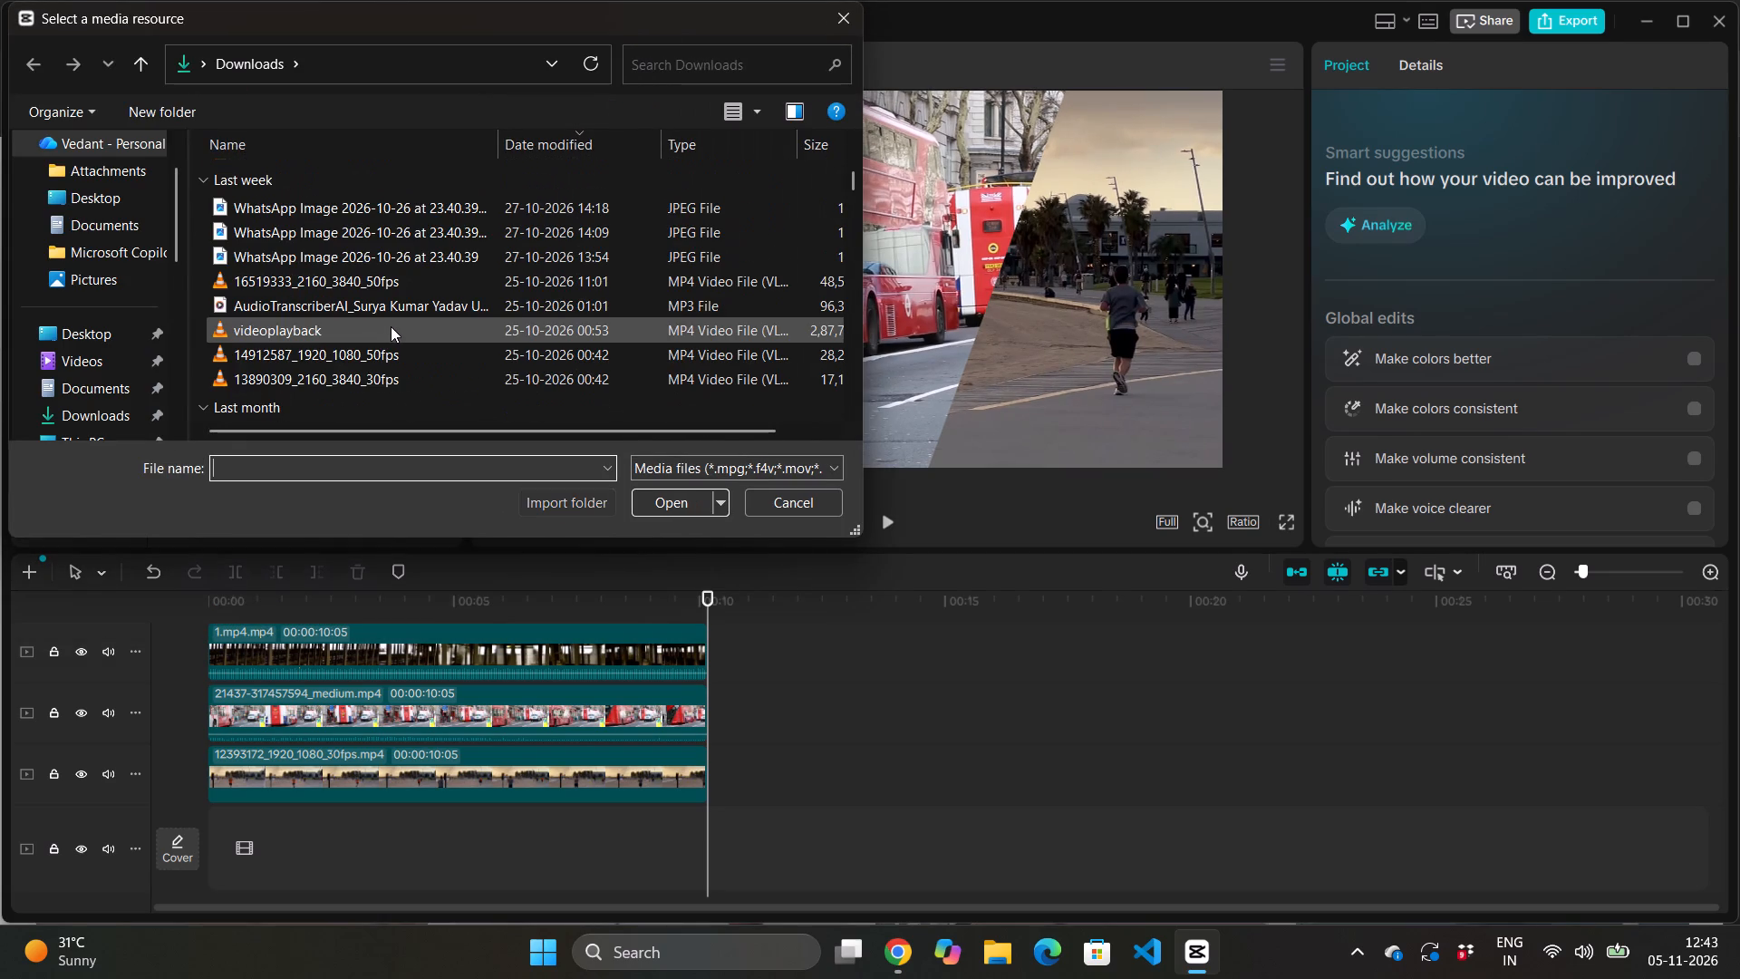
{"action": "double_click", "coordinate": [361, 357]}
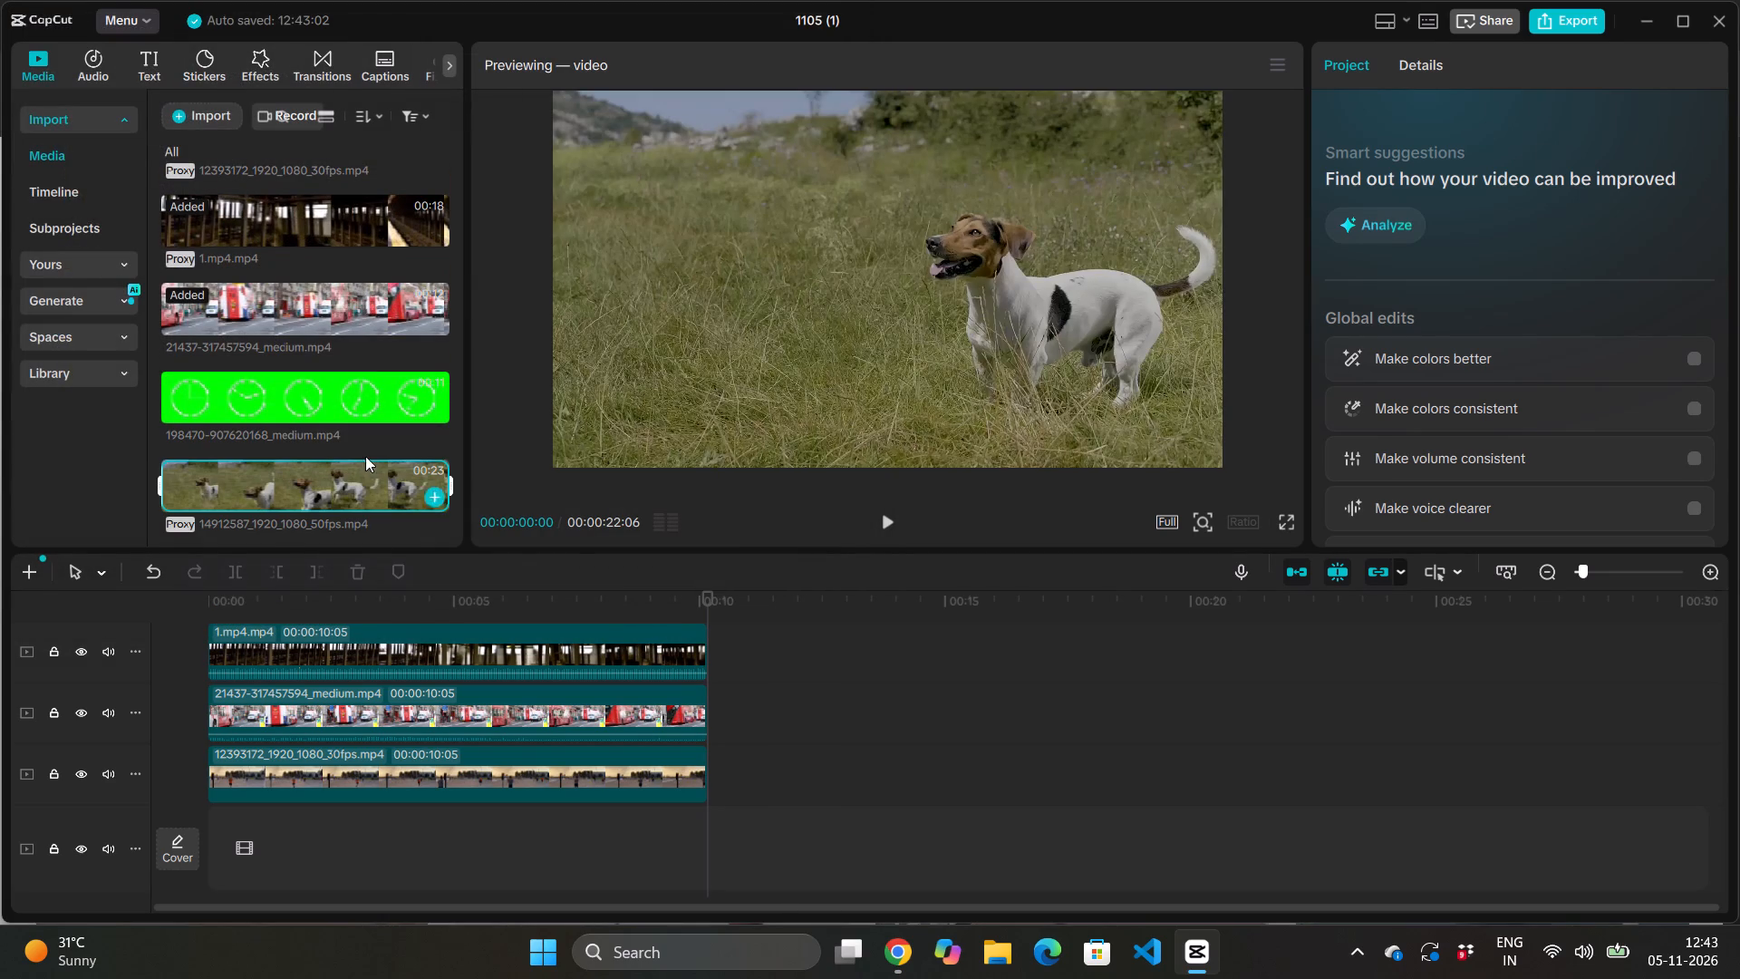
Place the dog clip on a new track above the subway clip, starting at the timeline's beginning.
{"action": "left_click_drag", "start_coordinate": [357, 493], "coordinate": [250, 647]}
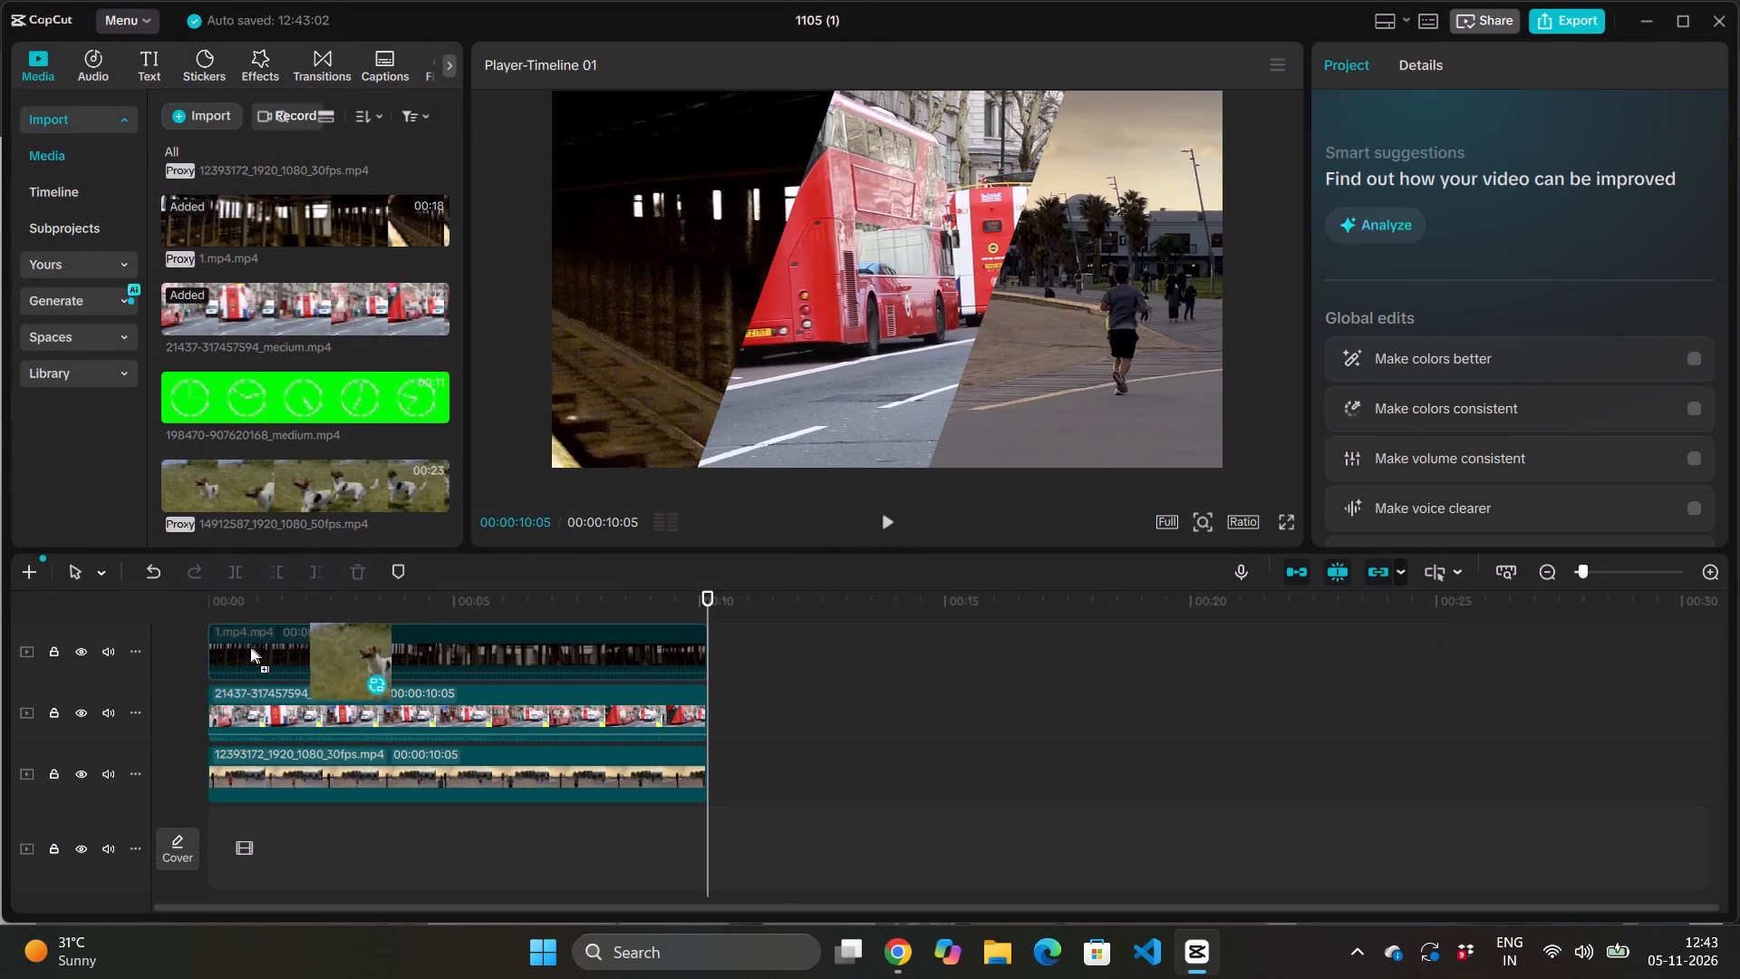
{"action": "left_click_drag", "start_coordinate": [250, 647], "coordinate": [201, 633]}
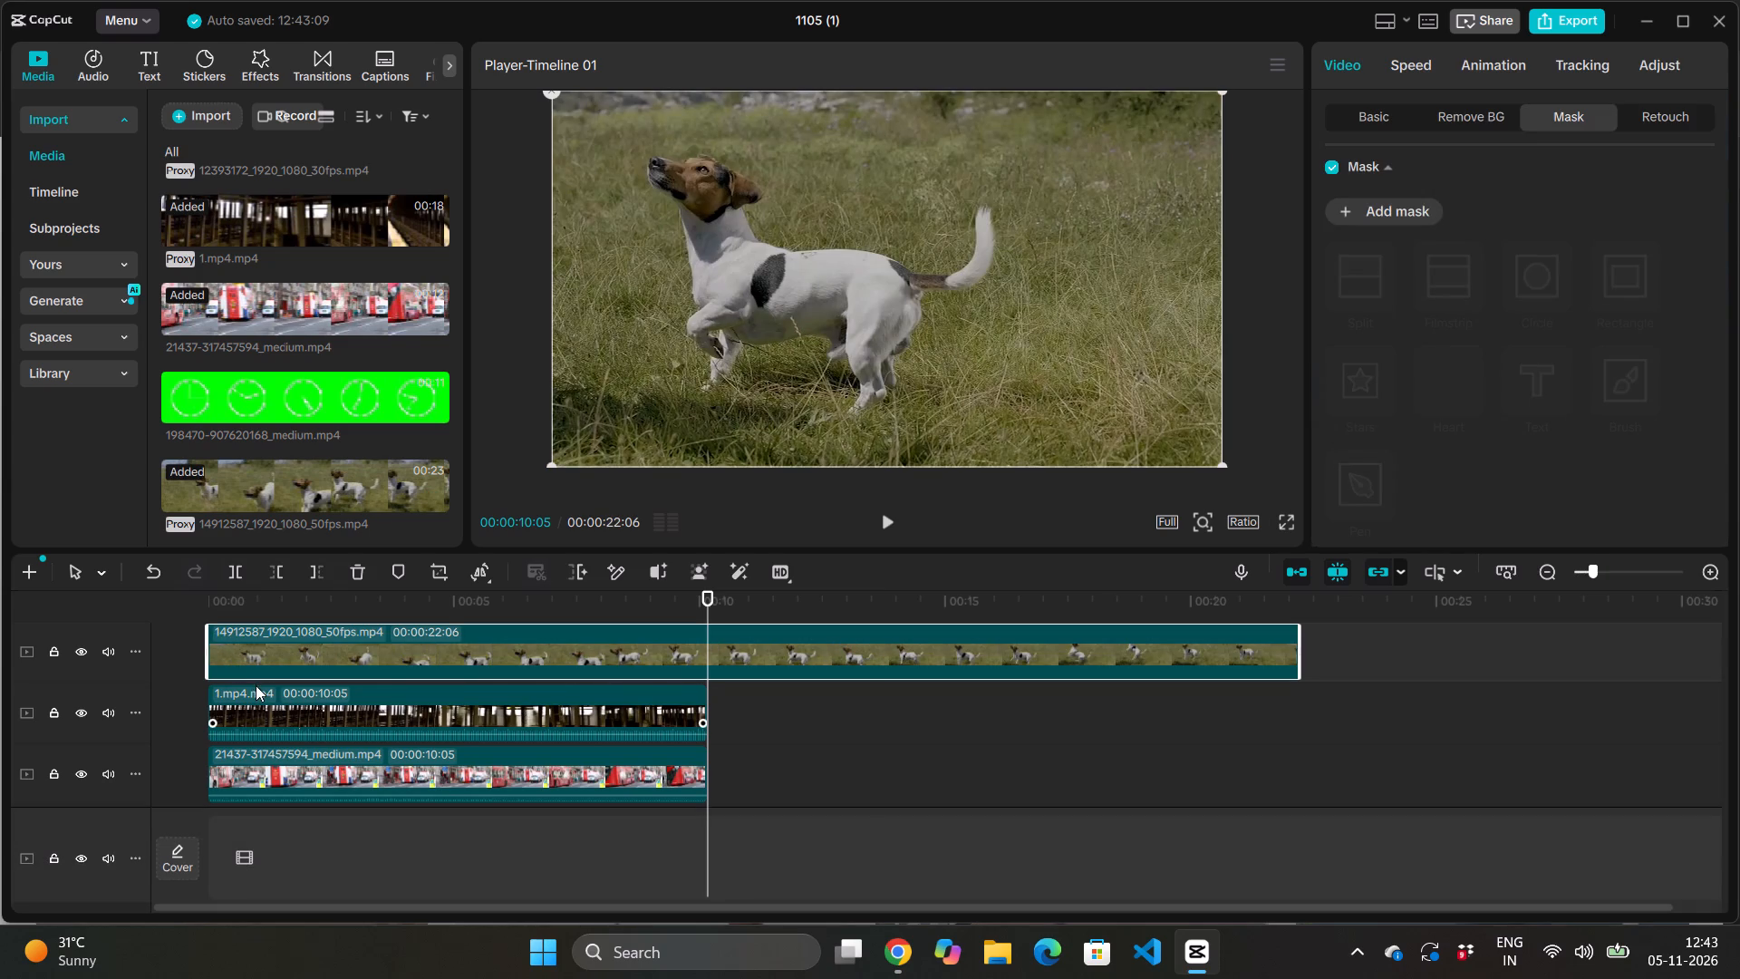
Delete the subway clip from the timeline.
{"action": "scroll", "coordinate": [364, 726], "scroll_direction": "down", "scroll_amount": 3}
{"action": "scroll", "coordinate": [364, 724], "scroll_direction": "up", "scroll_amount": 2}
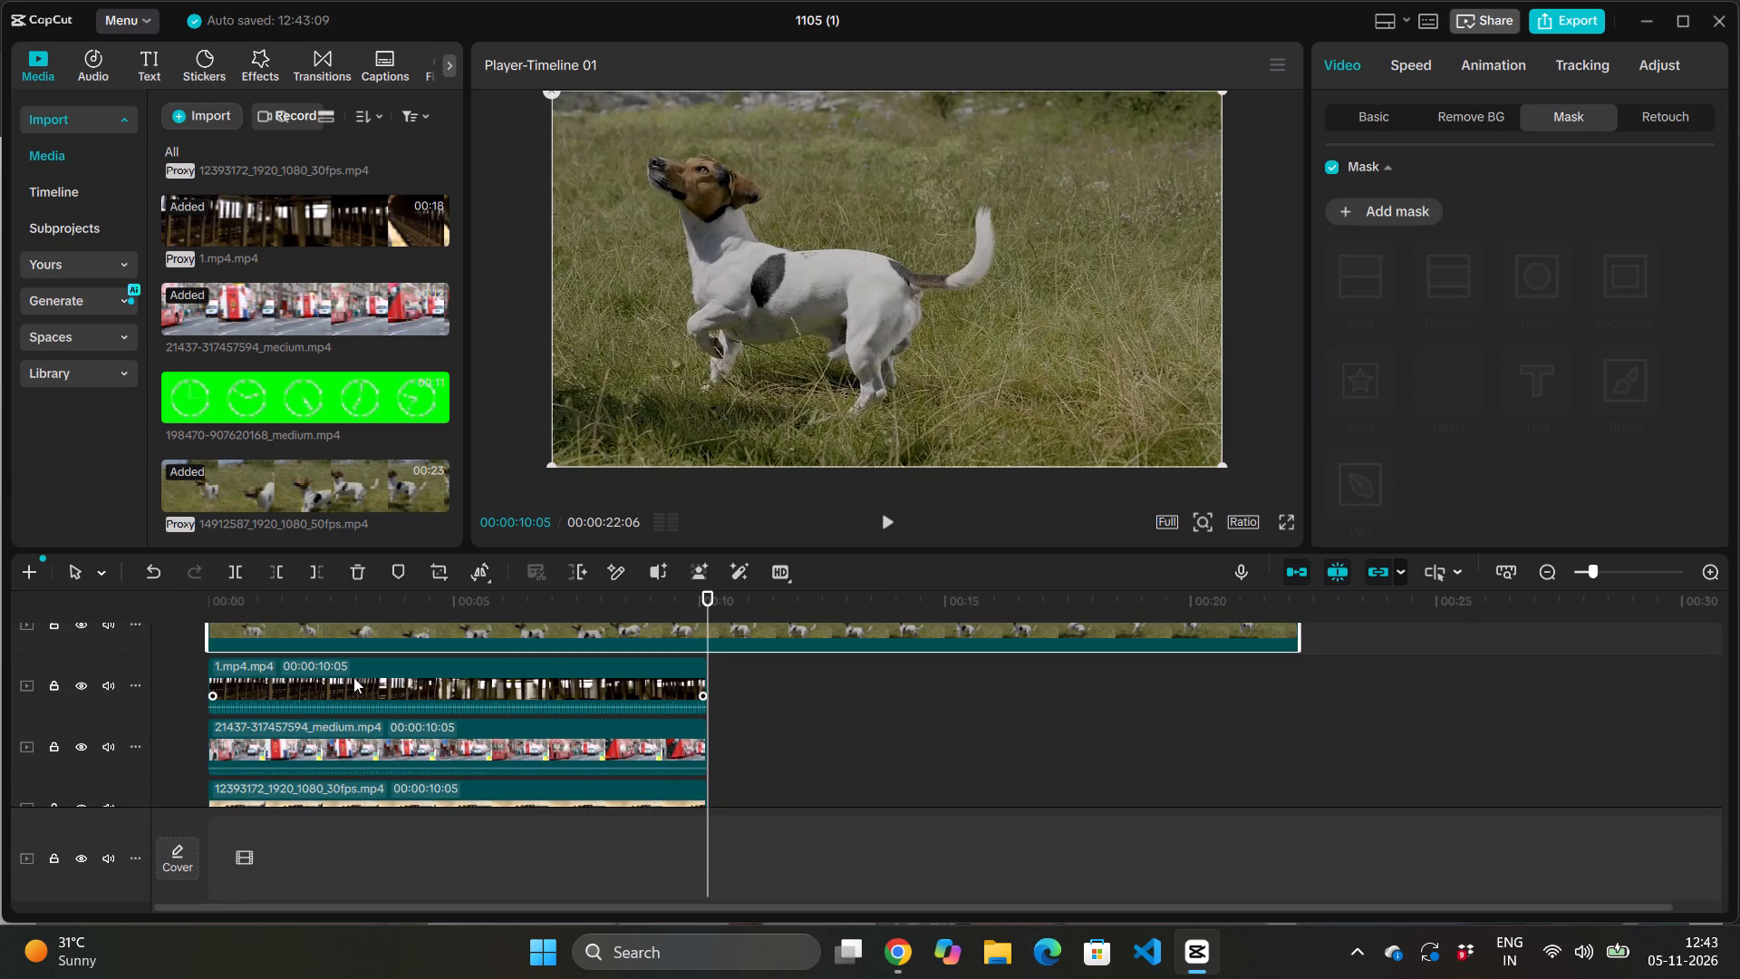
{"action": "left_click", "coordinate": [353, 677]}
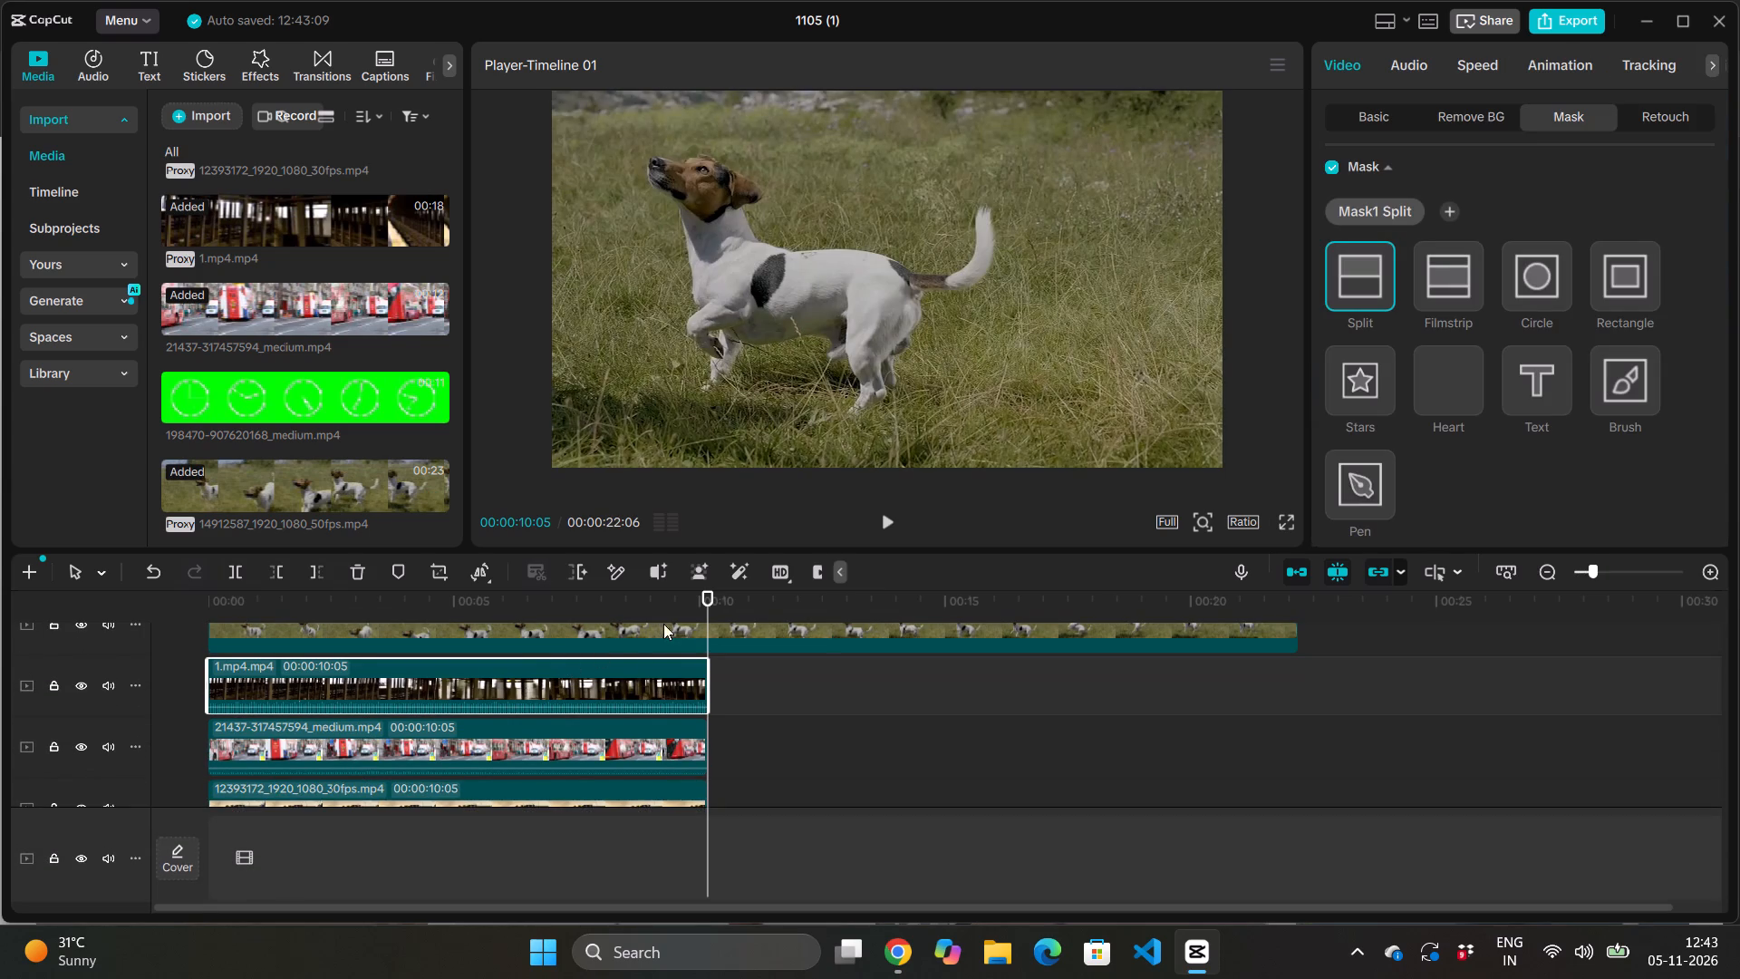
{"action": "key", "text": "BackSpace"}
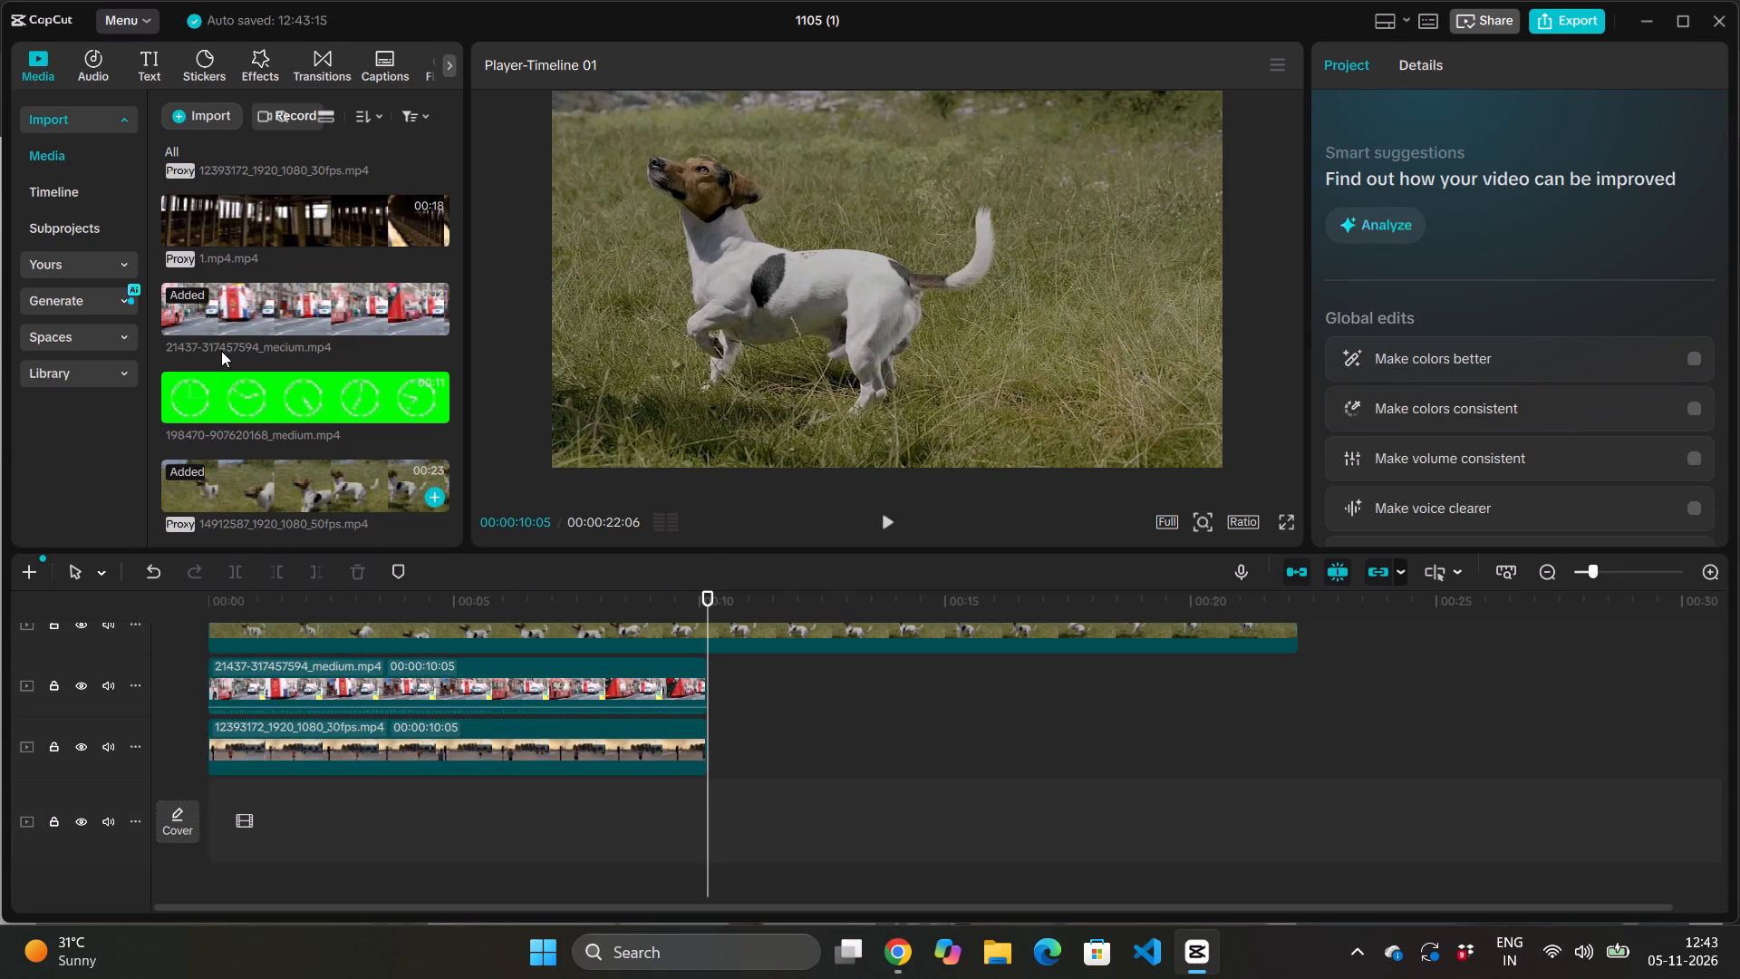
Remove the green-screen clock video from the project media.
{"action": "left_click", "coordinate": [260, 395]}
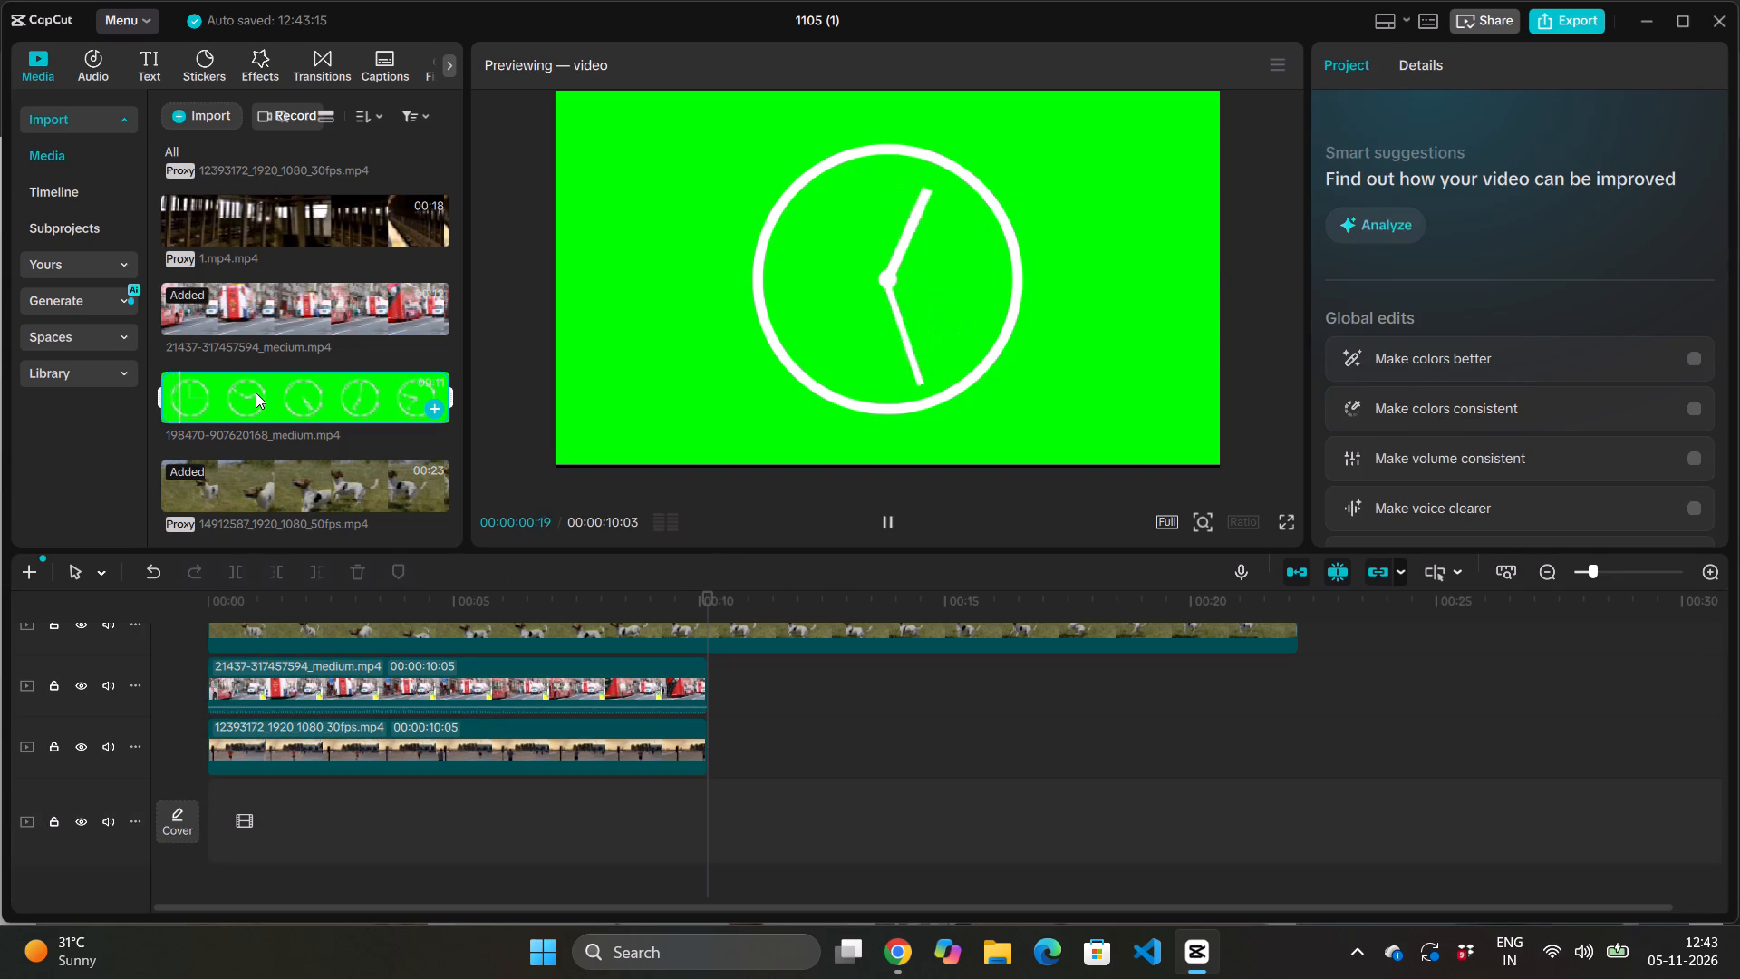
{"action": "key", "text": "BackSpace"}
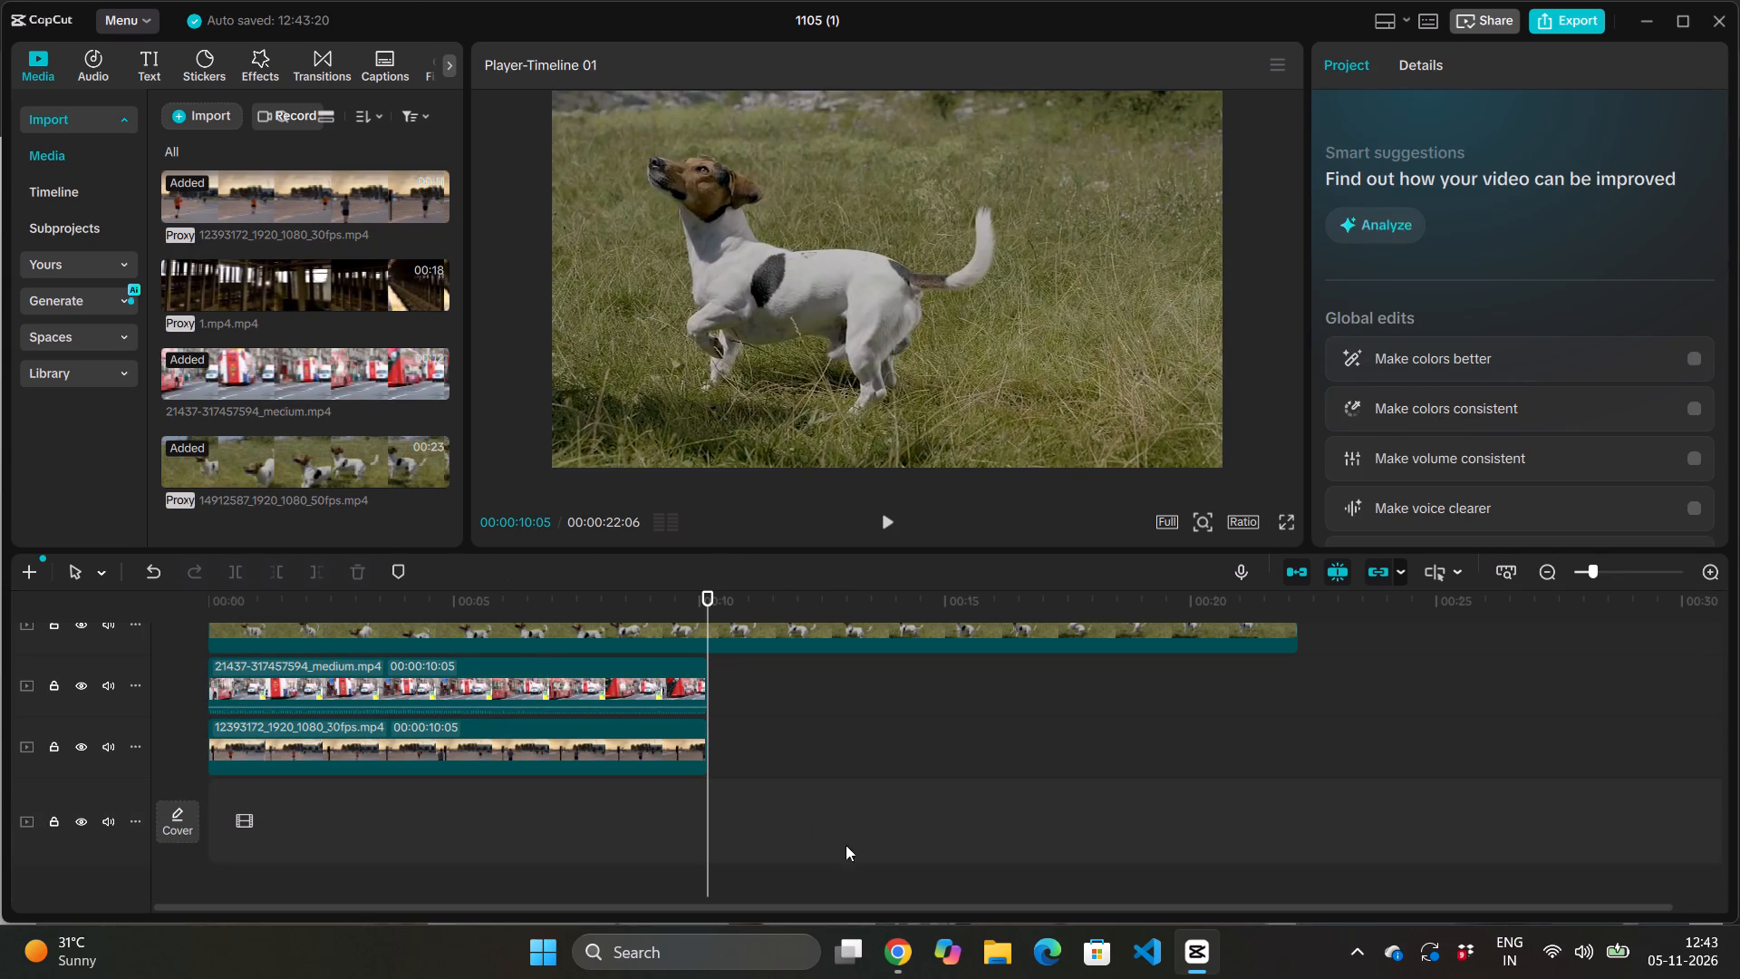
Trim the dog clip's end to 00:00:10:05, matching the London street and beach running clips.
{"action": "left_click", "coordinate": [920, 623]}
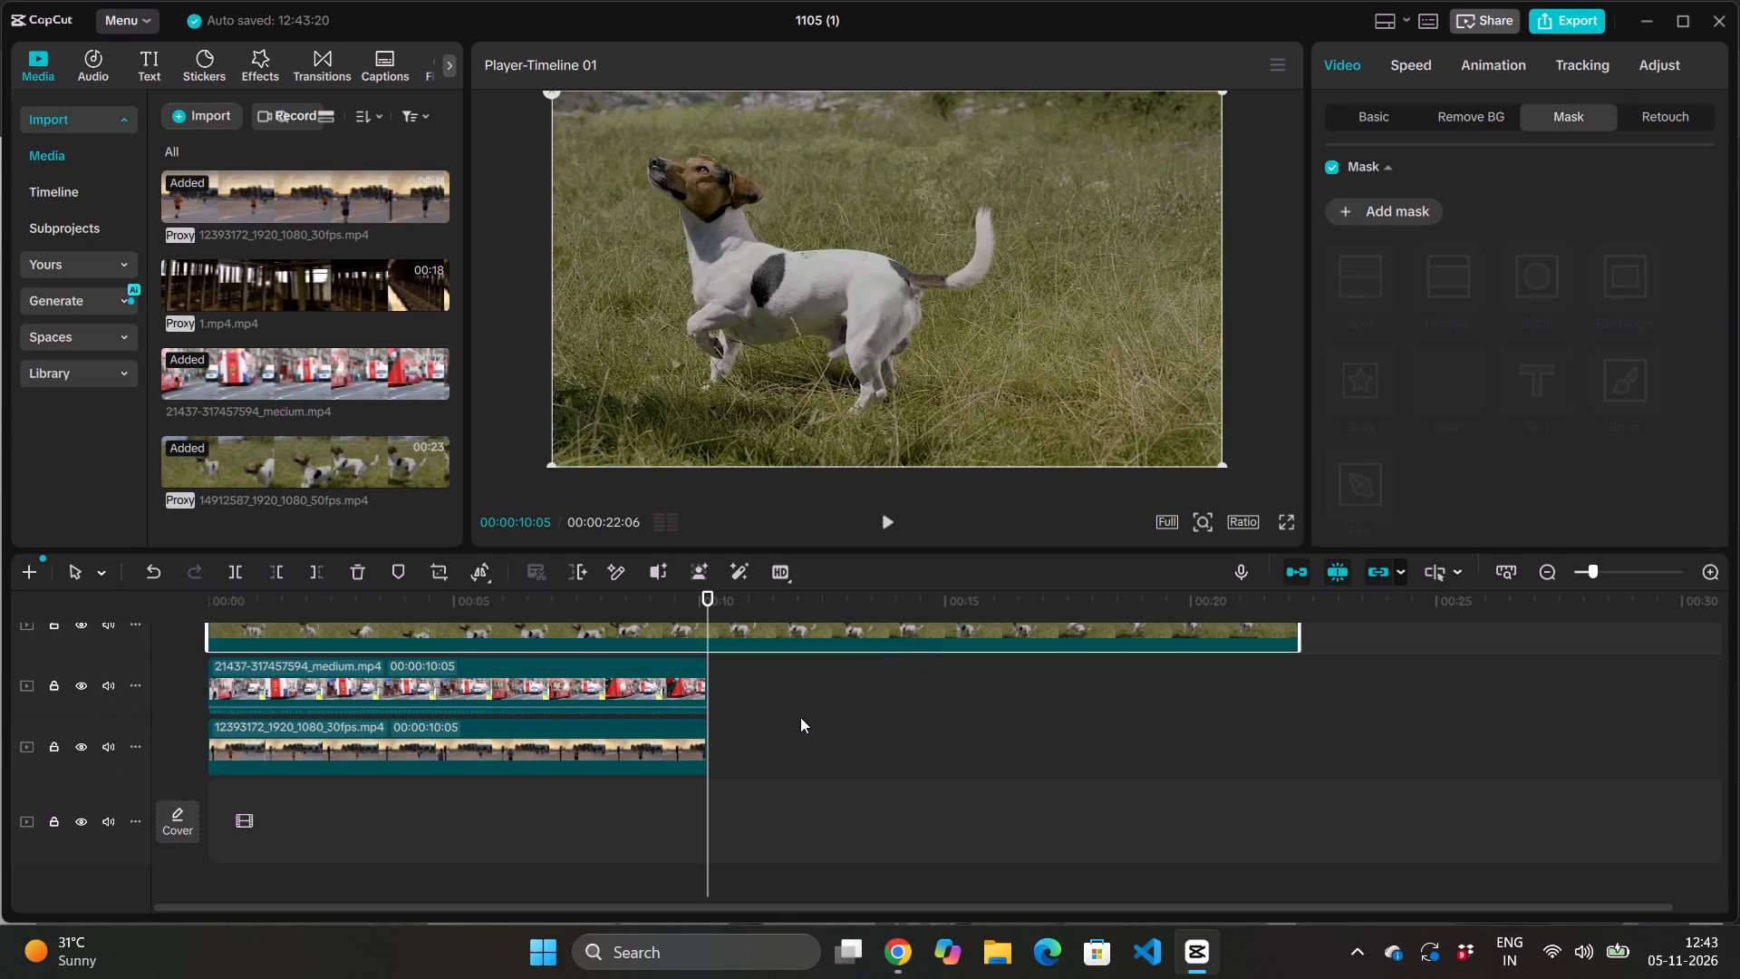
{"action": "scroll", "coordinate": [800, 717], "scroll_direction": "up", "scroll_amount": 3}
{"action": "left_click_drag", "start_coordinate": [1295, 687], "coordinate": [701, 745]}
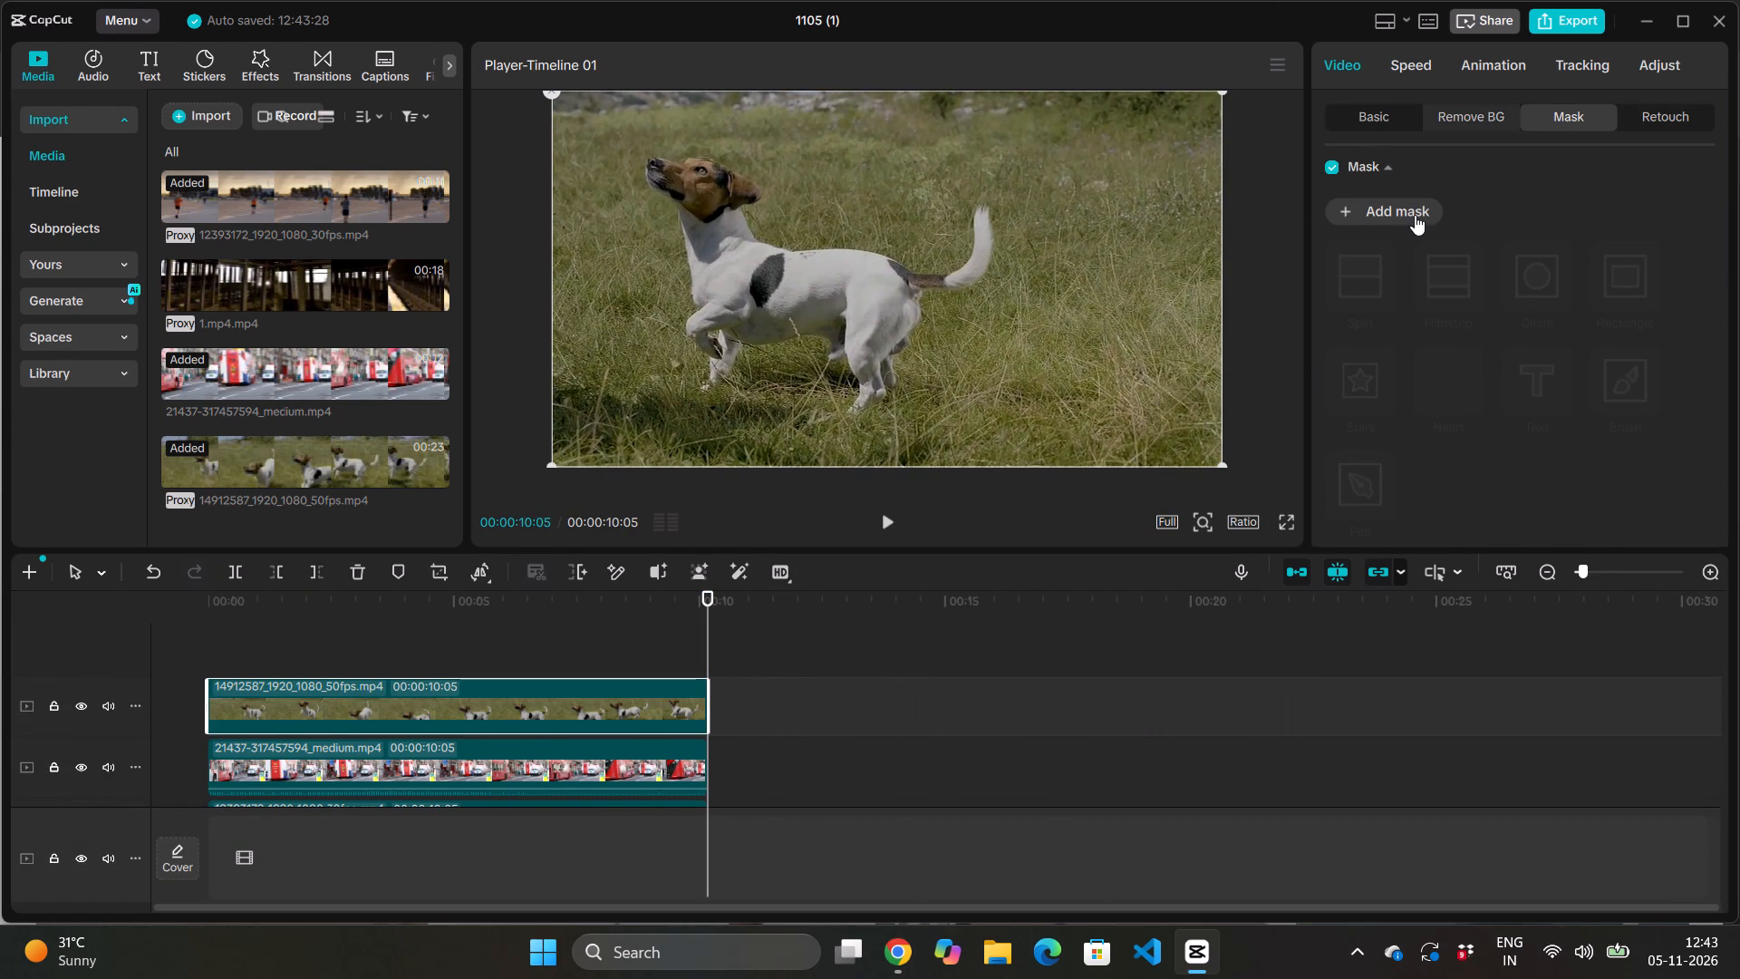
Add a Split mask to the dog clip.
{"action": "left_click", "coordinate": [1415, 215]}
{"action": "left_click", "coordinate": [1363, 283]}
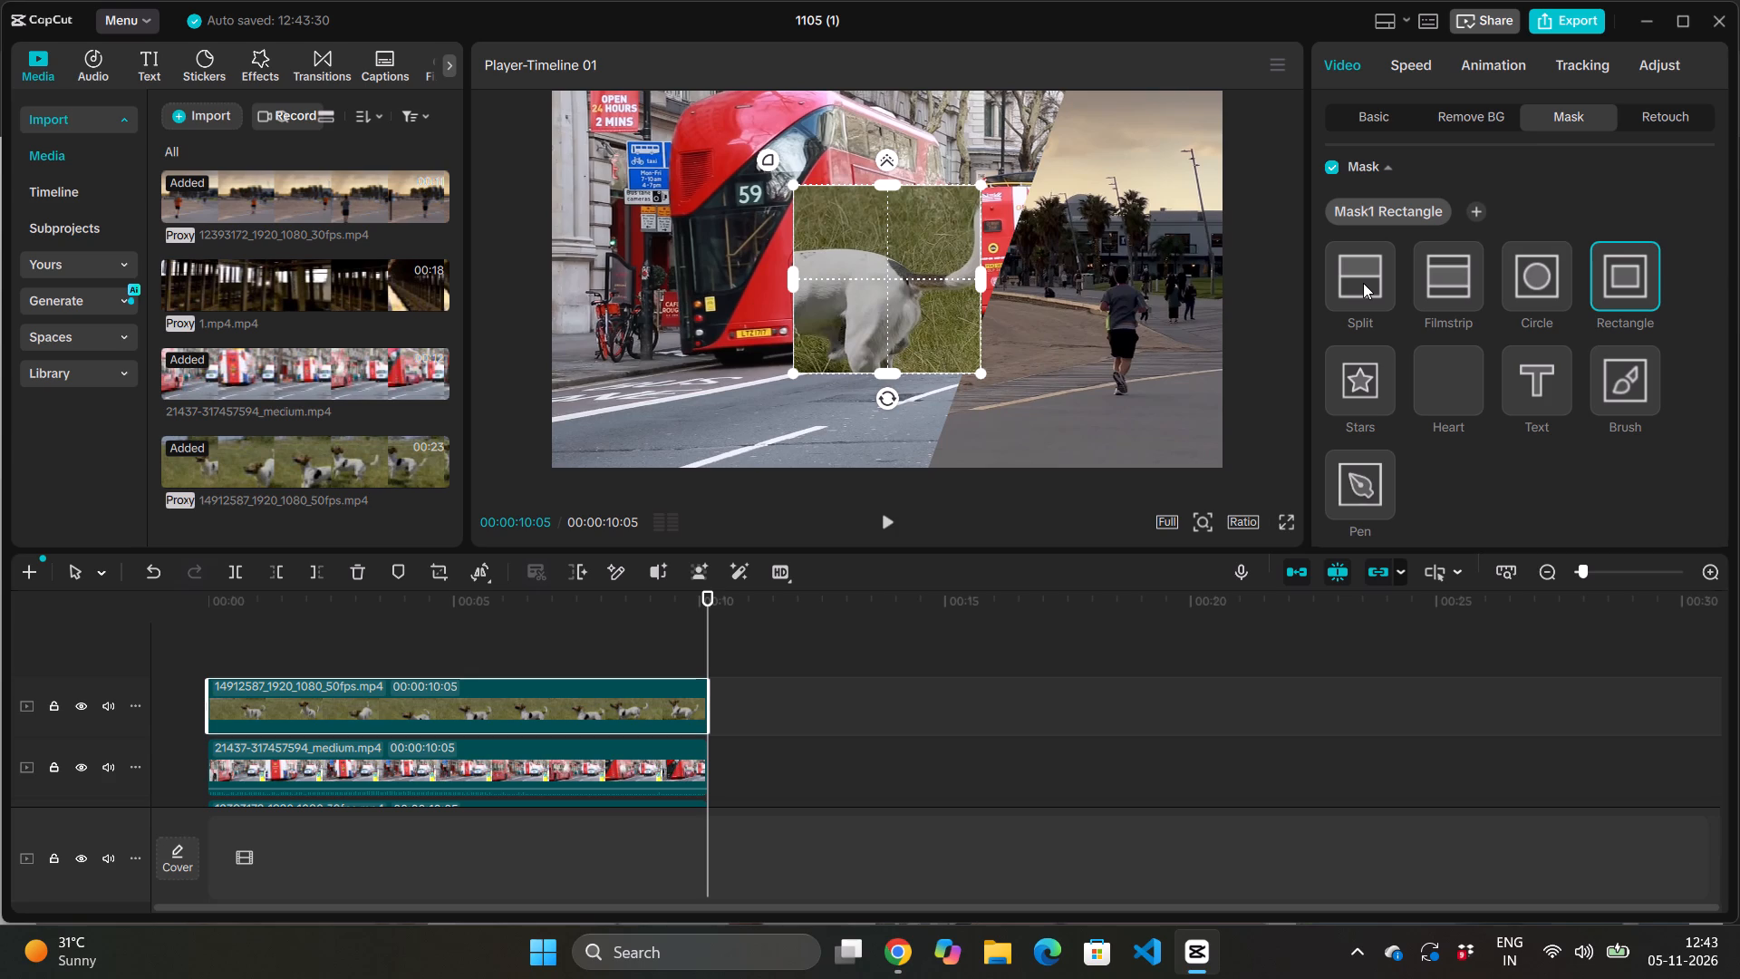
{"action": "double_click", "coordinate": [1363, 283]}
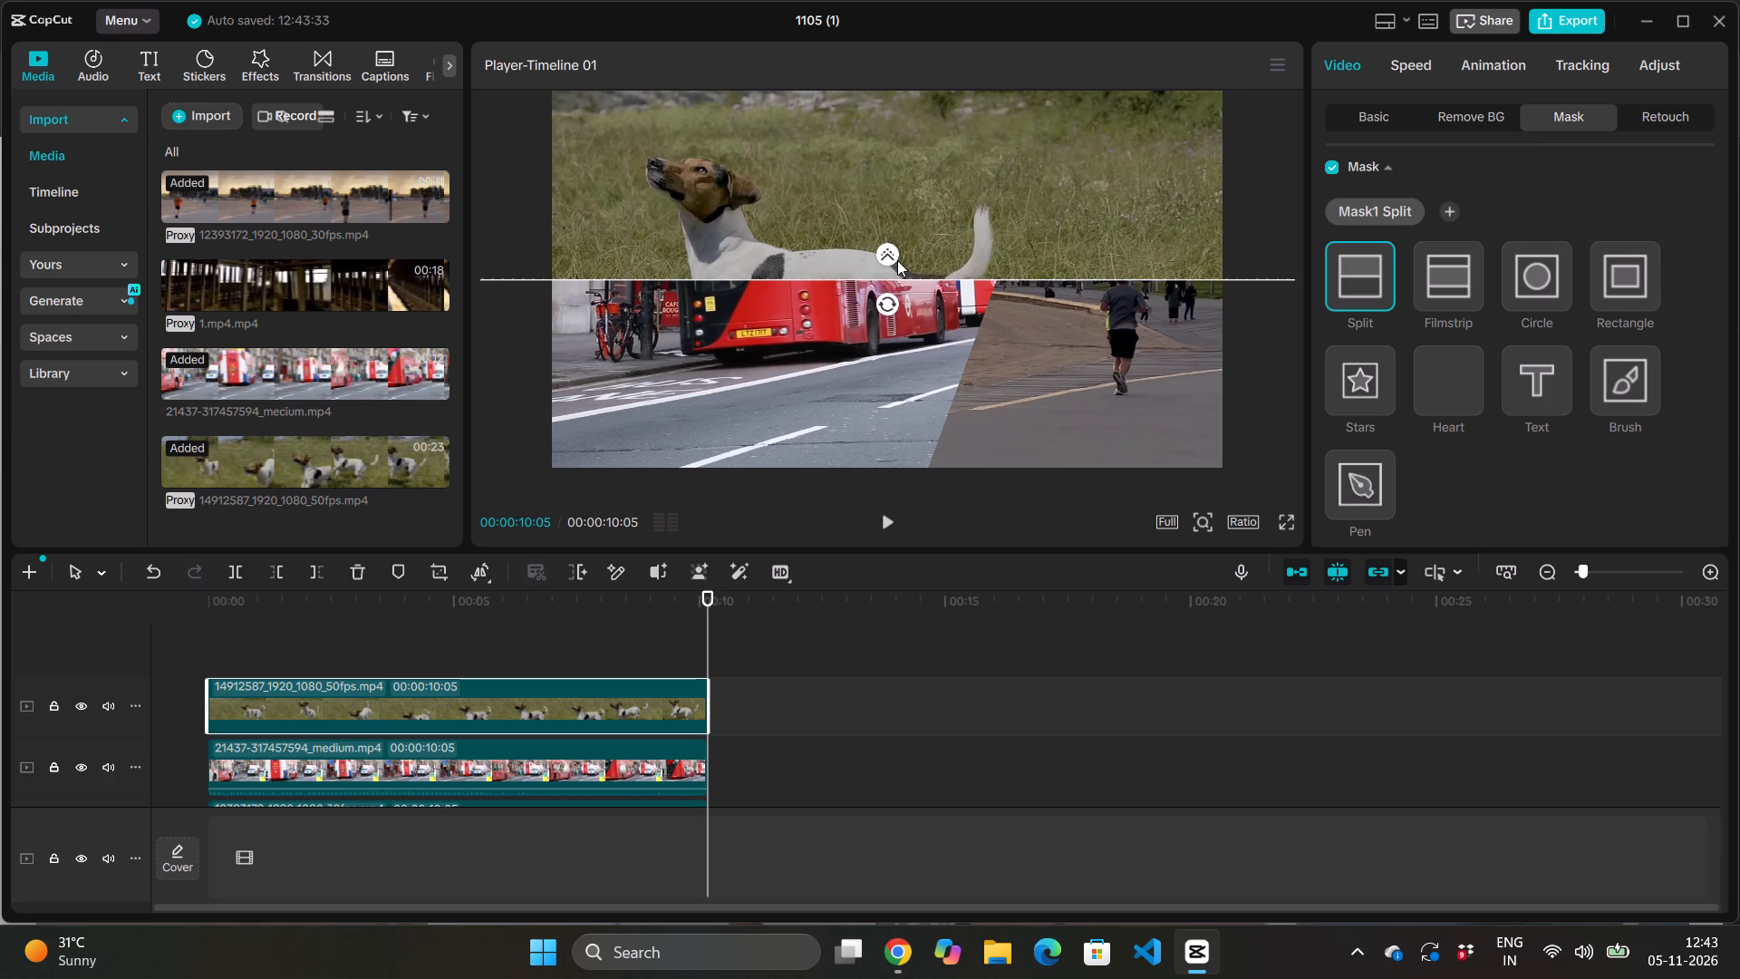
Rotate the dog clip's Split mask to -70° so it parallels the slanted edge of the London street clip.
{"action": "left_click_drag", "start_coordinate": [886, 298], "coordinate": [931, 296]}
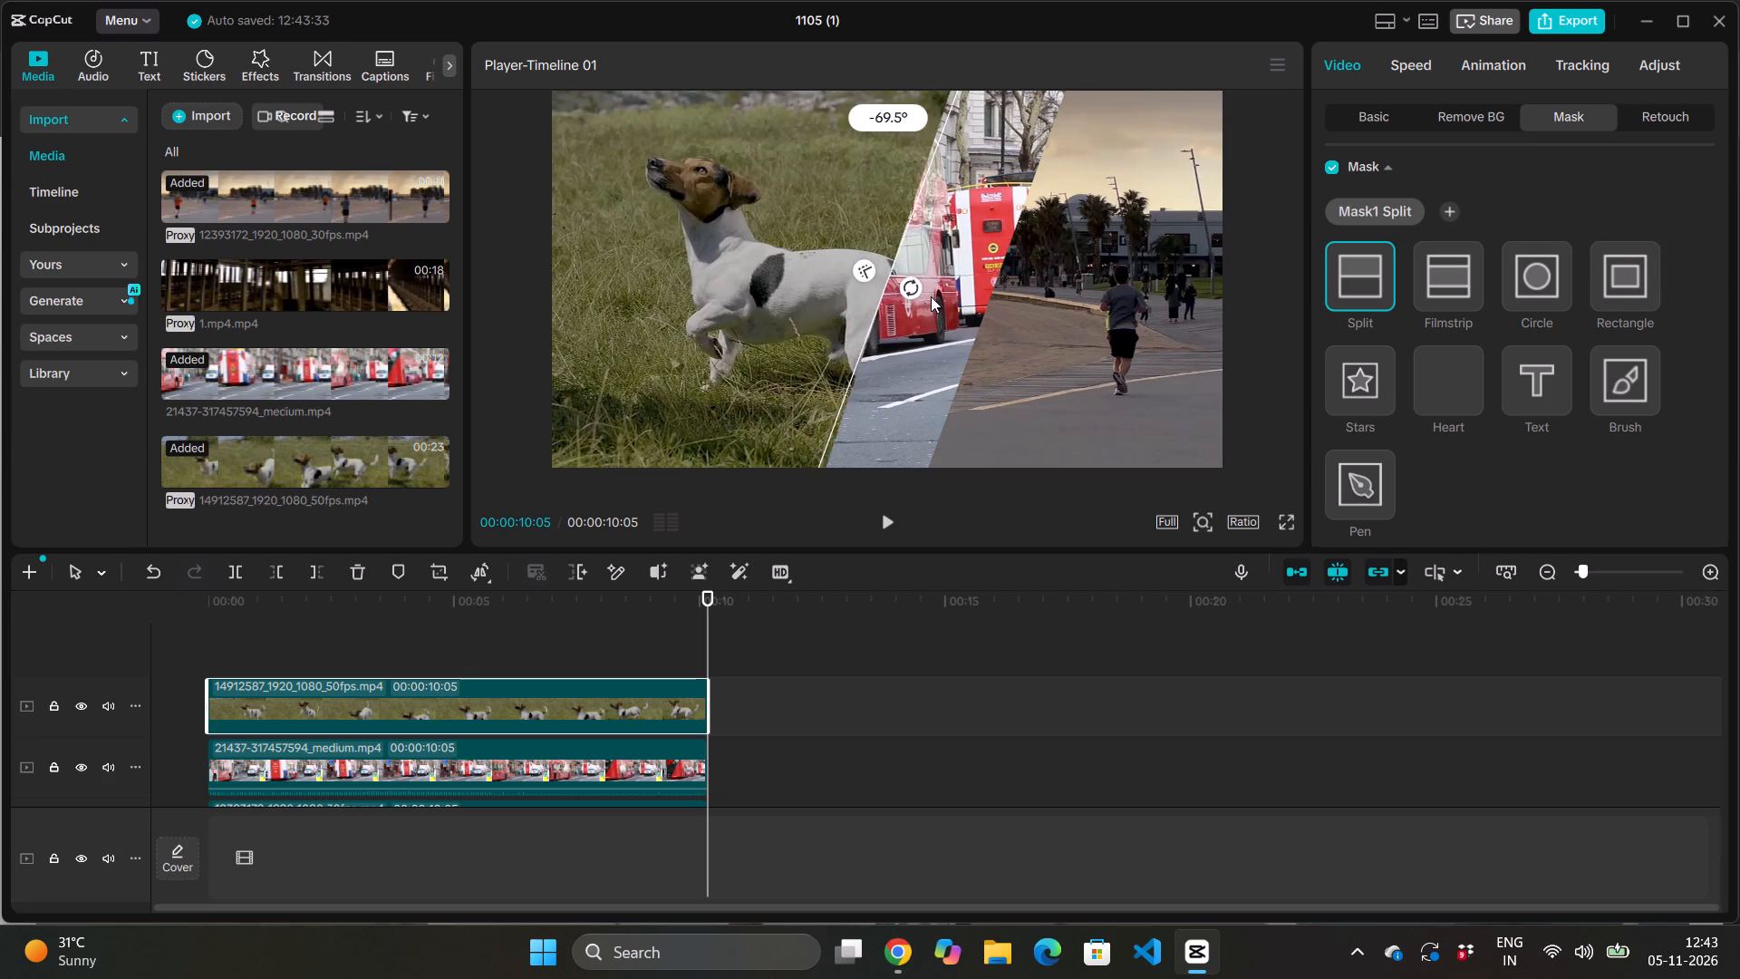
{"action": "left_click_drag", "start_coordinate": [931, 296], "coordinate": [930, 302]}
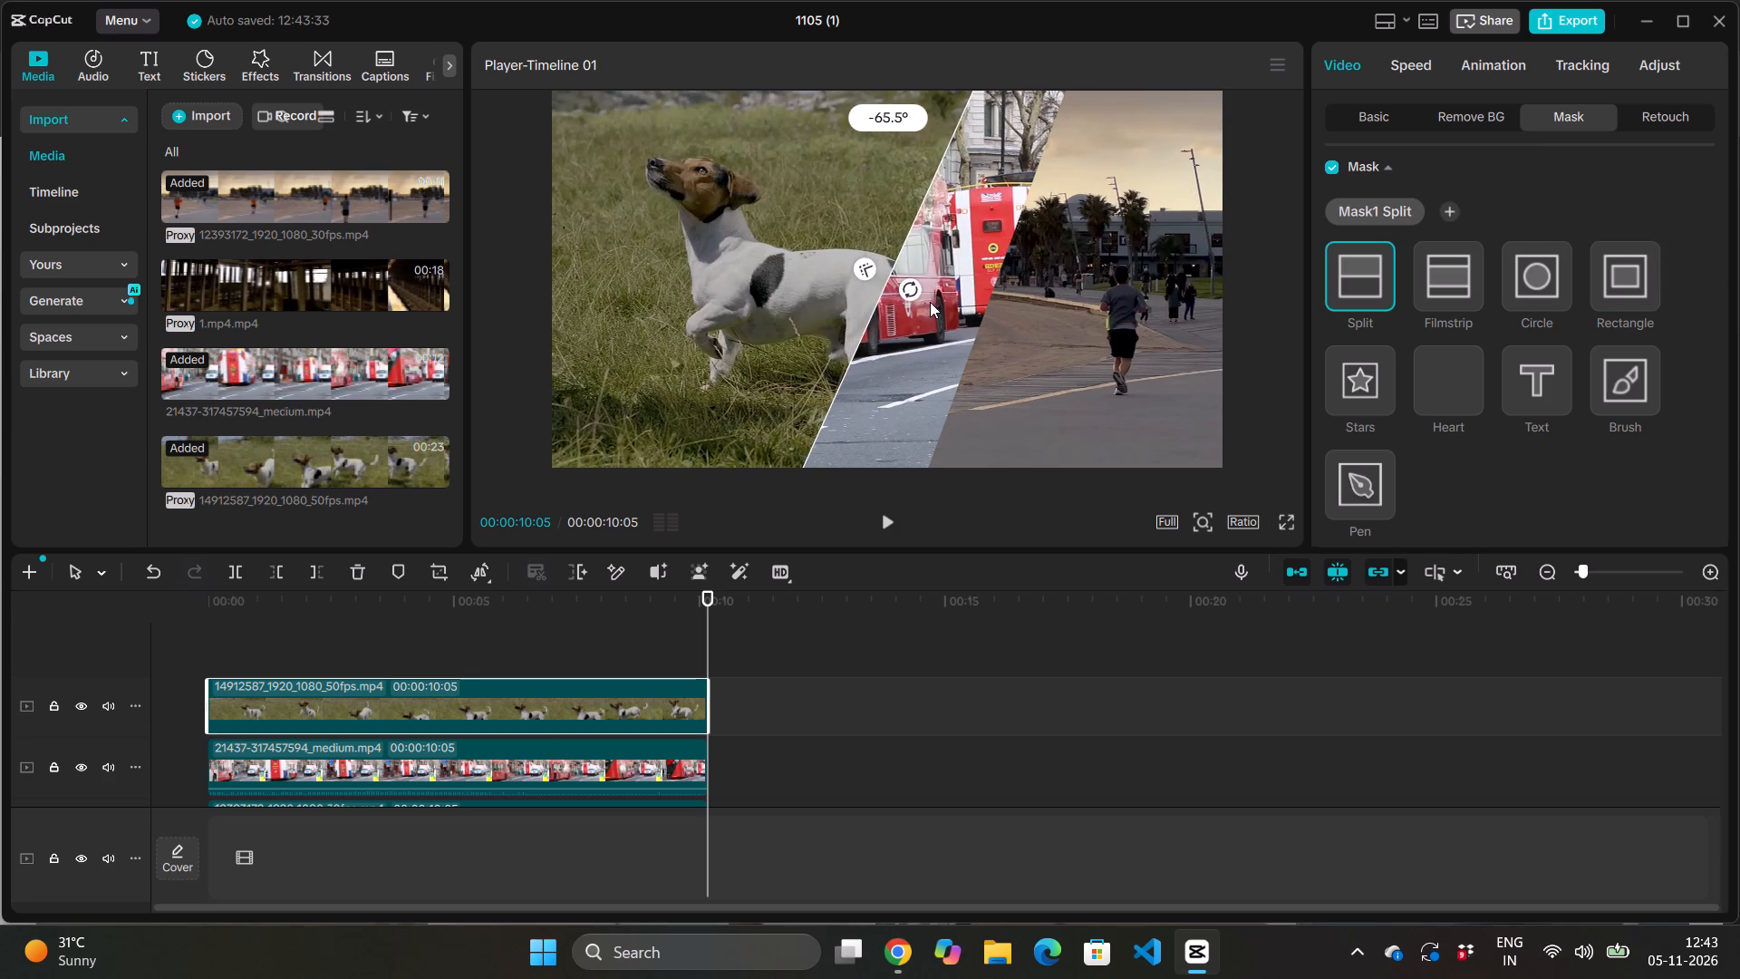
{"action": "left_click_drag", "start_coordinate": [930, 302], "coordinate": [933, 299]}
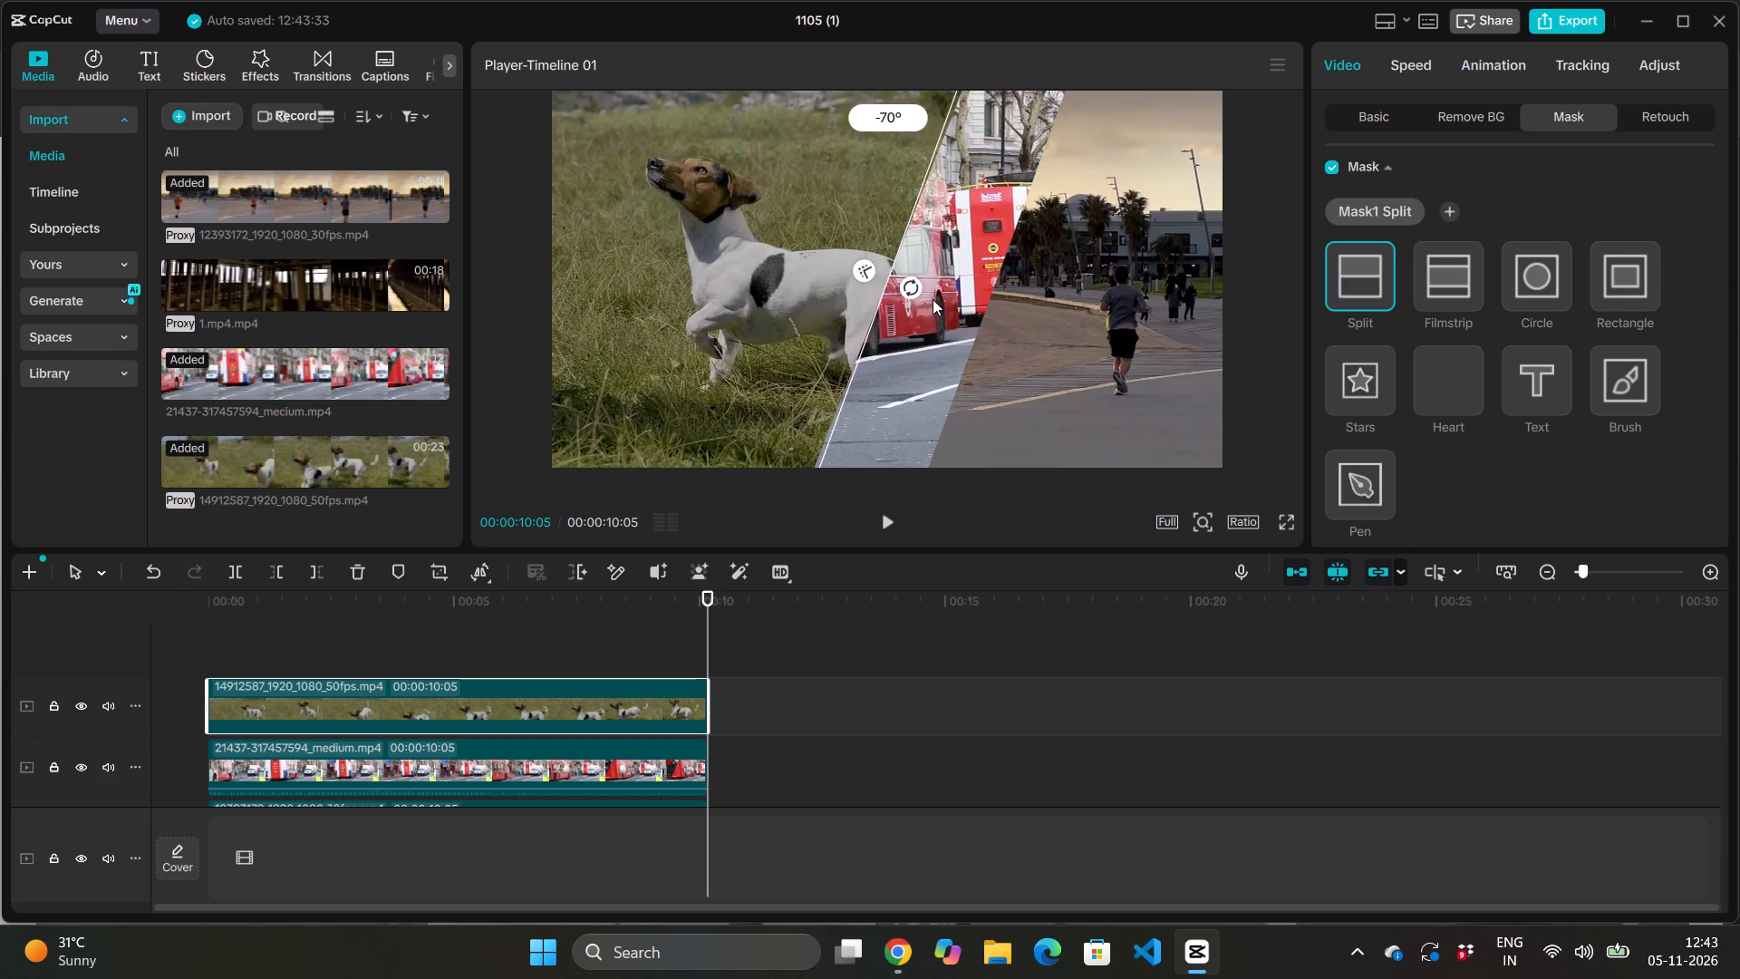
{"action": "left_click_drag", "start_coordinate": [933, 299], "coordinate": [933, 298]}
{"action": "scroll", "coordinate": [1483, 348], "scroll_direction": "down", "scroll_amount": 2}
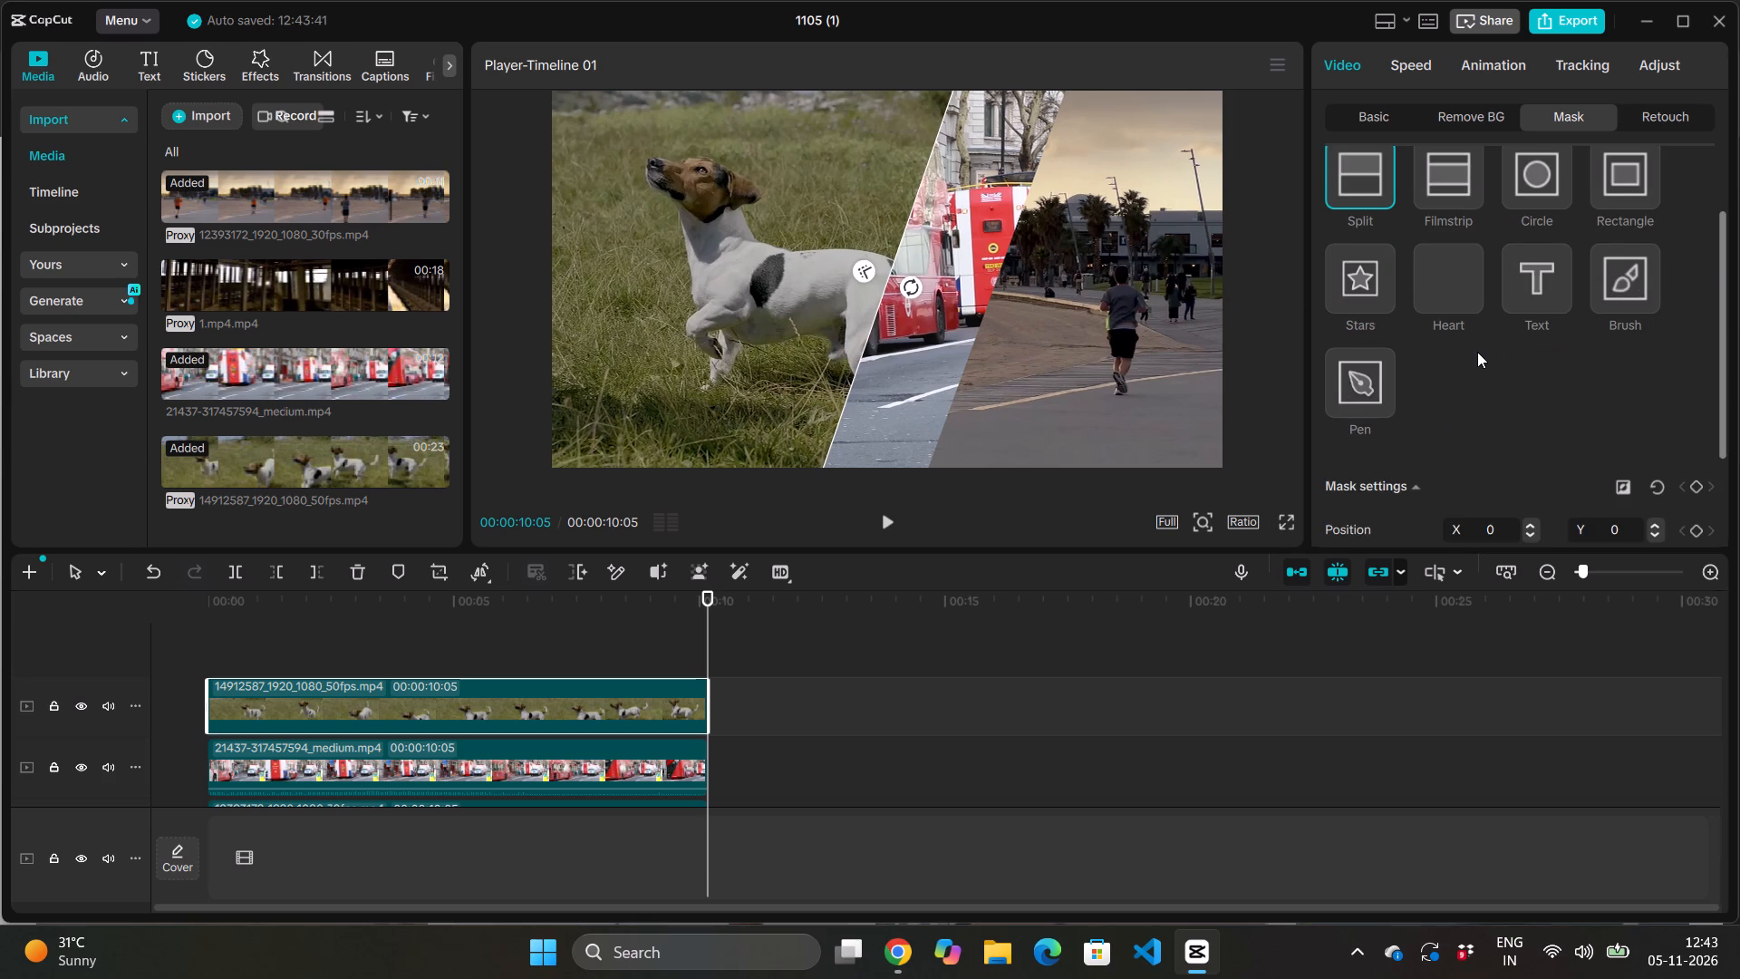
{"action": "left_click", "coordinate": [1528, 460]}
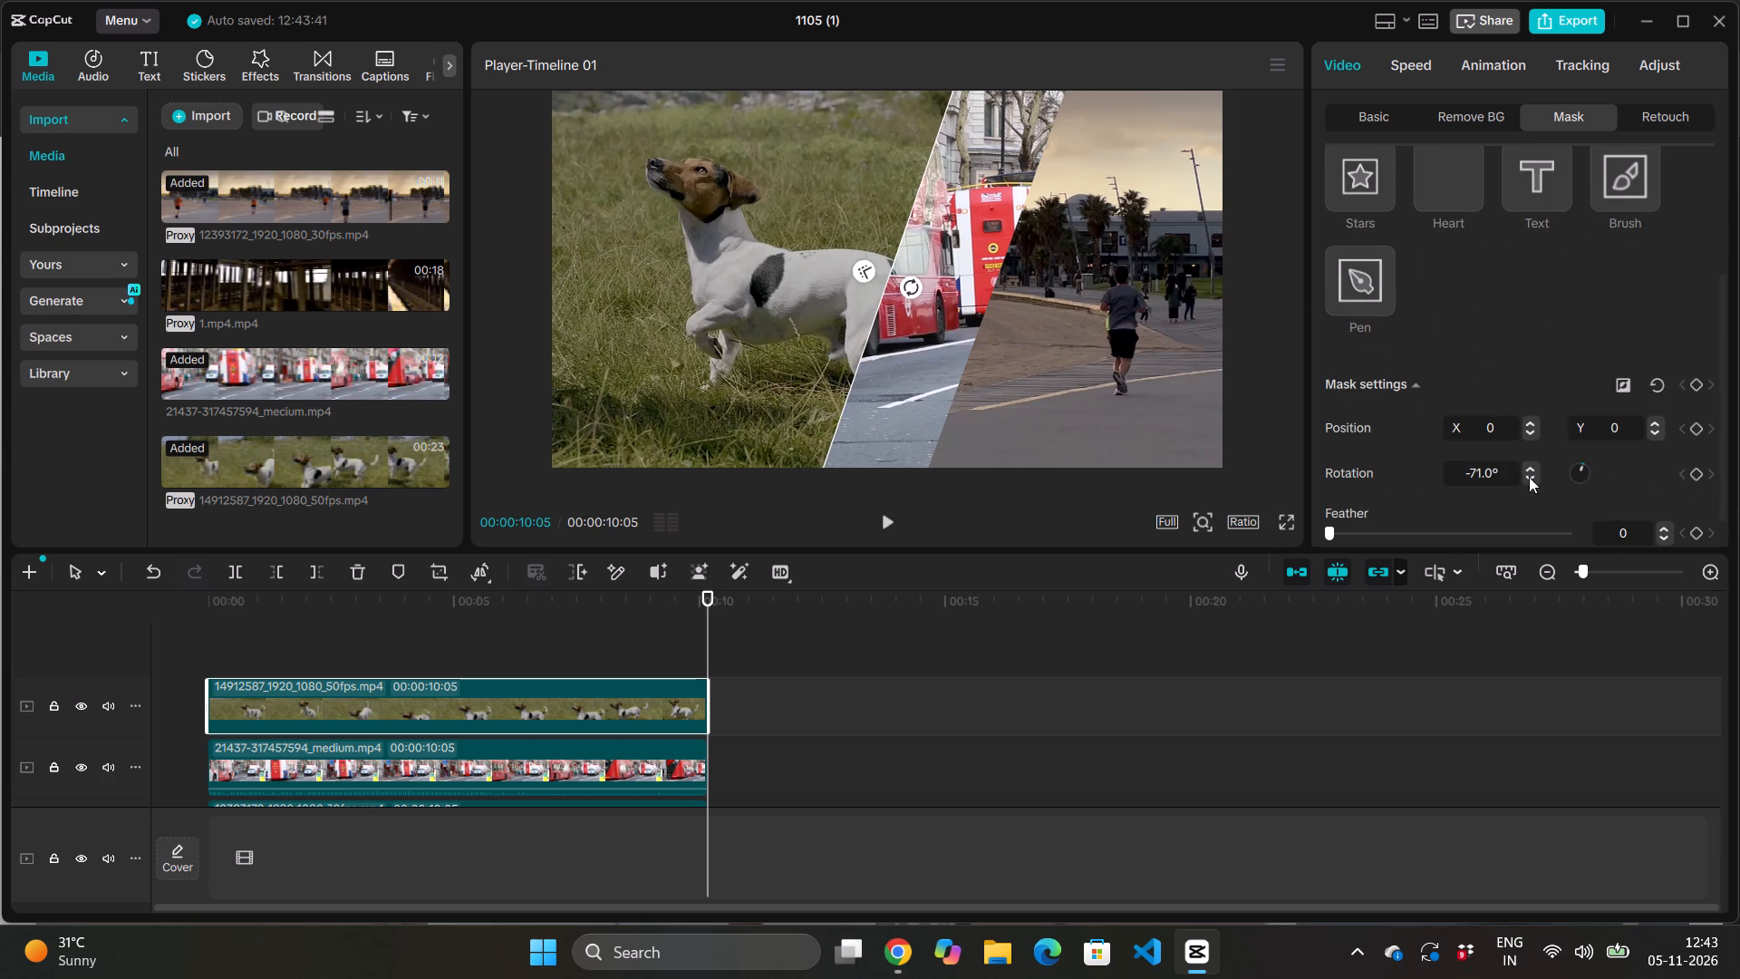
{"action": "left_click", "coordinate": [1530, 476]}
{"action": "left_click", "coordinate": [1530, 465]}
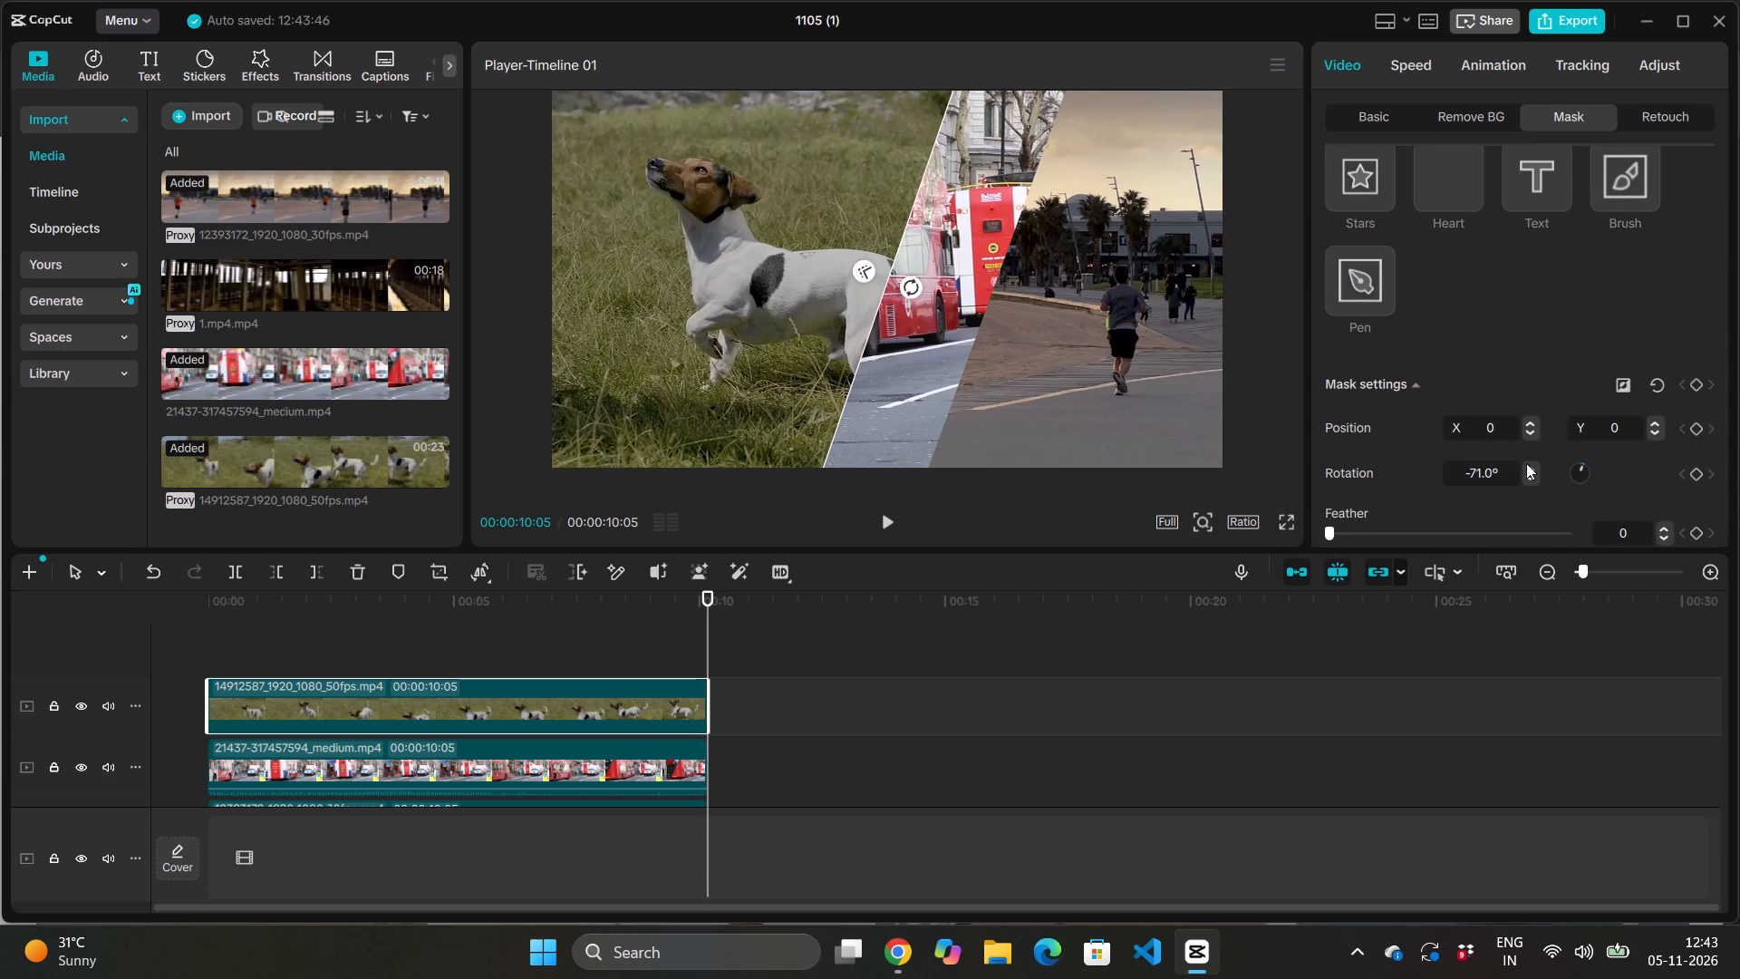
{"action": "double_click", "coordinate": [1526, 463]}
{"action": "left_click", "coordinate": [1526, 463]}
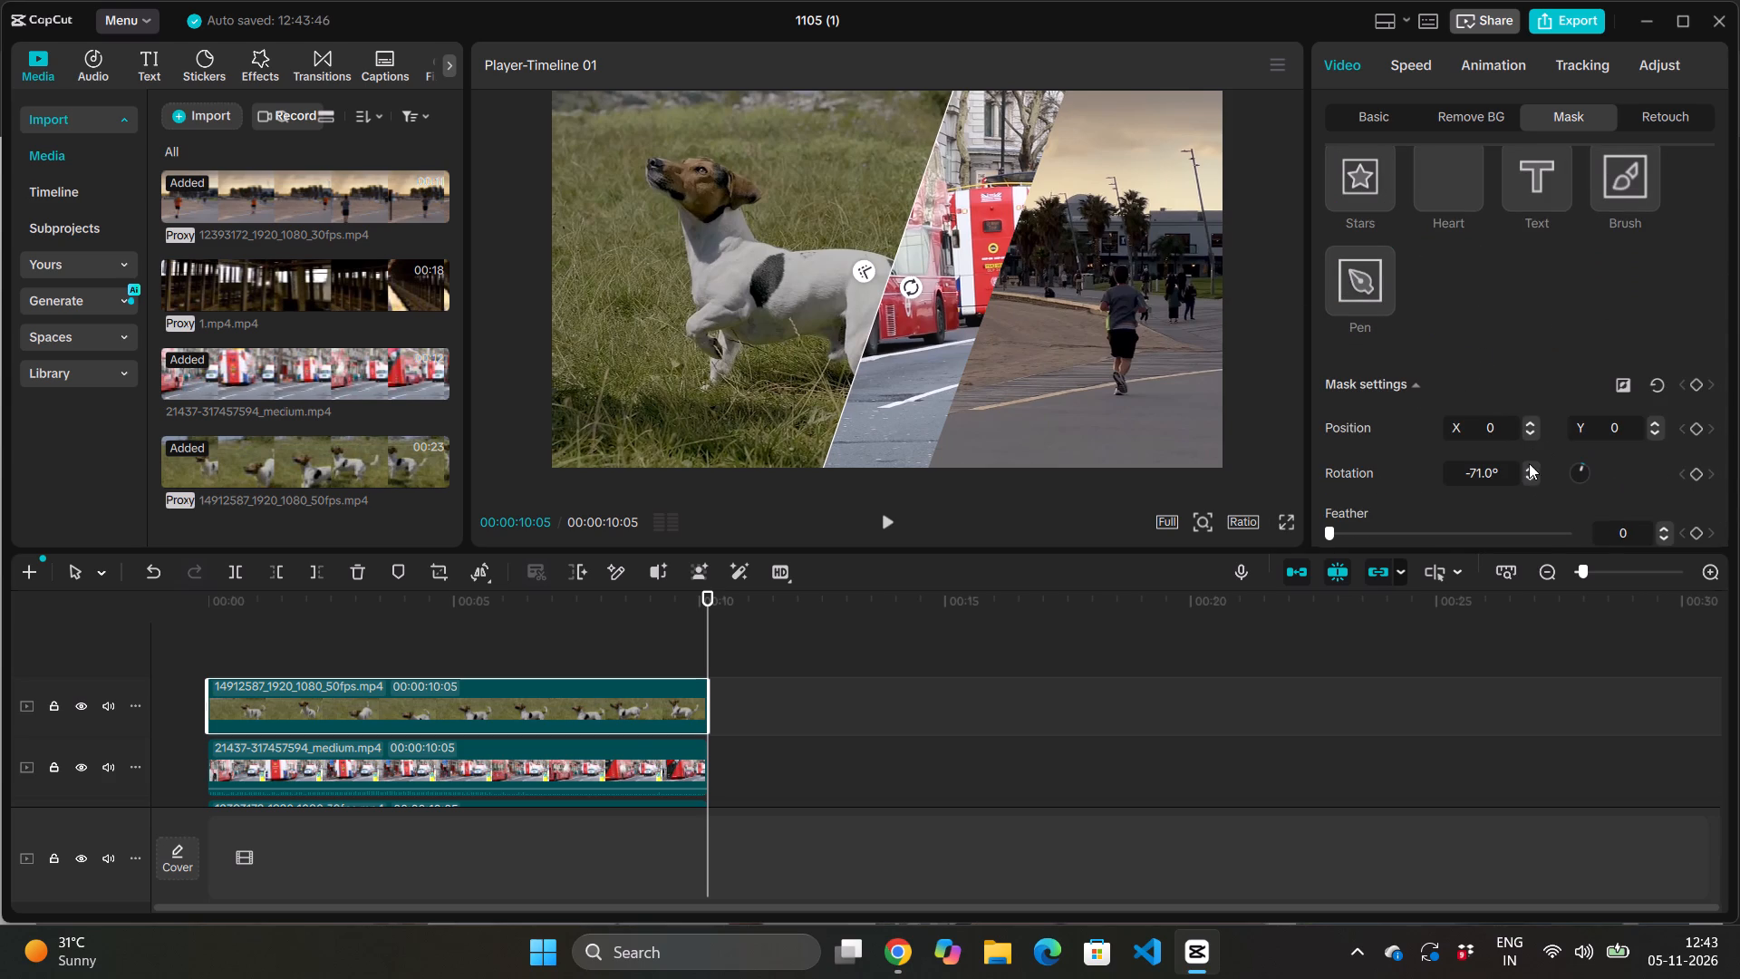
{"action": "double_click", "coordinate": [1529, 479]}
{"action": "triple_click", "coordinate": [1529, 470]}
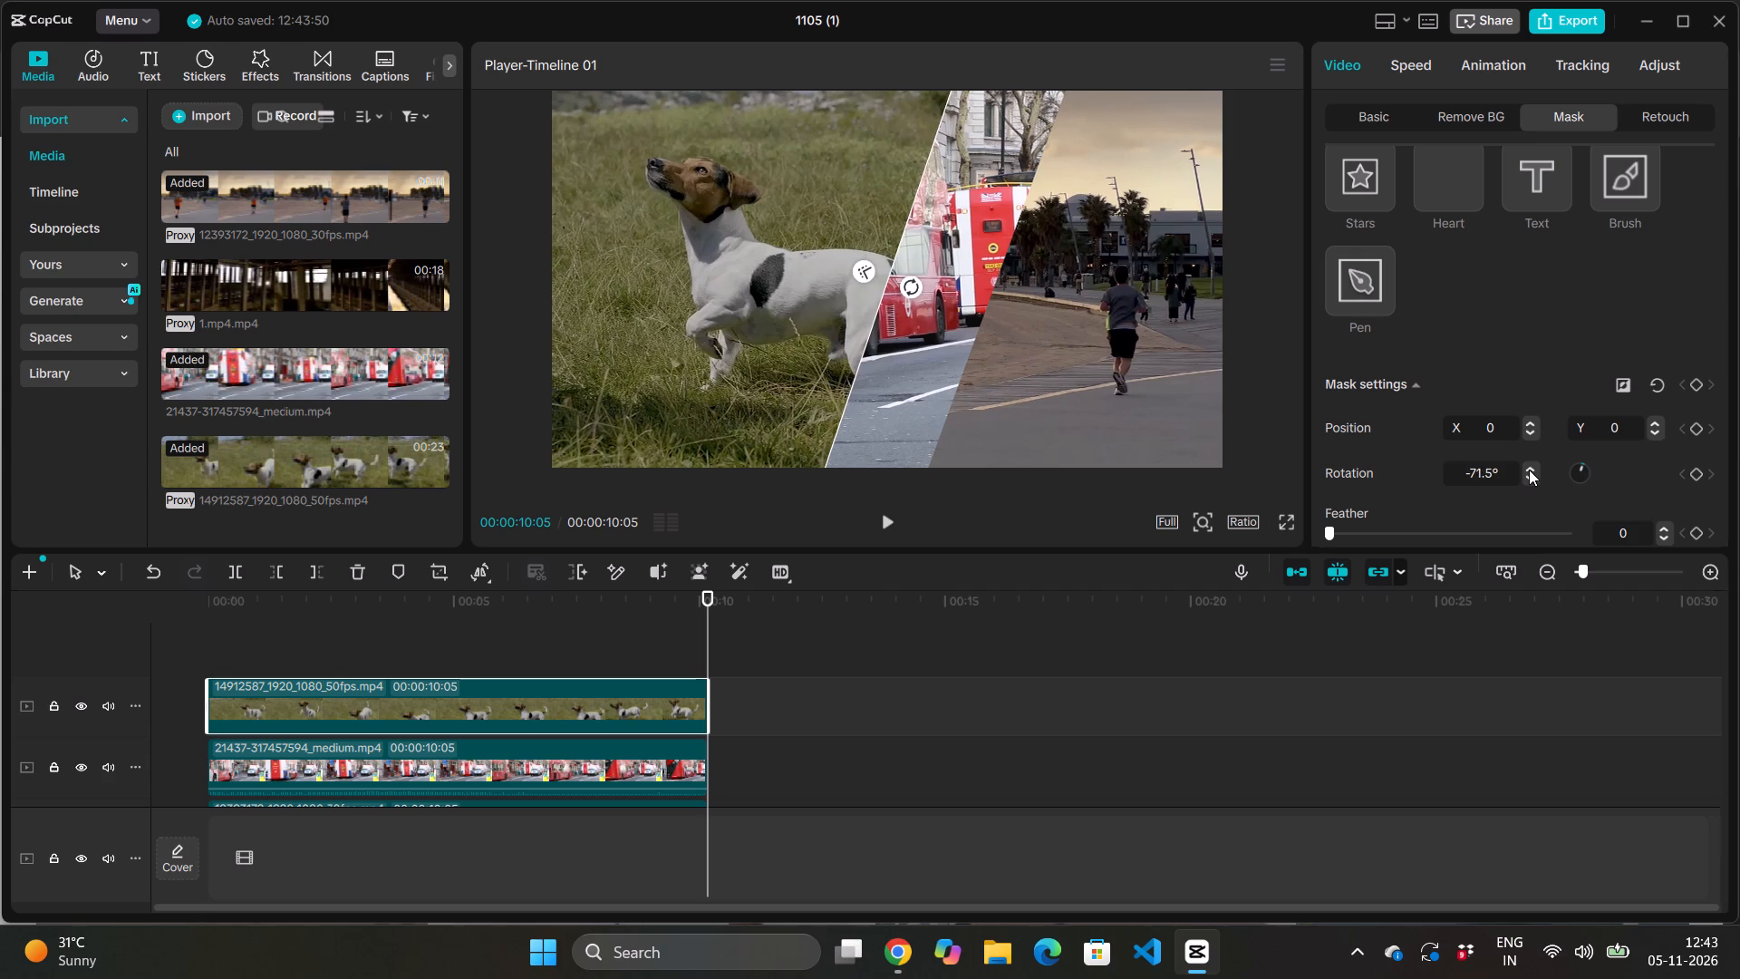
{"action": "left_click", "coordinate": [1529, 470]}
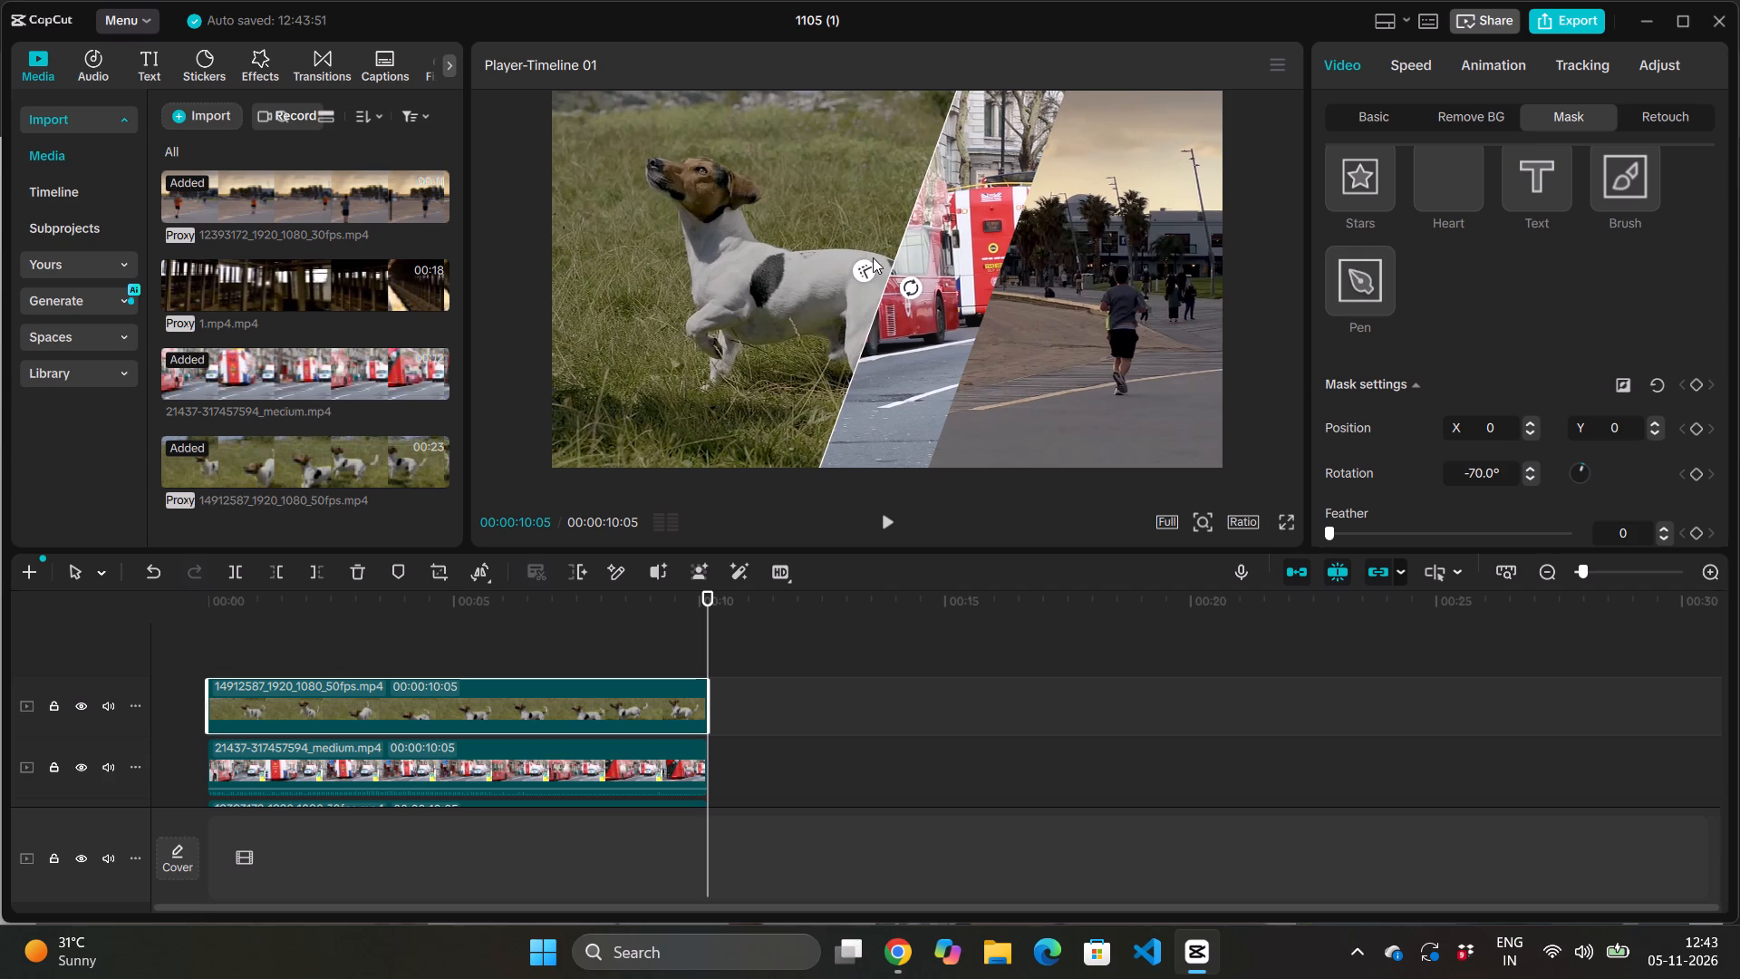
Soften the edge of the dog clip's Split mask with a feather of 7.
{"action": "left_click_drag", "start_coordinate": [866, 278], "coordinate": [812, 257]}
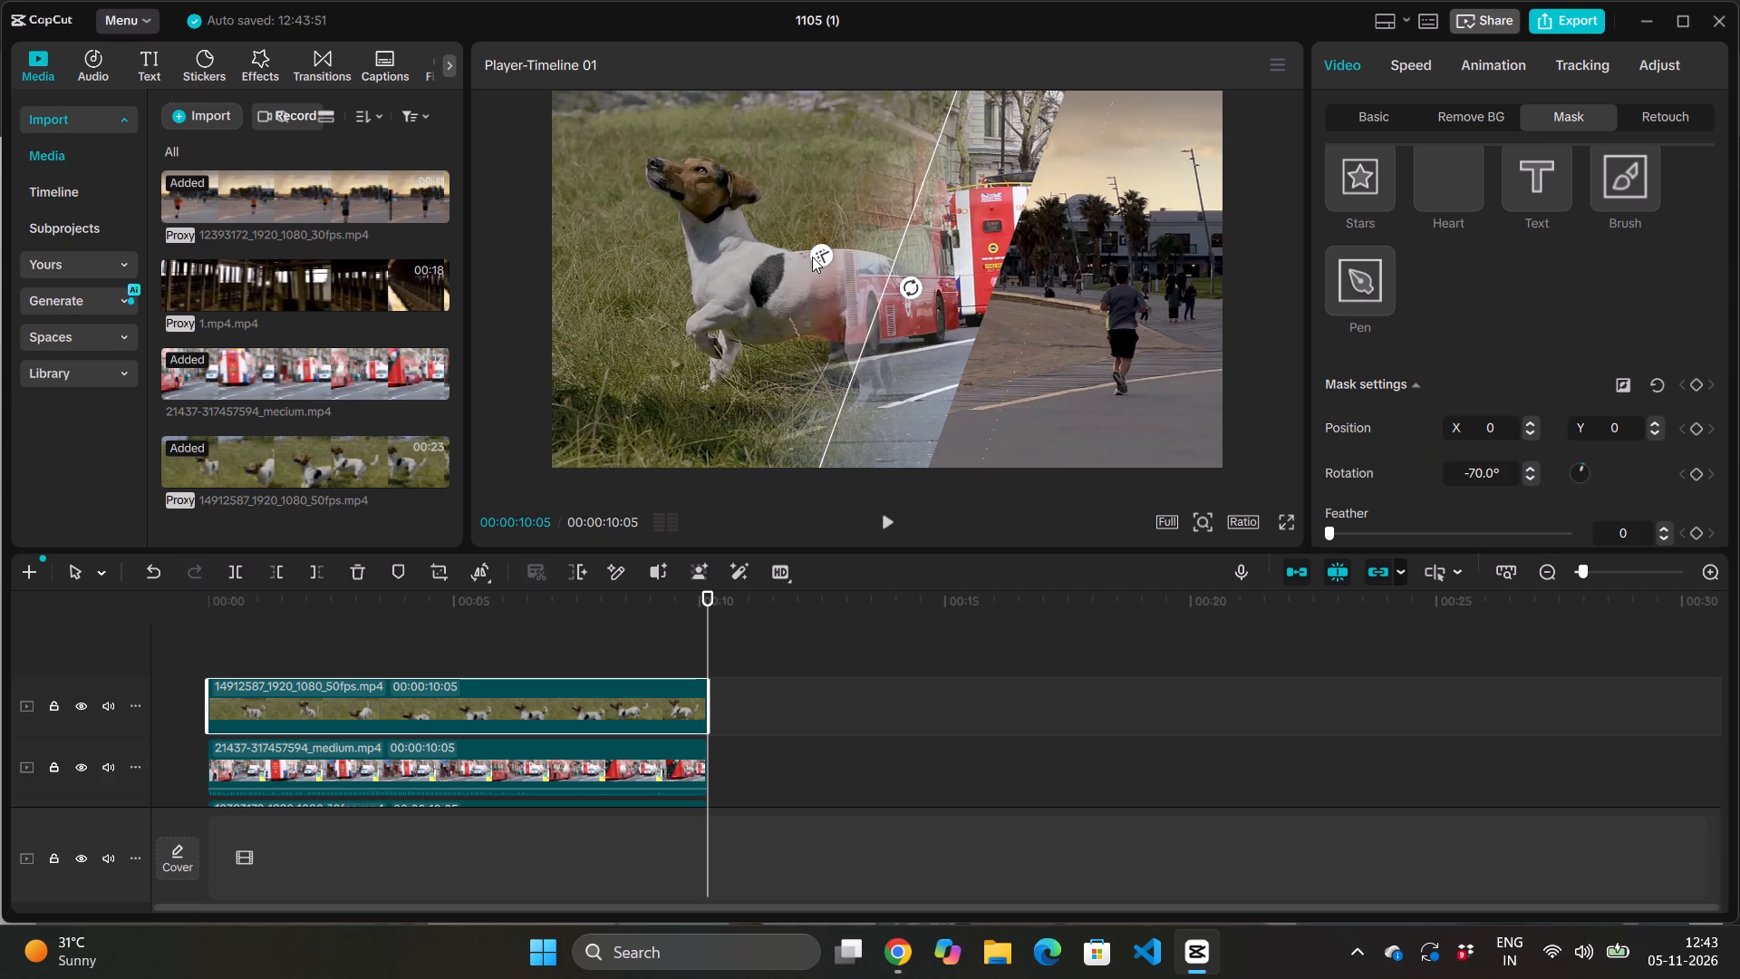
{"action": "left_click_drag", "start_coordinate": [812, 257], "coordinate": [833, 270]}
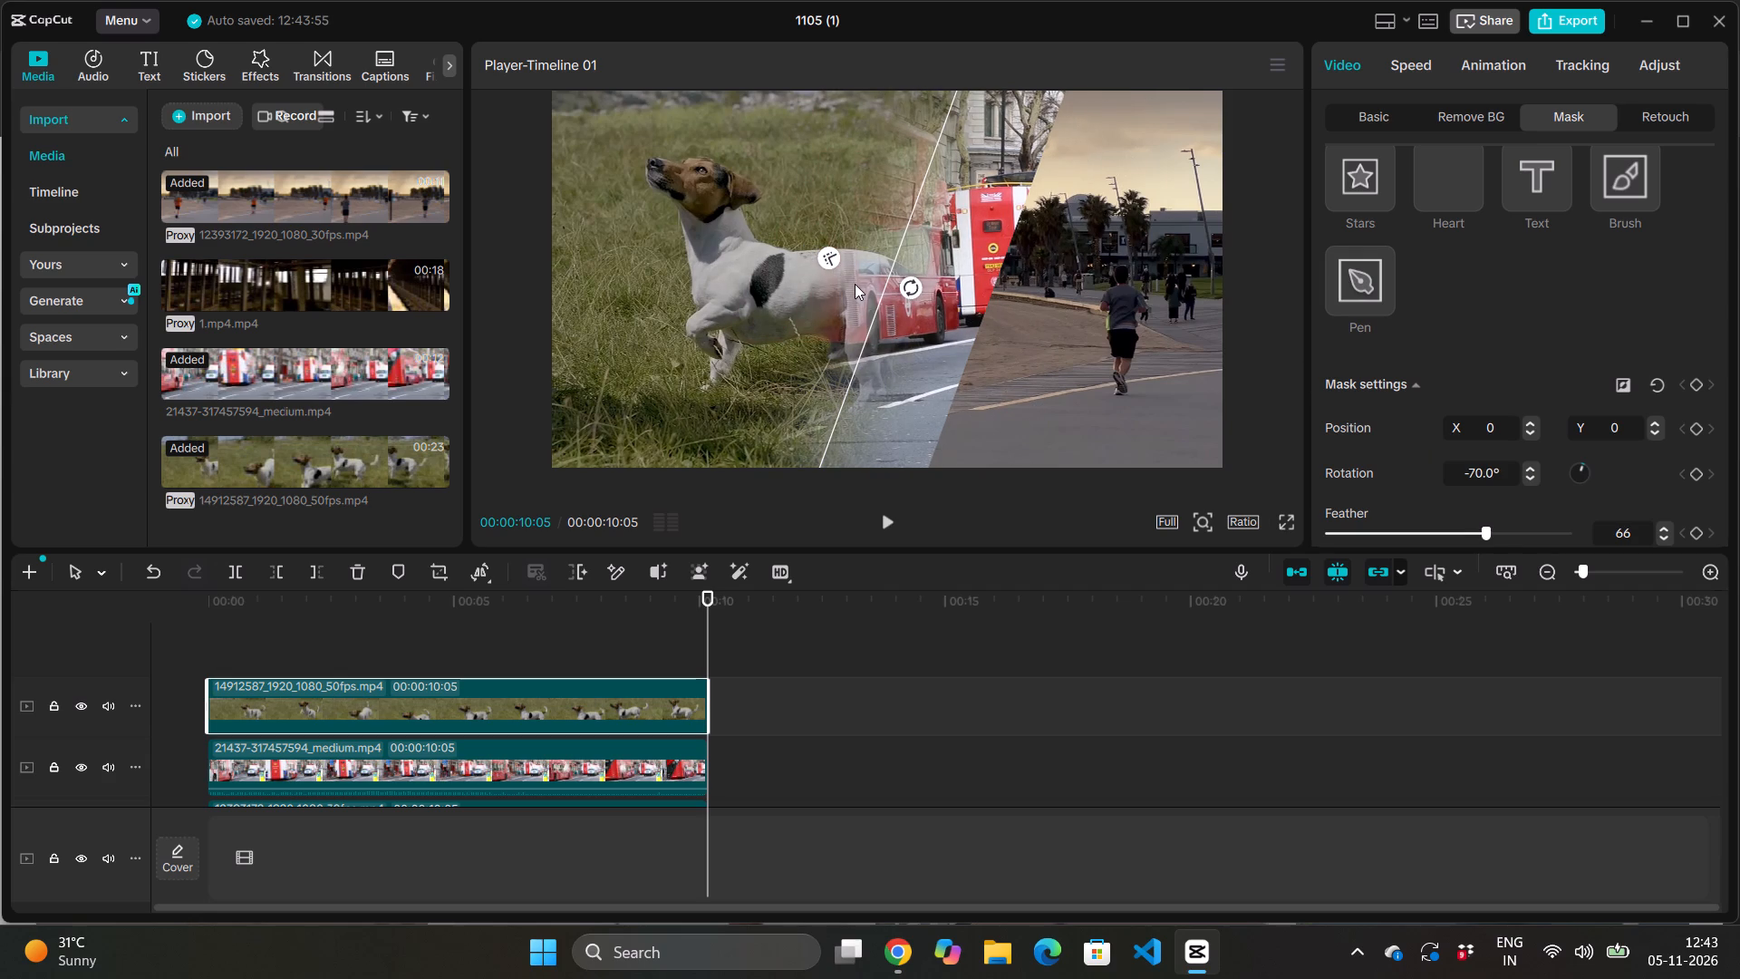
{"action": "left_click_drag", "start_coordinate": [828, 257], "coordinate": [848, 274]}
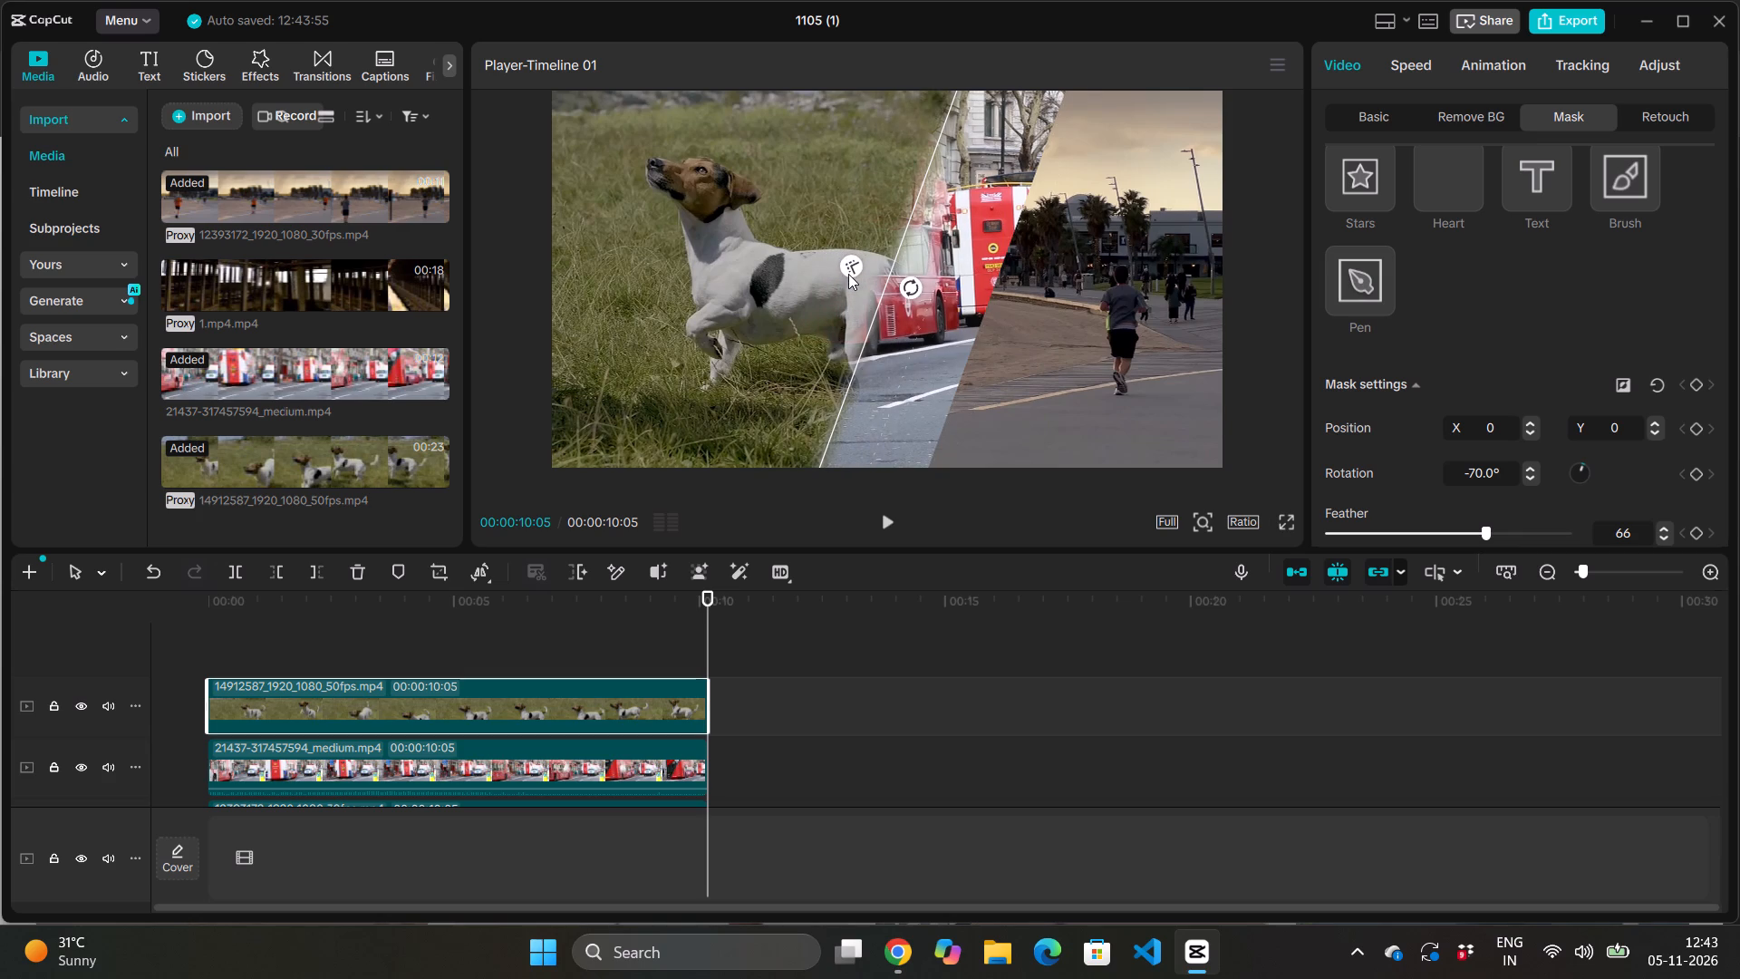
{"action": "left_click_drag", "start_coordinate": [848, 274], "coordinate": [856, 280]}
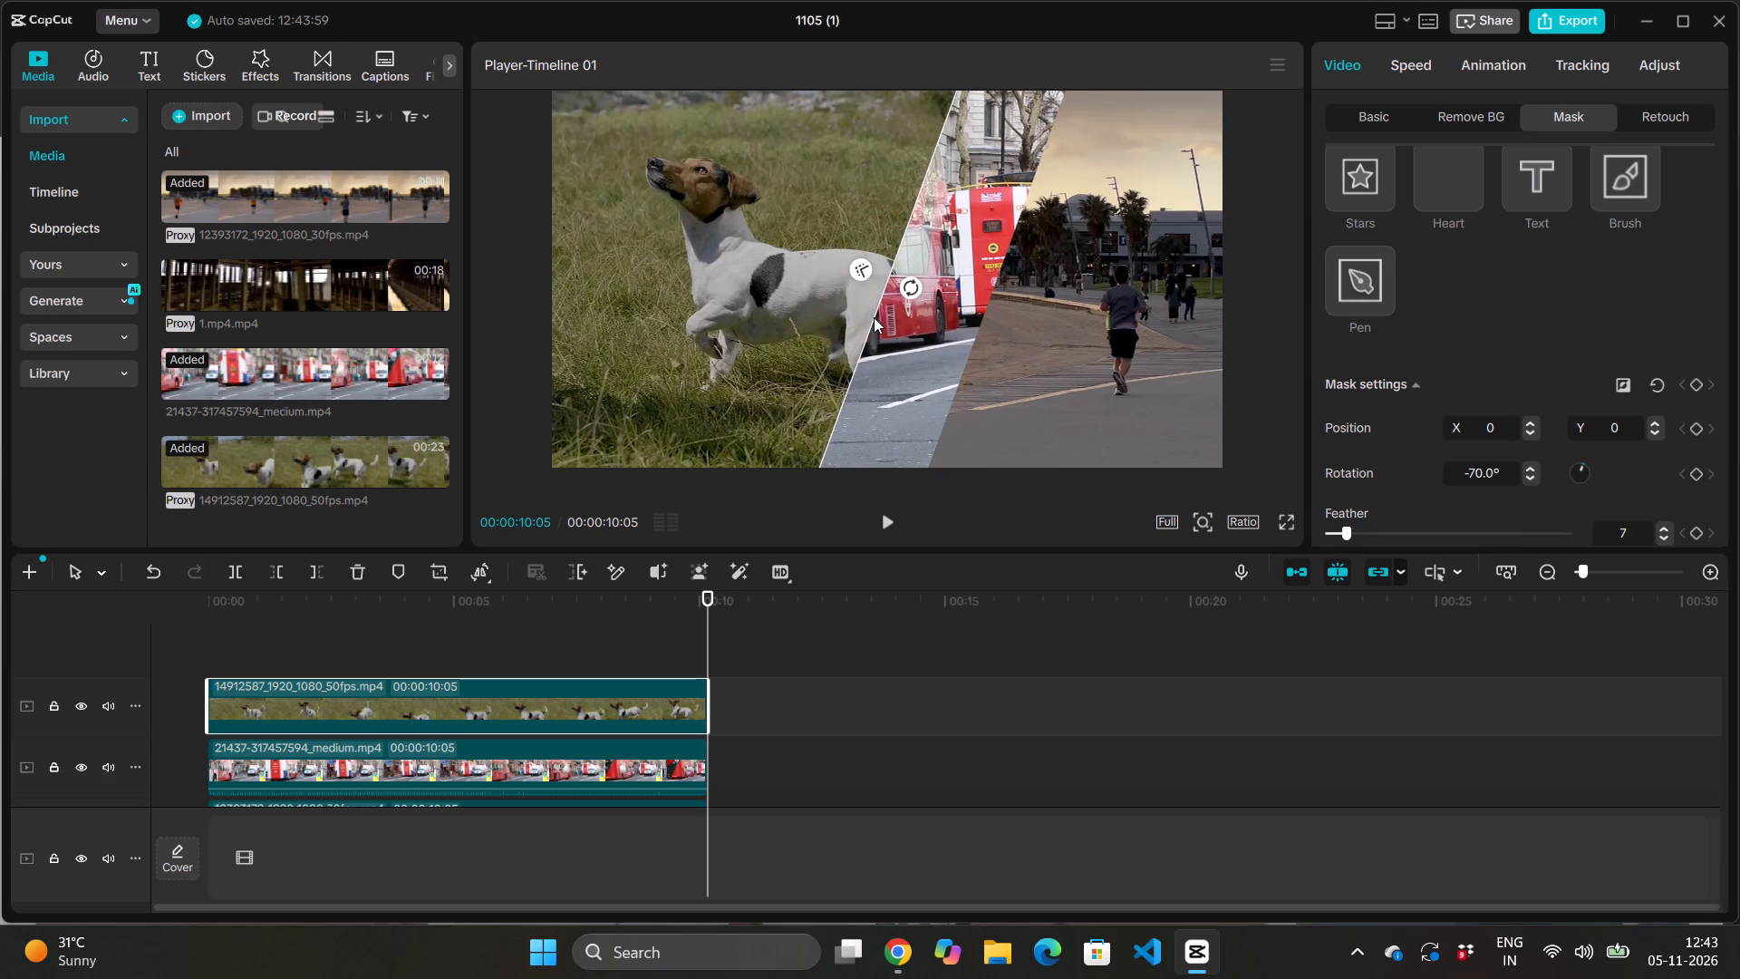
Move the dog clip's Split mask to X -275, Y 98 and play back the three-way split screen.
{"action": "left_click_drag", "start_coordinate": [887, 328], "coordinate": [776, 278]}
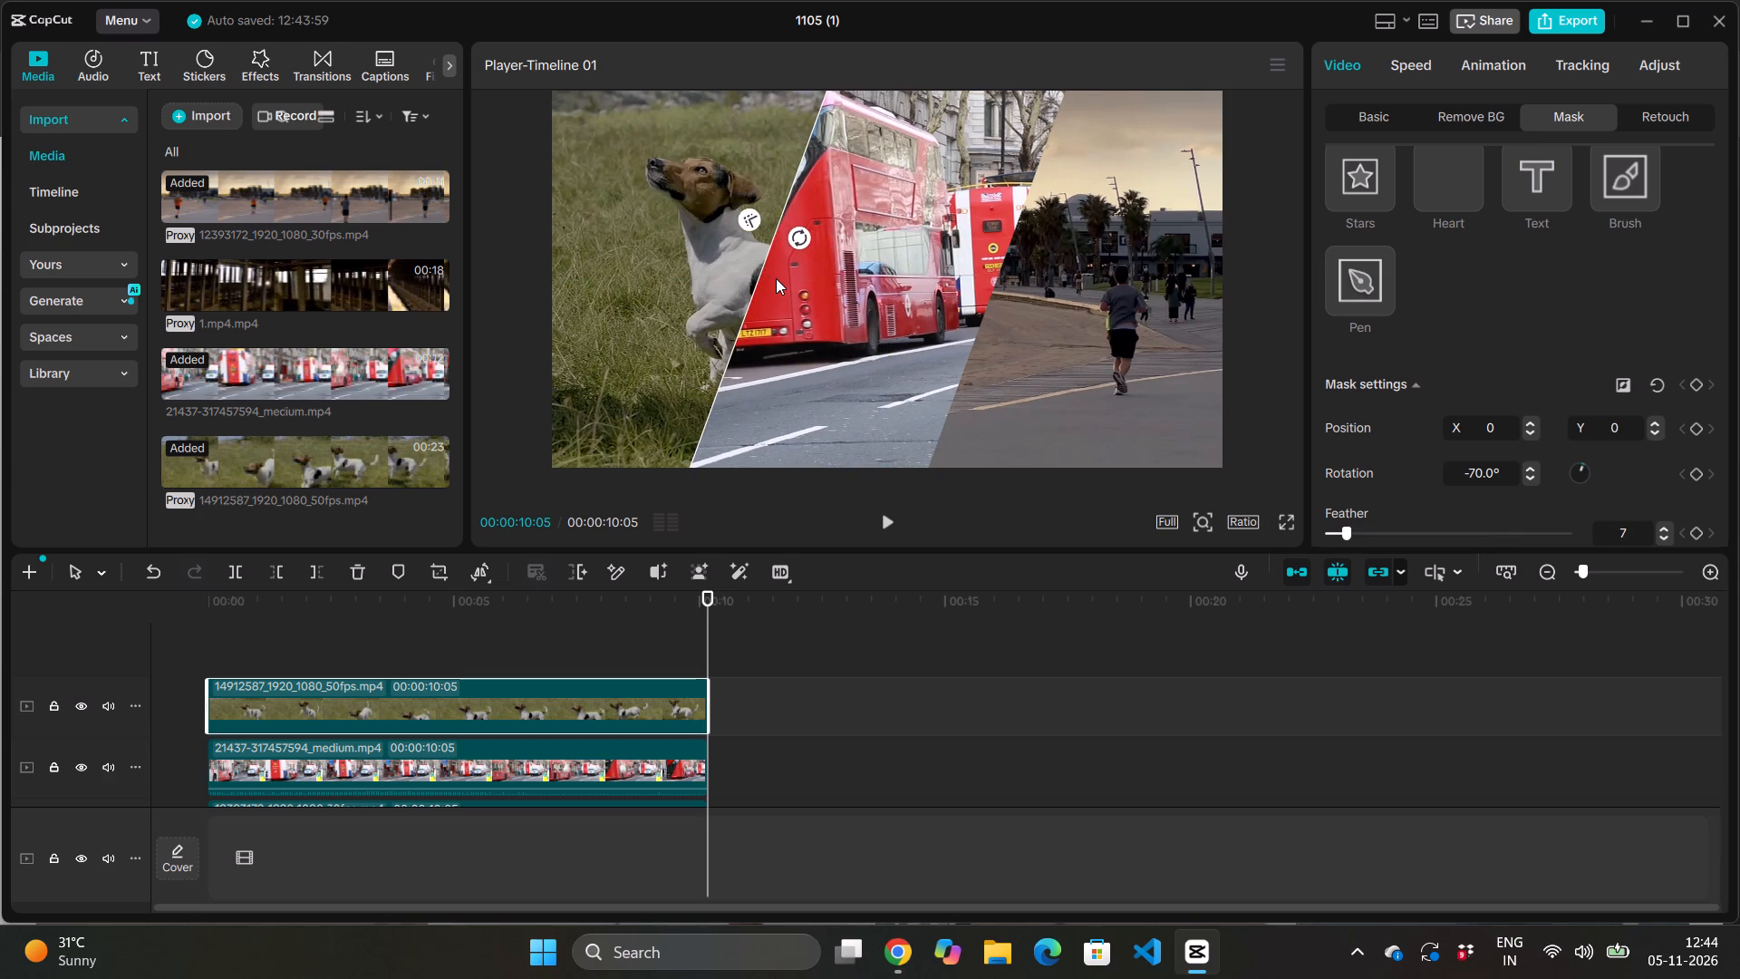
{"action": "left_click_drag", "start_coordinate": [776, 278], "coordinate": [781, 291]}
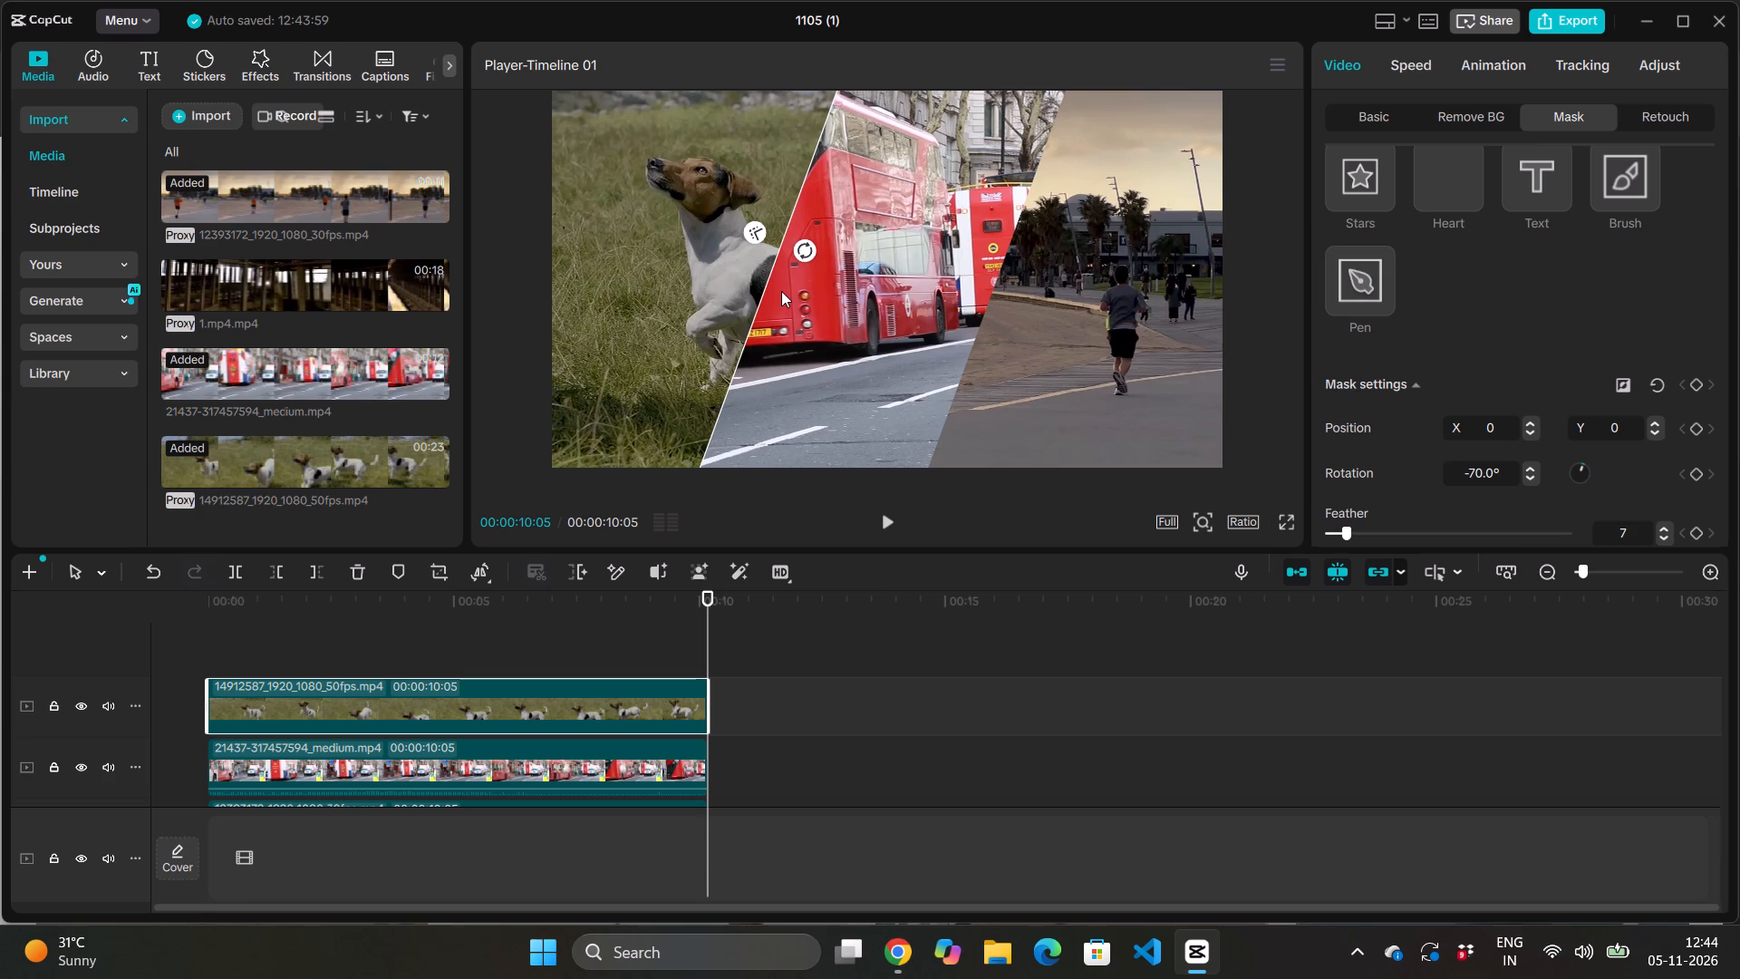
{"action": "left_click_drag", "start_coordinate": [781, 291], "coordinate": [784, 292]}
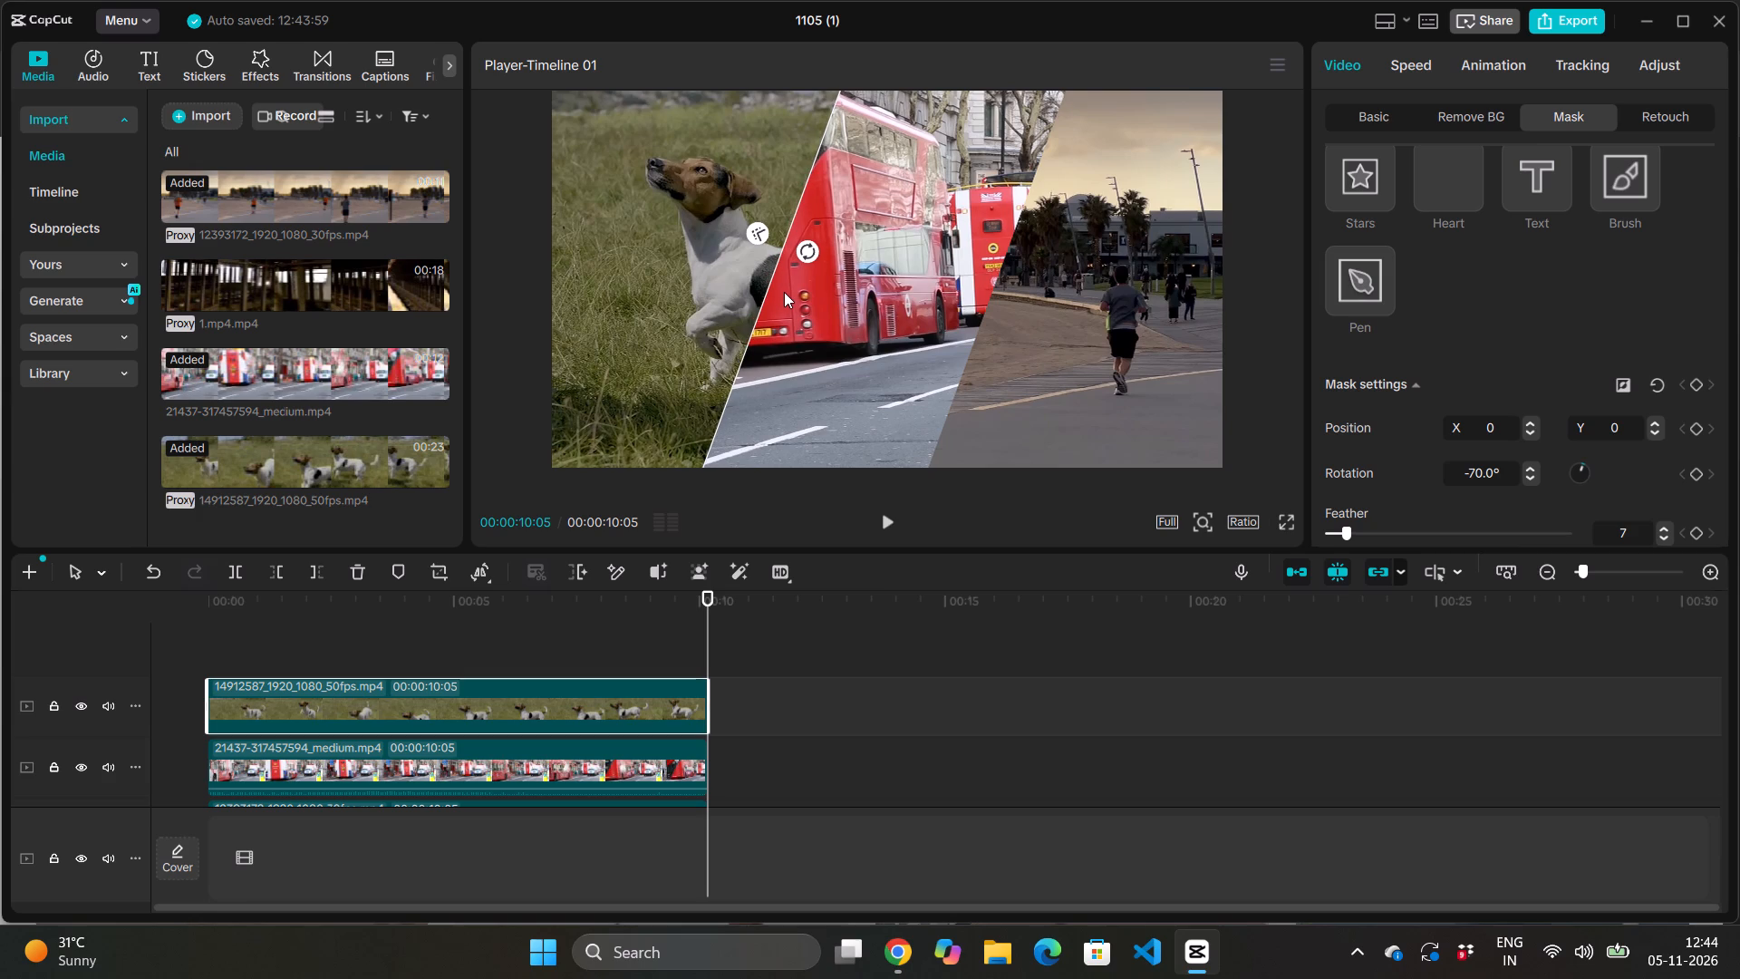
{"action": "left_click_drag", "start_coordinate": [784, 292], "coordinate": [791, 294]}
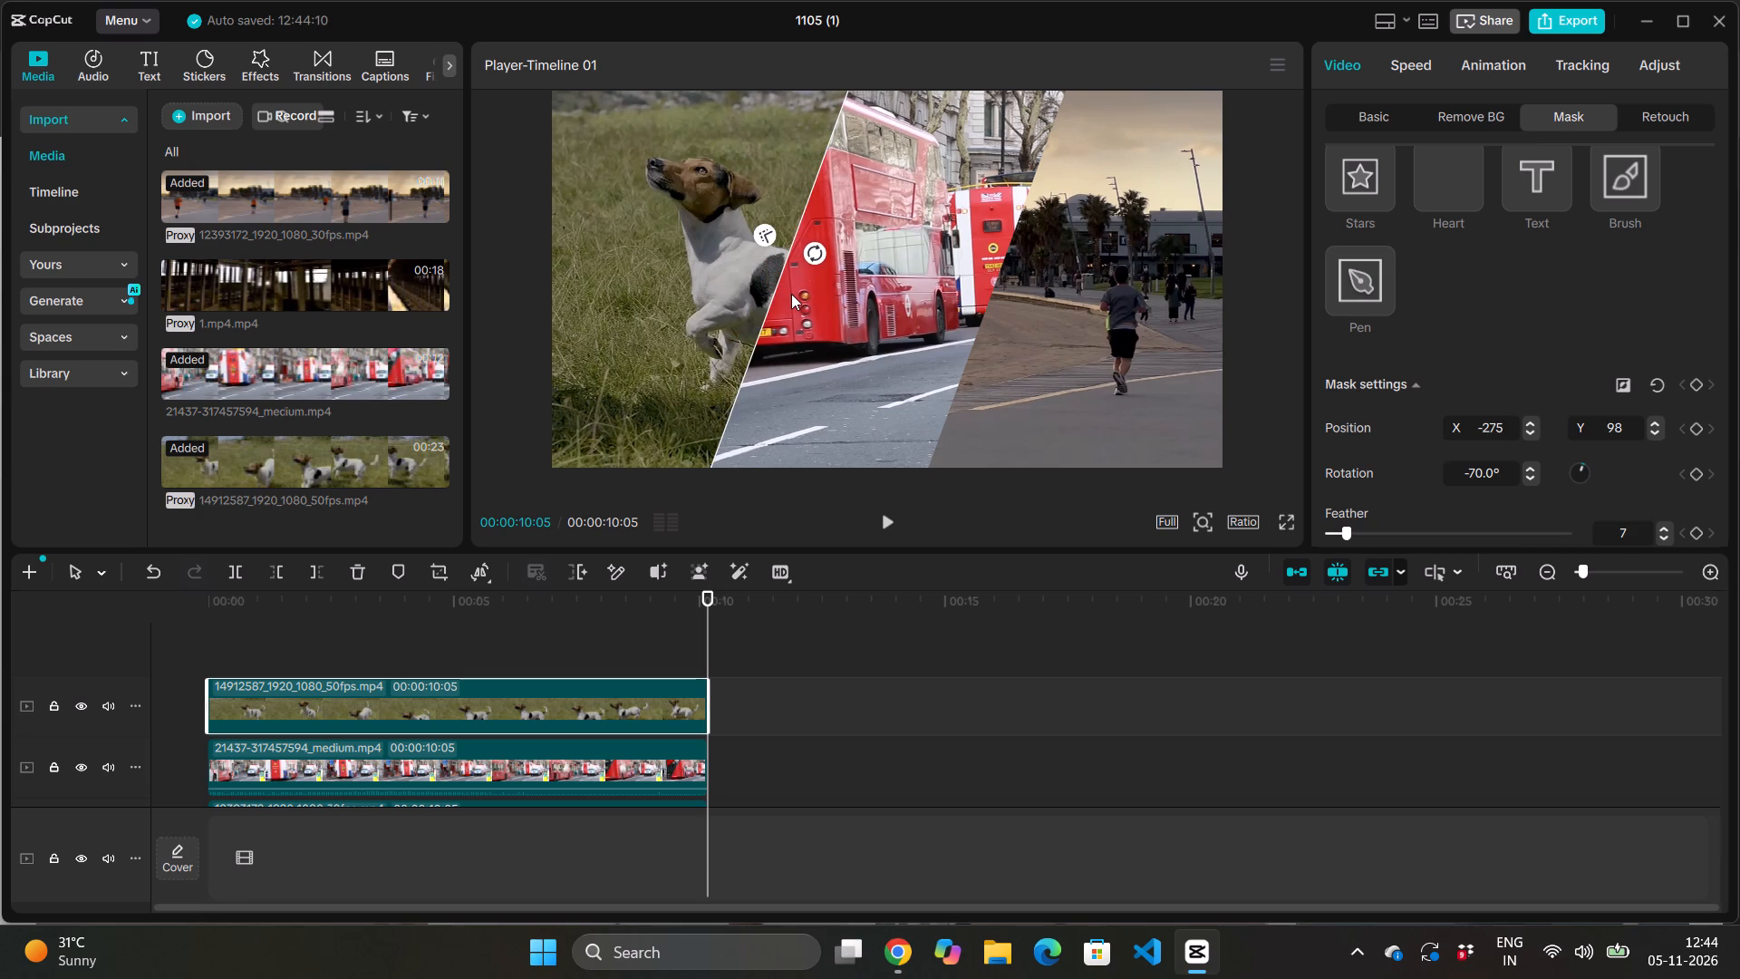
{"action": "left_click", "coordinate": [890, 530]}
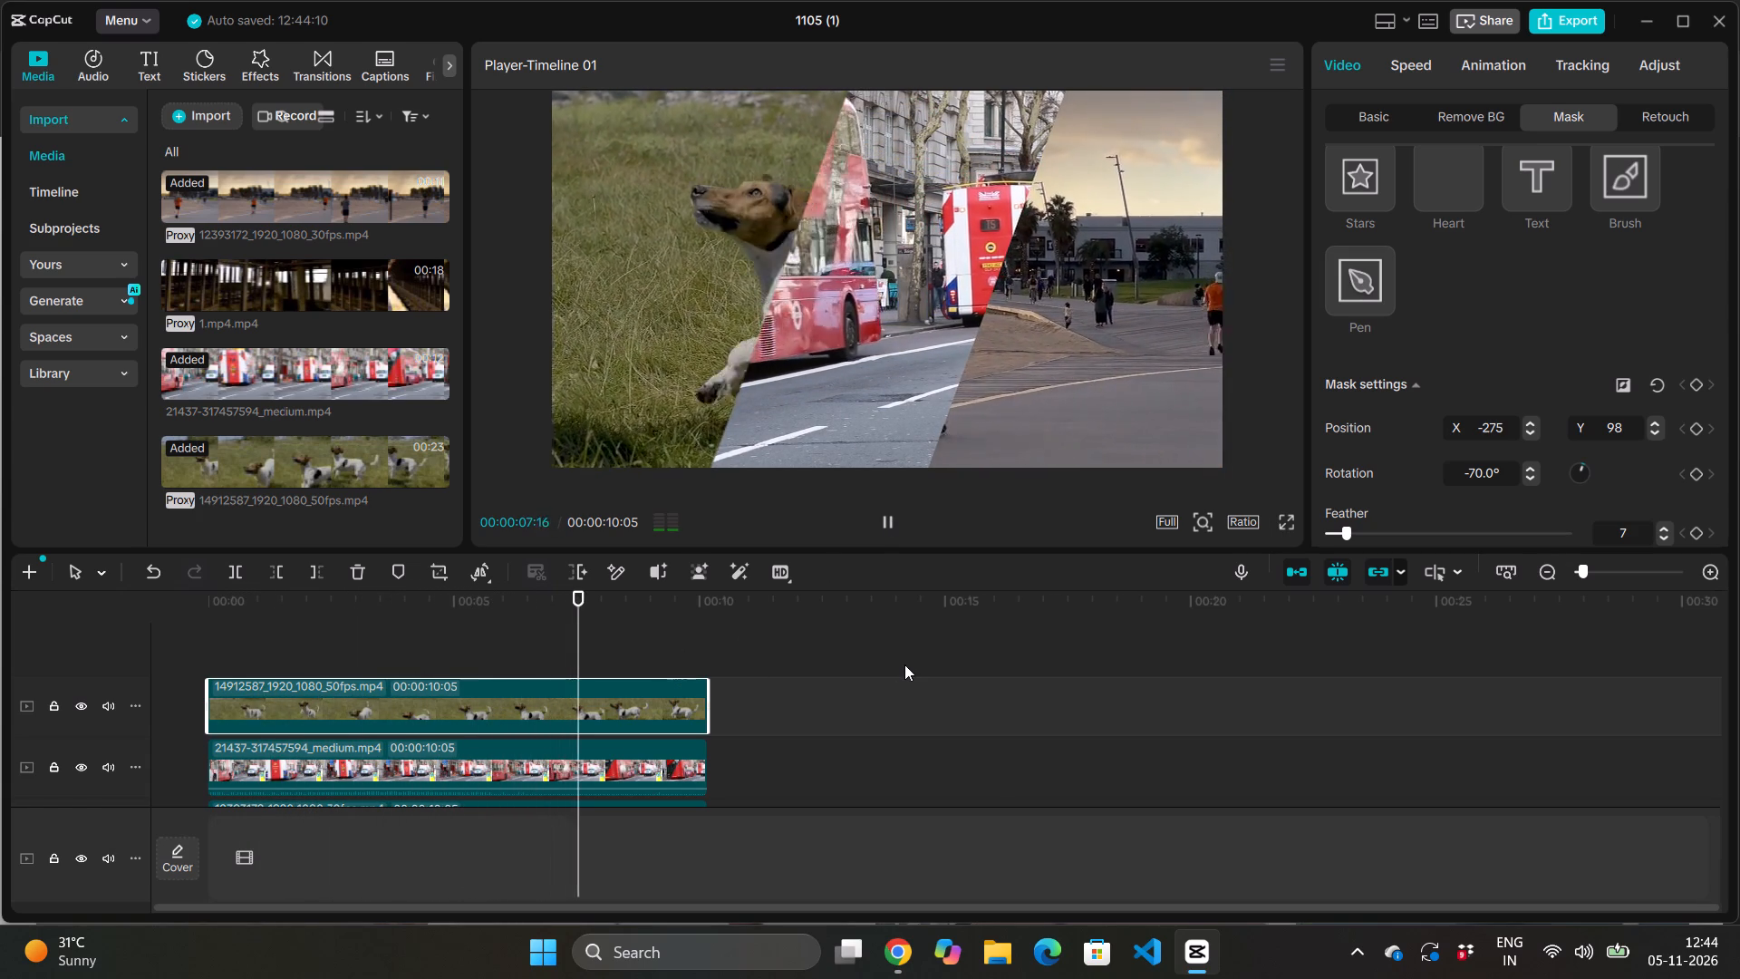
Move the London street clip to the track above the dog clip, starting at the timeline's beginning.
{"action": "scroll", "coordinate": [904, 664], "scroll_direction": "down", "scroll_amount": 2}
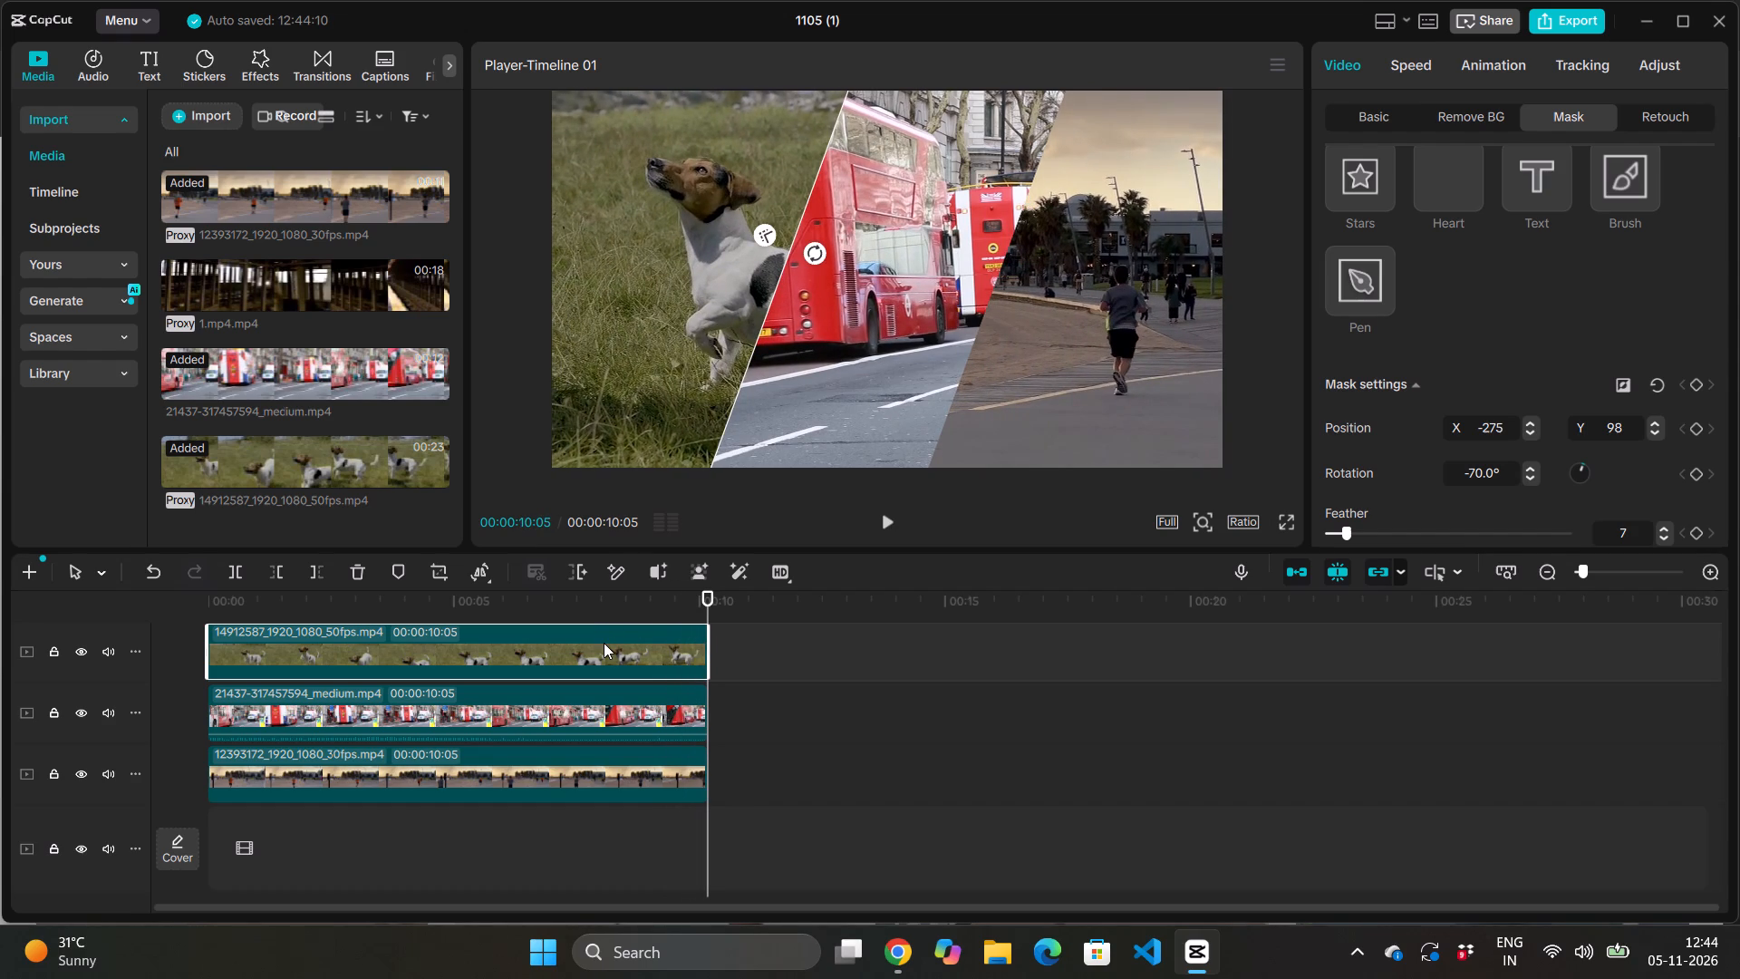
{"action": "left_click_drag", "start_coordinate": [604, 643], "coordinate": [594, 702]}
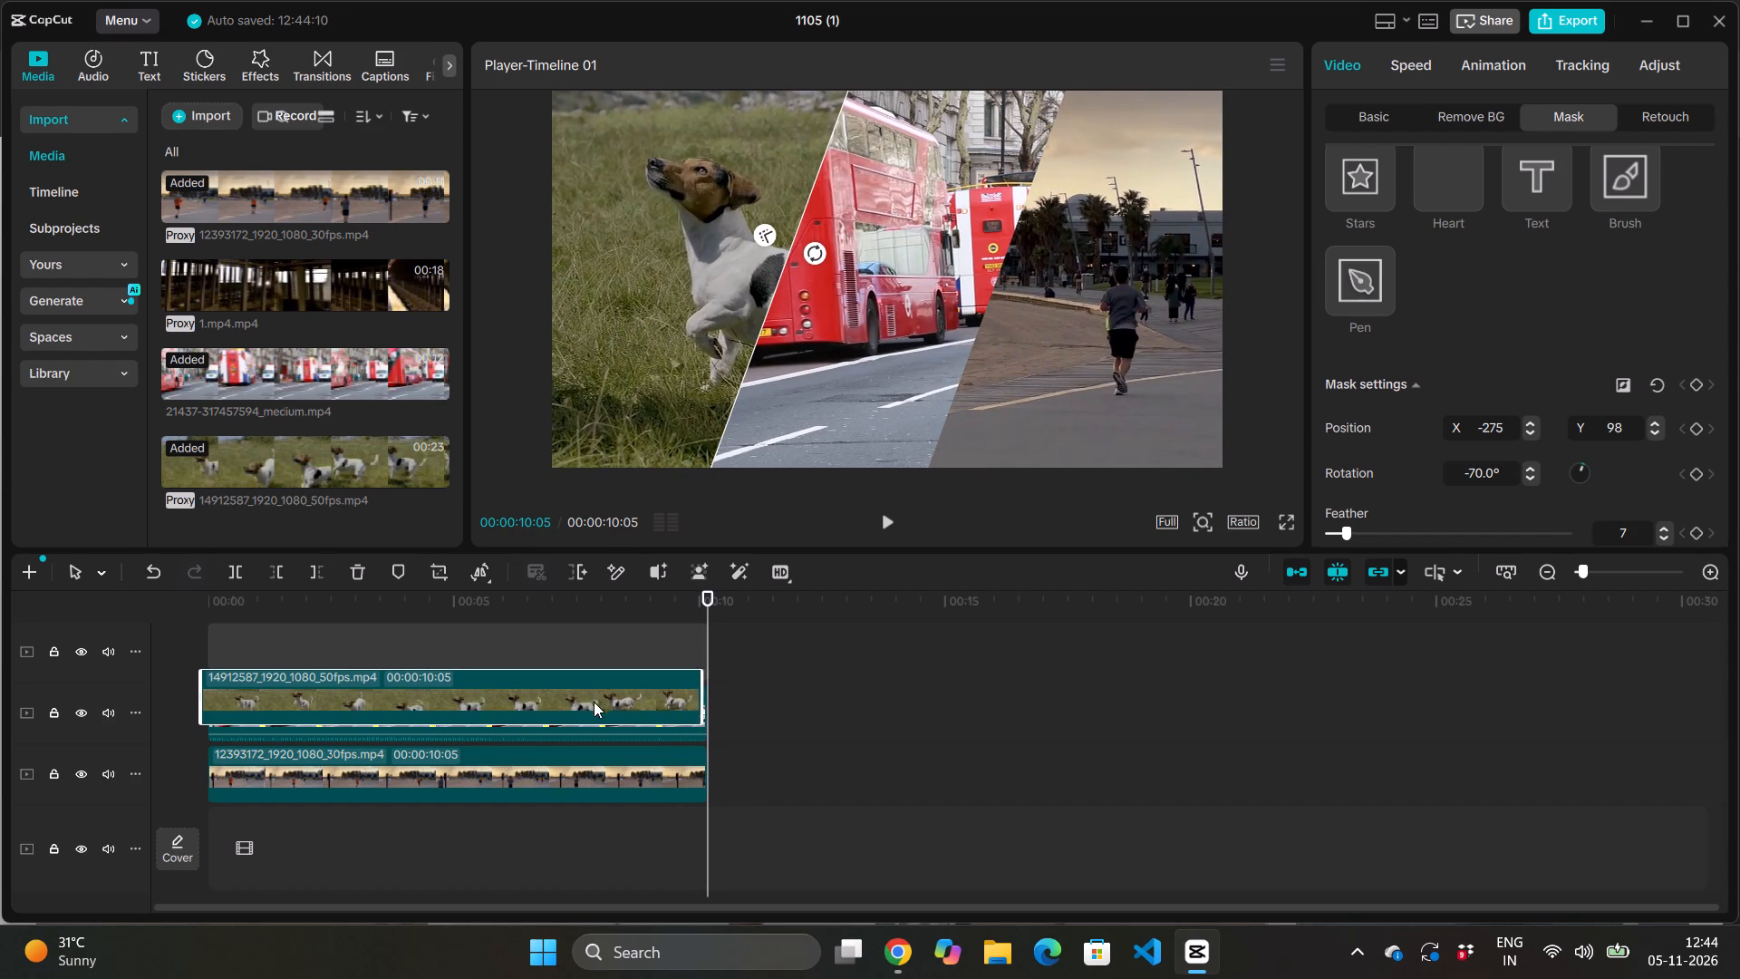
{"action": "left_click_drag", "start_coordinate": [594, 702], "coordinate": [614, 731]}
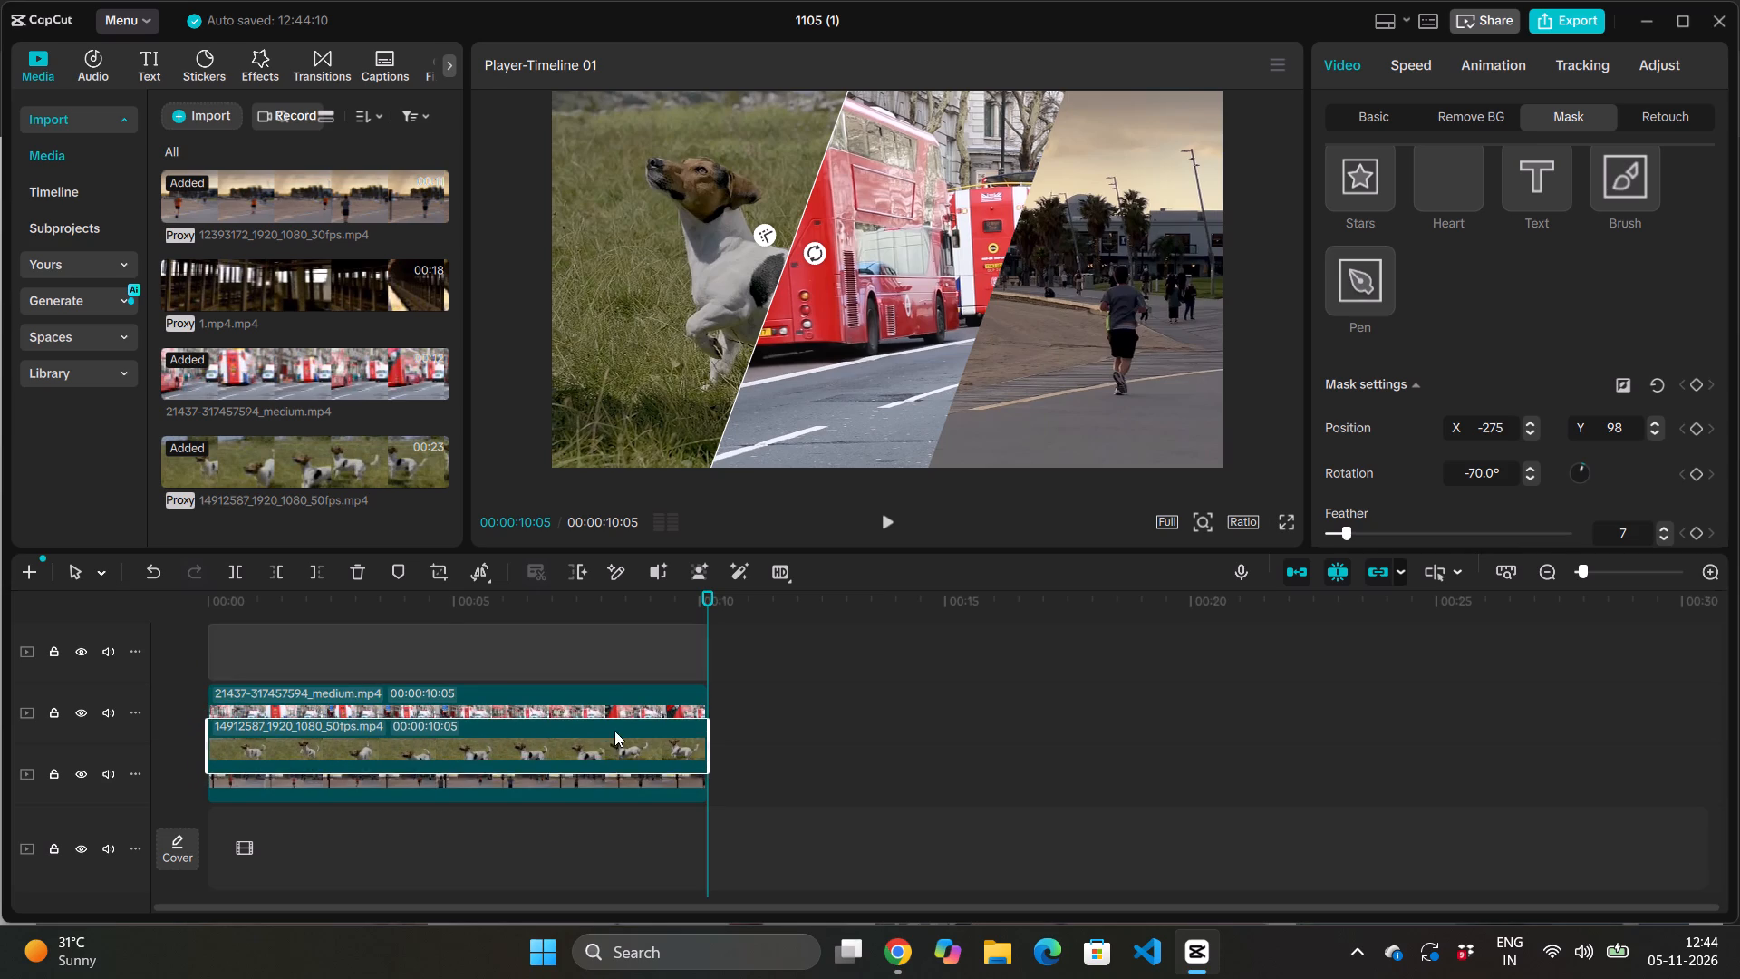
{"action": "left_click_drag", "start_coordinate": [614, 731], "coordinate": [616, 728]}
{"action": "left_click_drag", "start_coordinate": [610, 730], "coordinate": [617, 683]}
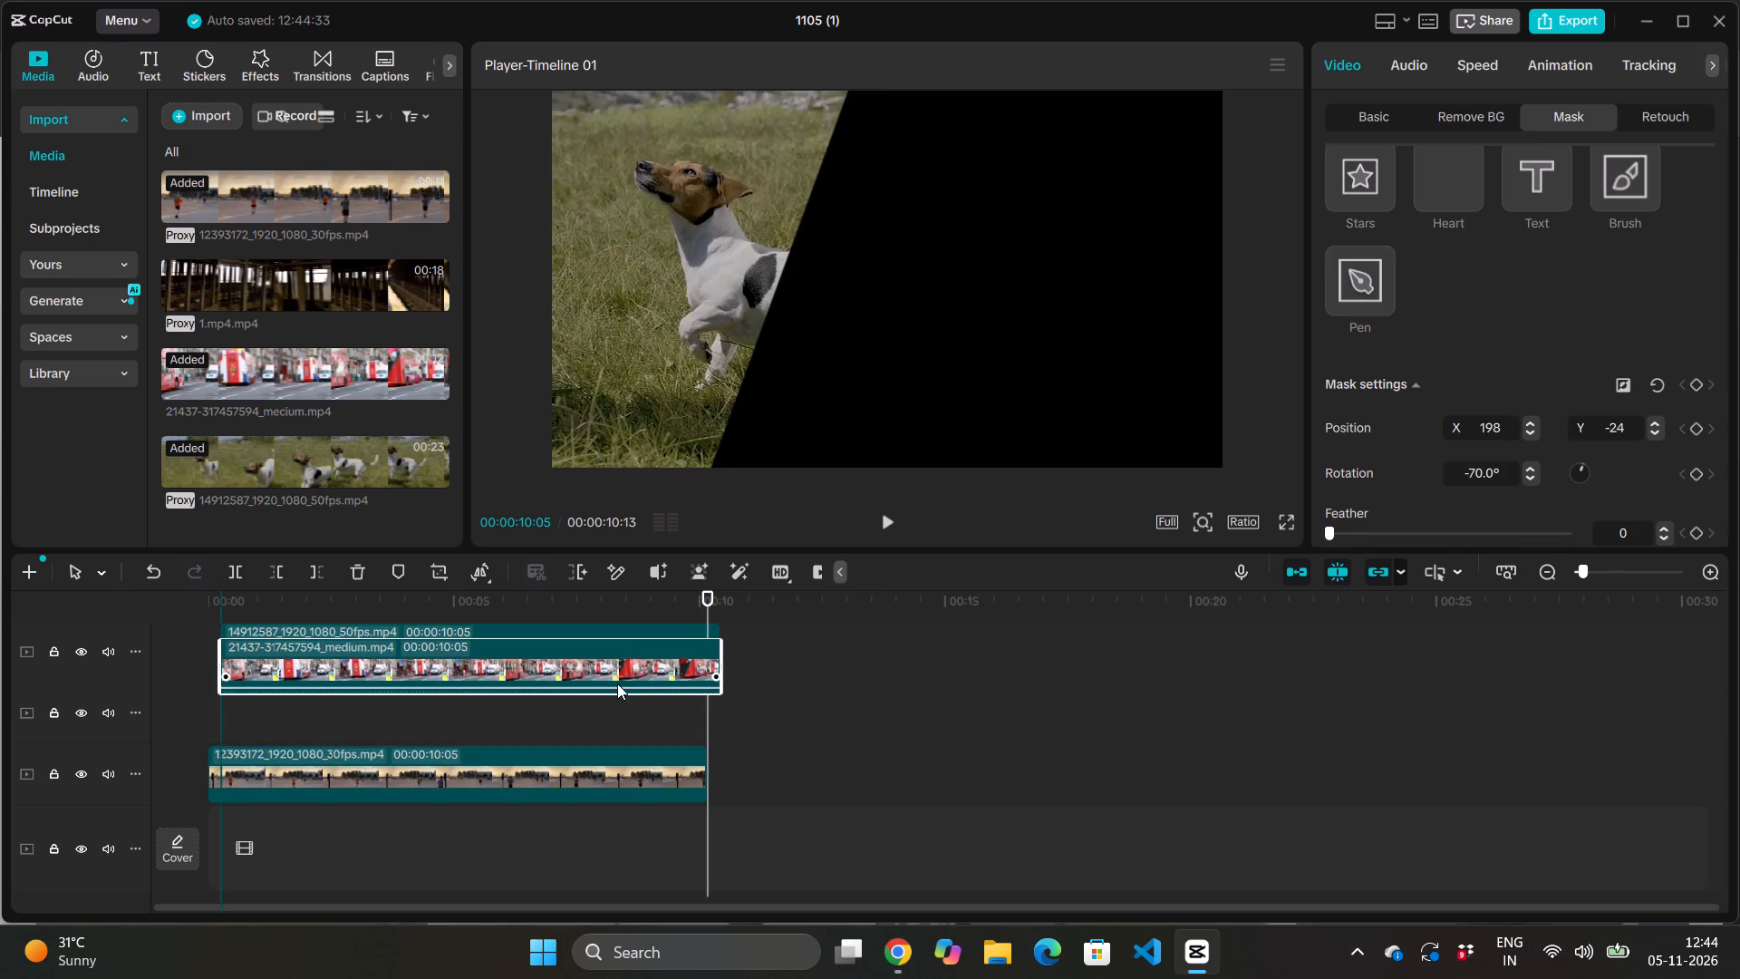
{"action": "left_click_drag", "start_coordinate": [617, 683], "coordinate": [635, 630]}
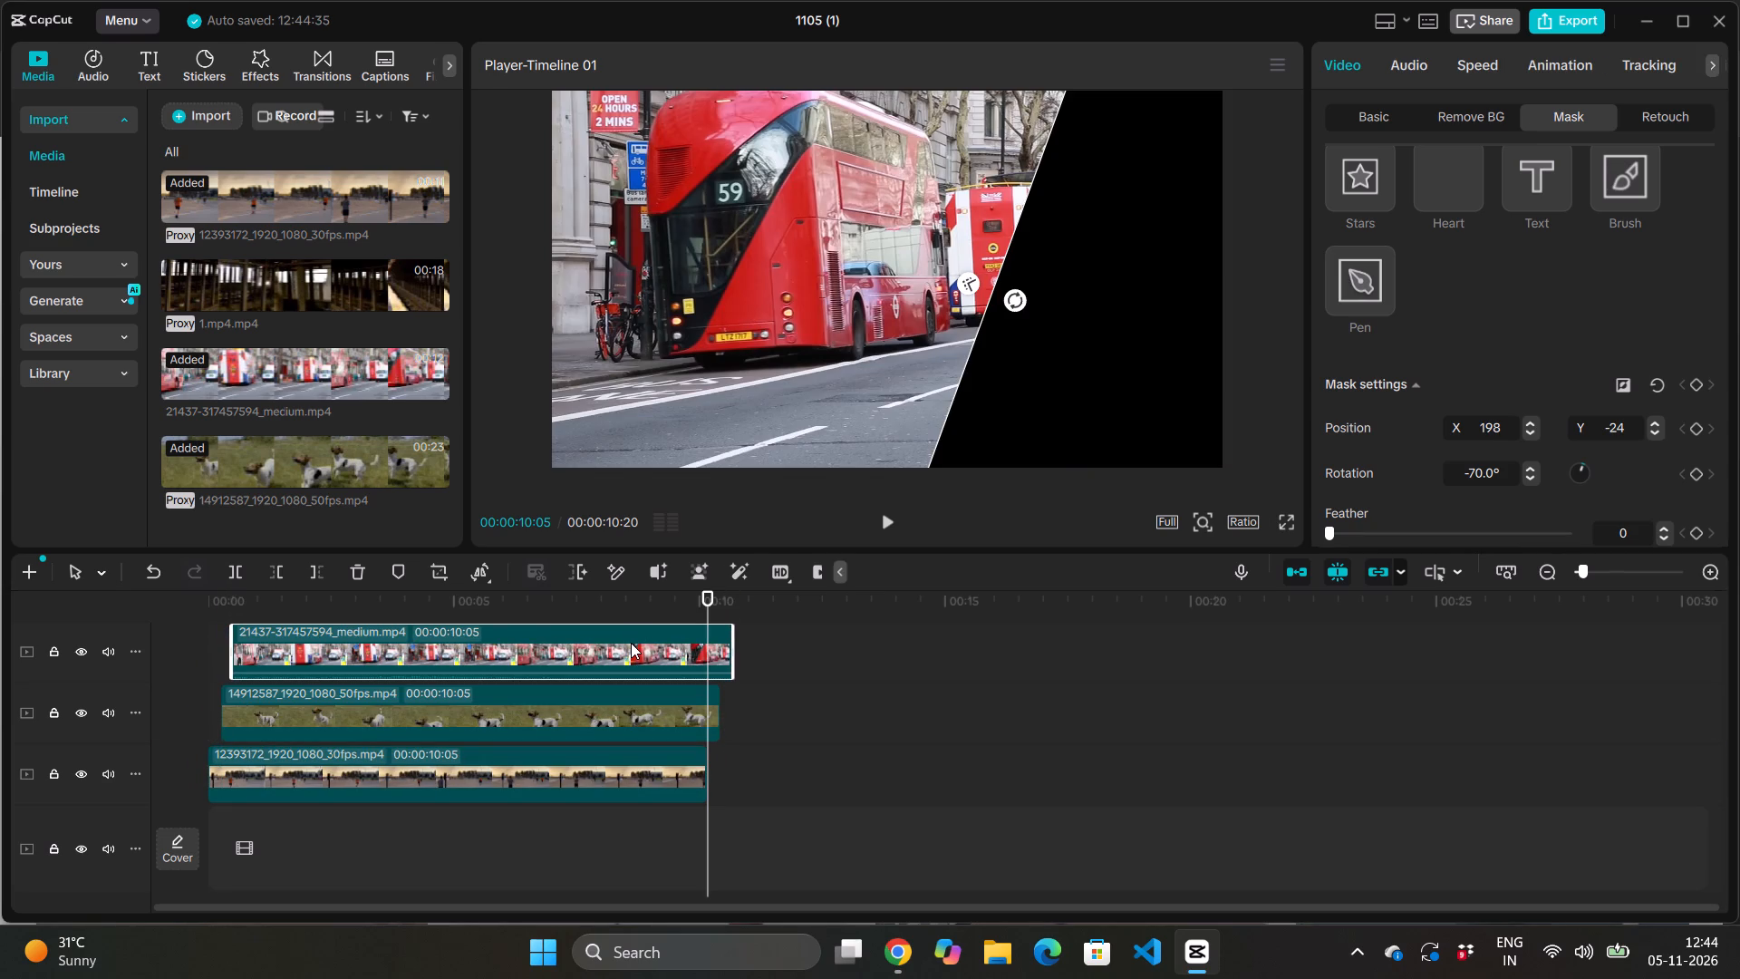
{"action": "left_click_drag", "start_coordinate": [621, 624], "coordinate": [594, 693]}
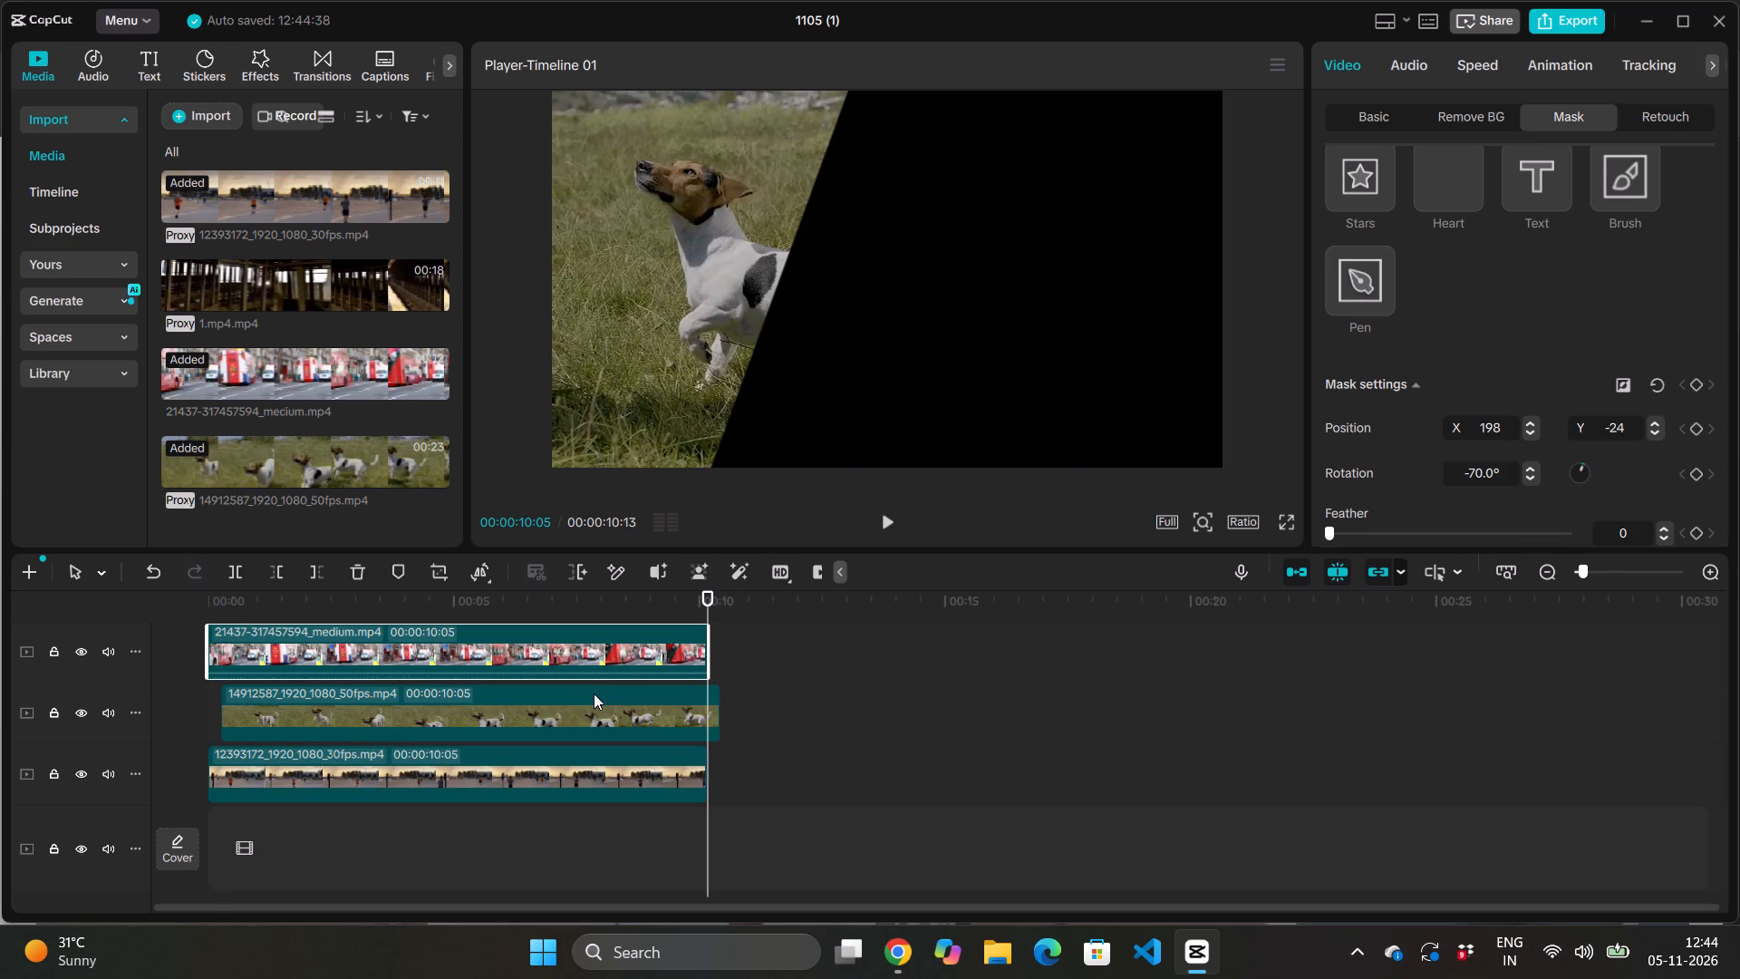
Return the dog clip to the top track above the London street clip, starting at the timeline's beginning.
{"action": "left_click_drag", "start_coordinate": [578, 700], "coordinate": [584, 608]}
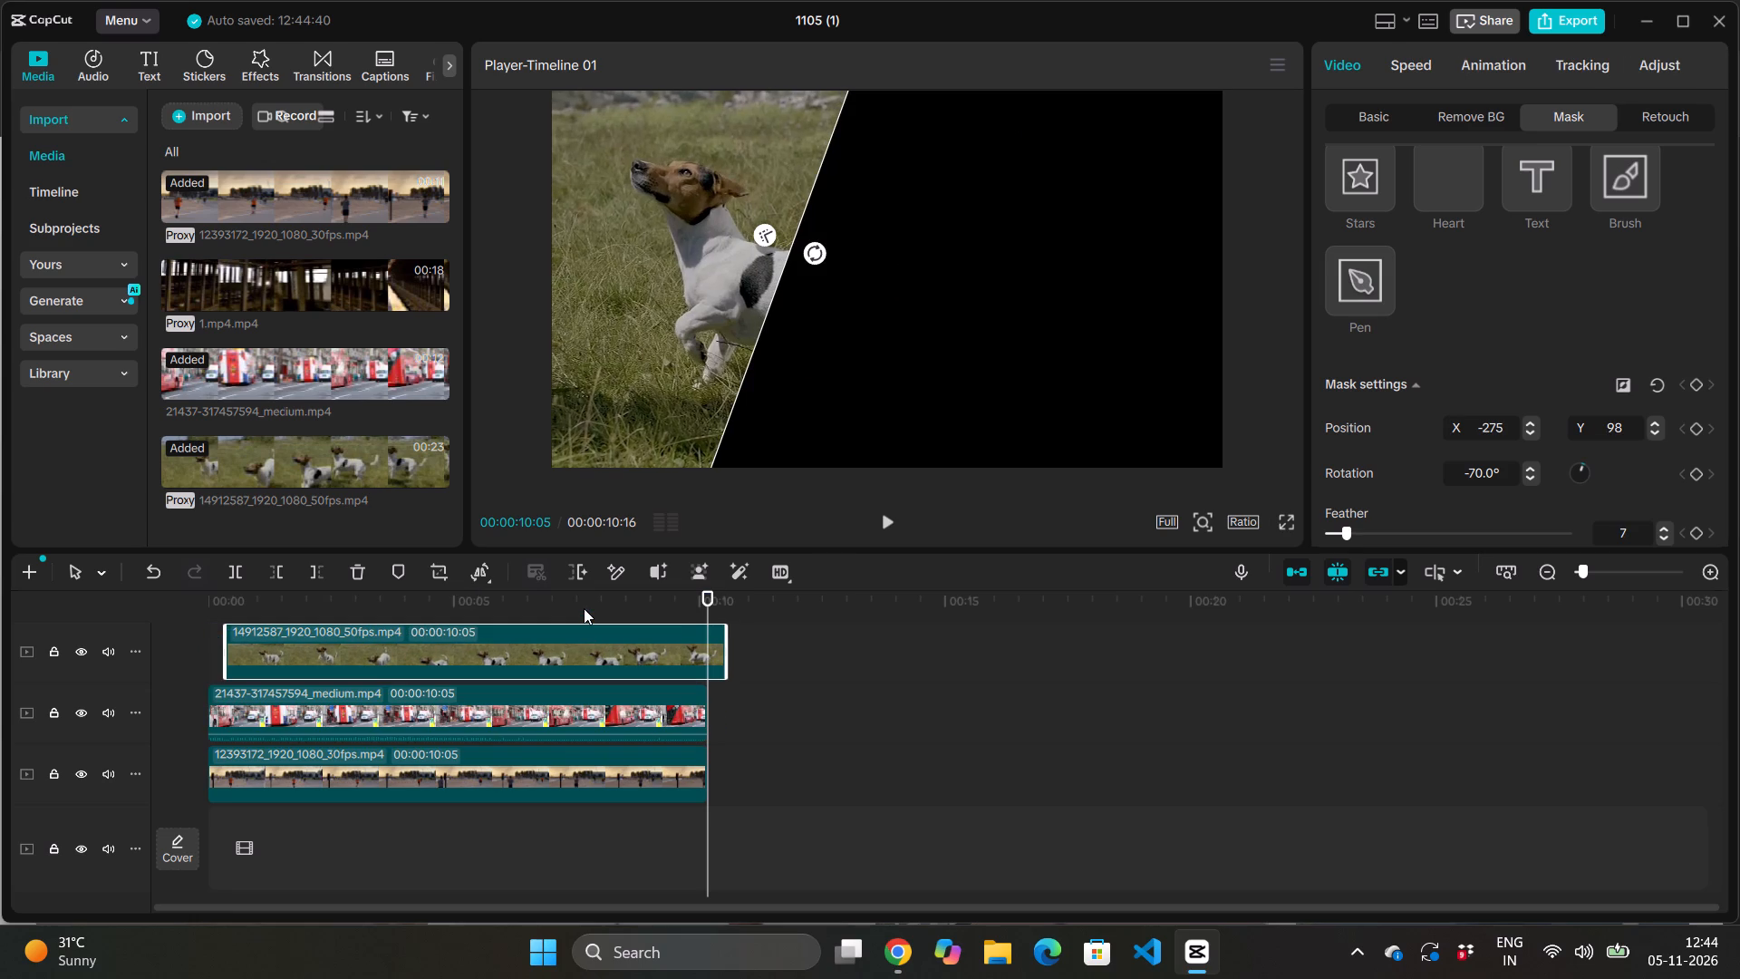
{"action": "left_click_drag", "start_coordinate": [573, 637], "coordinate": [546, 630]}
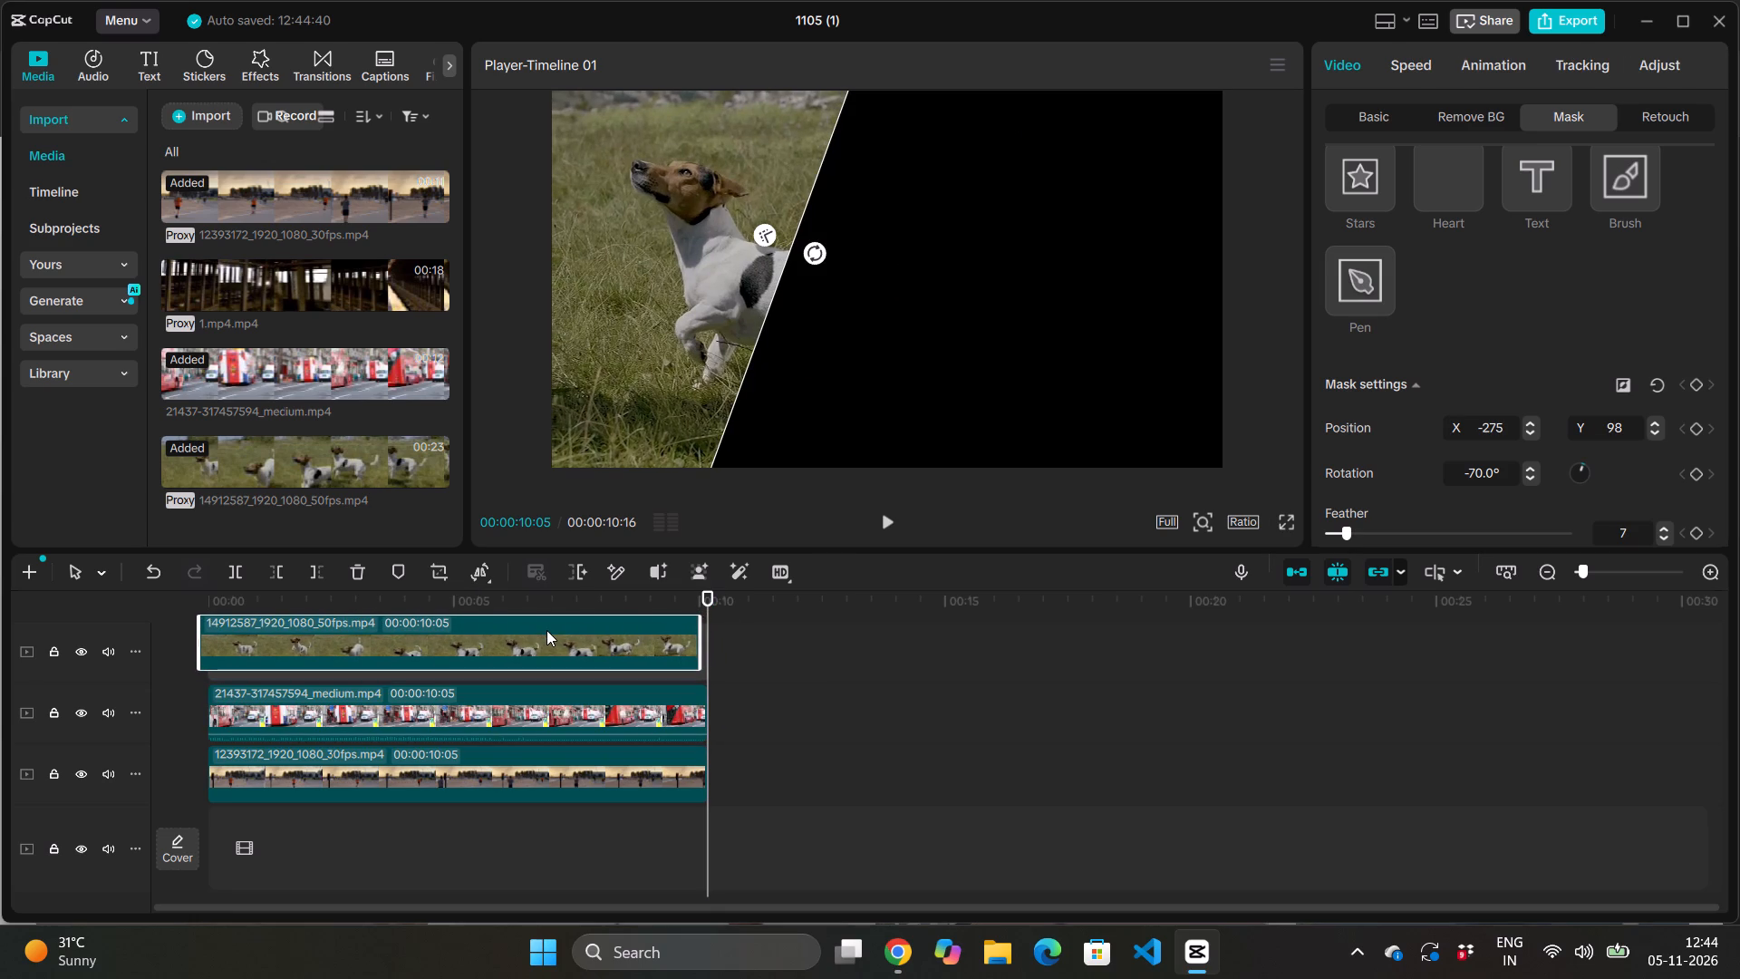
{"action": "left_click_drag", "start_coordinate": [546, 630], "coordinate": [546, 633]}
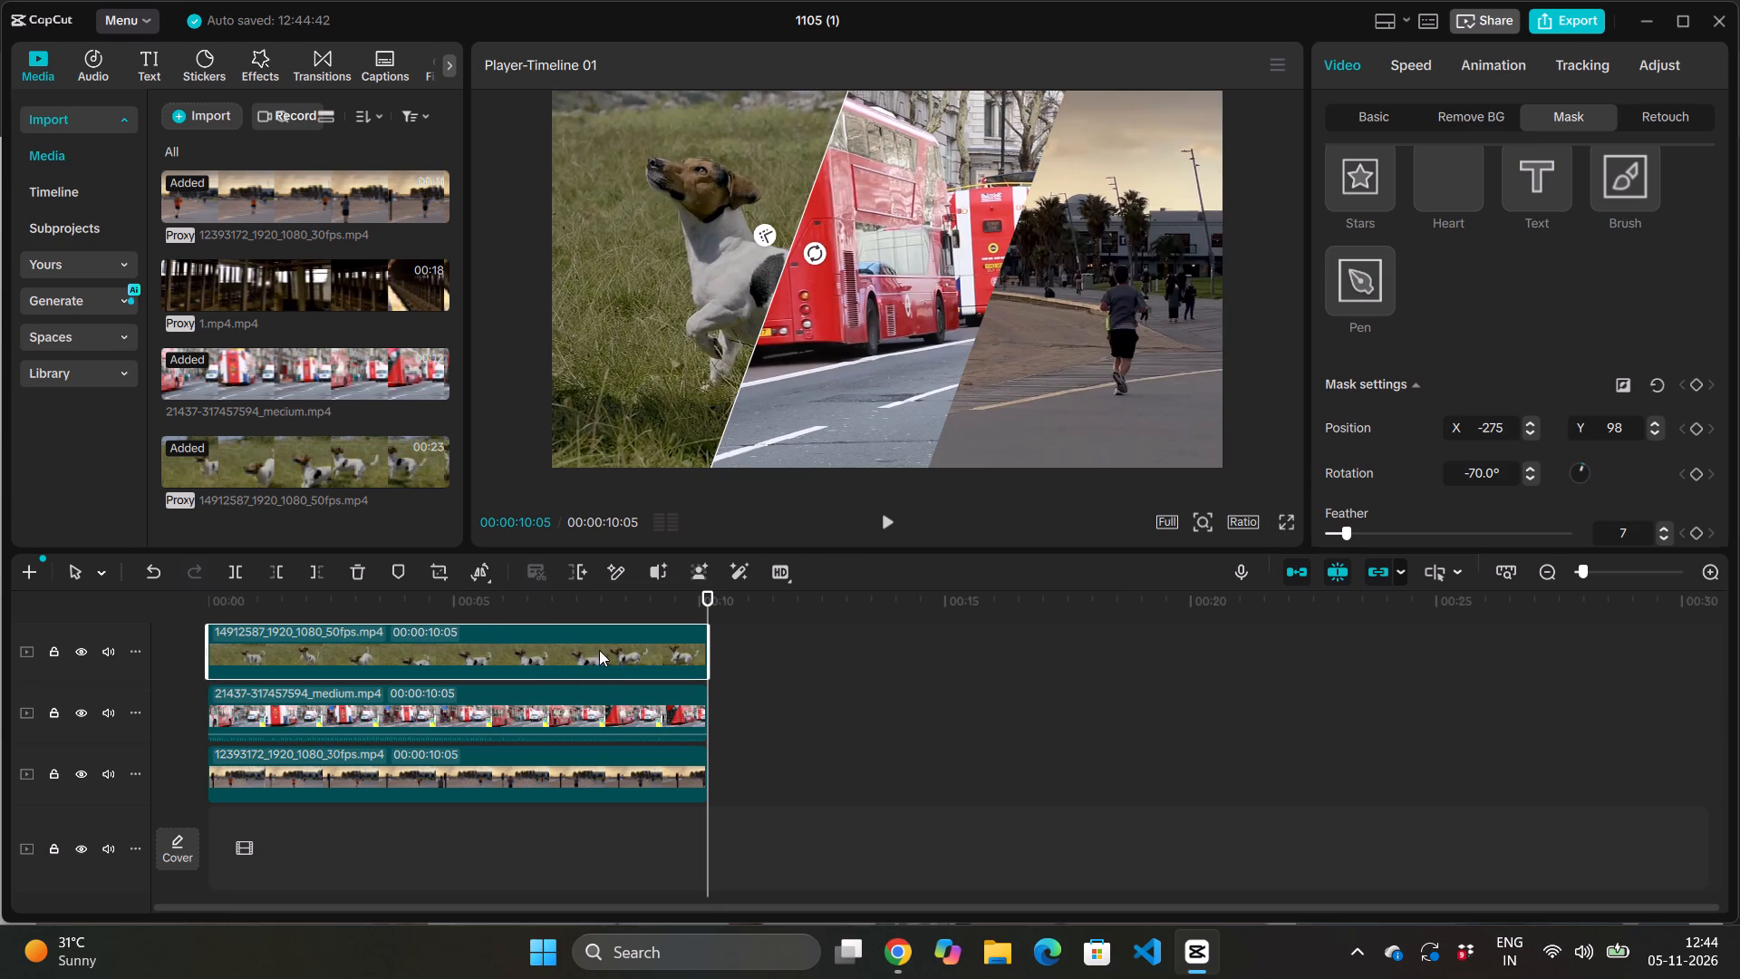
Retrim the dog clip by extending its end to 00:00:22:06 and cutting its start to the playhead at 00:00:10:05.
{"action": "left_click_drag", "start_coordinate": [712, 643], "coordinate": [770, 650]}
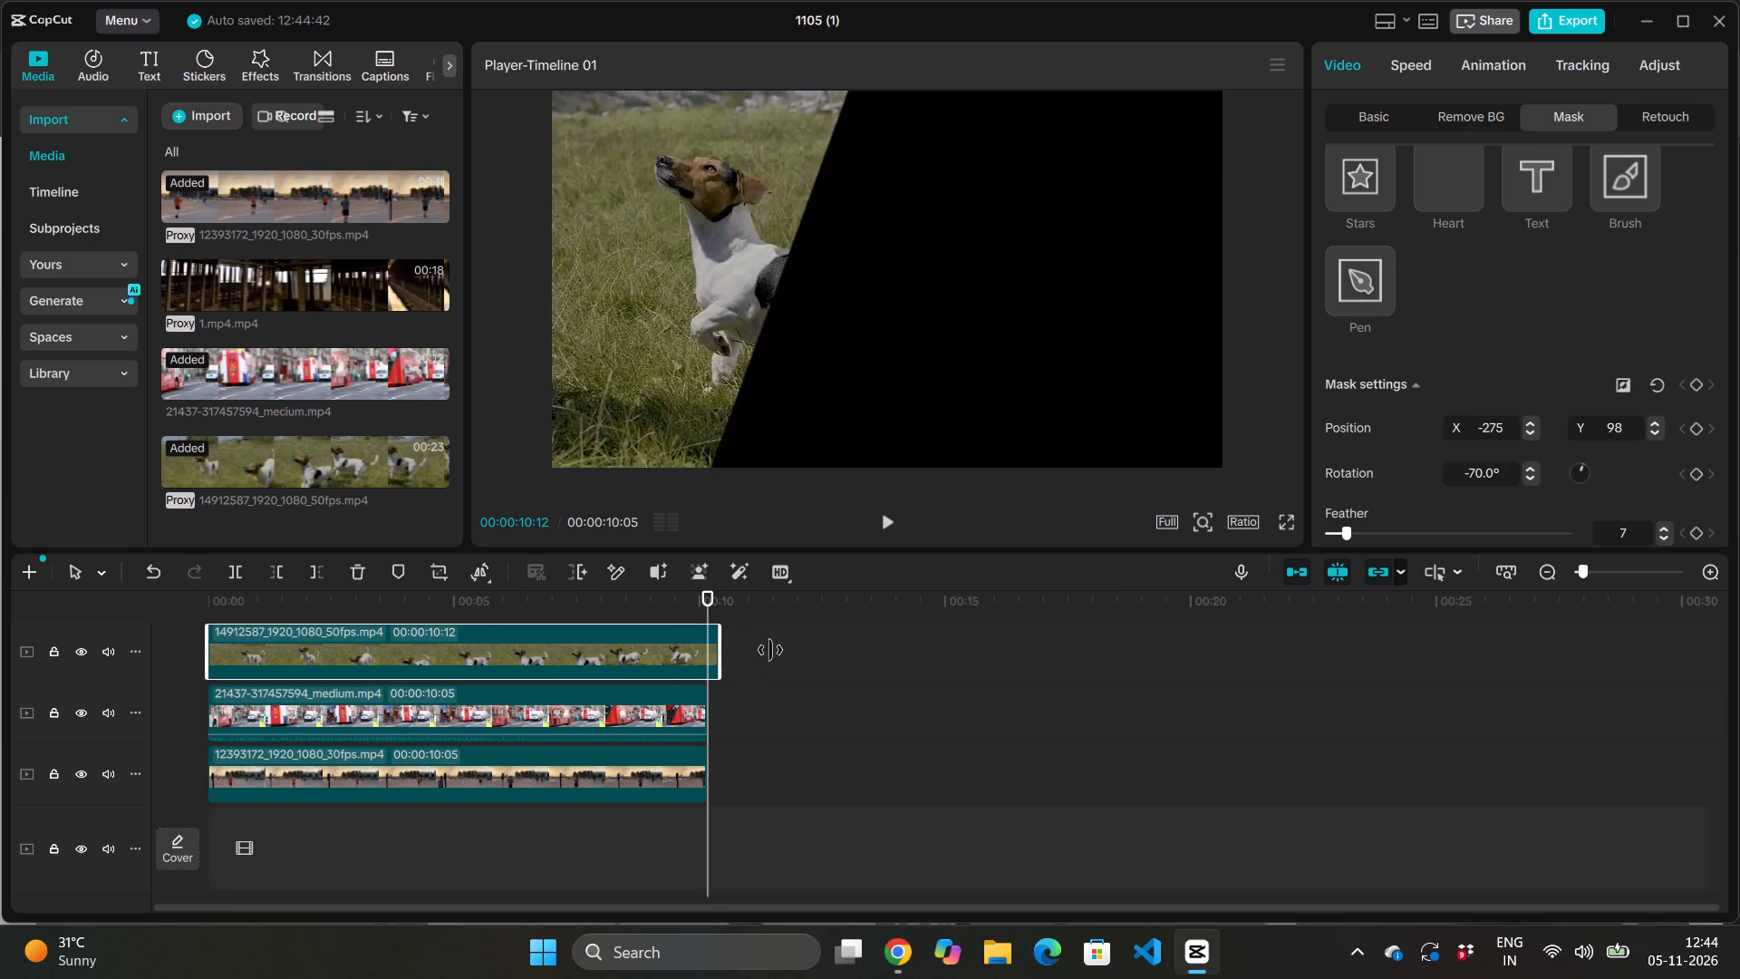
{"action": "left_click_drag", "start_coordinate": [770, 650], "coordinate": [1687, 878]}
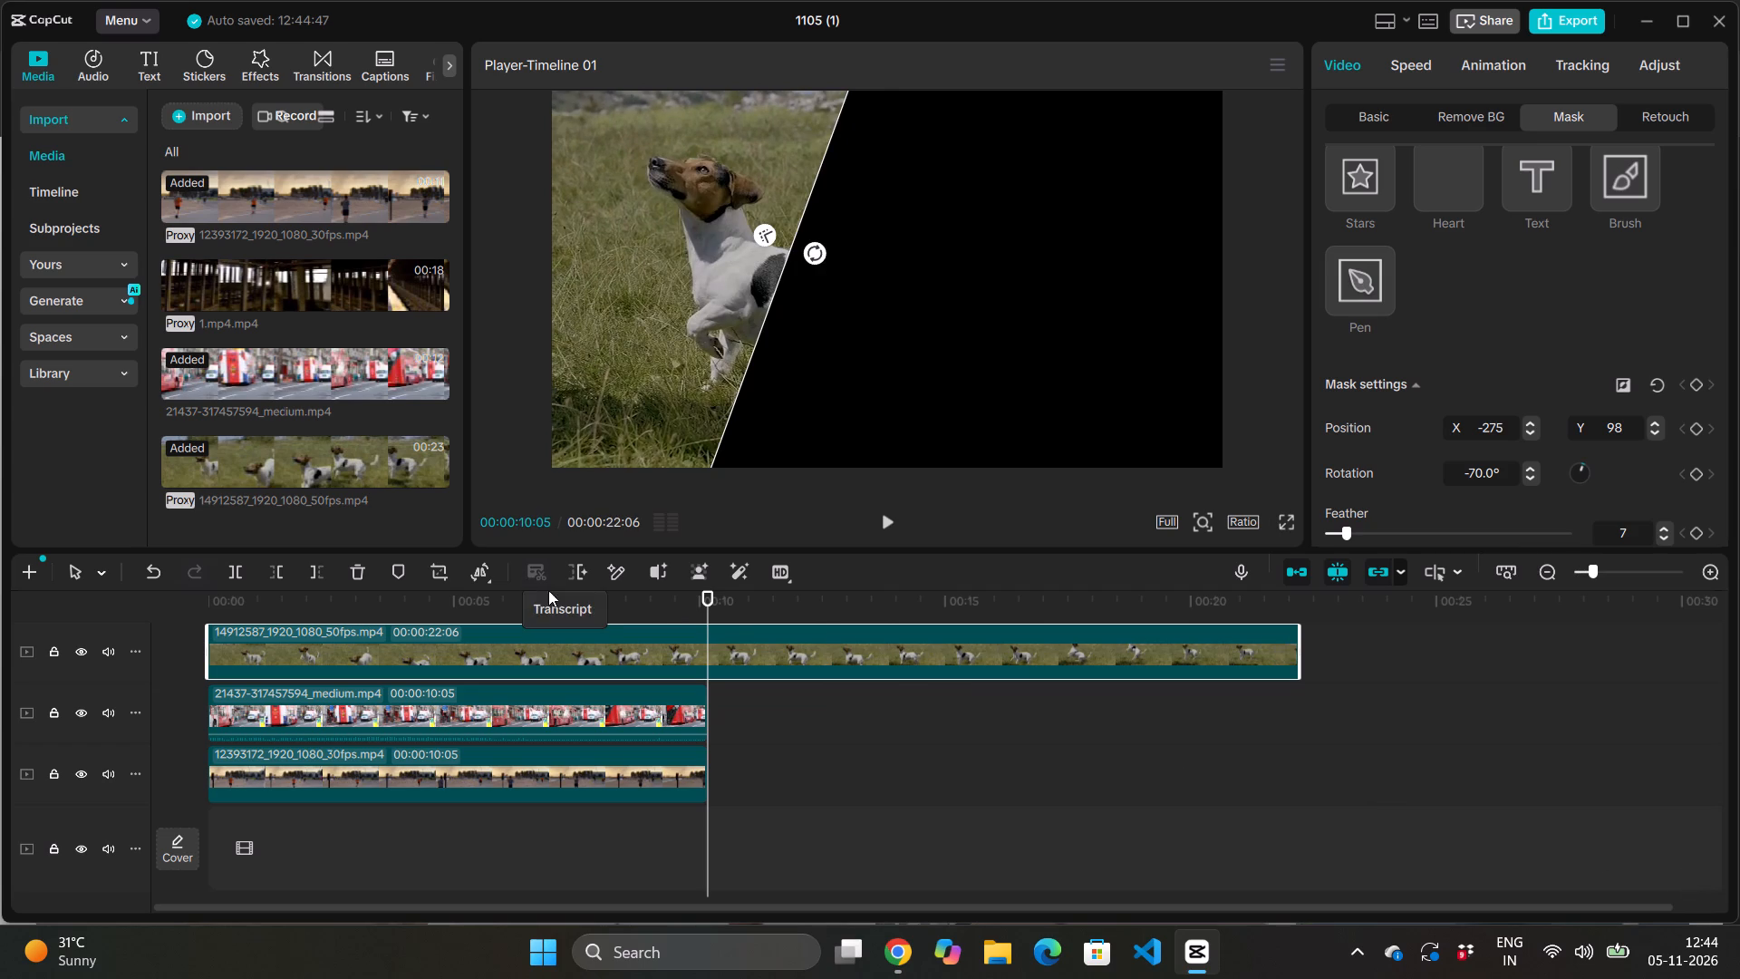
{"action": "left_click_drag", "start_coordinate": [208, 645], "coordinate": [515, 703]}
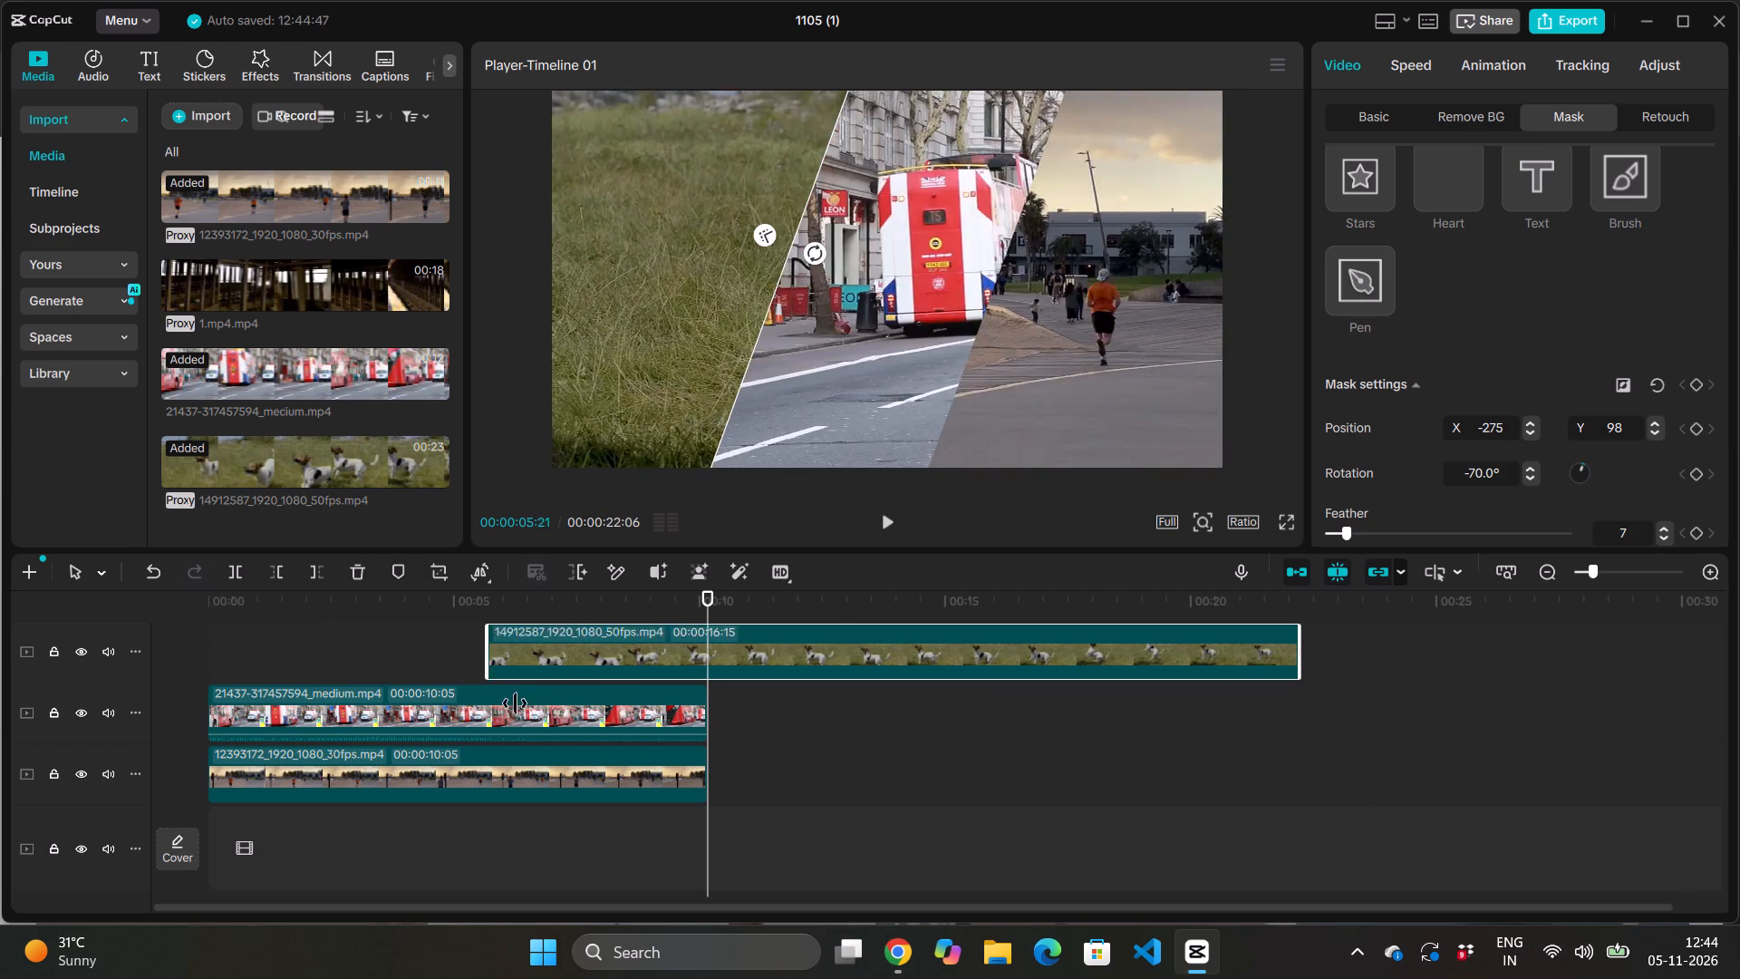
{"action": "left_click_drag", "start_coordinate": [515, 703], "coordinate": [709, 756]}
Move the retrimmed dog clip to the timeline's beginning on the top track, above the London street clip.
{"action": "left_click_drag", "start_coordinate": [863, 664], "coordinate": [749, 633]}
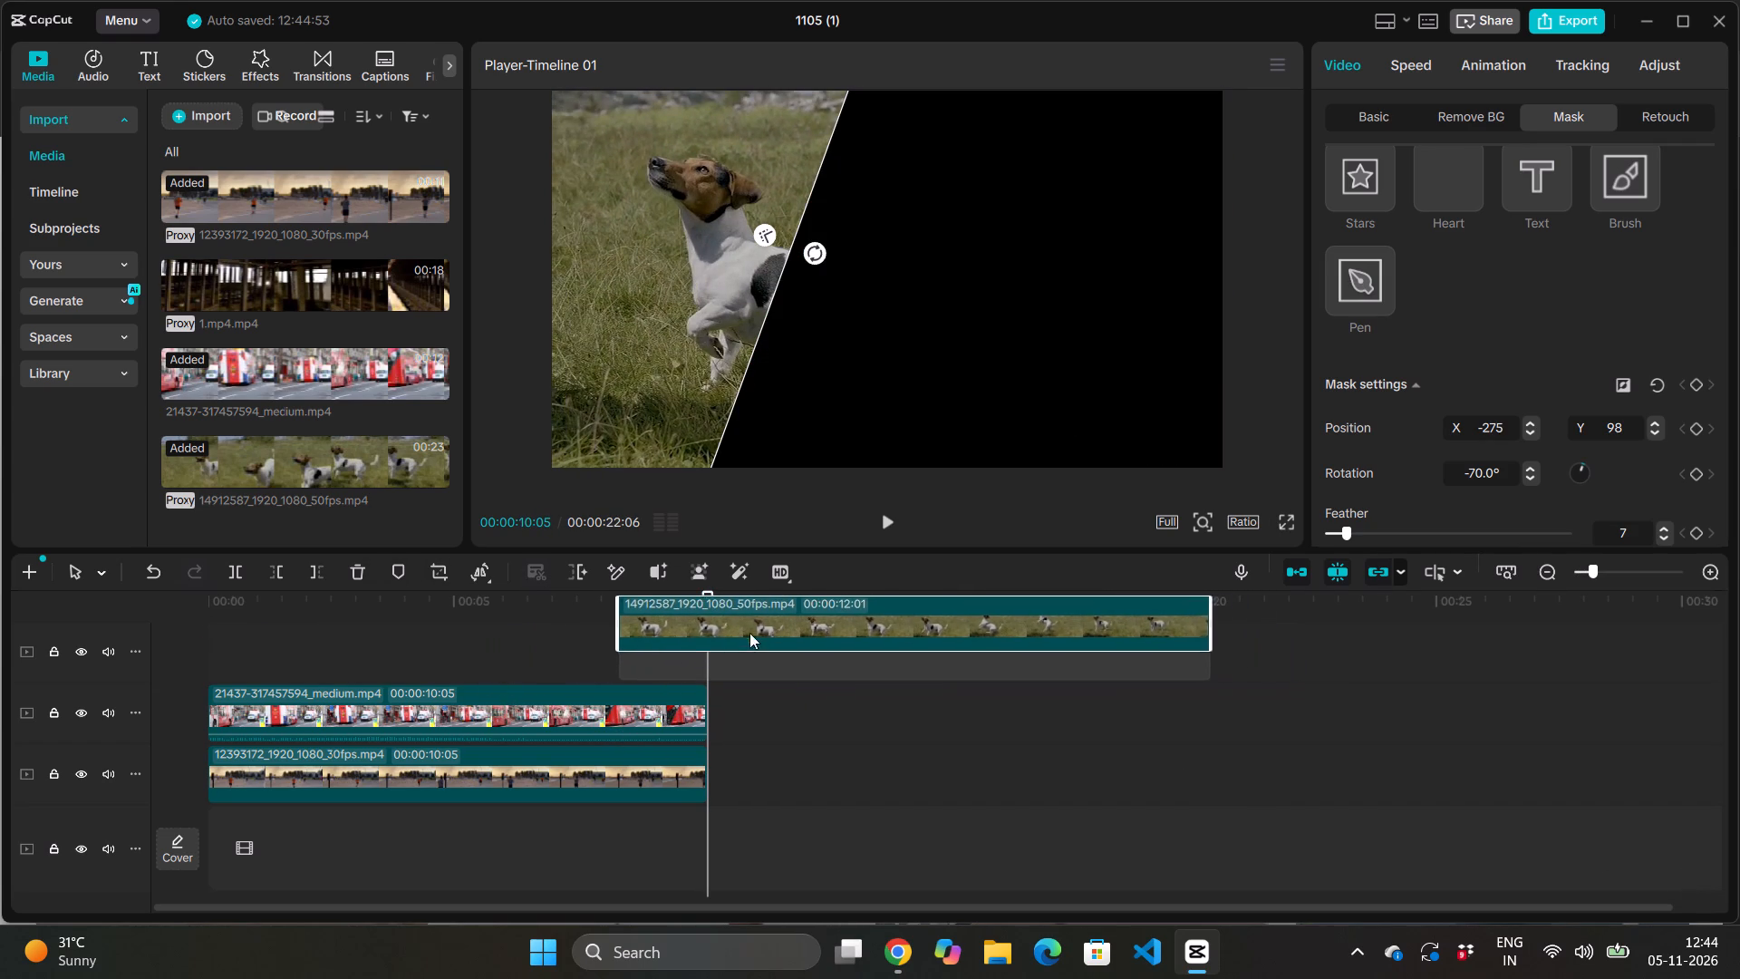
{"action": "left_click_drag", "start_coordinate": [749, 633], "coordinate": [379, 674]}
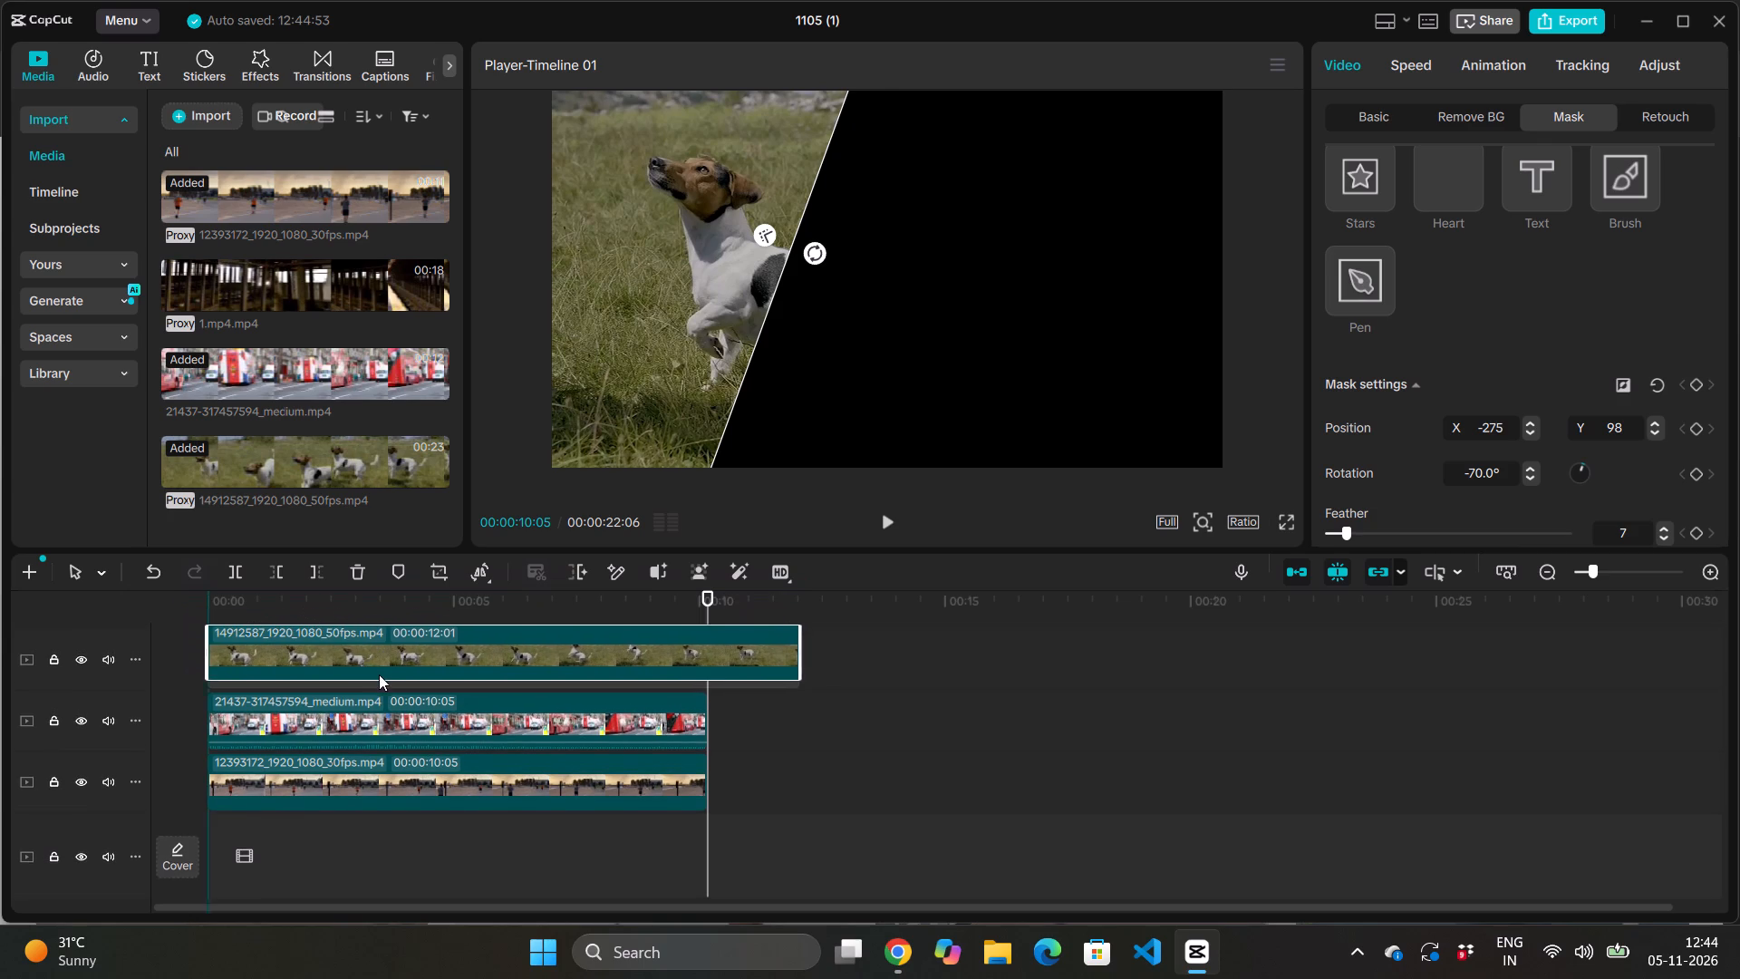
{"action": "left_click_drag", "start_coordinate": [379, 674], "coordinate": [371, 669]}
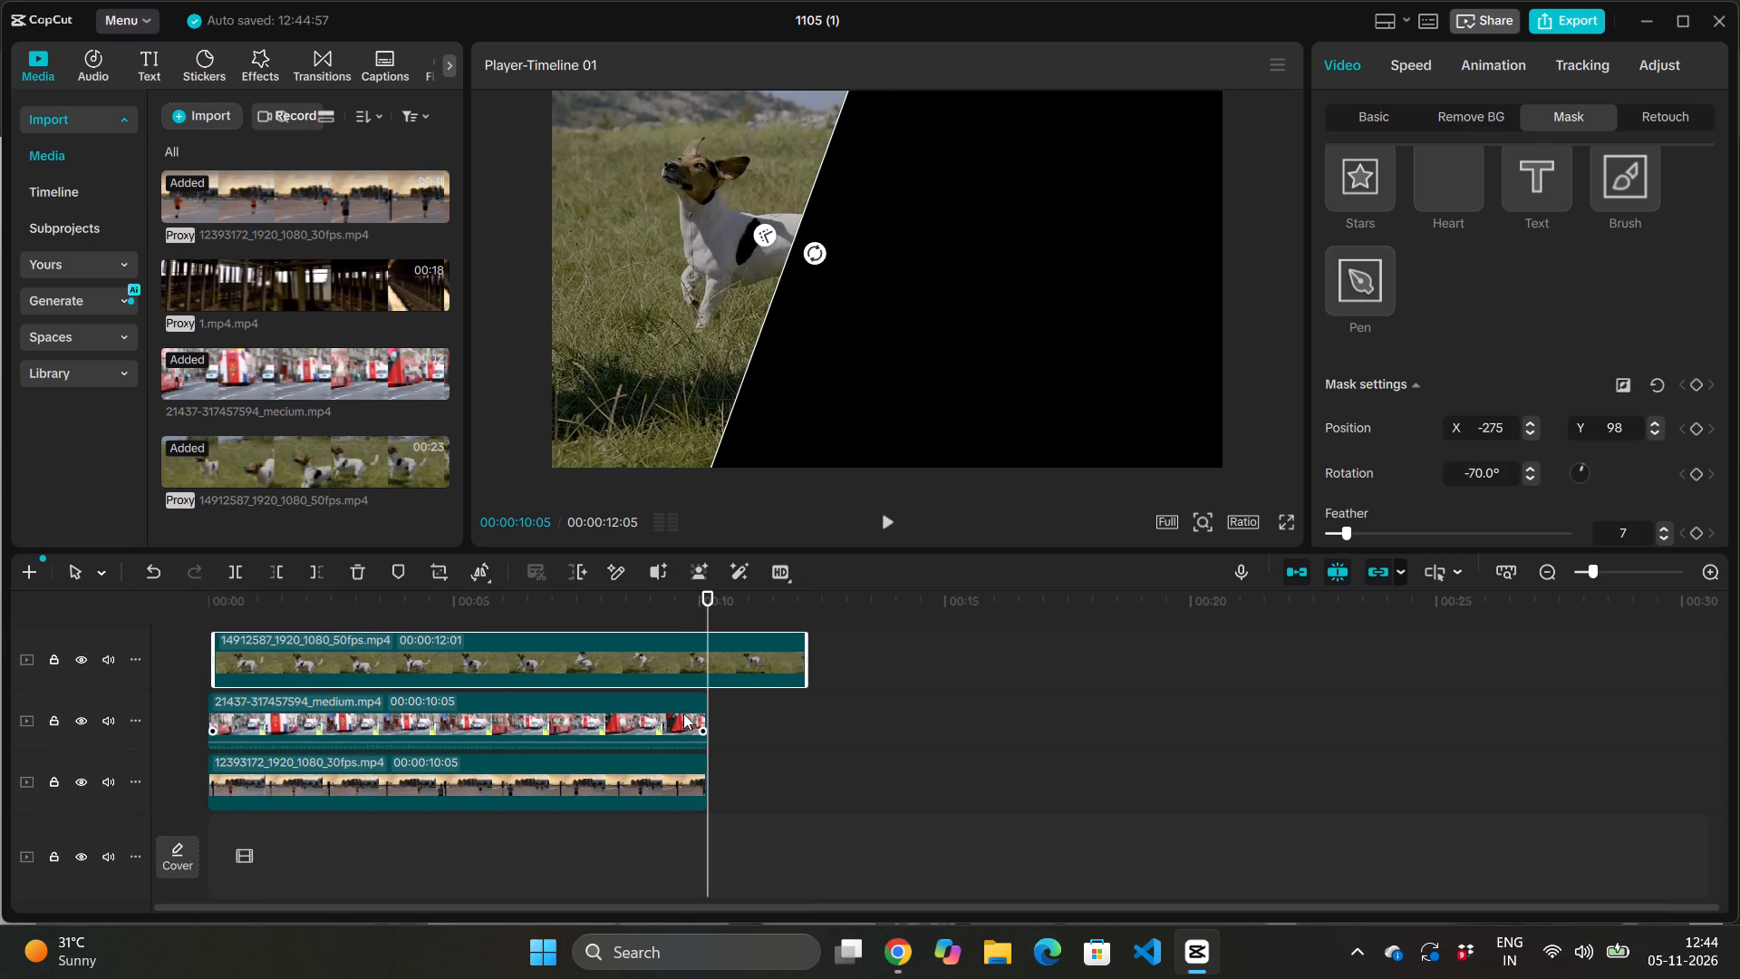
{"action": "left_click_drag", "start_coordinate": [556, 624], "coordinate": [523, 622]}
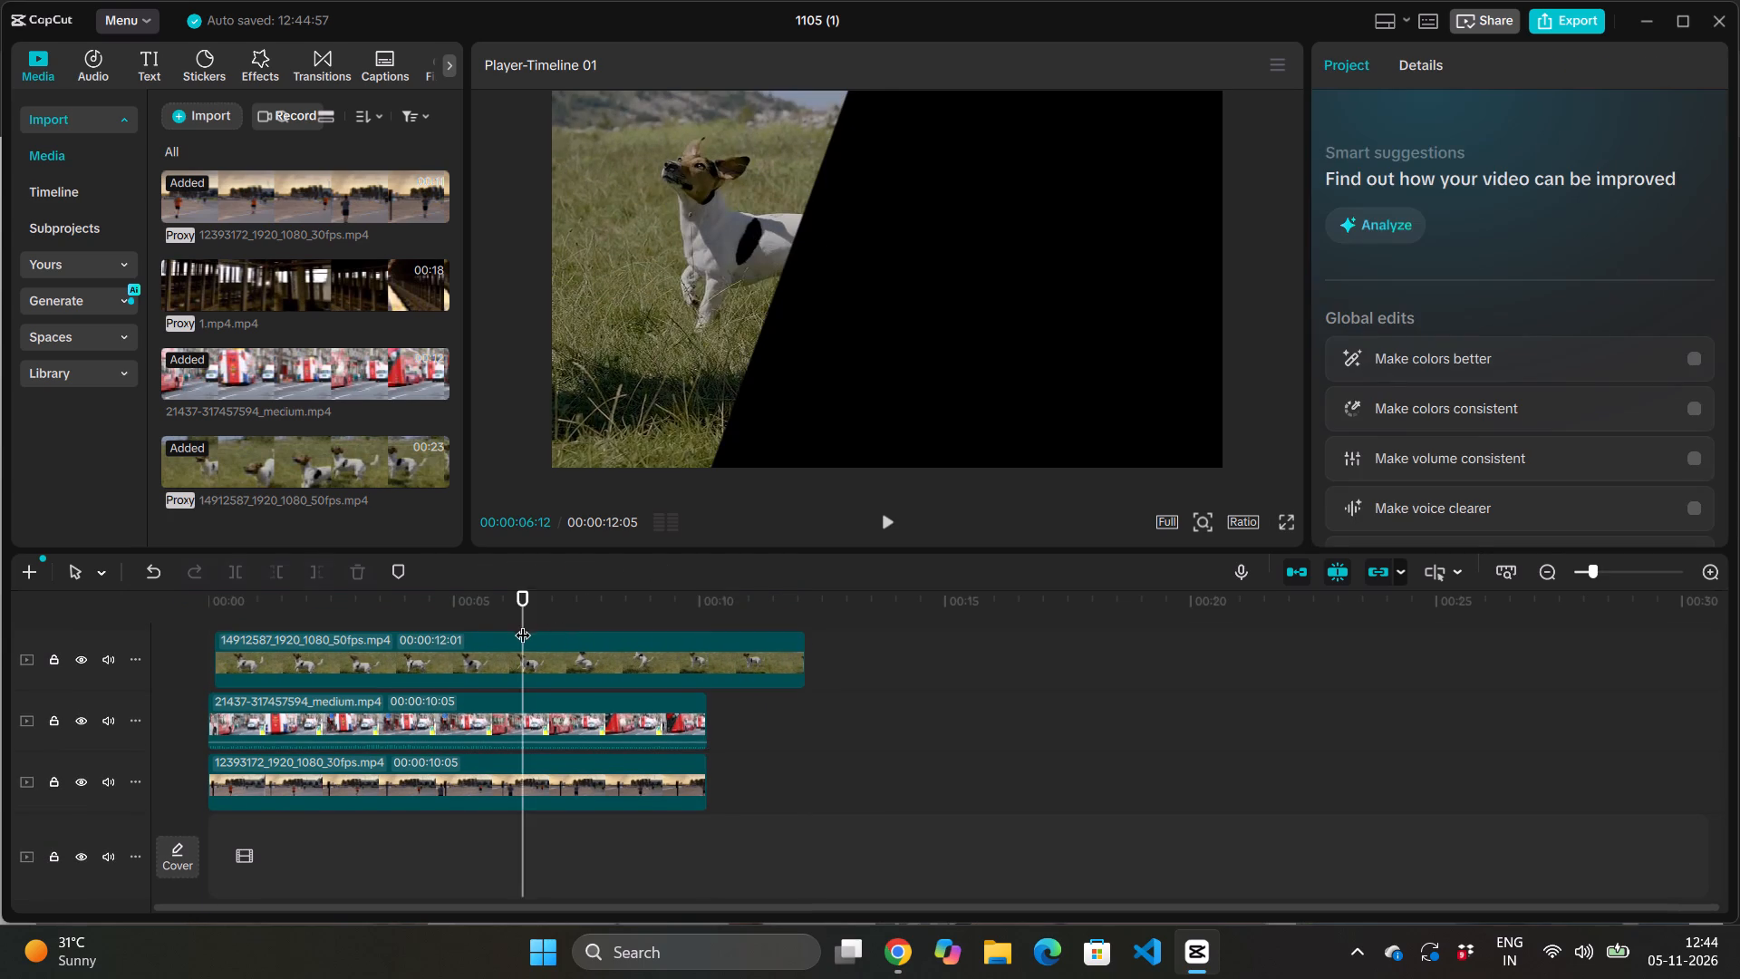
{"action": "left_click", "coordinate": [465, 658]}
{"action": "left_click_drag", "start_coordinate": [462, 658], "coordinate": [442, 657]}
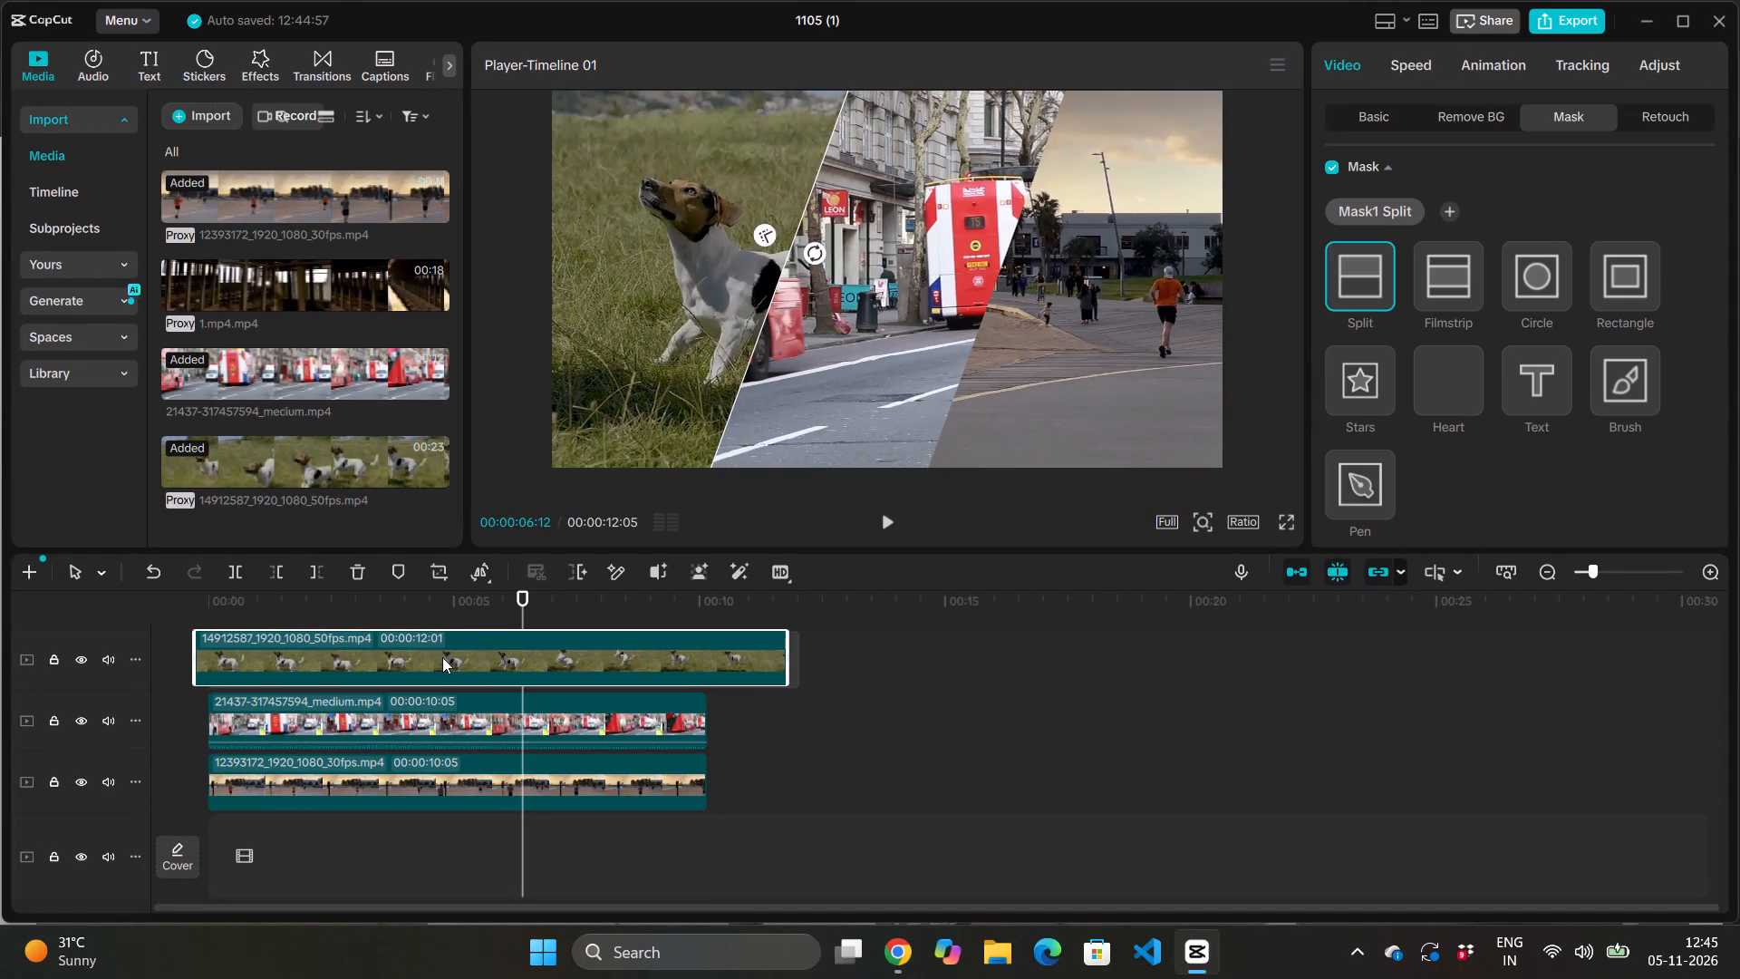
{"action": "left_click_drag", "start_coordinate": [442, 657], "coordinate": [445, 657]}
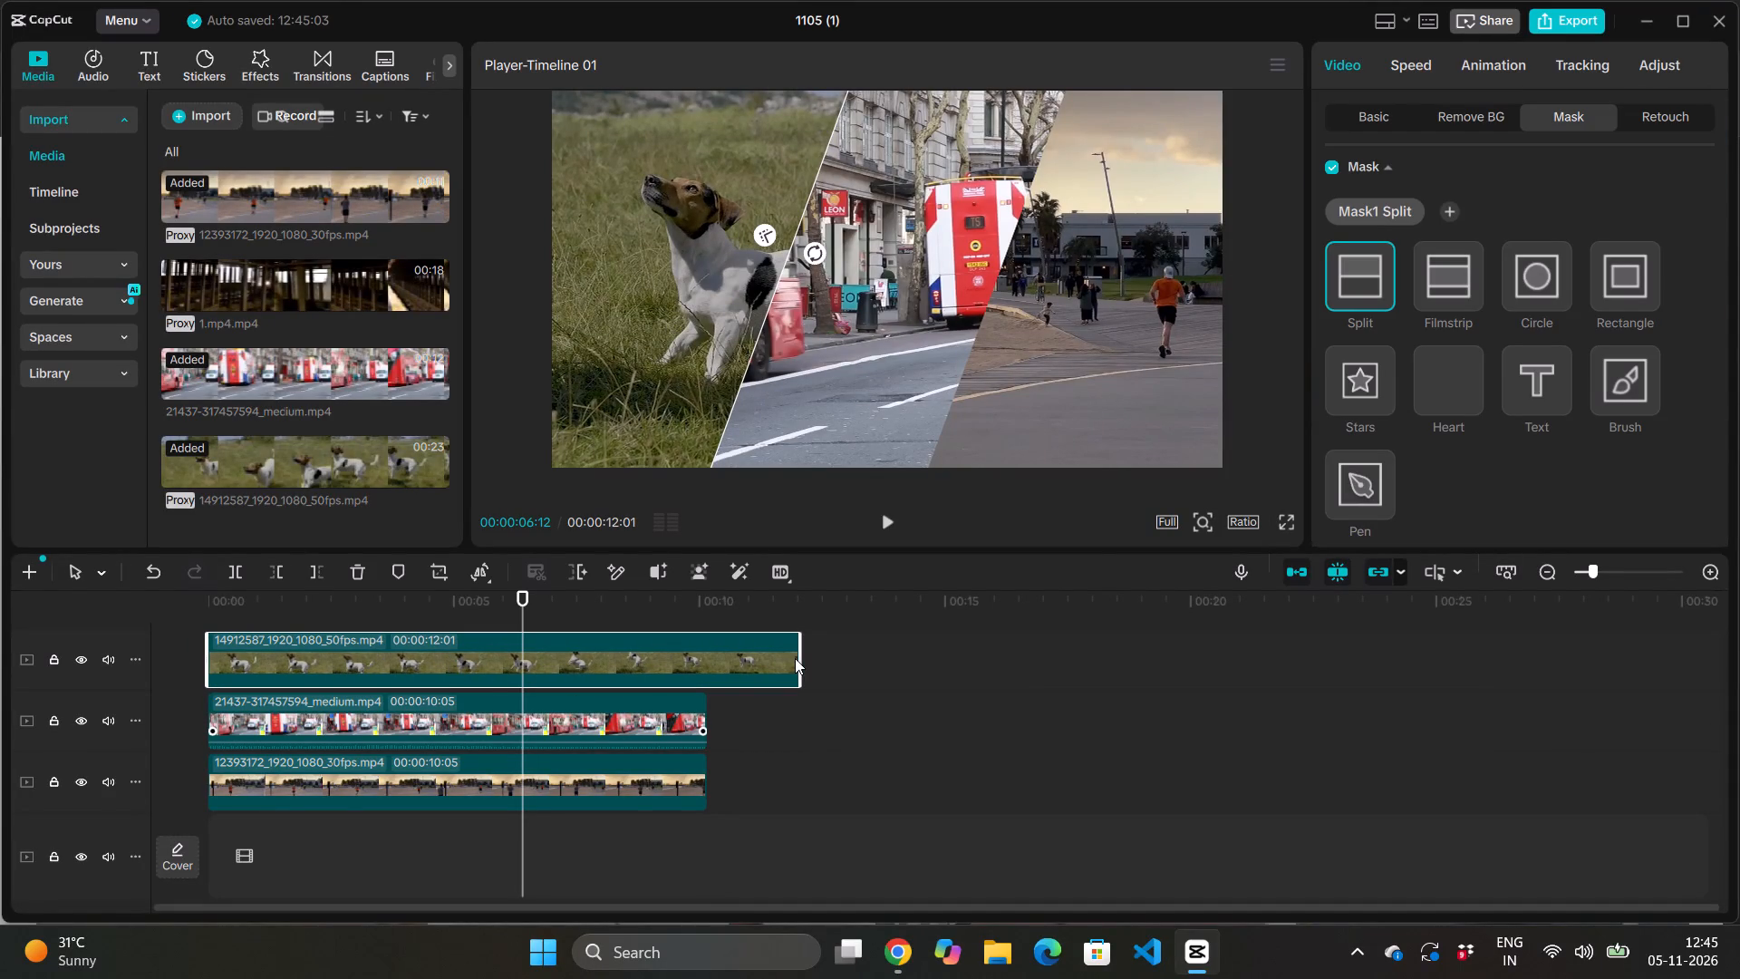
Trim the dog clip's end to 00:00:10:05, level with the ends of the street and beach running clips.
{"action": "left_click_drag", "start_coordinate": [796, 657], "coordinate": [718, 664]}
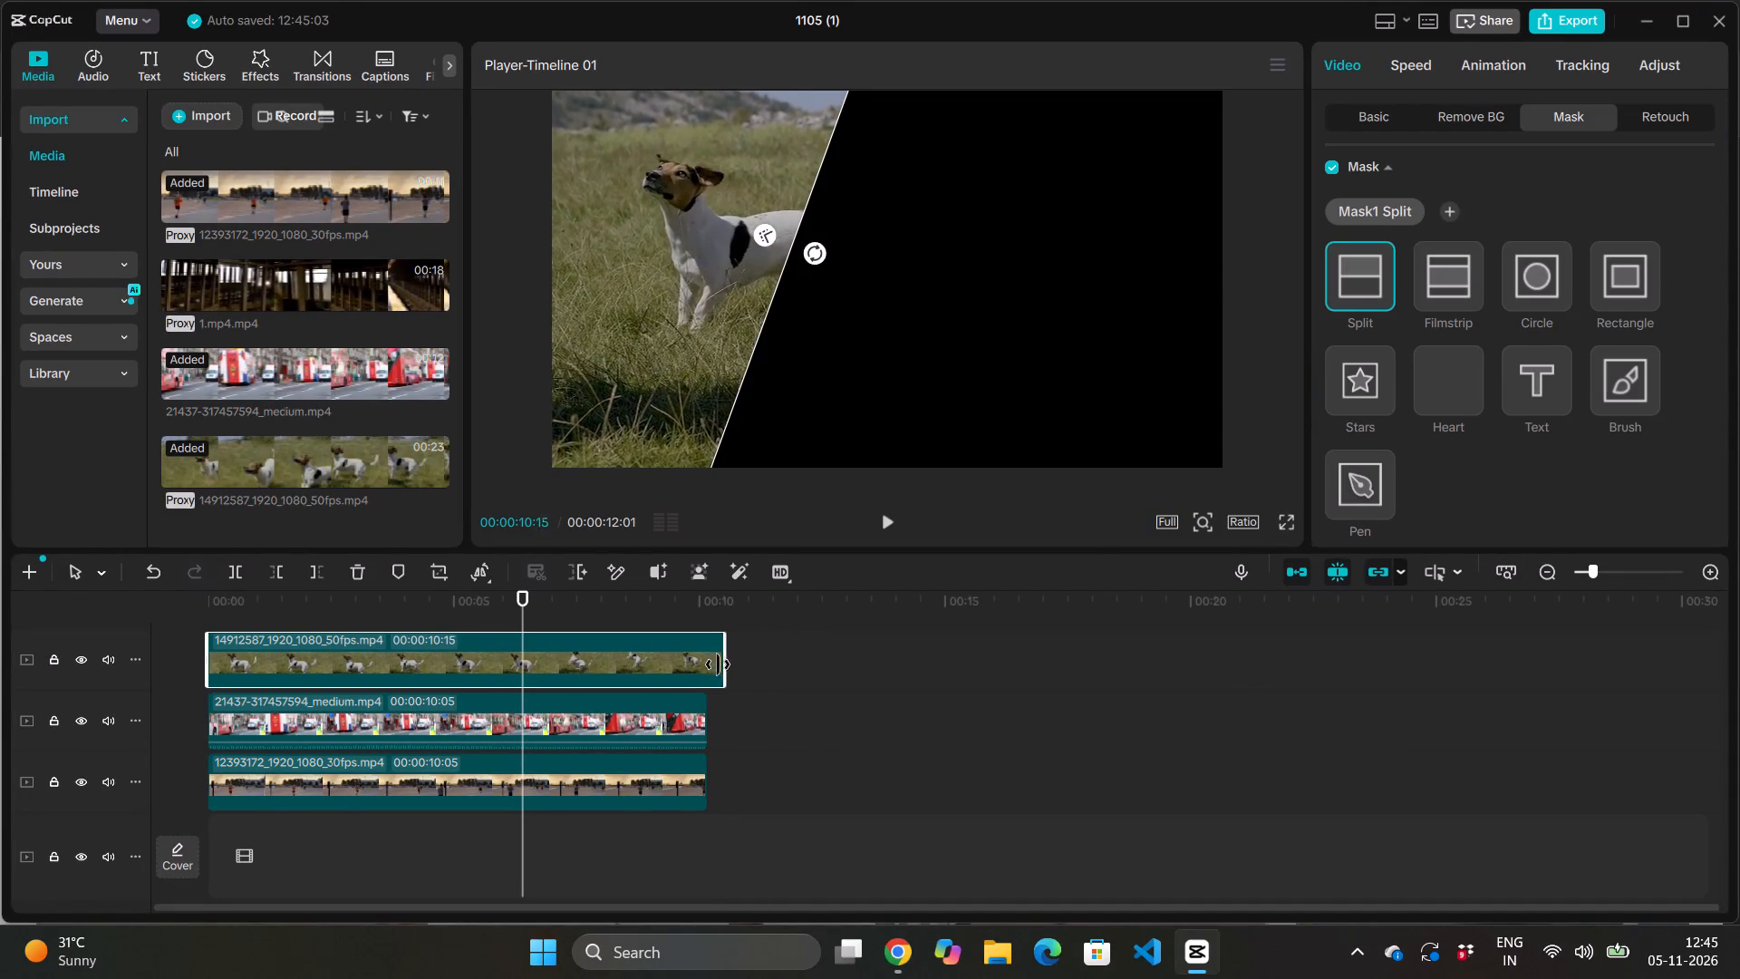
{"action": "left_click_drag", "start_coordinate": [718, 664], "coordinate": [705, 669]}
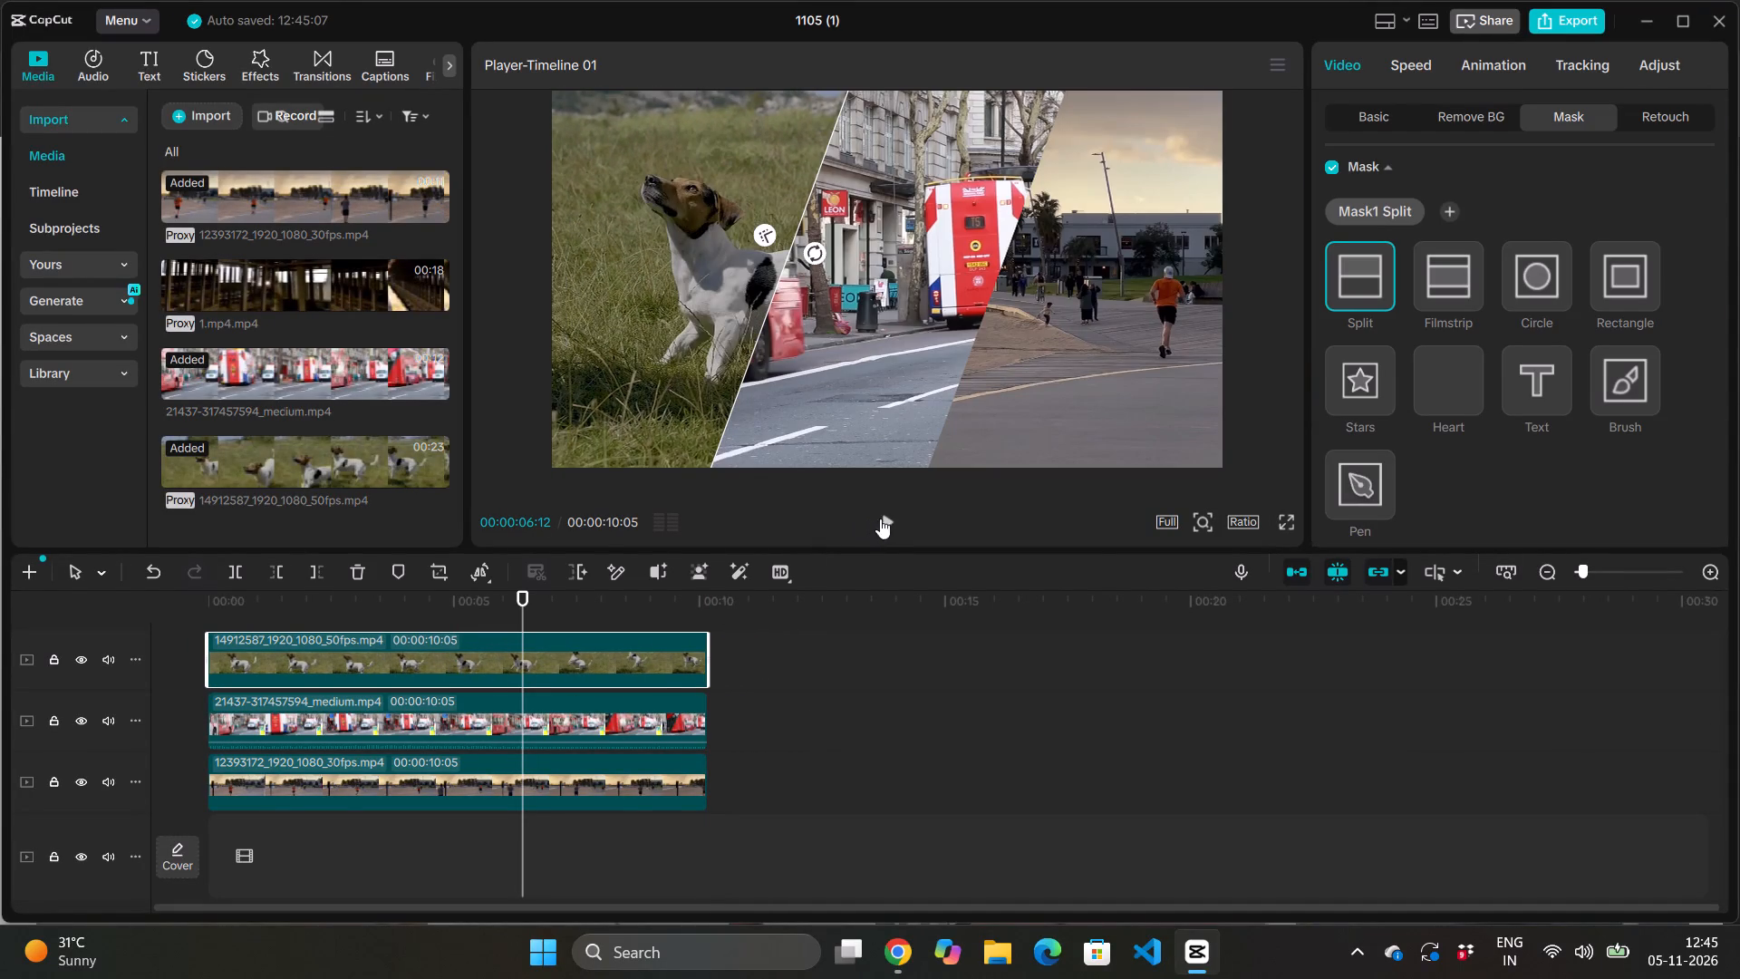
Play back the three-way split screen in full-screen view to review it, and return to the editor.
{"action": "left_click", "coordinate": [893, 514]}
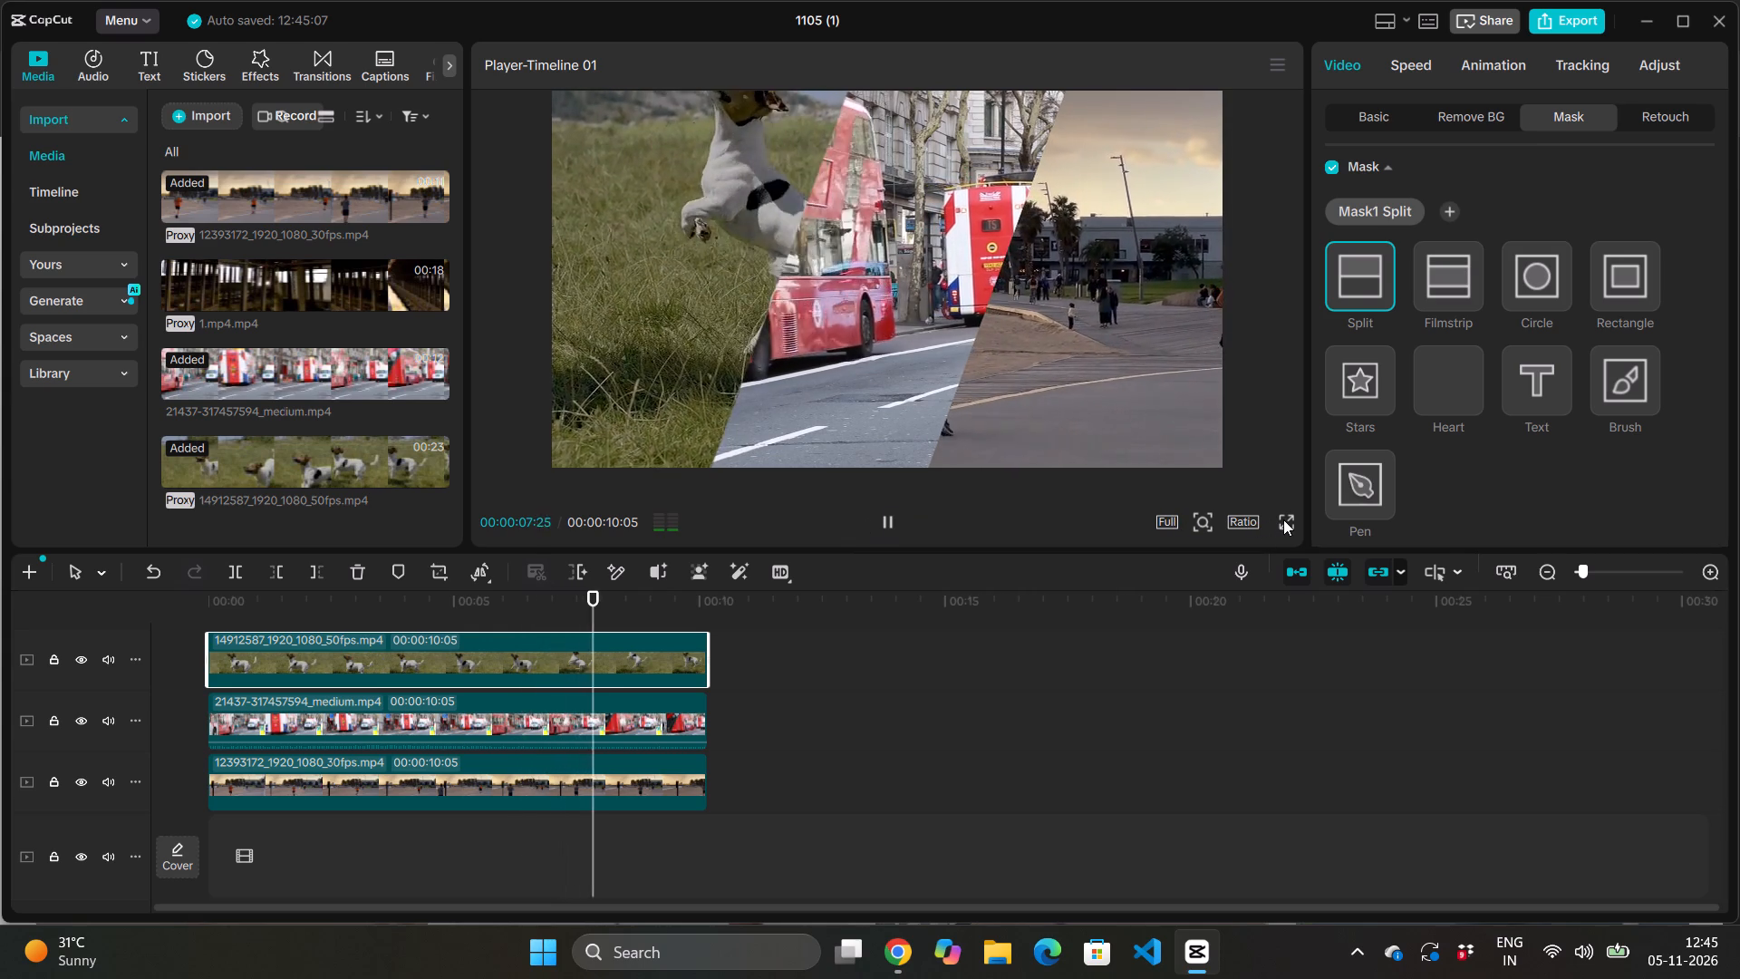
{"action": "left_click", "coordinate": [1283, 519]}
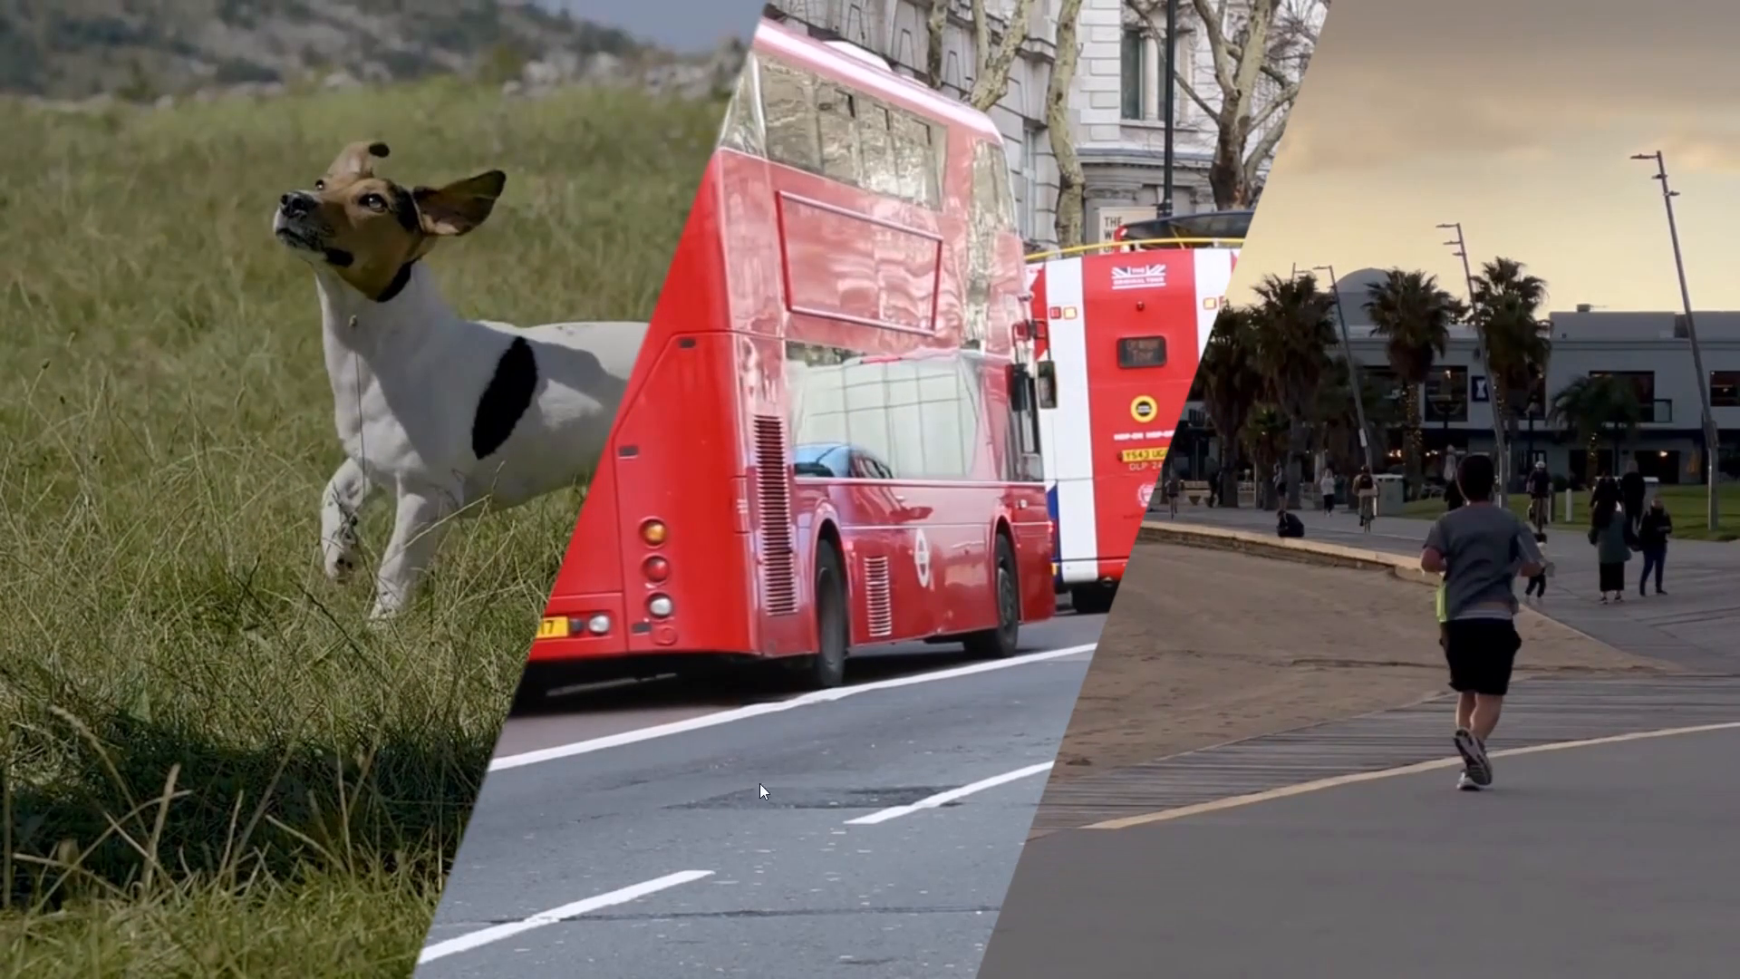
{"action": "left_click", "coordinate": [712, 801]}
{"action": "left_click", "coordinate": [539, 894]}
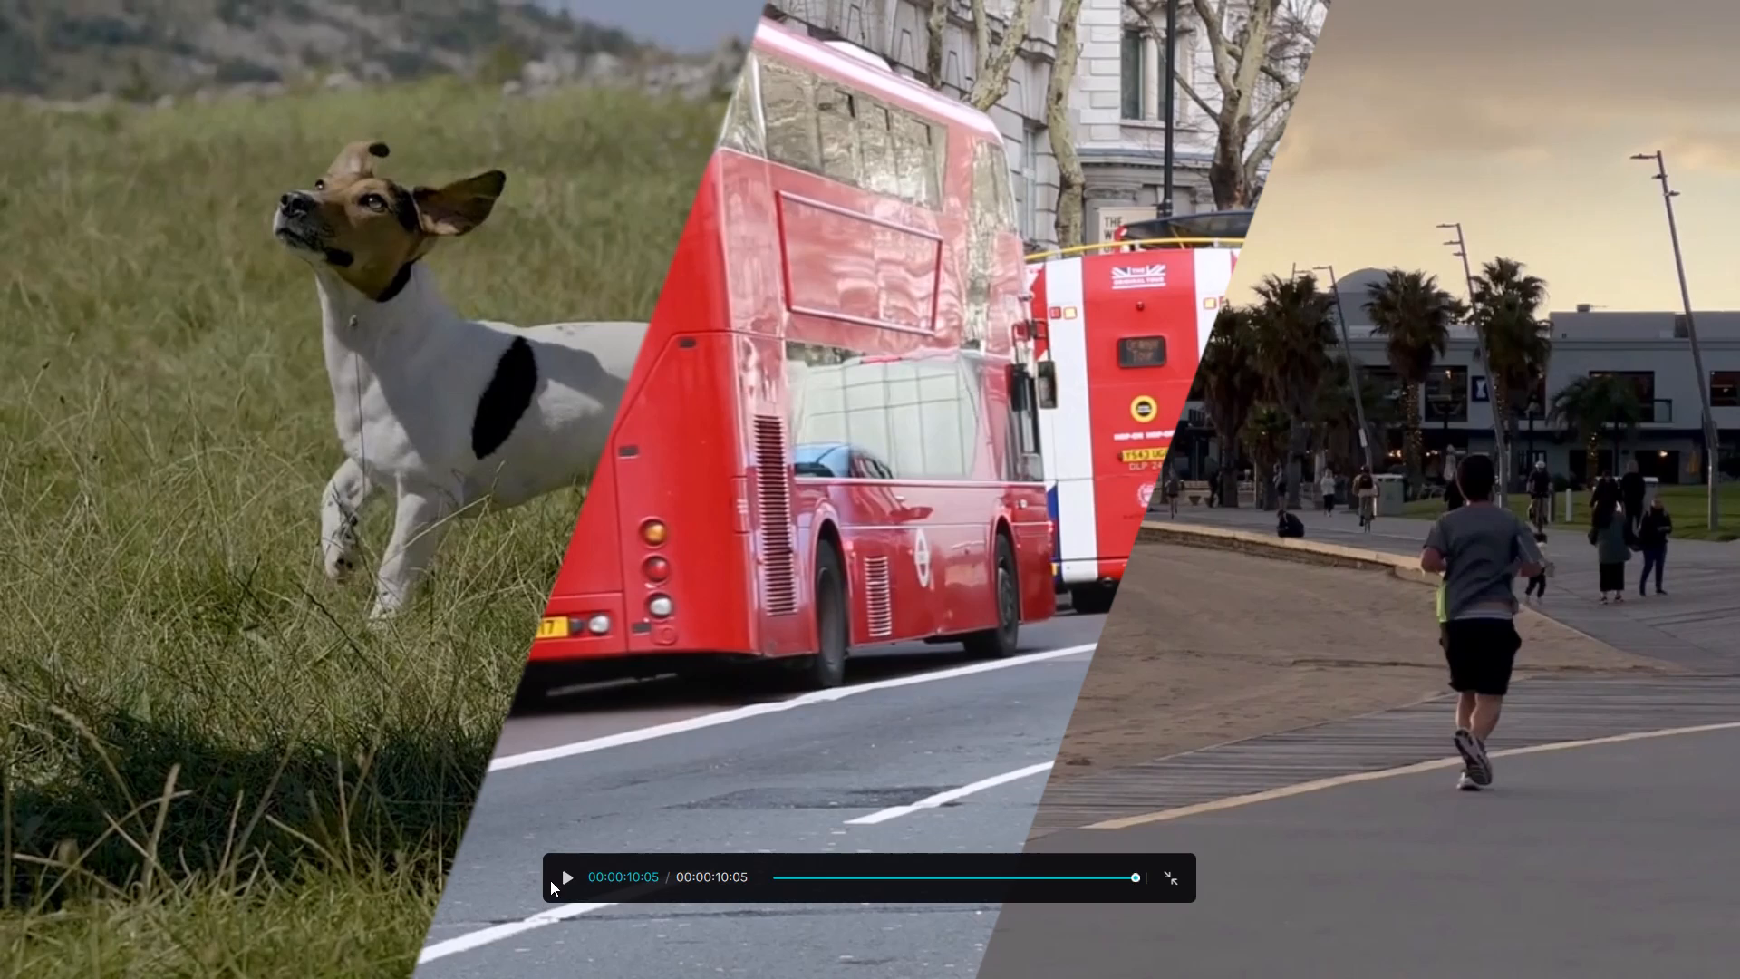
{"action": "left_click", "coordinate": [560, 875]}
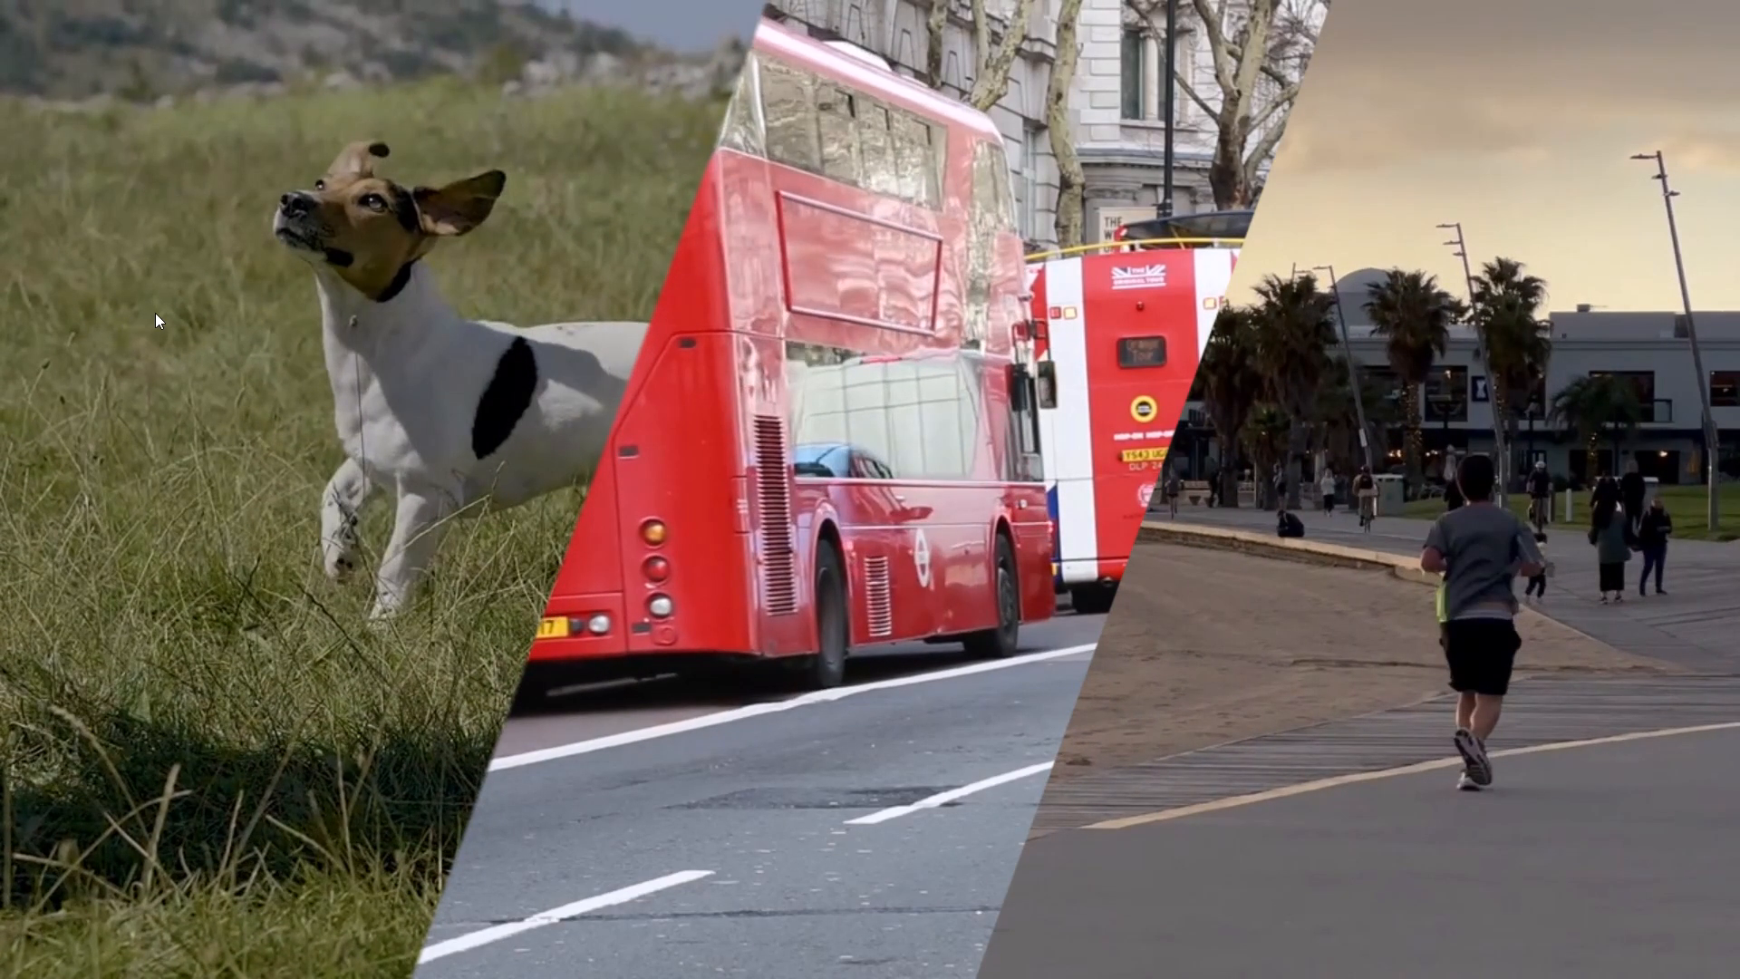
{"action": "key", "text": "Escape"}
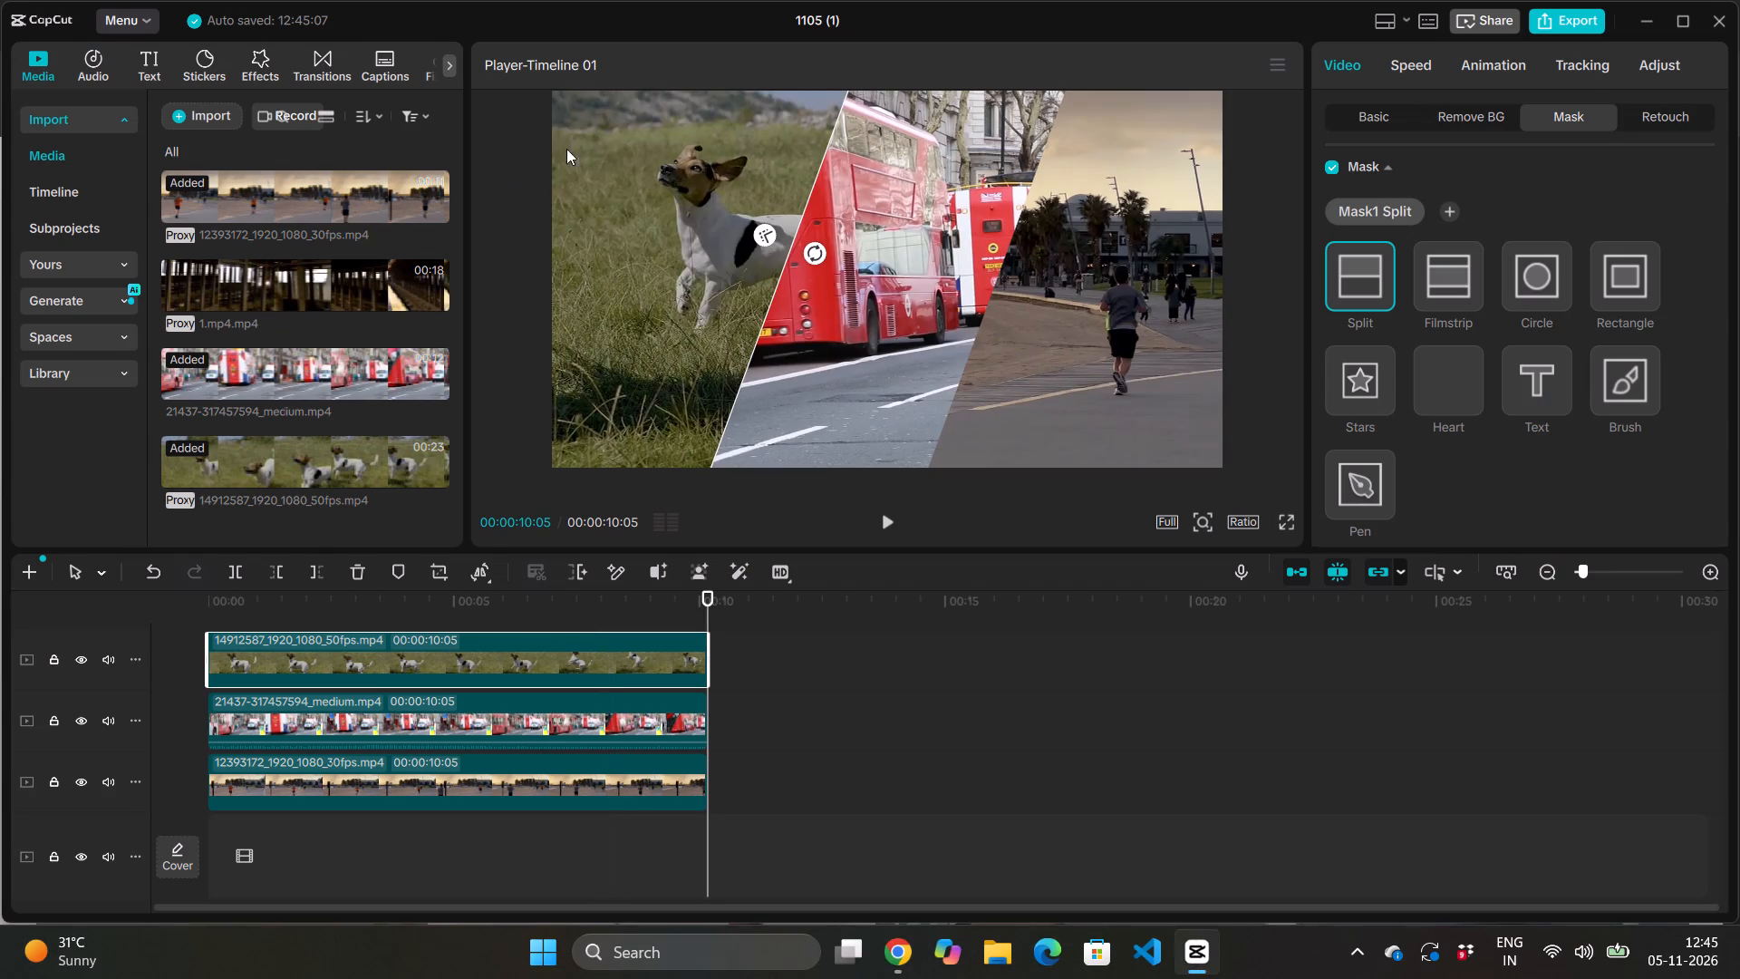
Export the video as 1105 (1) at 1080P, recommended bit rate, H.264, mp4 and 30fps.
{"action": "left_click", "coordinate": [1572, 23]}
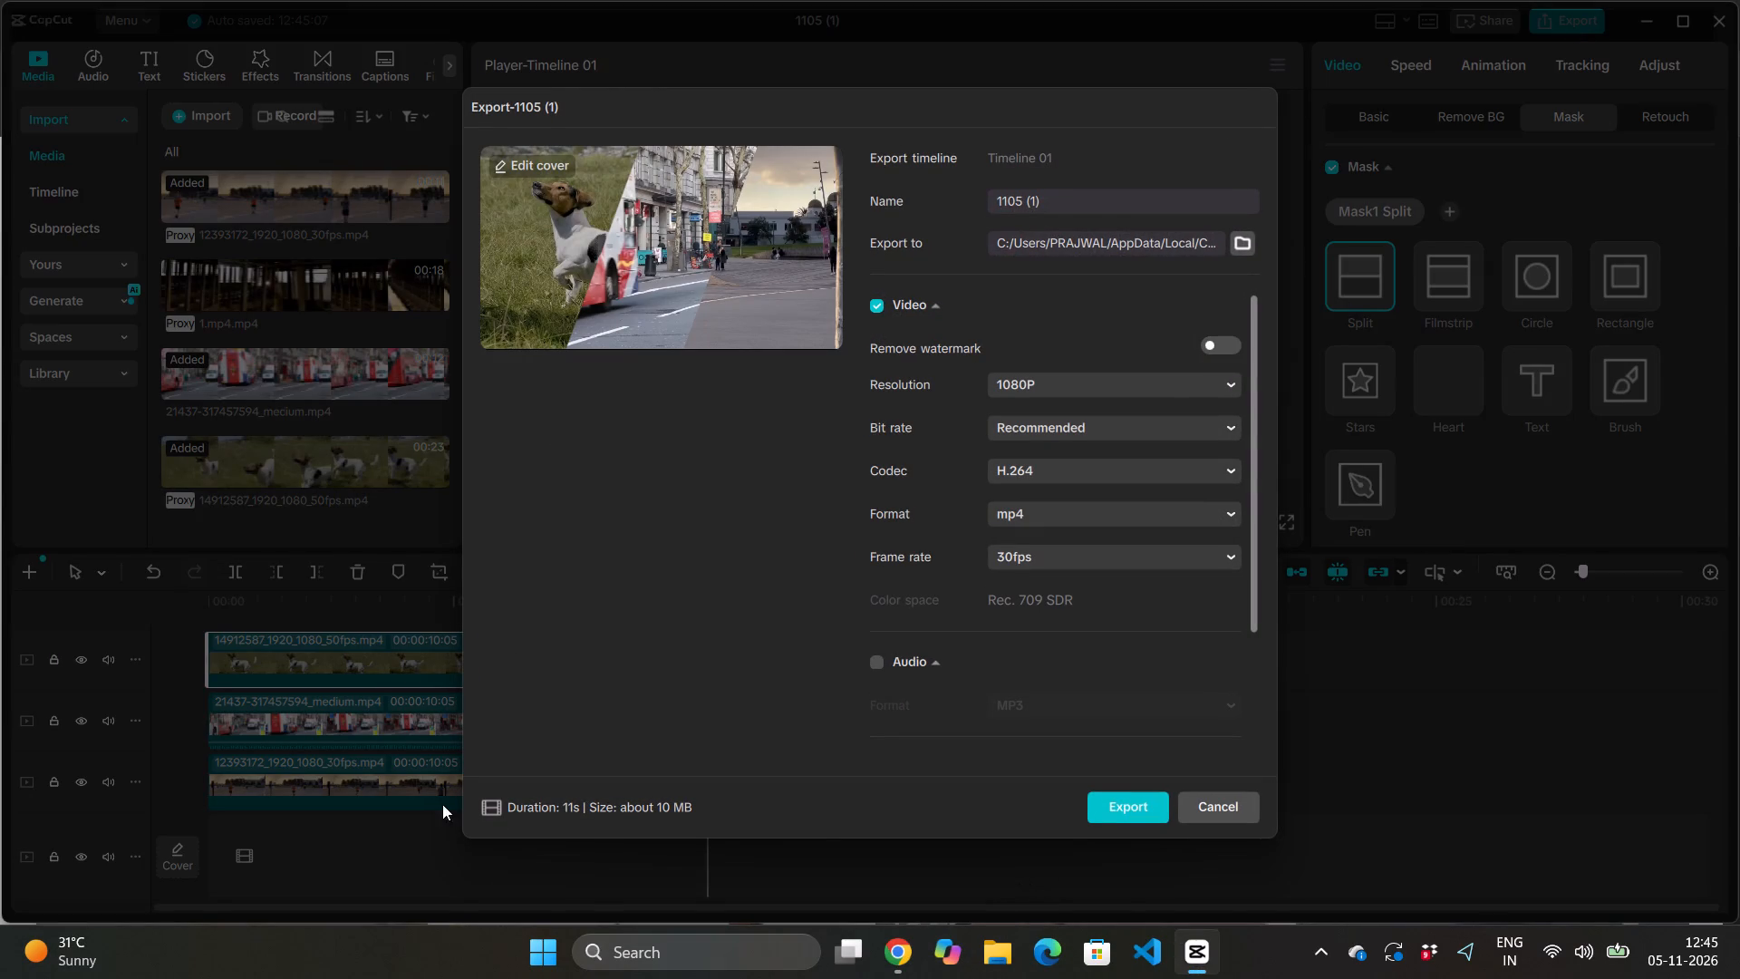
{"action": "left_click", "coordinate": [1148, 806]}
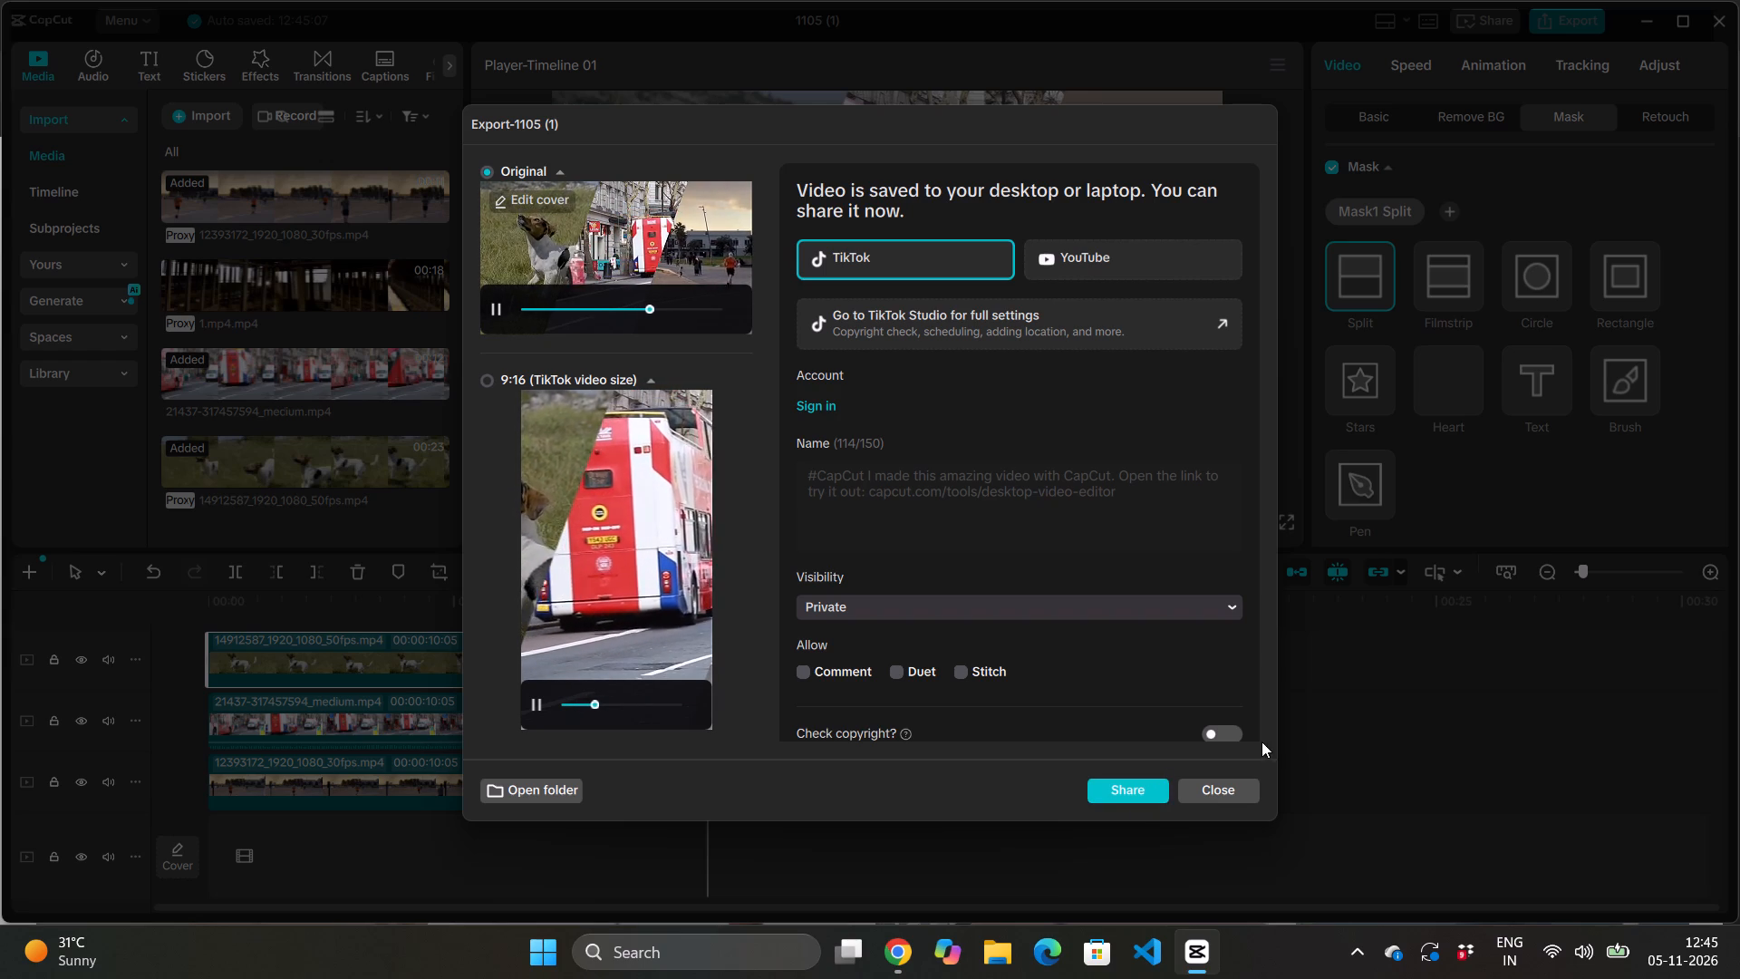
Open the export folder to check for the 1105 (1) video, look inside the rgre subfolder, and close the folder window.
{"action": "left_click", "coordinate": [536, 785]}
{"action": "left_click", "coordinate": [541, 783]}
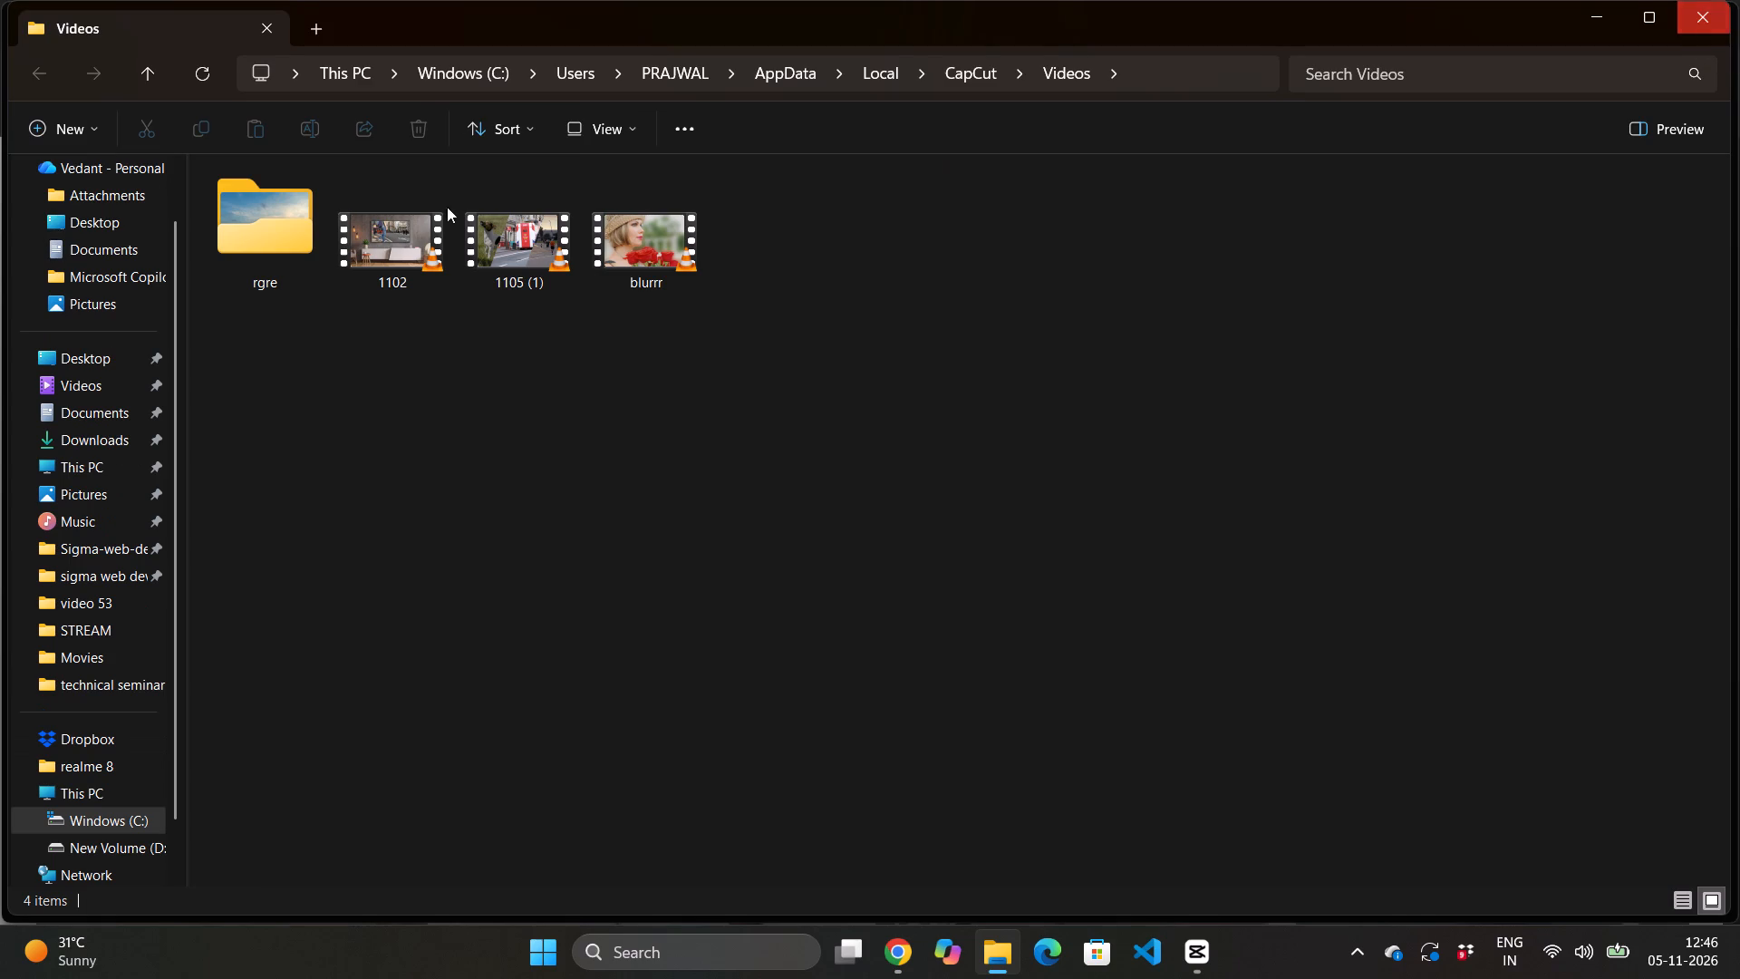
{"action": "left_click", "coordinate": [244, 196]}
{"action": "left_click", "coordinate": [244, 196]}
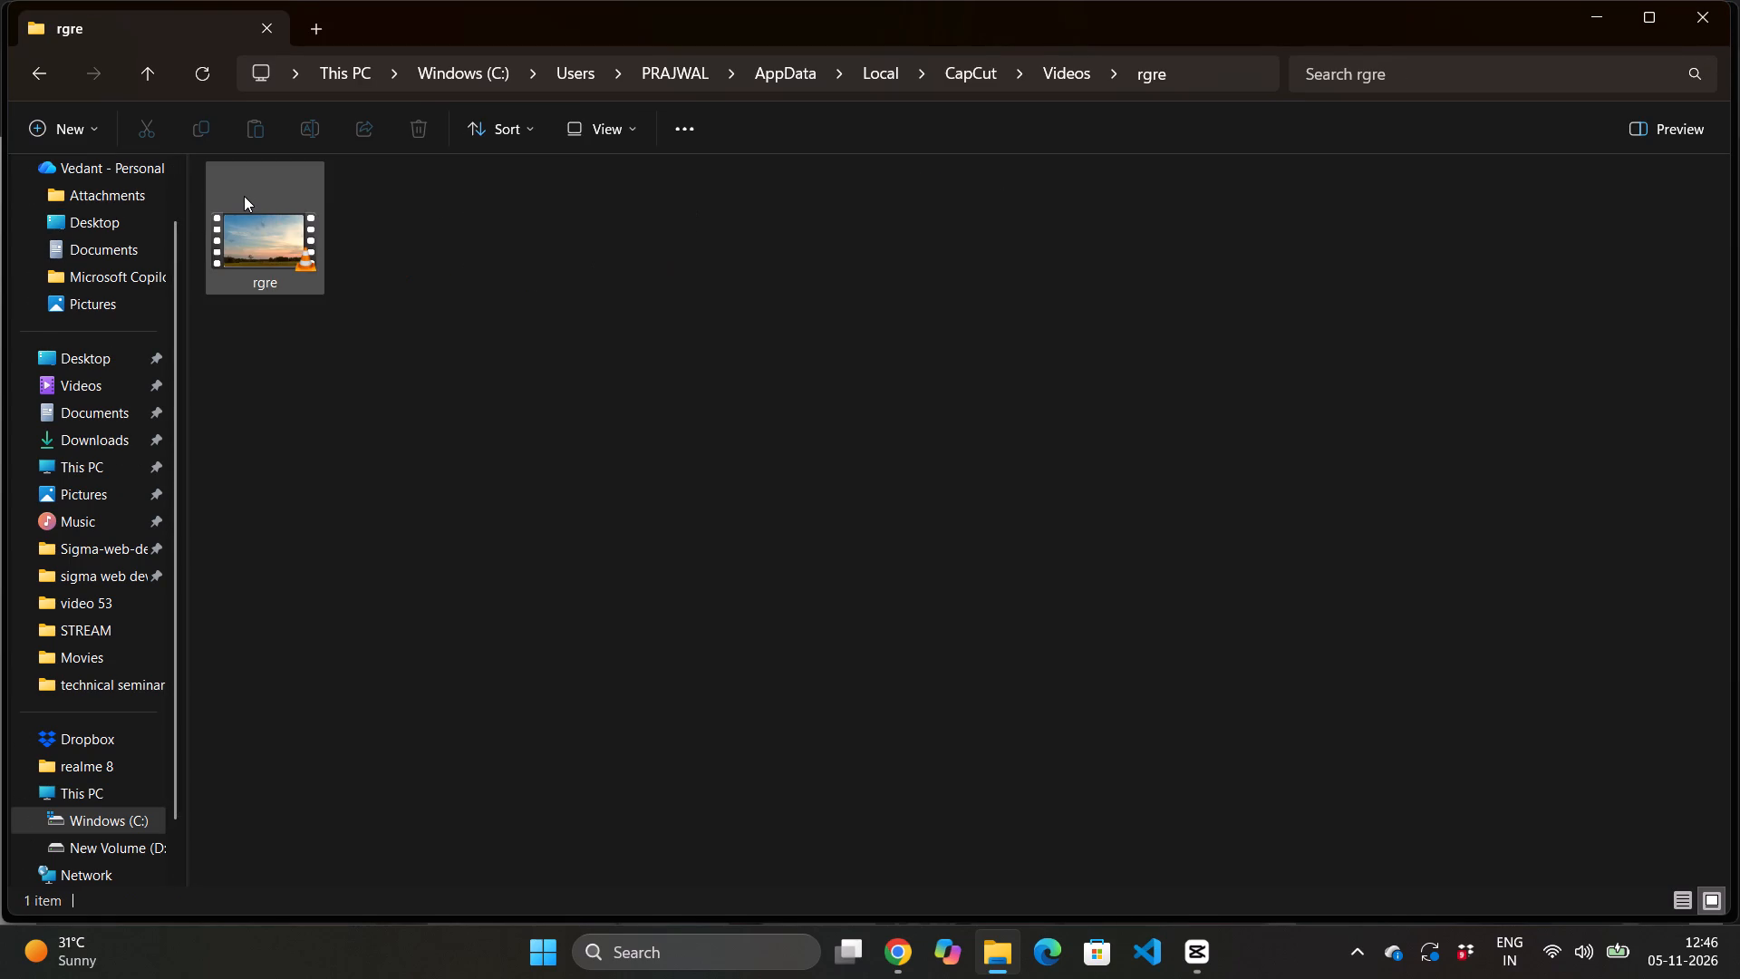
{"action": "left_click", "coordinate": [45, 82]}
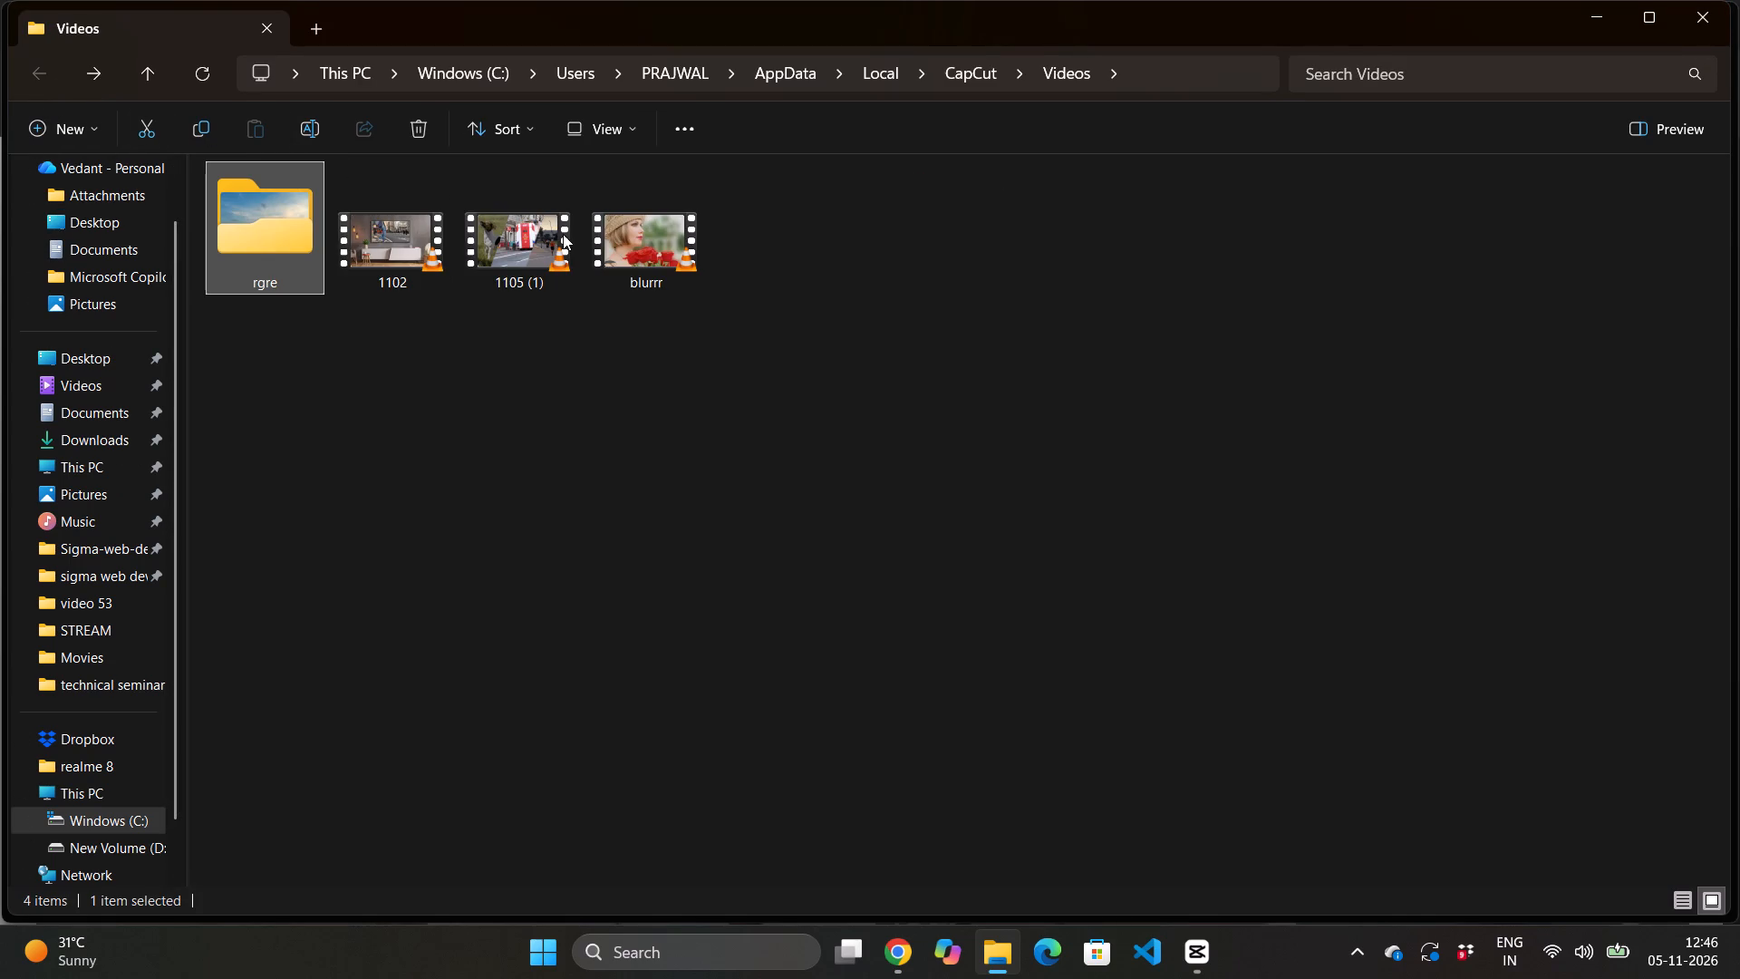
{"action": "left_click", "coordinate": [1723, 14]}
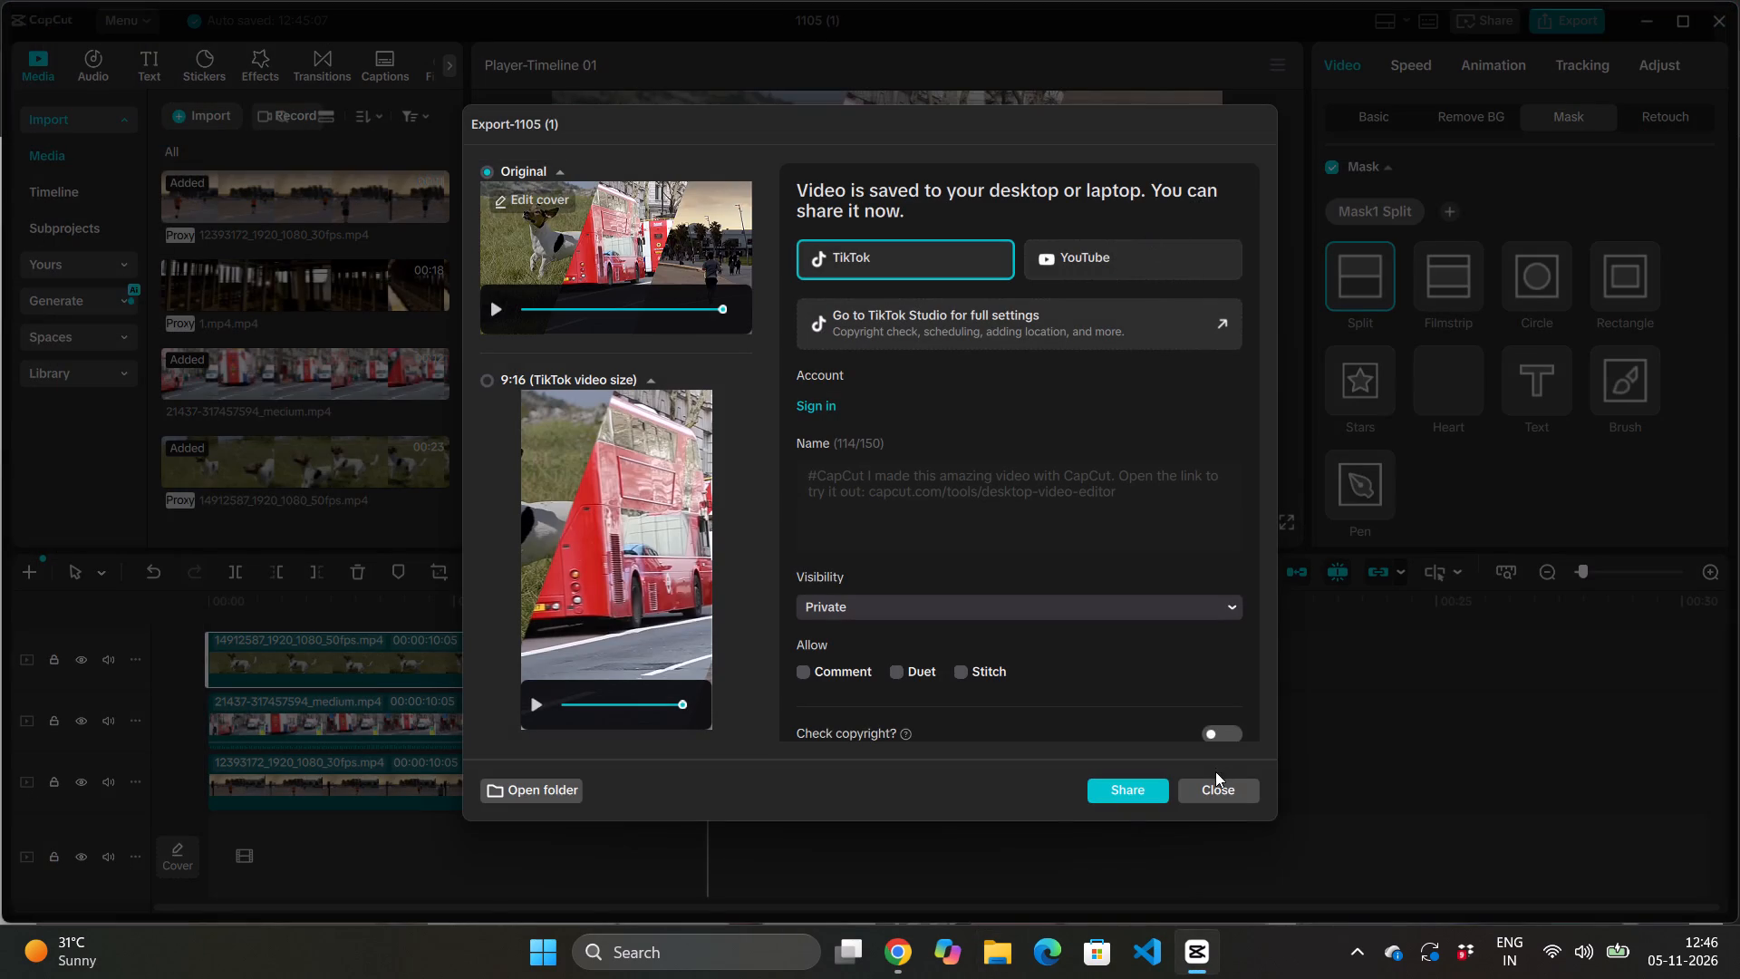
Close the export summary and the feedback request, and exit the project and CapCut.
{"action": "left_click", "coordinate": [1218, 781]}
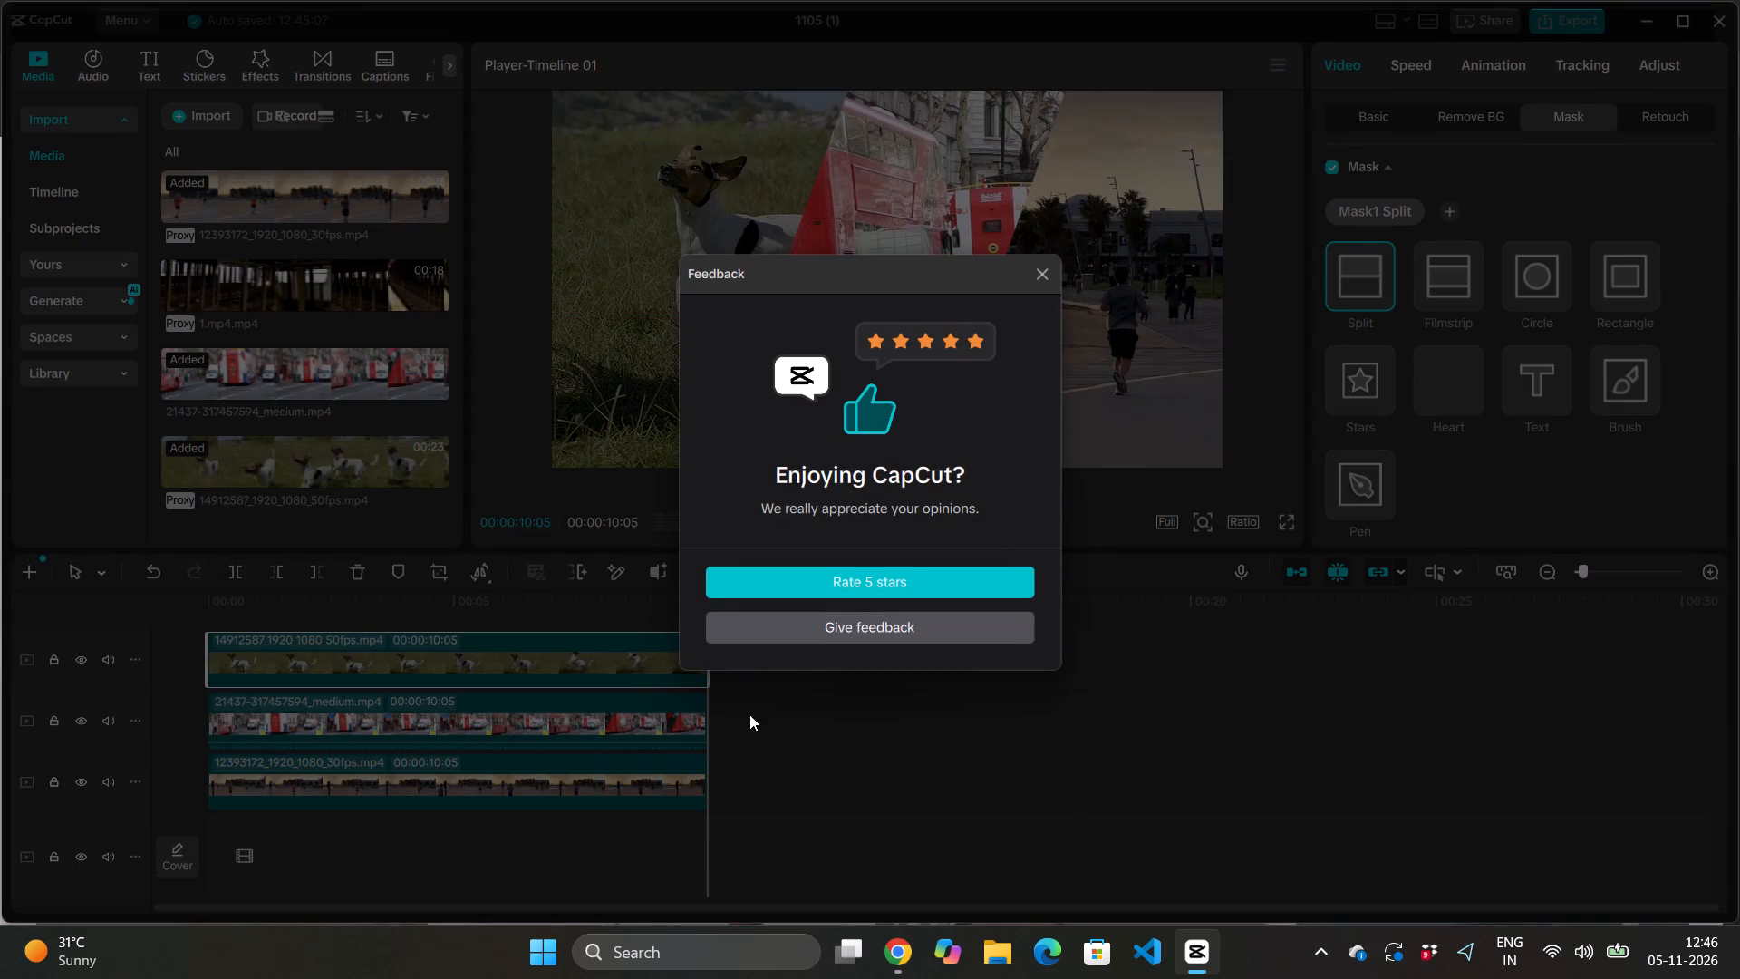
{"action": "left_click", "coordinate": [1035, 280]}
{"action": "left_click", "coordinate": [1732, 20]}
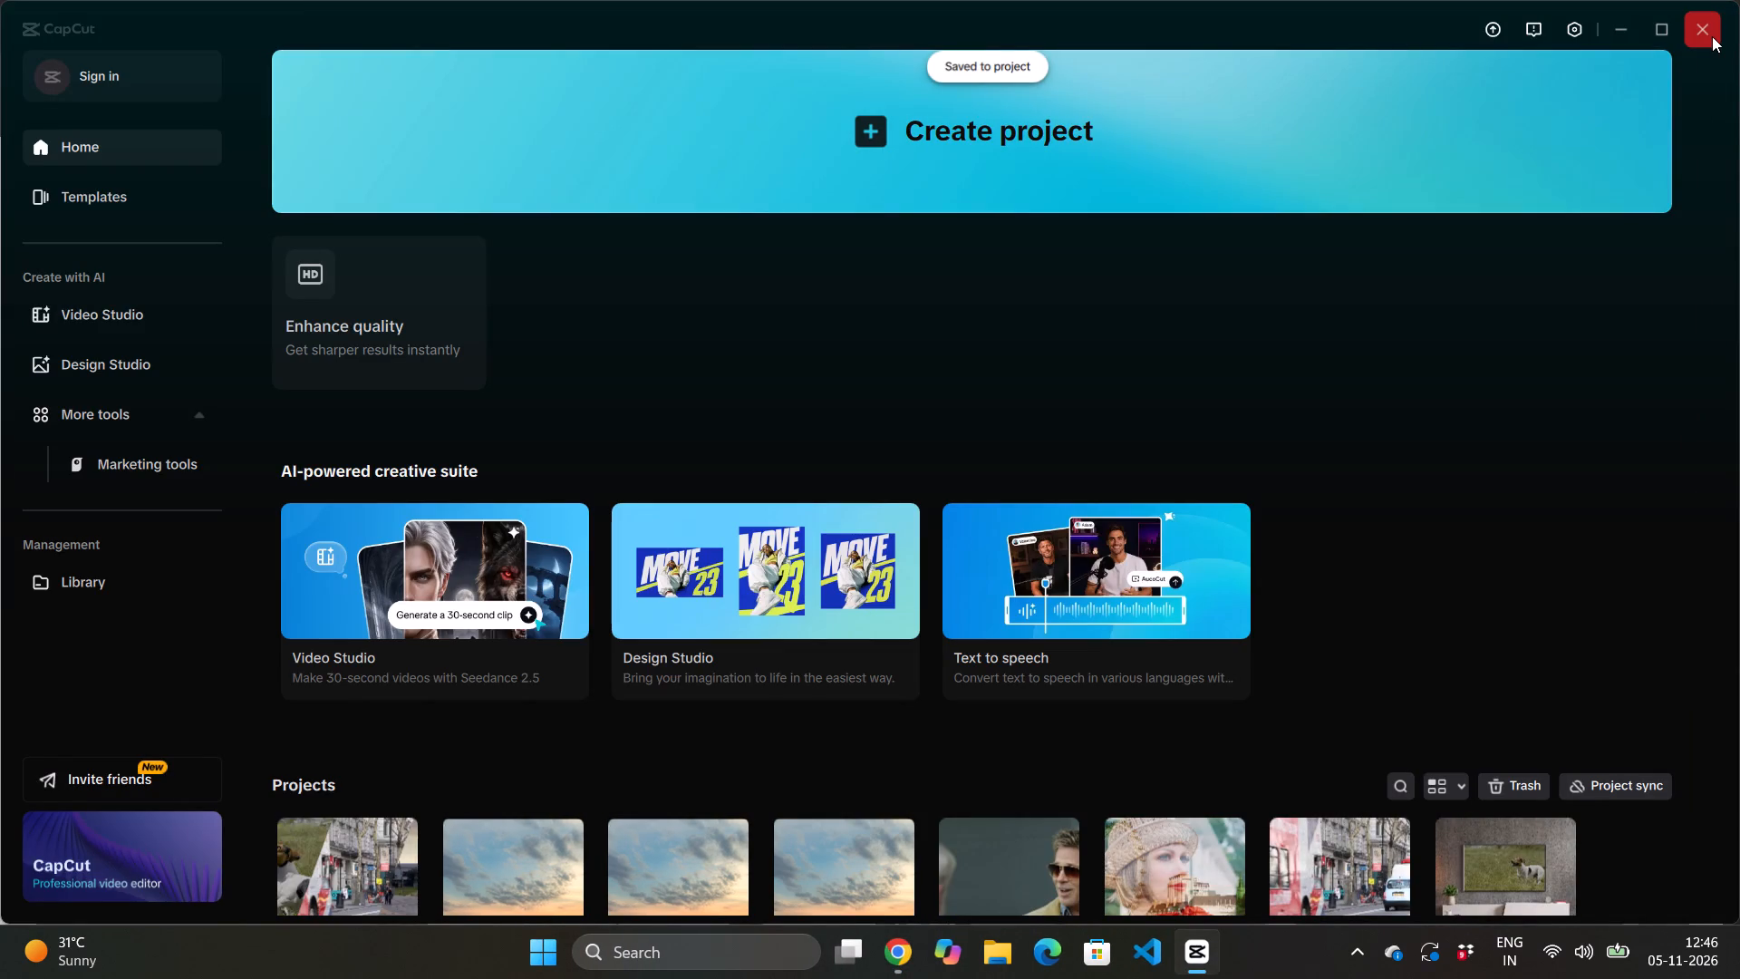
{"action": "left_click", "coordinate": [1712, 36]}
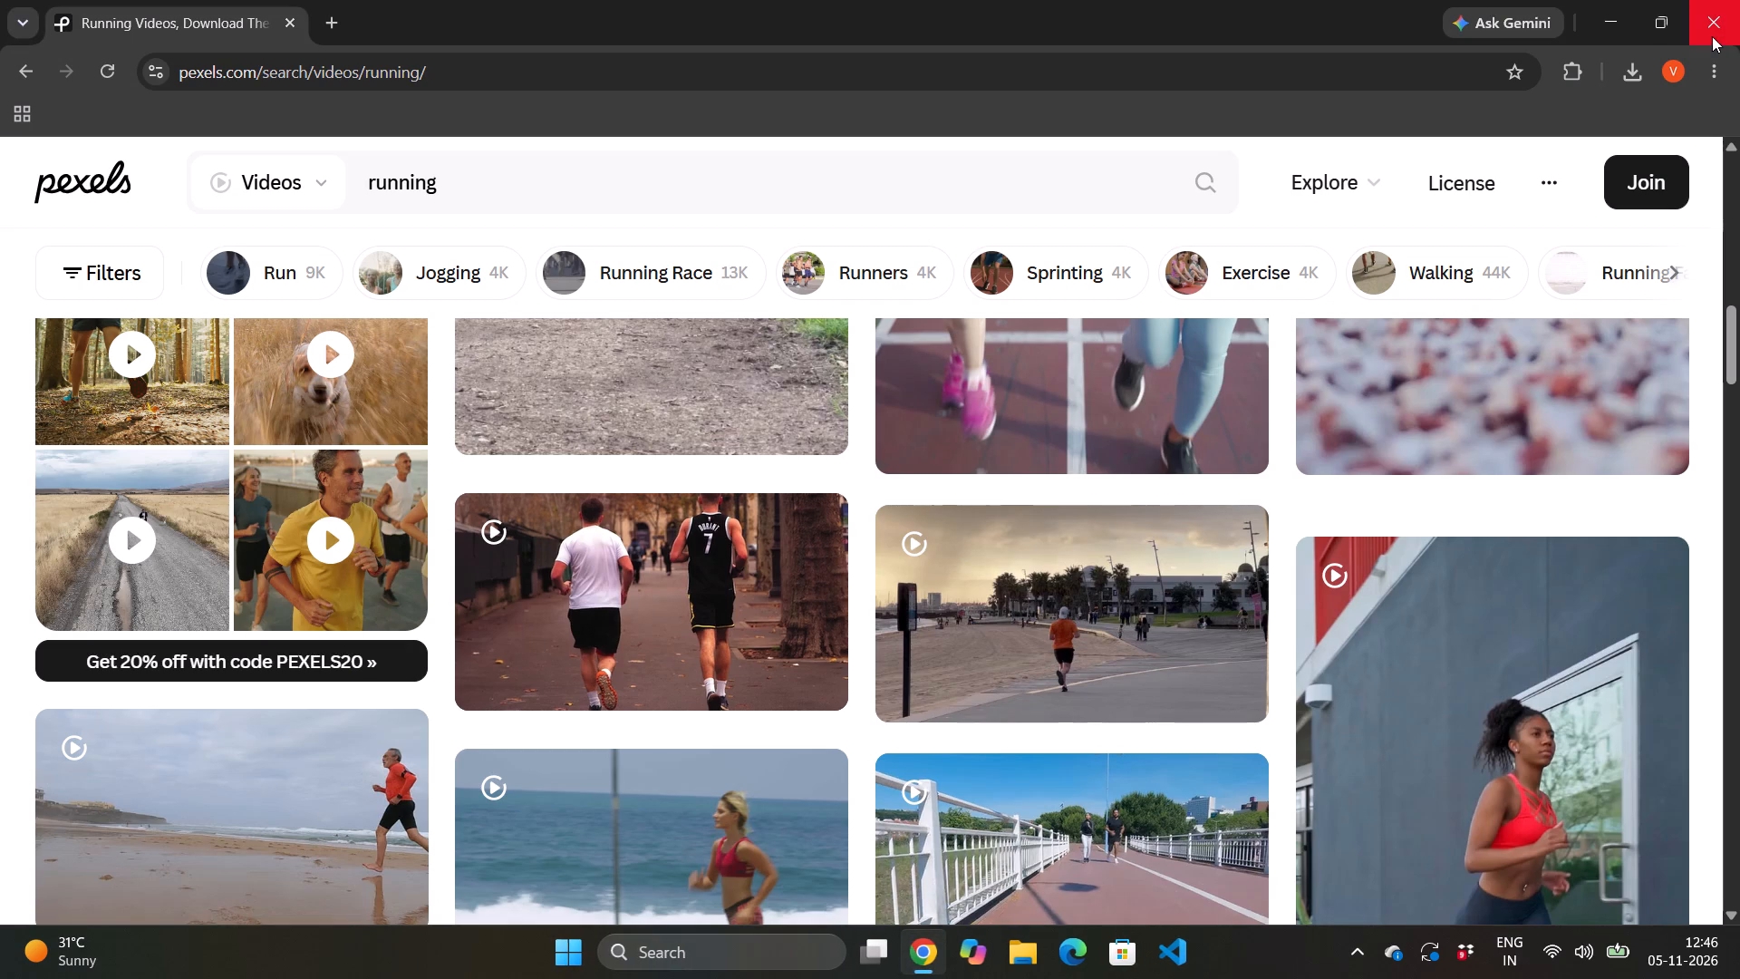
Minimise the Pexels browser window and launch Kuro from the desktop.
{"action": "left_click", "coordinate": [1619, 33]}
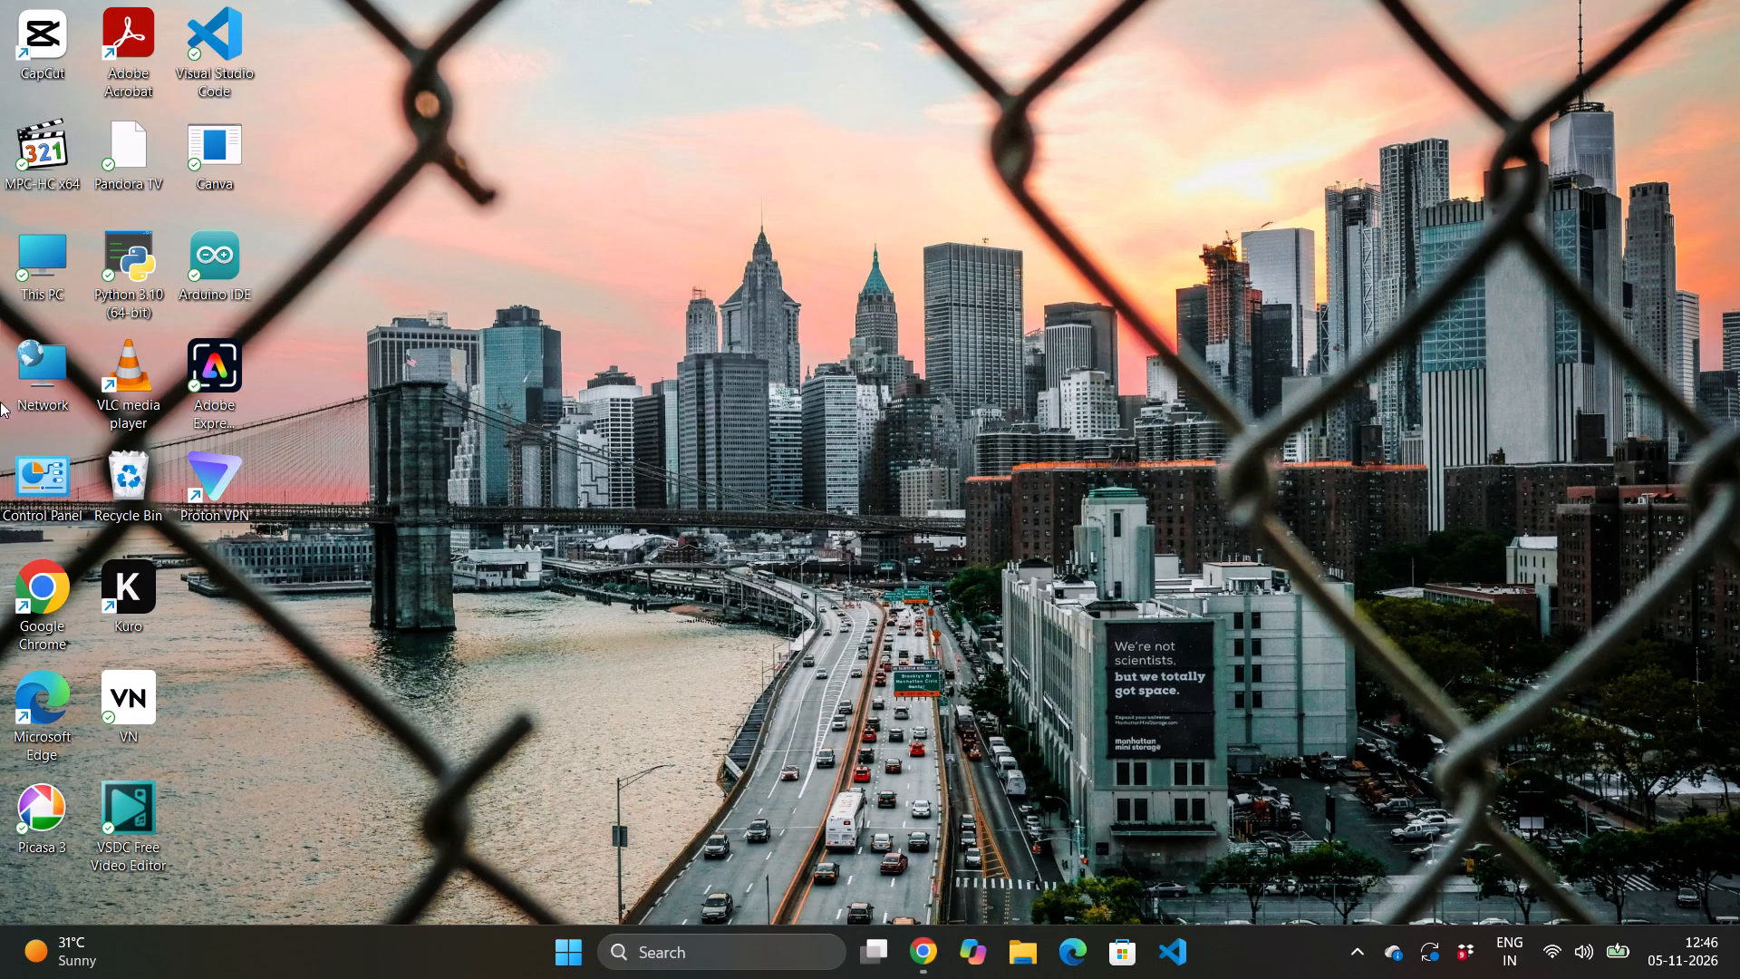
{"action": "double_click", "coordinate": [130, 571]}
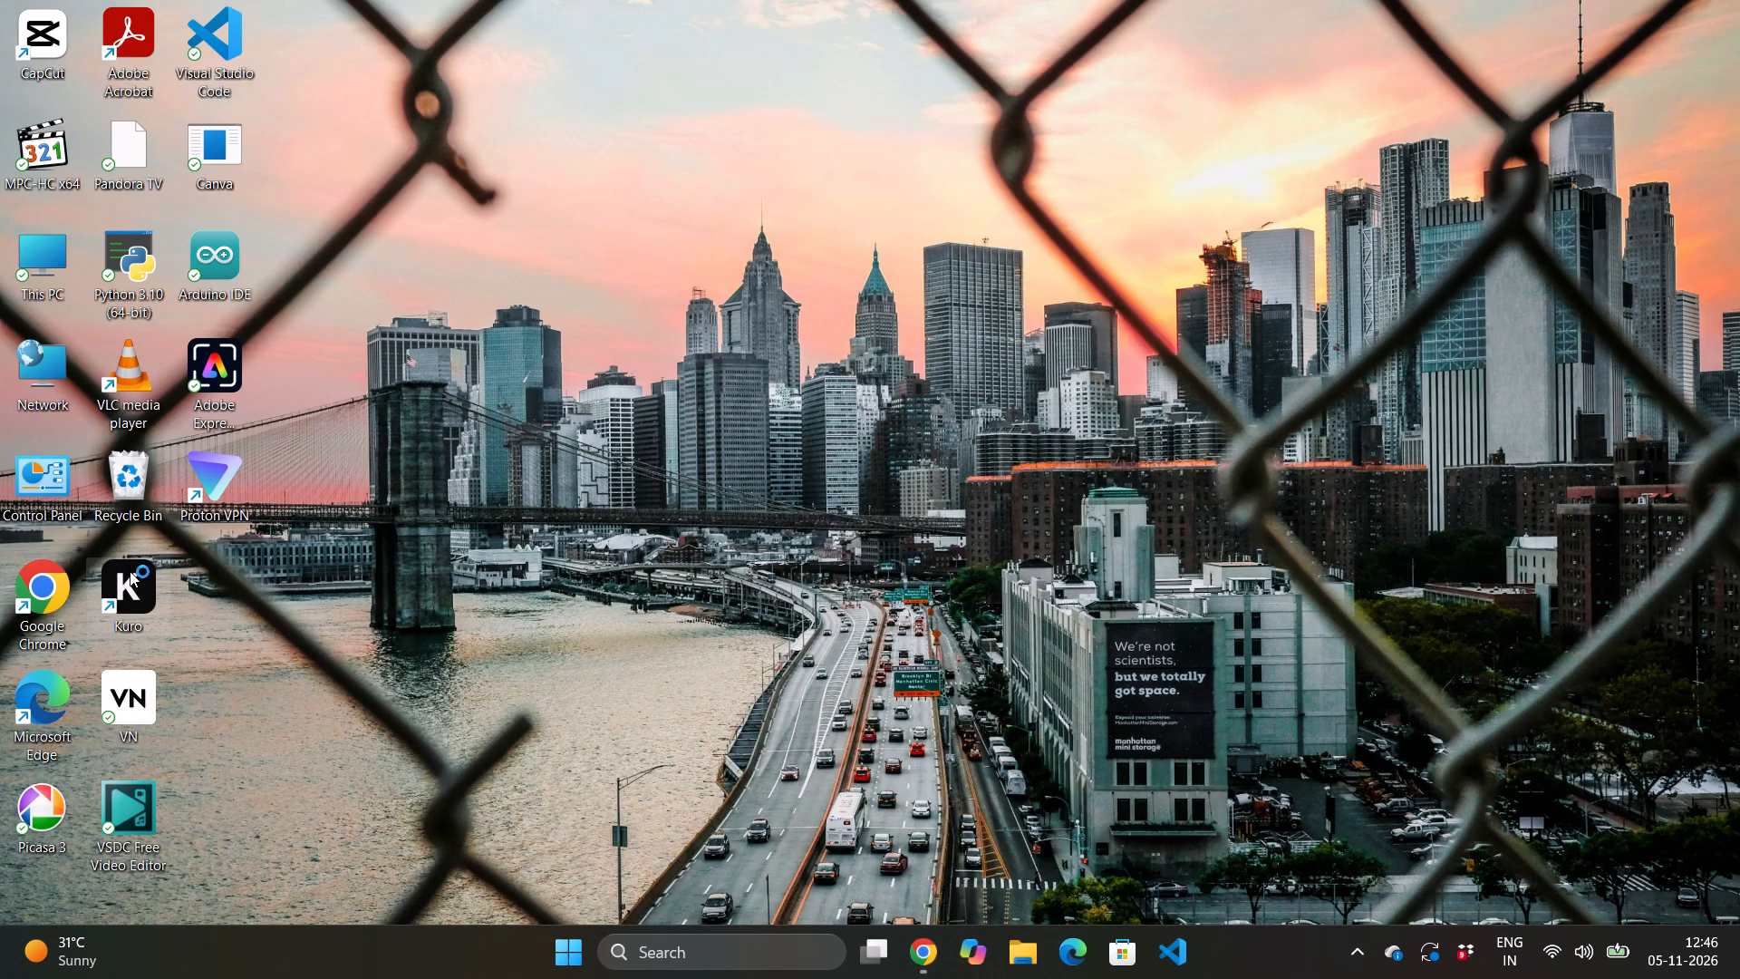